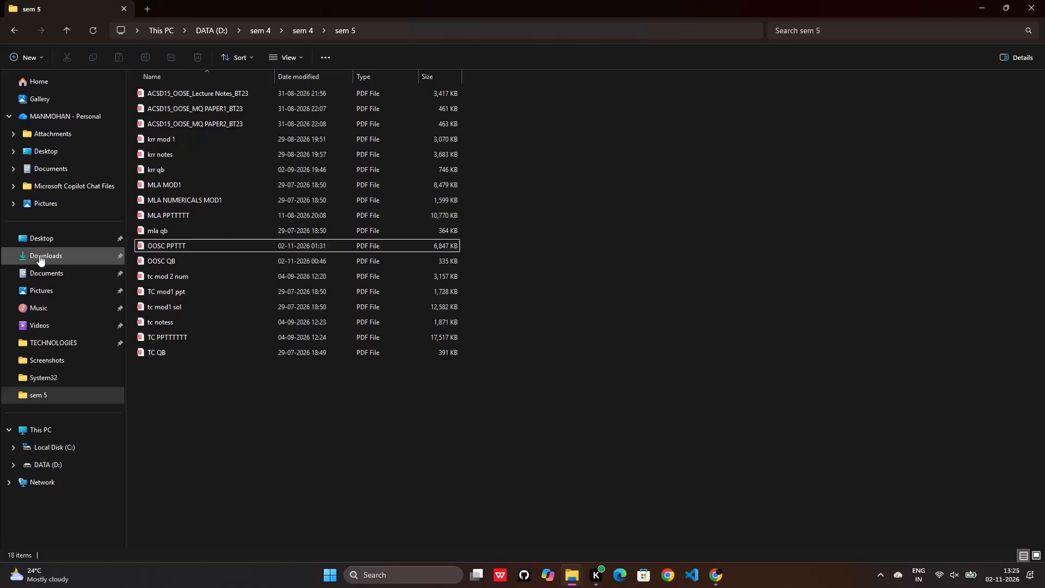
# Open the EDP_REPORT_97_updated document from the Downloads folder.
pyautogui.click(39, 255)
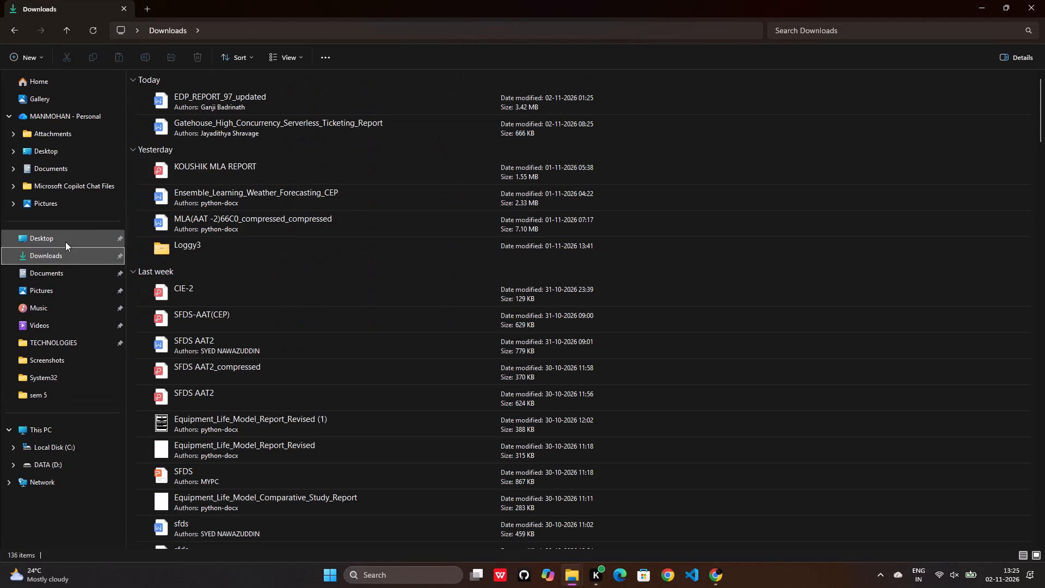
pyautogui.doubleClick(281, 99)
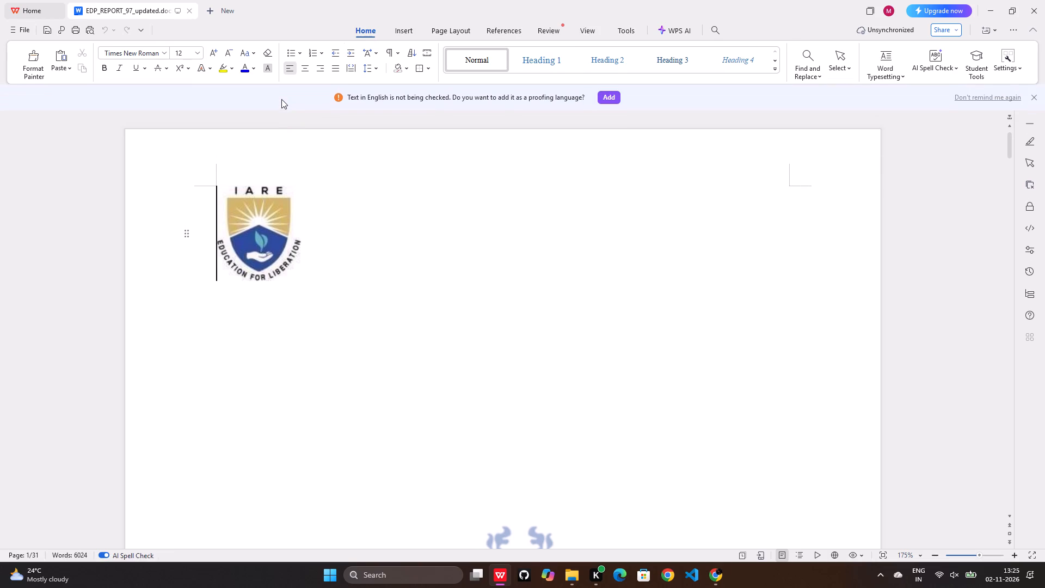
# Read through the report's front matter, from the cover page to the abstract and keywords.
pyautogui.scroll(-17, 392, 235)
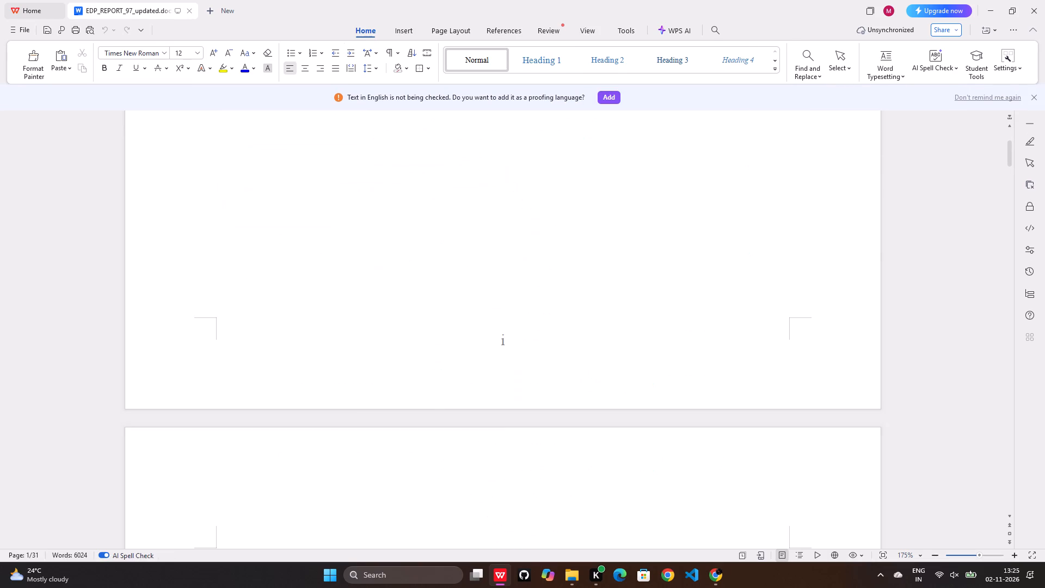
pyautogui.scroll(-18, 394, 233)
pyautogui.scroll(-12, 394, 226)
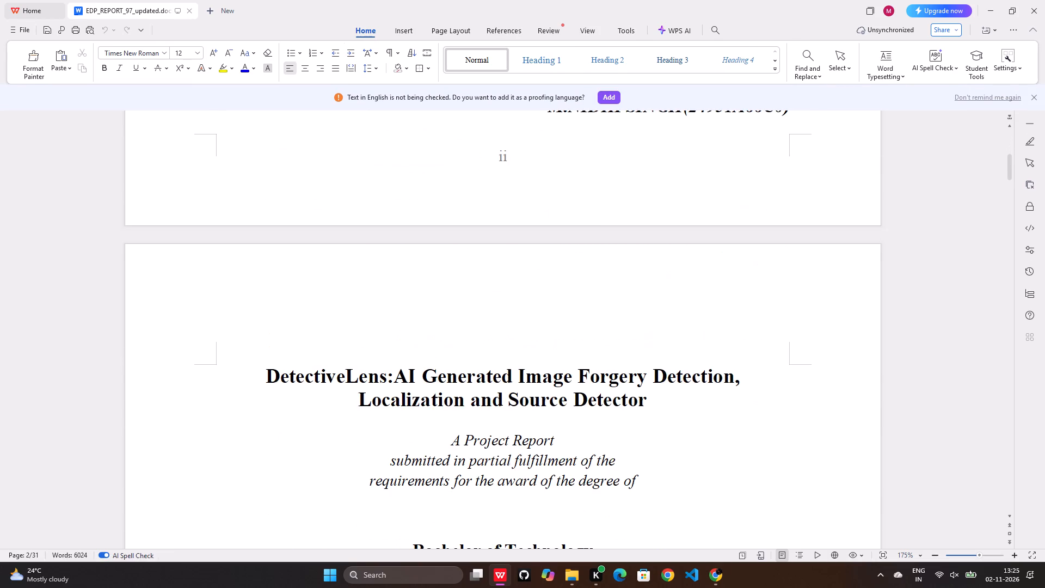
pyautogui.scroll(4, 393, 223)
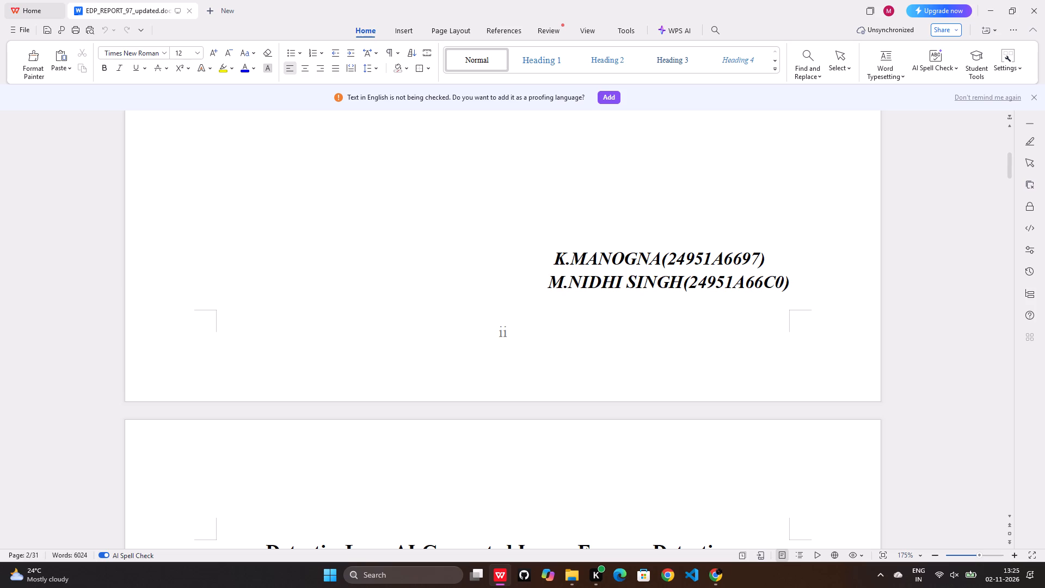
pyautogui.scroll(-4, 592, 246)
pyautogui.scroll(3, 593, 246)
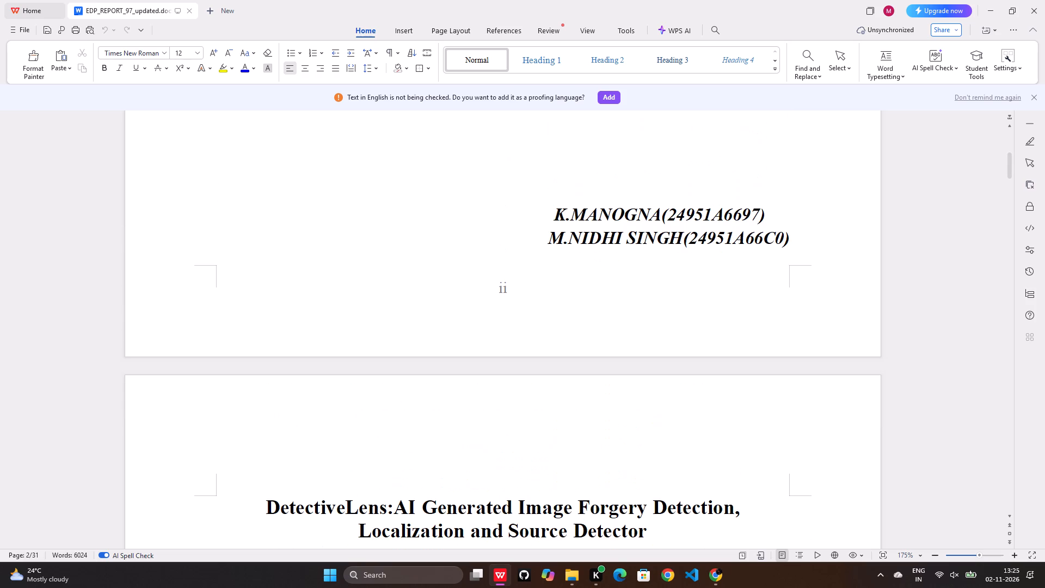
pyautogui.scroll(-10, 558, 232)
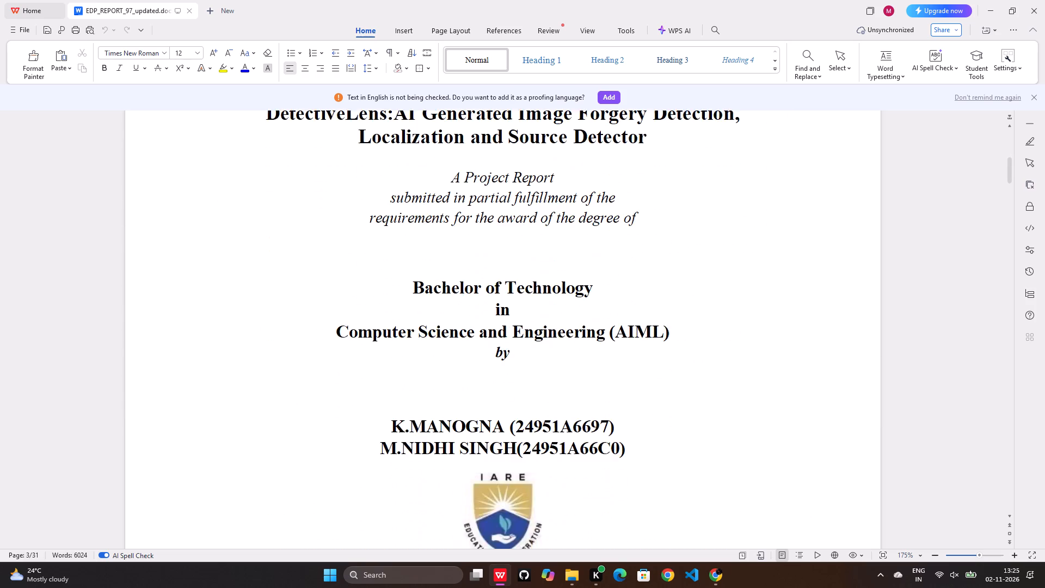
pyautogui.scroll(-11, 561, 226)
pyautogui.scroll(-12, 563, 226)
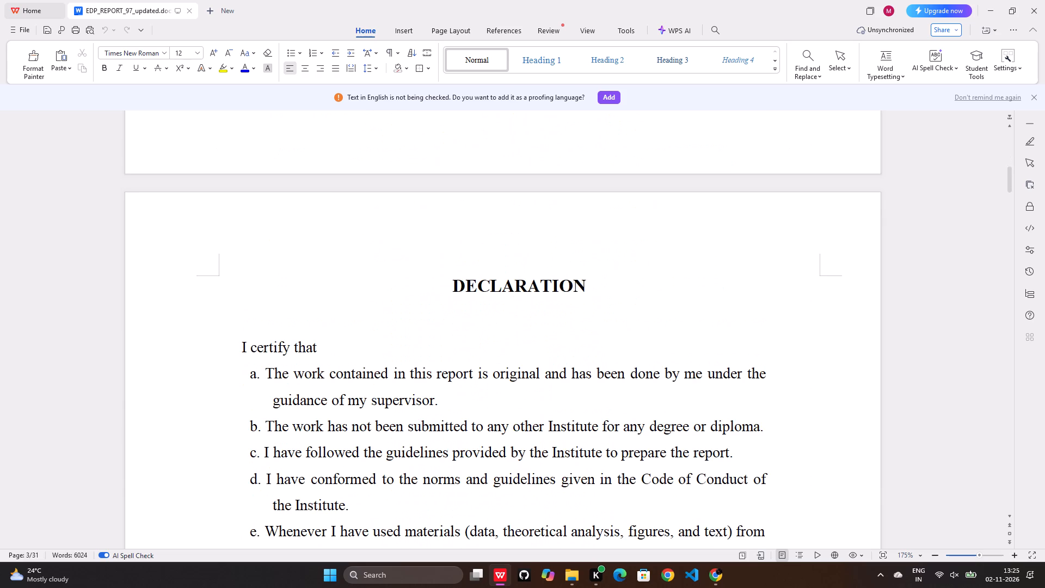
pyautogui.scroll(-12, 563, 226)
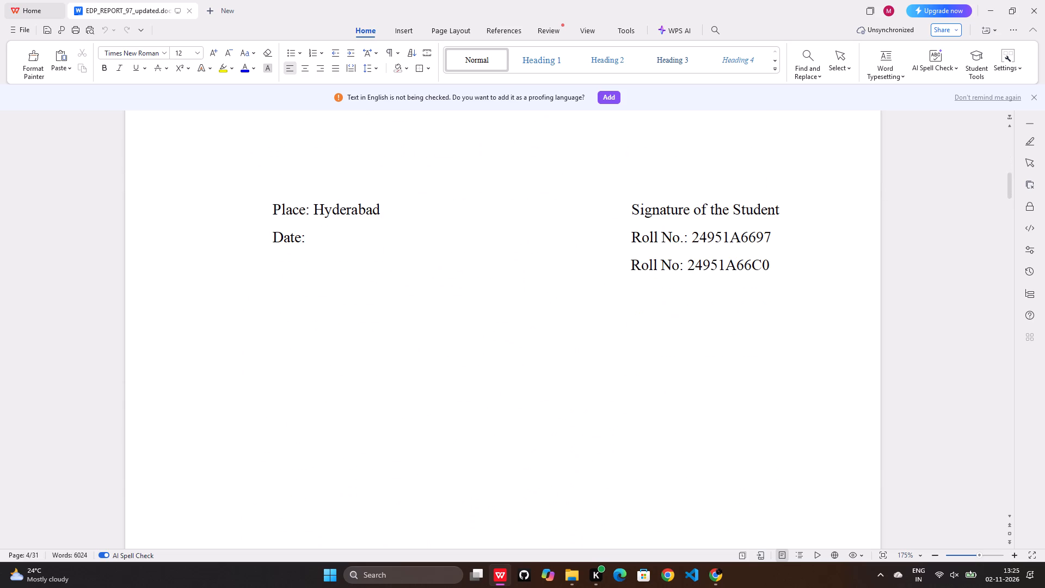
pyautogui.scroll(-16, 585, 279)
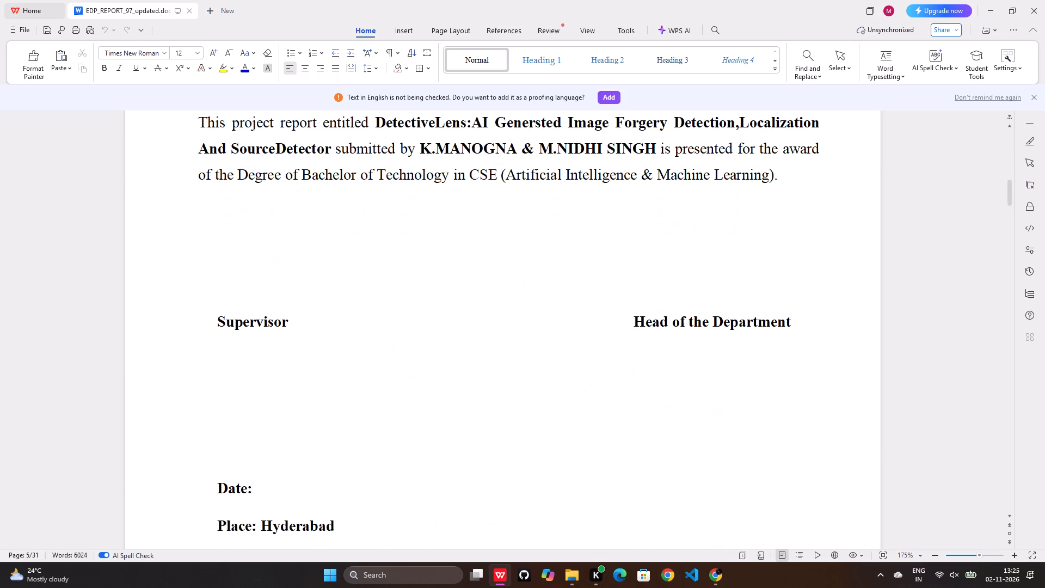
pyautogui.scroll(1, 585, 279)
pyautogui.scroll(-17, 585, 279)
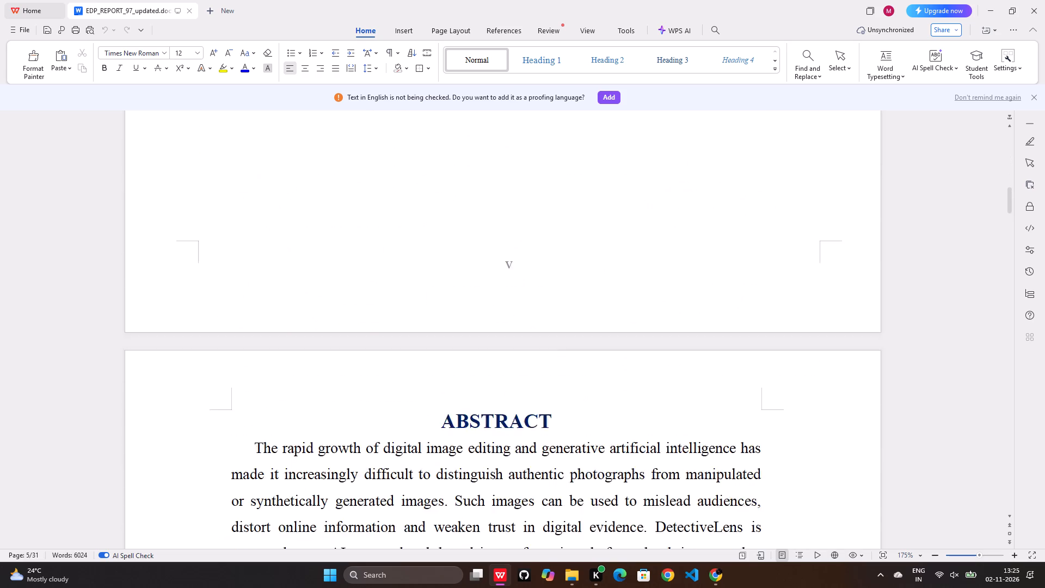
pyautogui.scroll(-16, 585, 277)
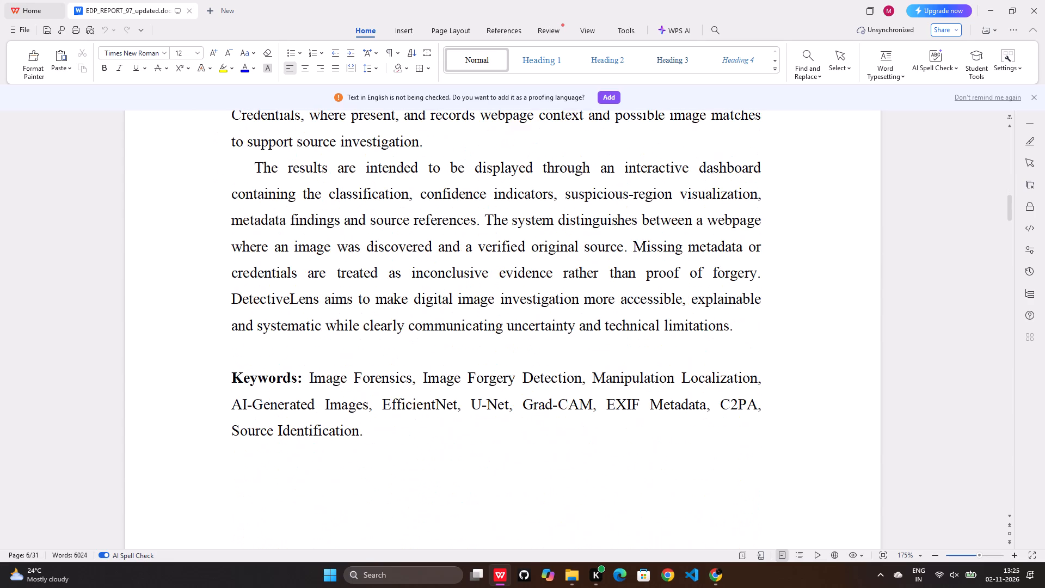
# Skim the report's chapters in a multi-page view, from Methodology back to the Introduction.
pyautogui.scroll(4, 582, 274)
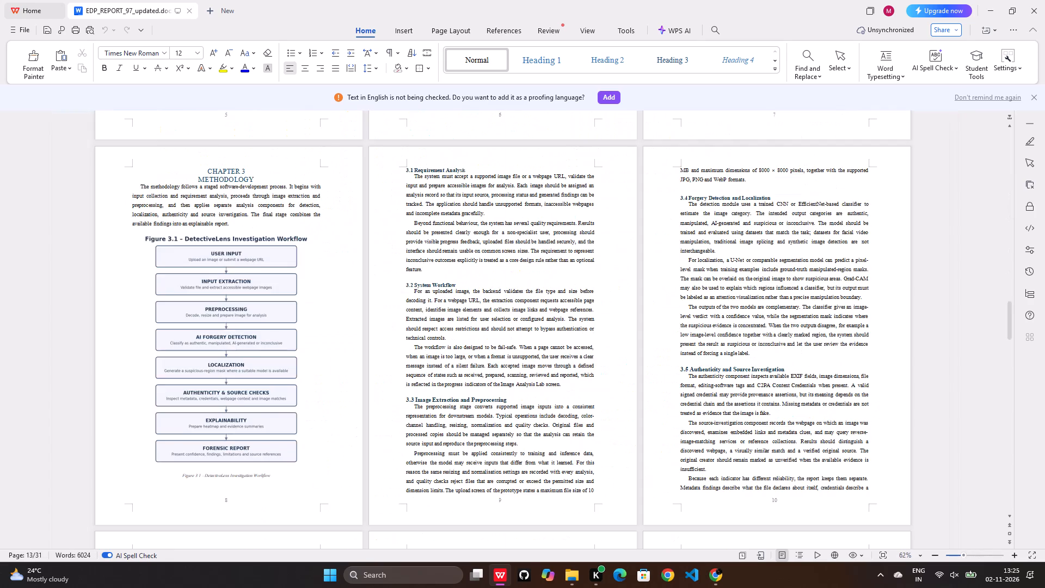
pyautogui.scroll(10, 582, 274)
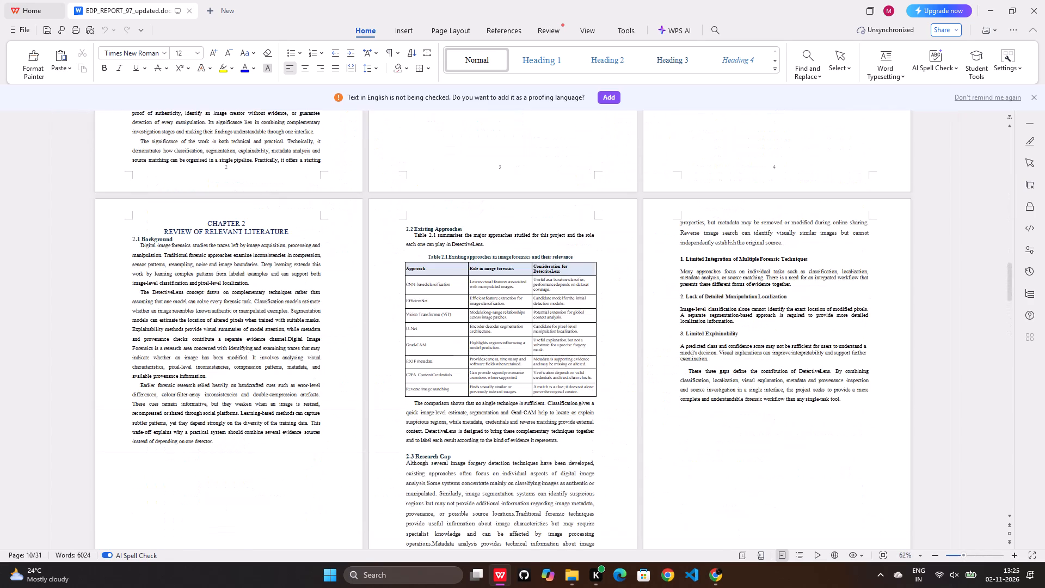
pyautogui.scroll(8, 582, 274)
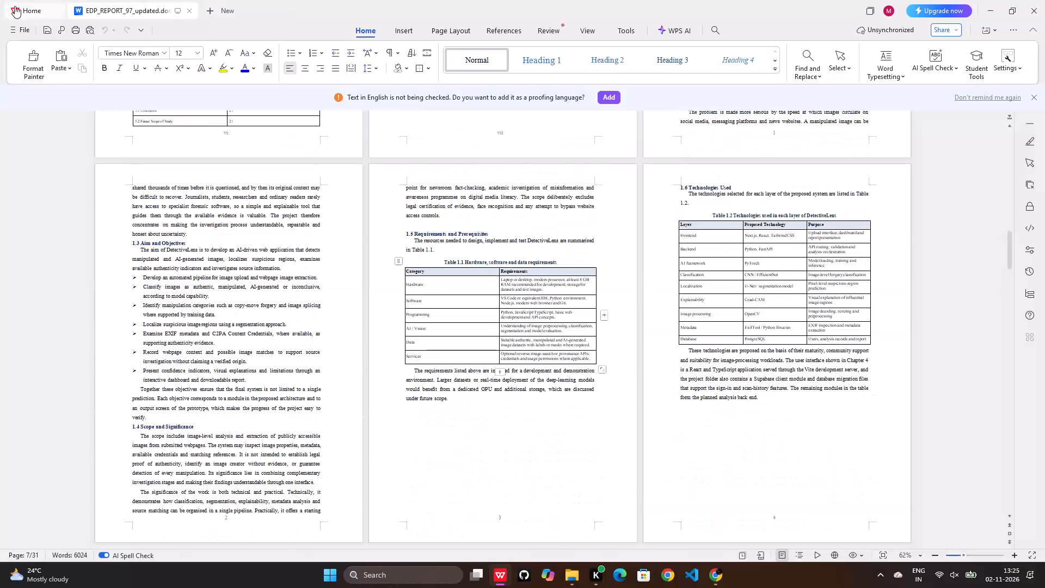
# Open the Gatehouse_High_Concurrency_Serverless_Ticketing_Report document from the Downloads folder.
pyautogui.click(15, 6)
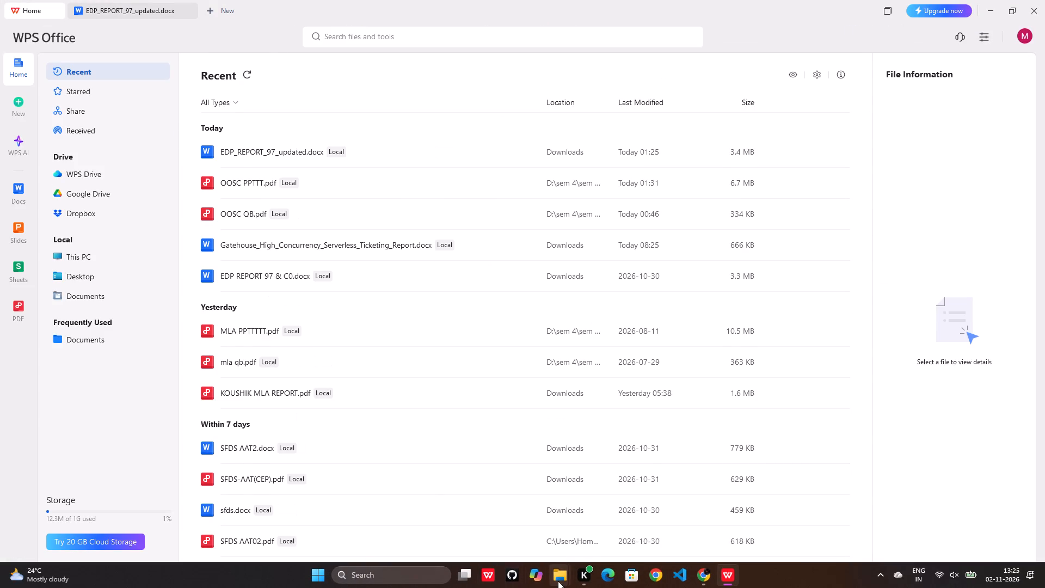
pyautogui.click(558, 580)
pyautogui.click(545, 526)
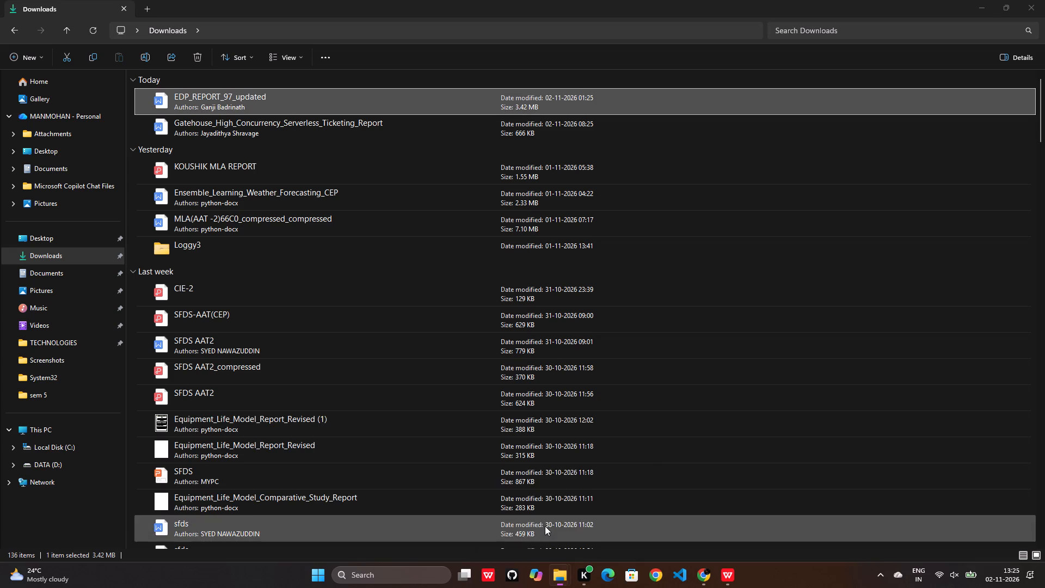
pyautogui.doubleClick(205, 126)
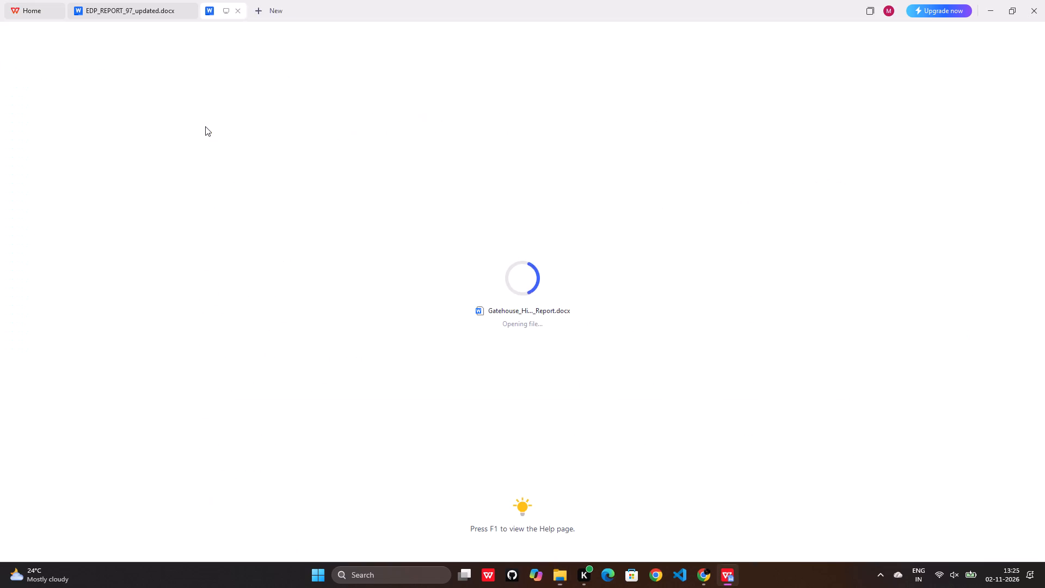
# Examine the declaration, approval sheet and abstract layout in the Gatehouse report for comparison with the EDP report.
pyautogui.scroll(-3, 476, 329)
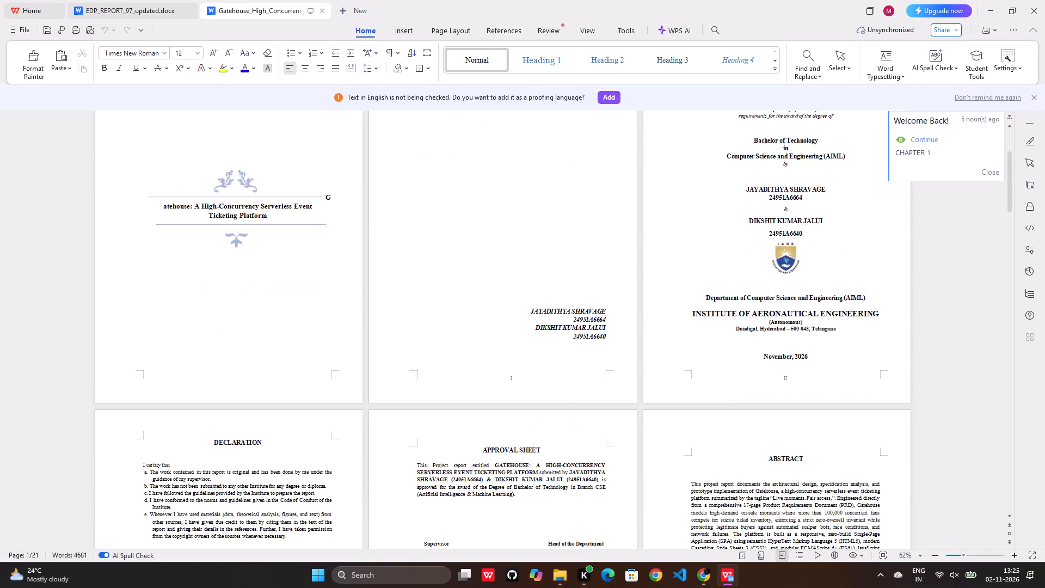
pyautogui.scroll(-5, 476, 329)
pyautogui.click(97, 0)
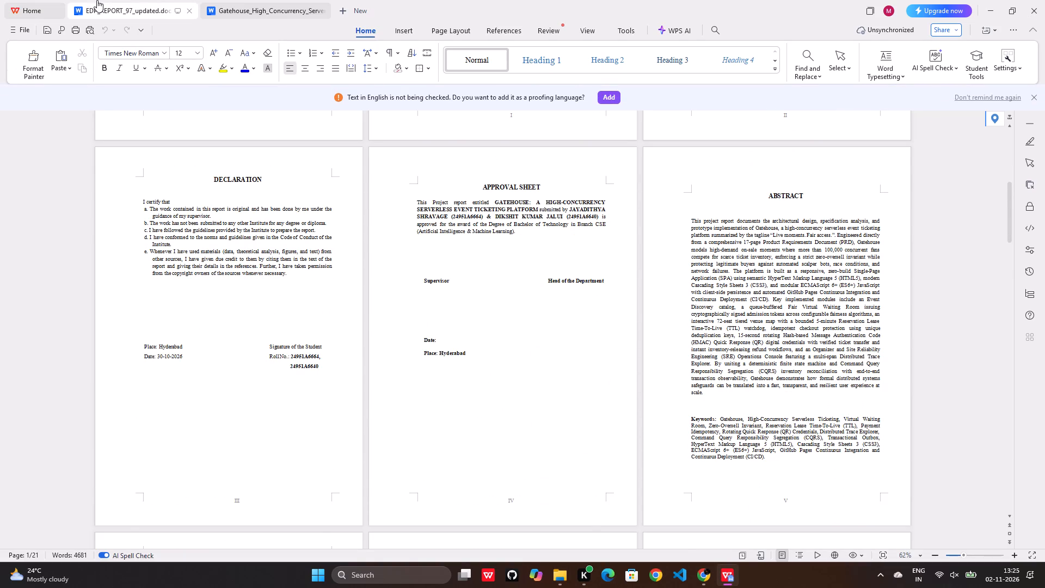
pyautogui.click(264, 0)
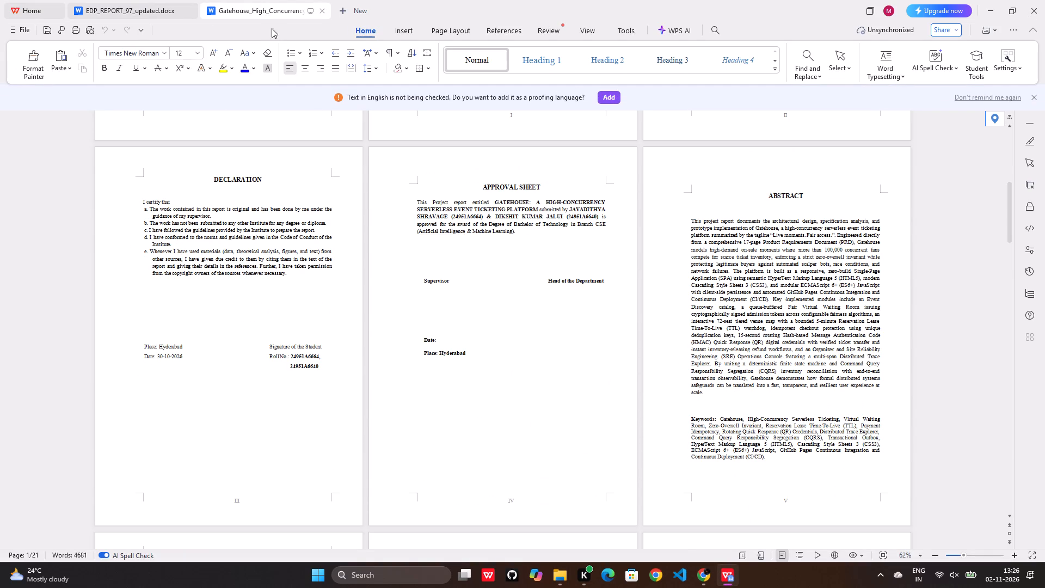
# Return to the EDP report and review its table of contents, title pages, declaration and abstract.
pyautogui.click(137, 0)
pyautogui.scroll(6, 374, 296)
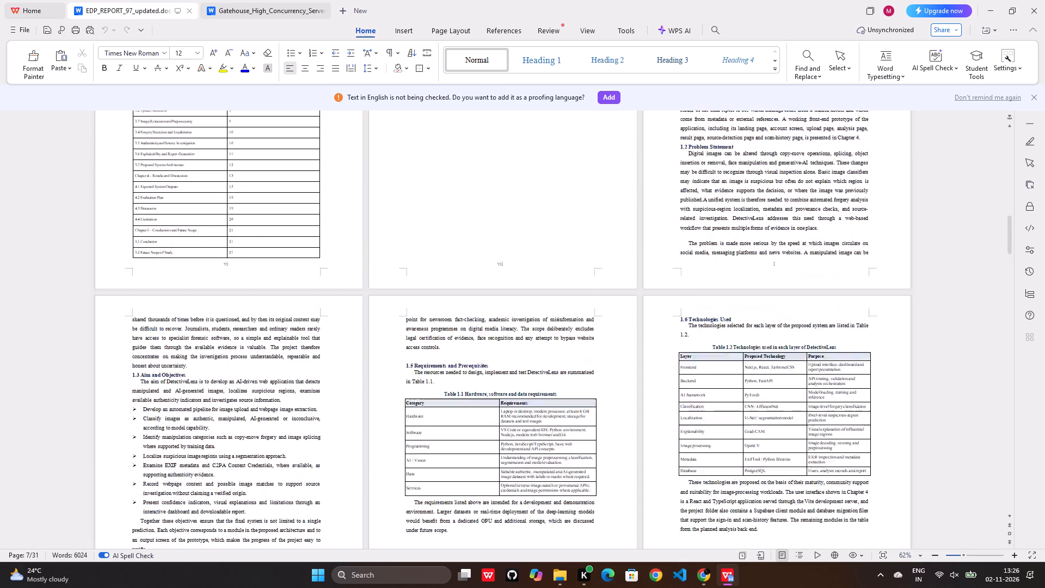
pyautogui.scroll(5, 374, 296)
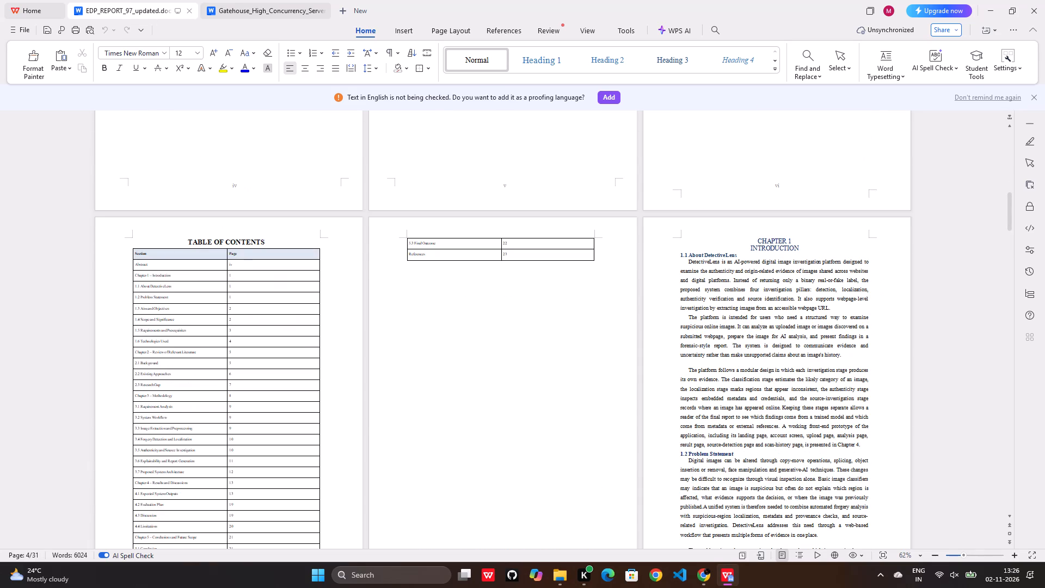
pyautogui.scroll(-3, 373, 292)
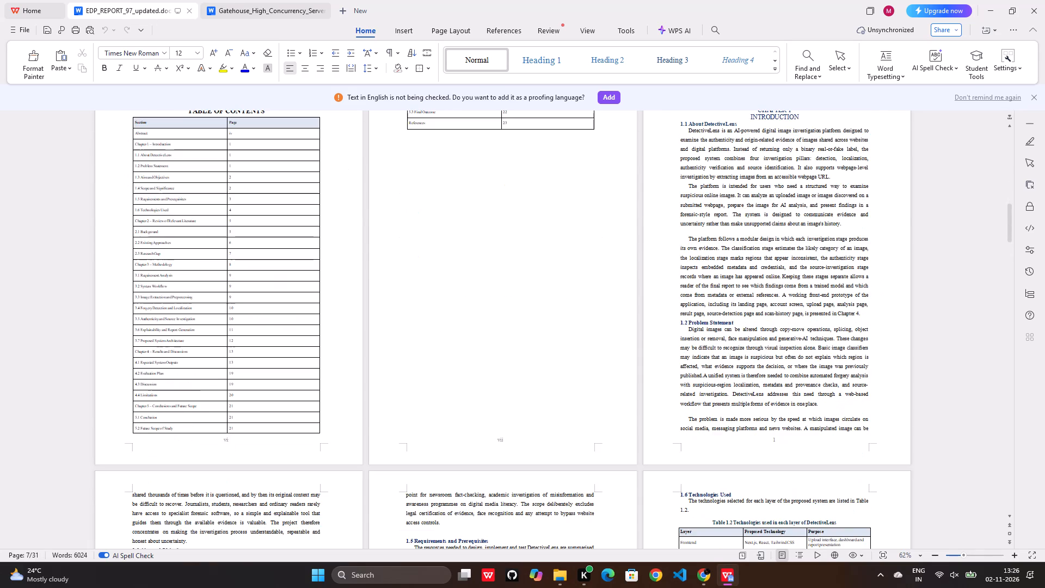
pyautogui.scroll(14, 373, 292)
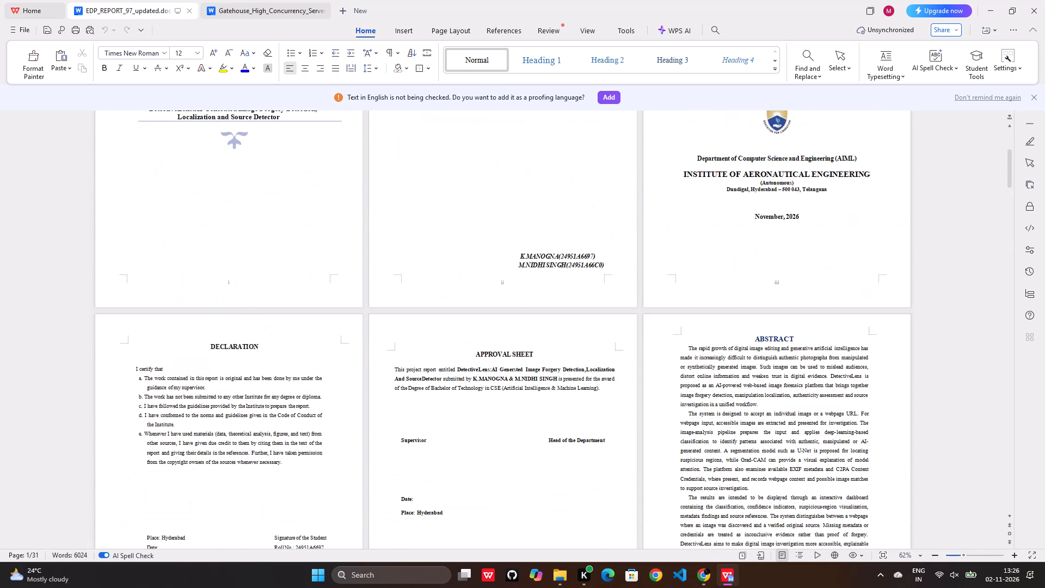
pyautogui.scroll(-5, 373, 291)
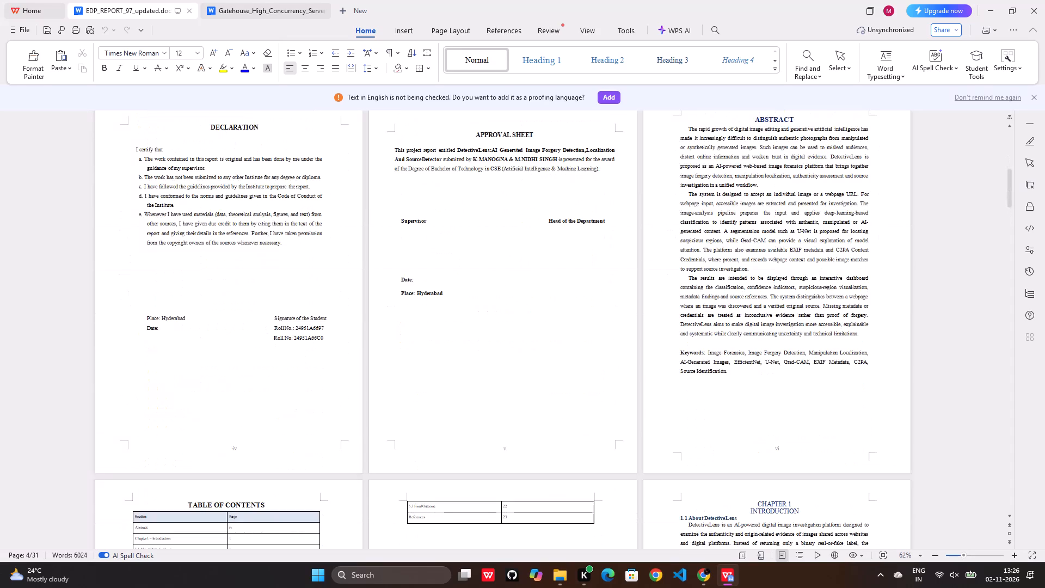
# Merge the abstract's three body paragraphs into one and remove the first-line indent at its start.
pyautogui.moveTo(685, 125); pyautogui.dragTo(734, 304)
pyautogui.click(731, 287)
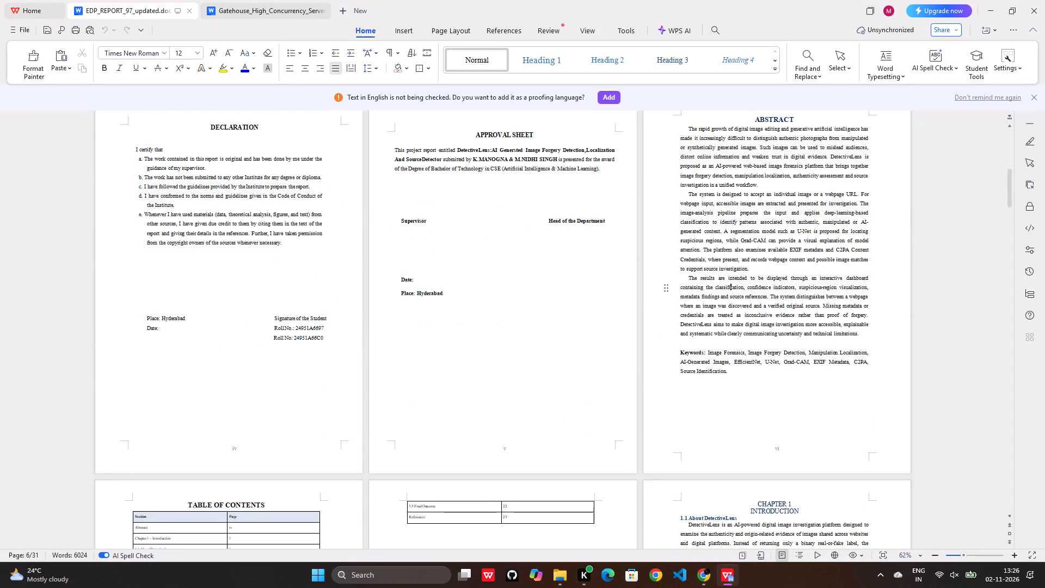
pyautogui.click(688, 196)
pyautogui.press('BackSpace')
pyautogui.press('BackSpace')
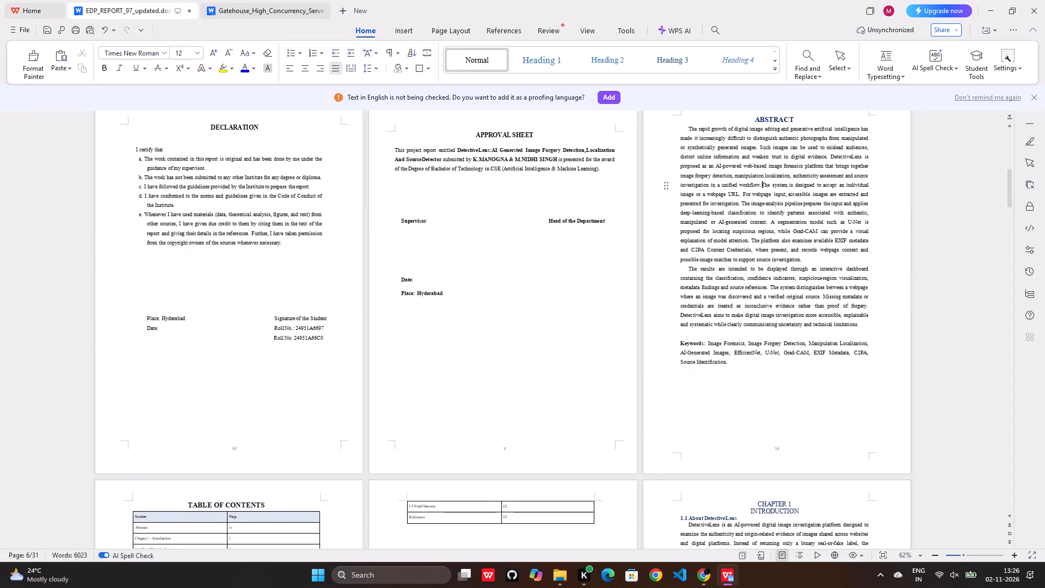
pyautogui.click(687, 128)
pyautogui.press('BackSpace')
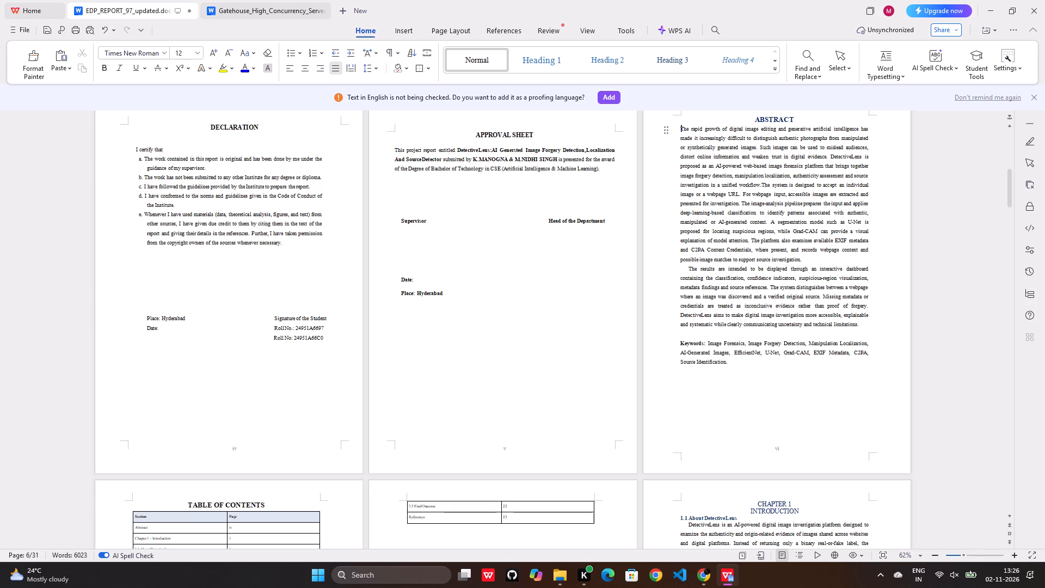
pyautogui.click(687, 269)
pyautogui.press('BackSpace')
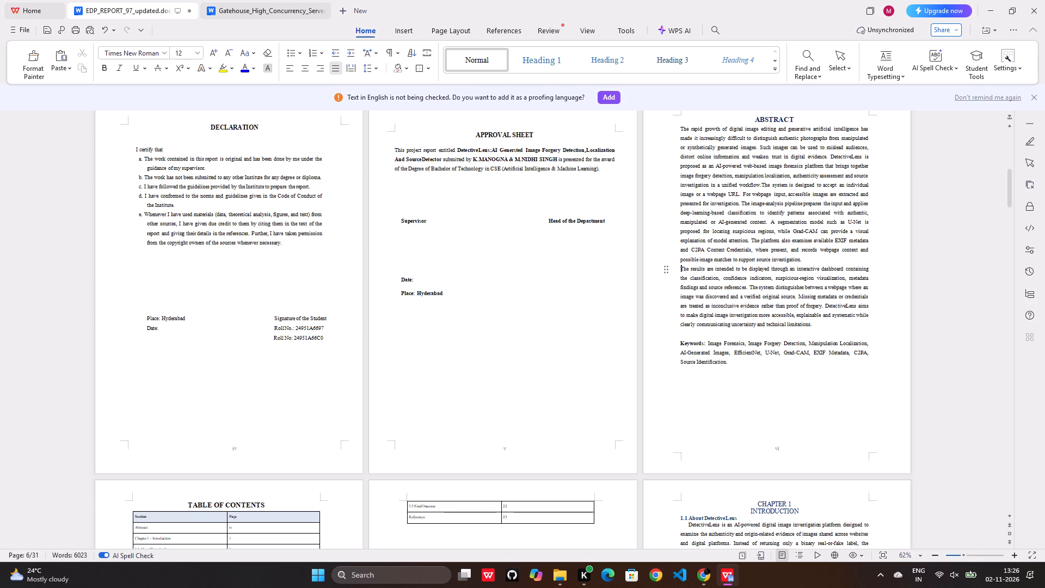
pyautogui.press('BackSpace')
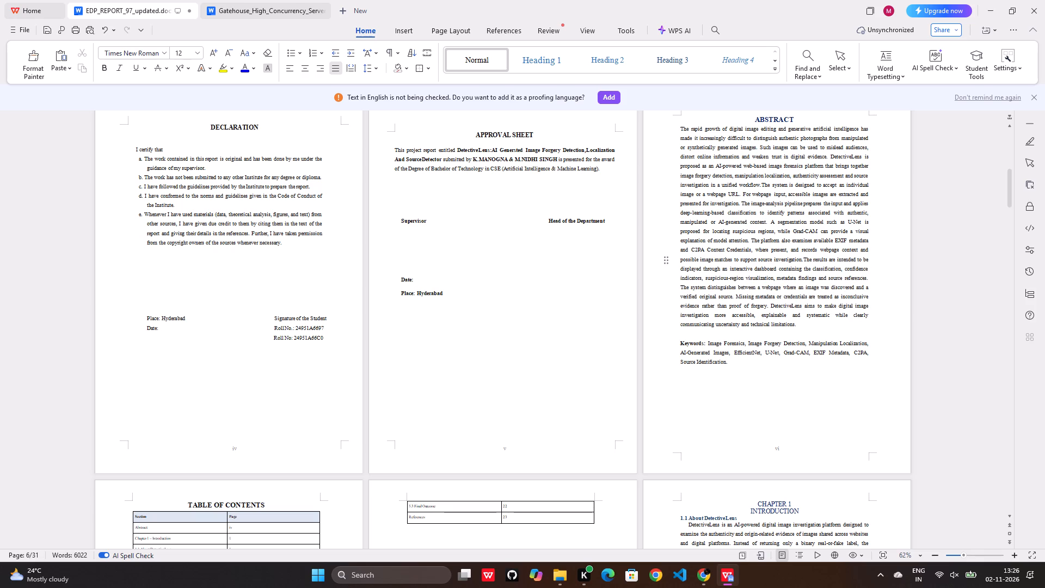
# Copy the whole abstract text together with the Keywords paragraph.
pyautogui.moveTo(680, 130); pyautogui.dragTo(738, 371)
pyautogui.hotkey('ctrl', 'c')
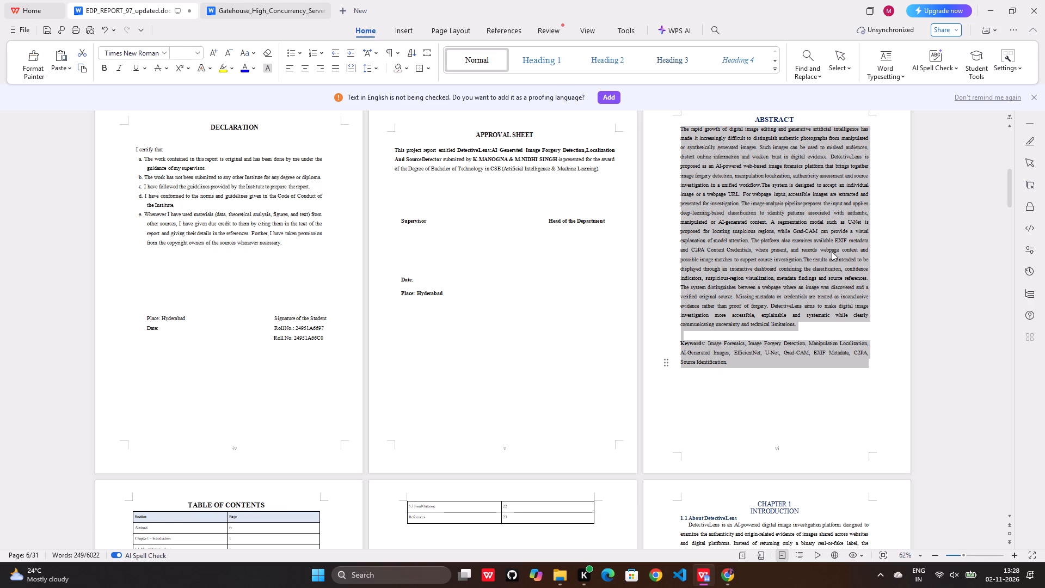
pyautogui.press('BackSpace')
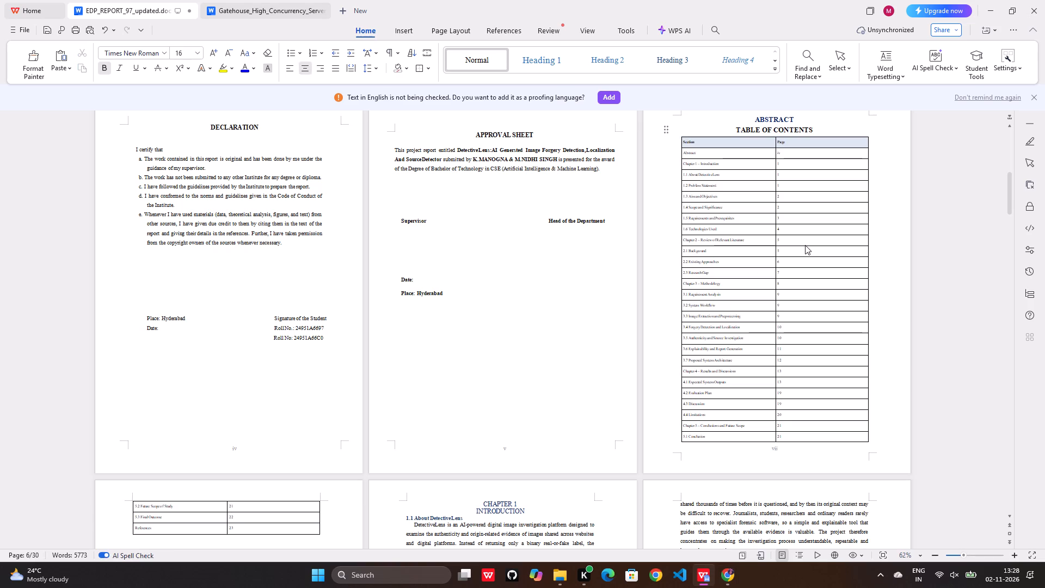
pyautogui.hotkey('ctrl', 'v')
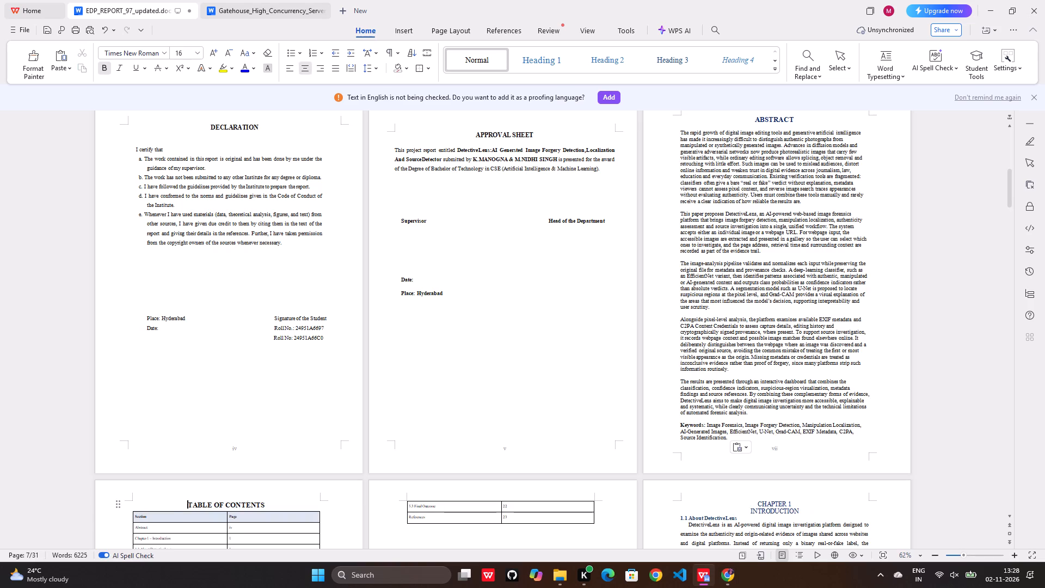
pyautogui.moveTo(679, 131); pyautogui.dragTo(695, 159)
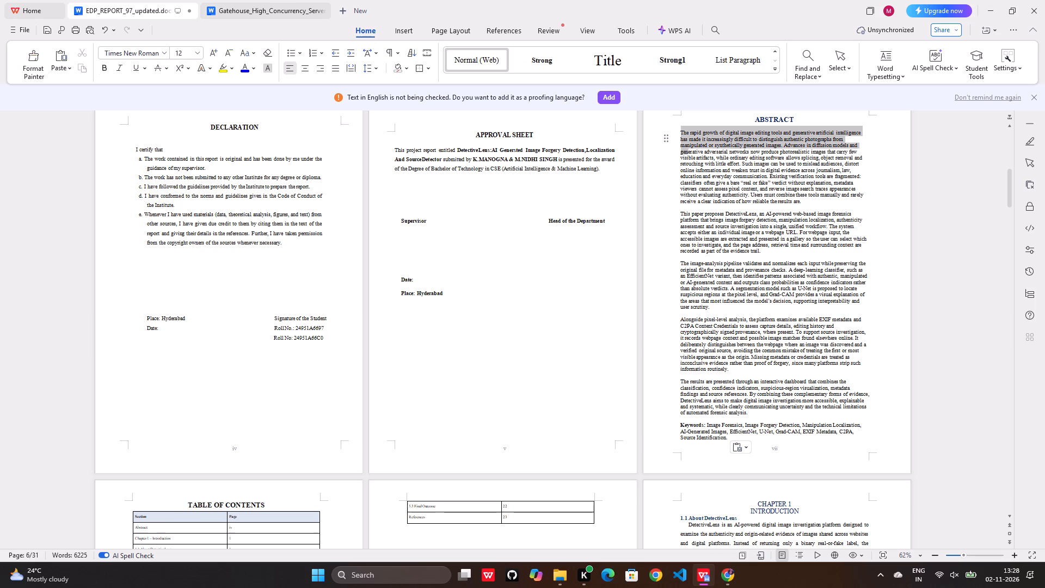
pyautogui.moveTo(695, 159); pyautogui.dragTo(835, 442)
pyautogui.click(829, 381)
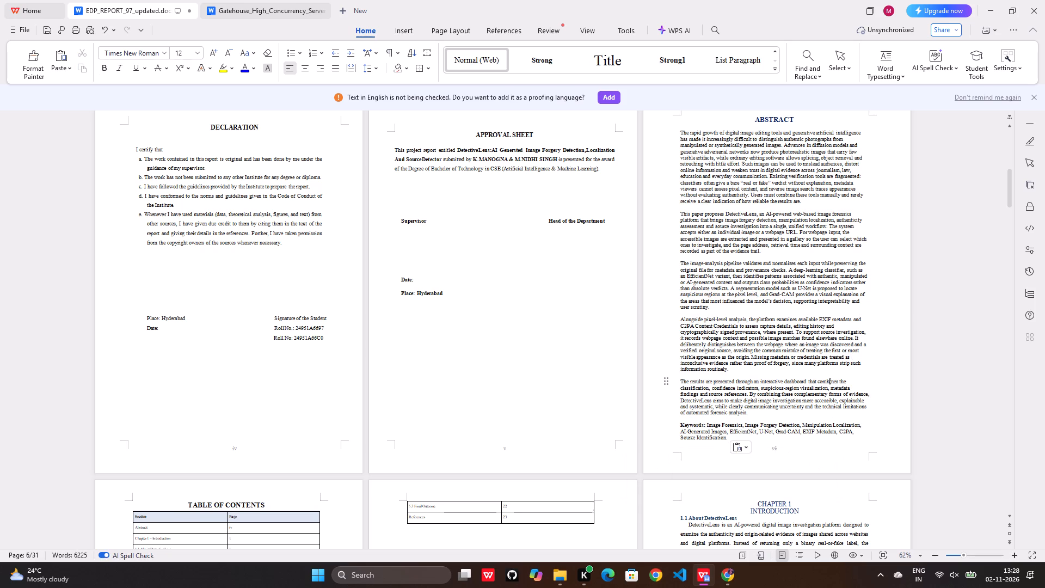
# Merge the abstract's five body paragraphs into one continuous paragraph, keeping the Keywords line separate.
pyautogui.click(679, 215)
pyautogui.press('BackSpace')
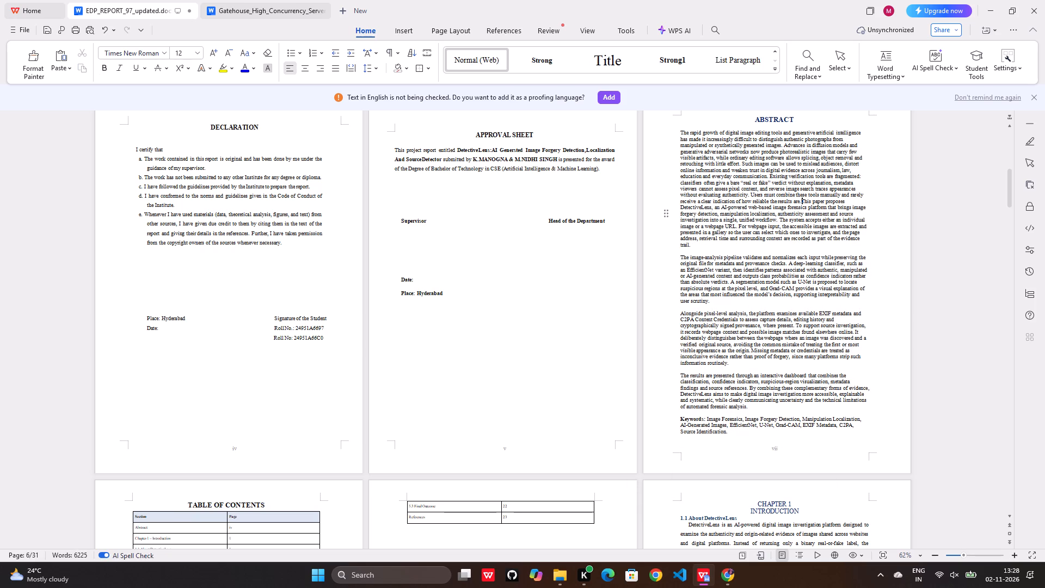
pyautogui.click(680, 256)
pyautogui.press('BackSpace')
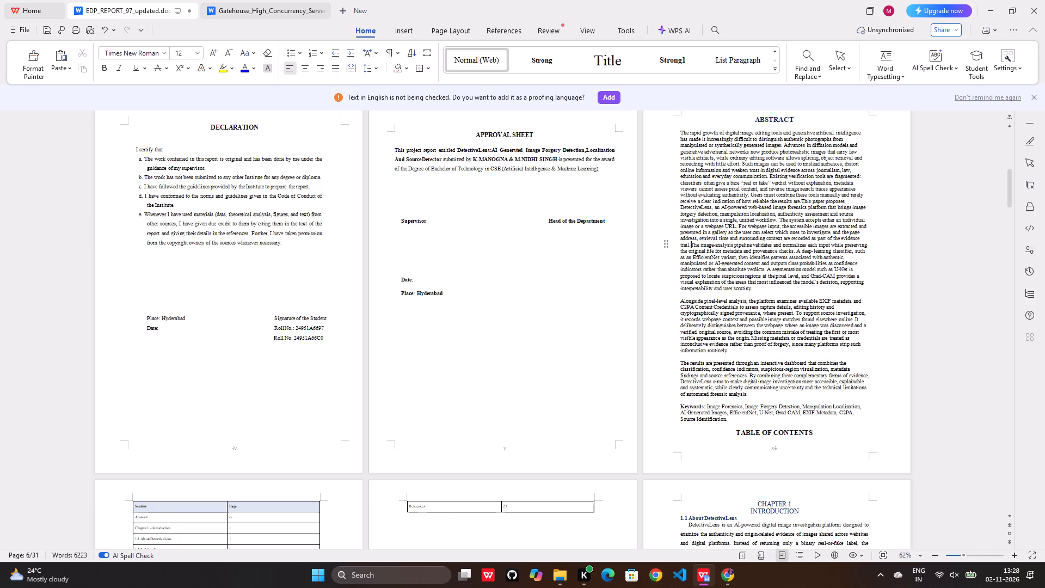
pyautogui.click(679, 303)
pyautogui.press('BackSpace')
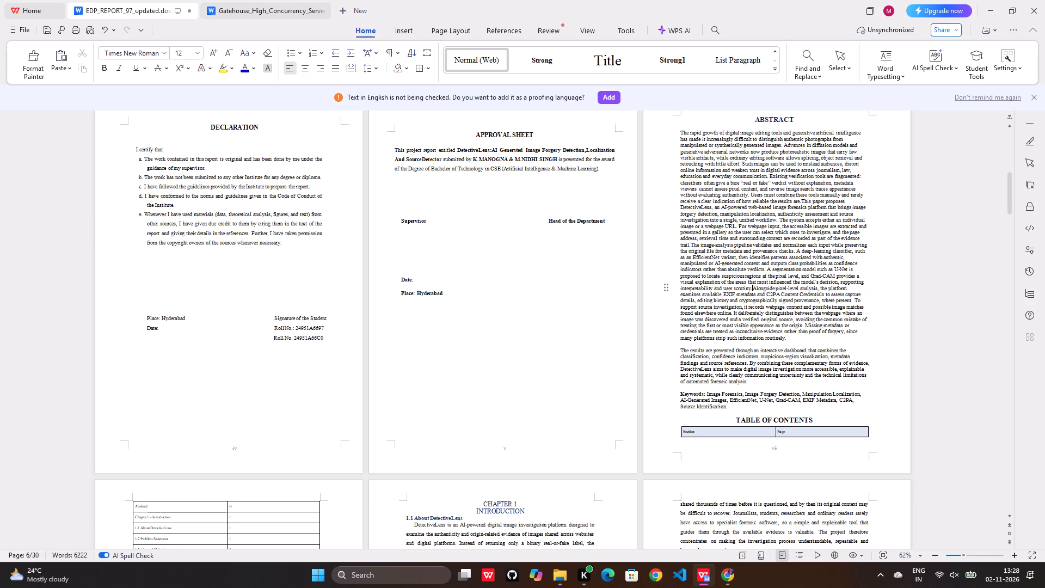
pyautogui.click(679, 352)
pyautogui.press('BackSpace')
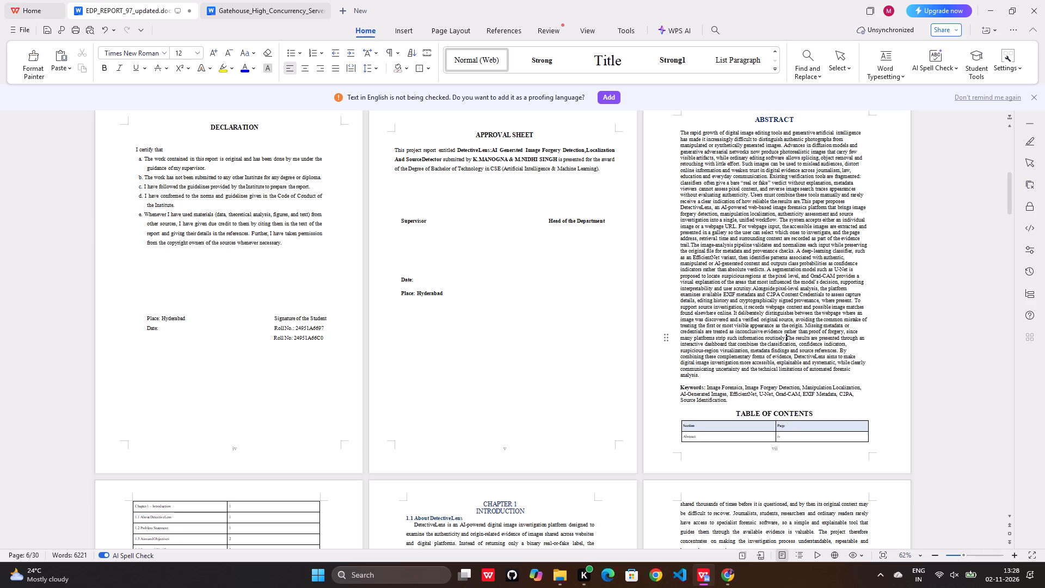
# Insert three blank lines before the TABLE OF CONTENTS heading to push it onto the page after the abstract.
pyautogui.click(736, 409)
pyautogui.press('Return')
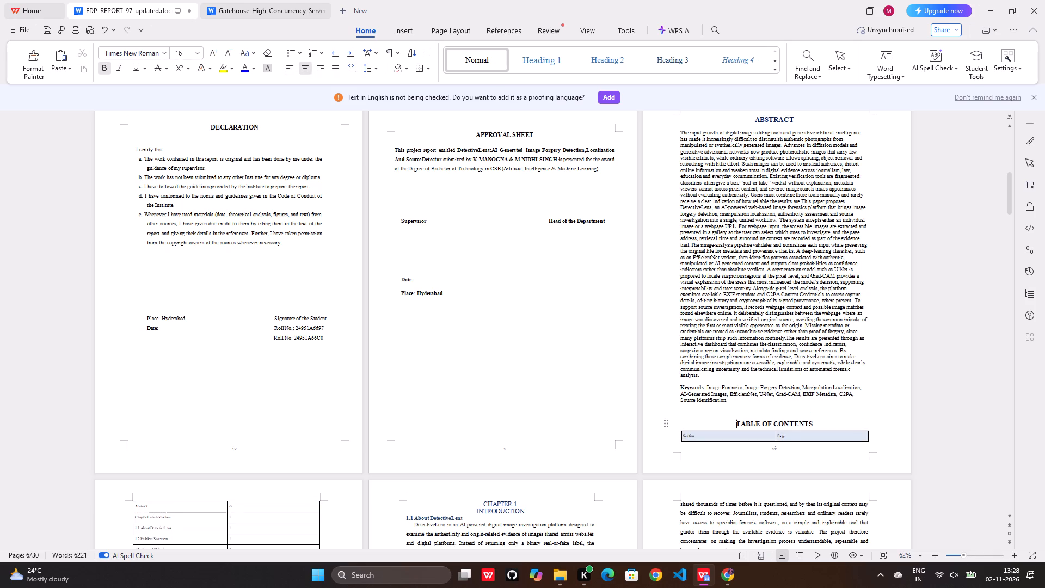
pyautogui.press('Return')
pyautogui.press('Return')
# Shrink the table of contents table so that all its rows, down to References, fit on one page.
pyautogui.scroll(-7, 729, 413)
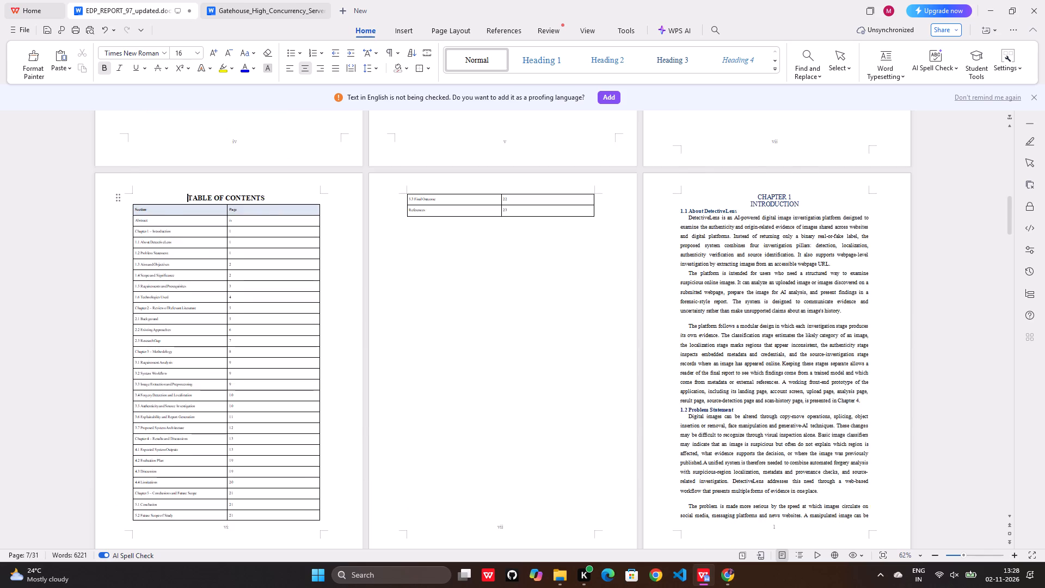
pyautogui.scroll(-4, 709, 397)
pyautogui.scroll(2, 610, 148)
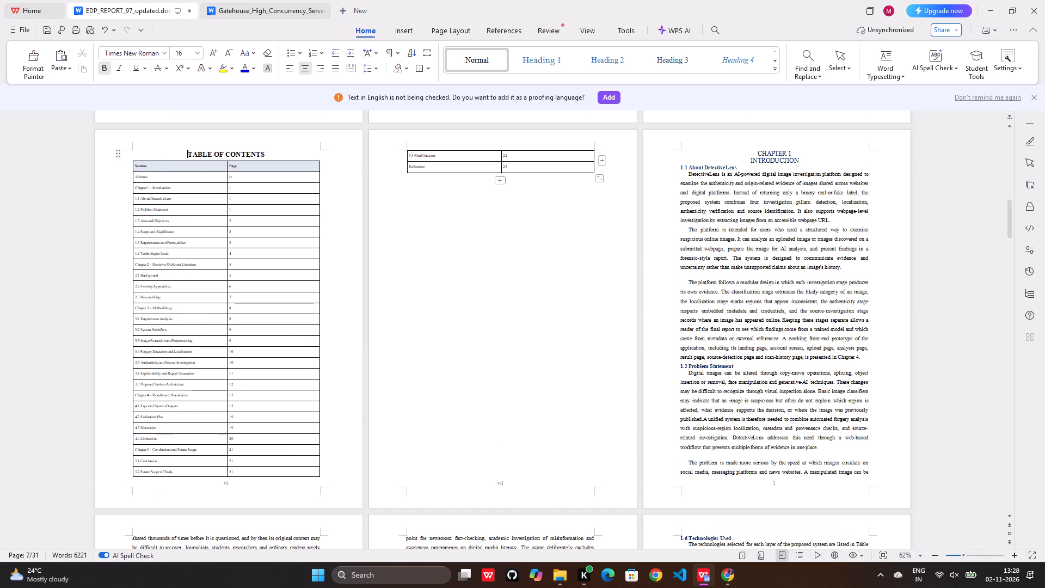
pyautogui.moveTo(600, 180); pyautogui.dragTo(562, 161)
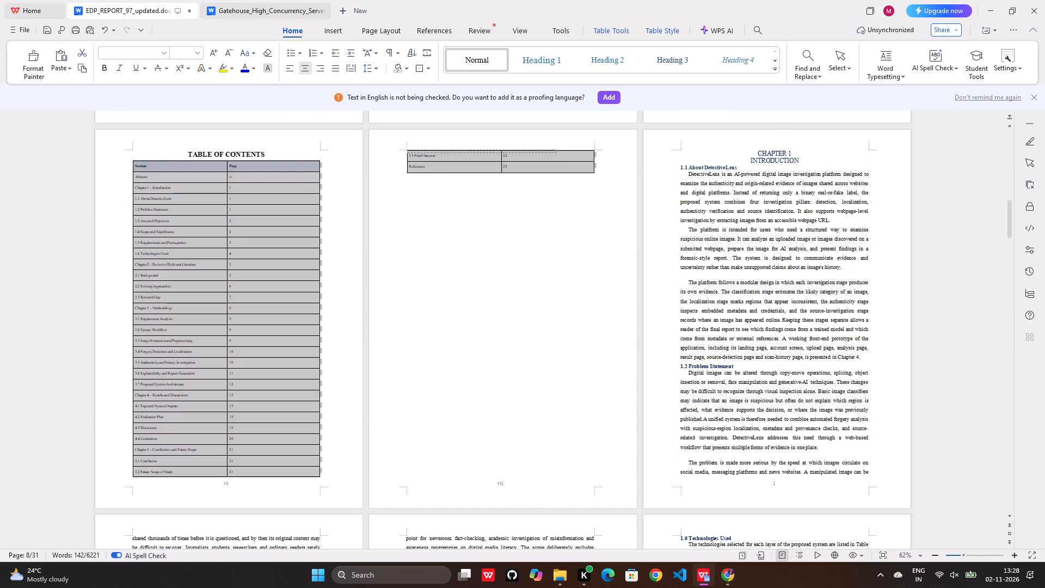
pyautogui.moveTo(562, 161); pyautogui.dragTo(562, 161)
pyautogui.click(267, 334)
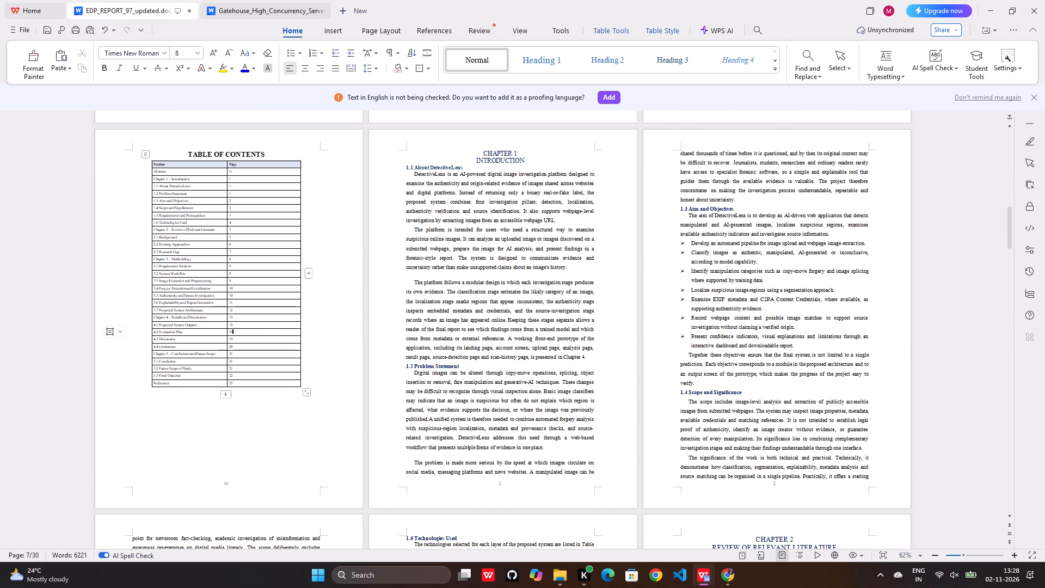
pyautogui.moveTo(310, 393); pyautogui.dragTo(314, 406)
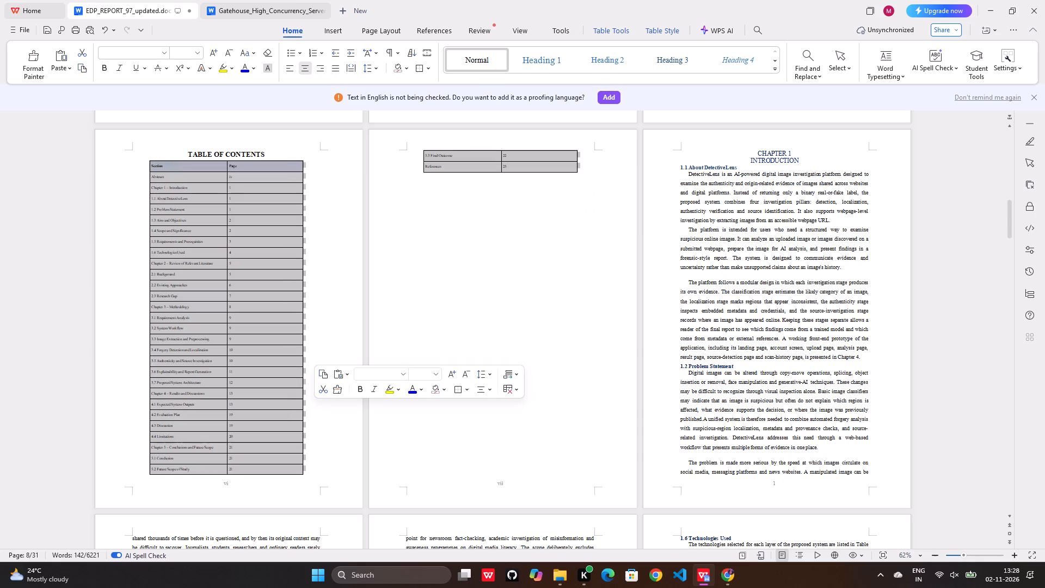
pyautogui.click(310, 274)
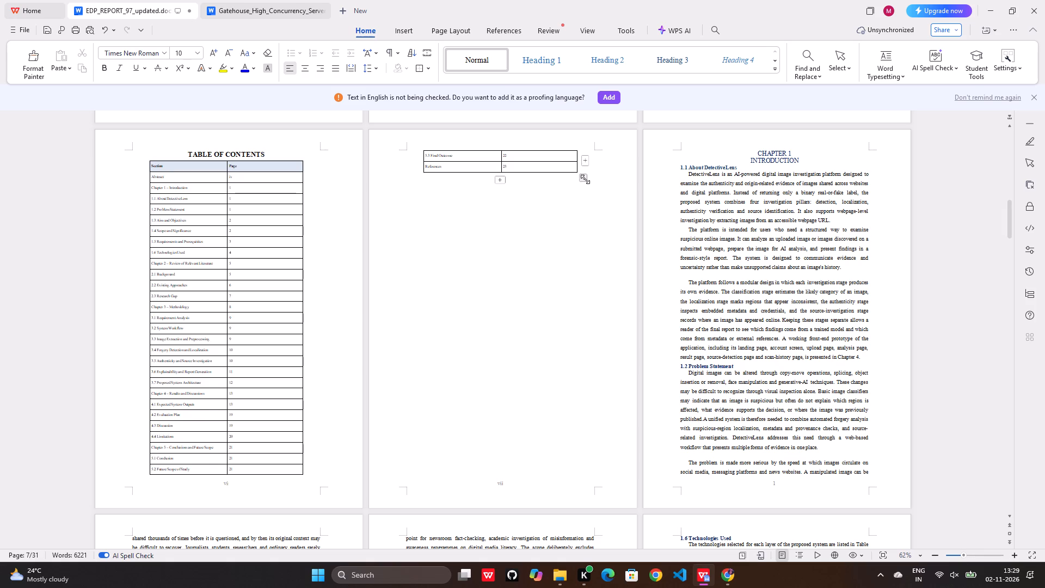
pyautogui.moveTo(585, 179); pyautogui.dragTo(577, 170)
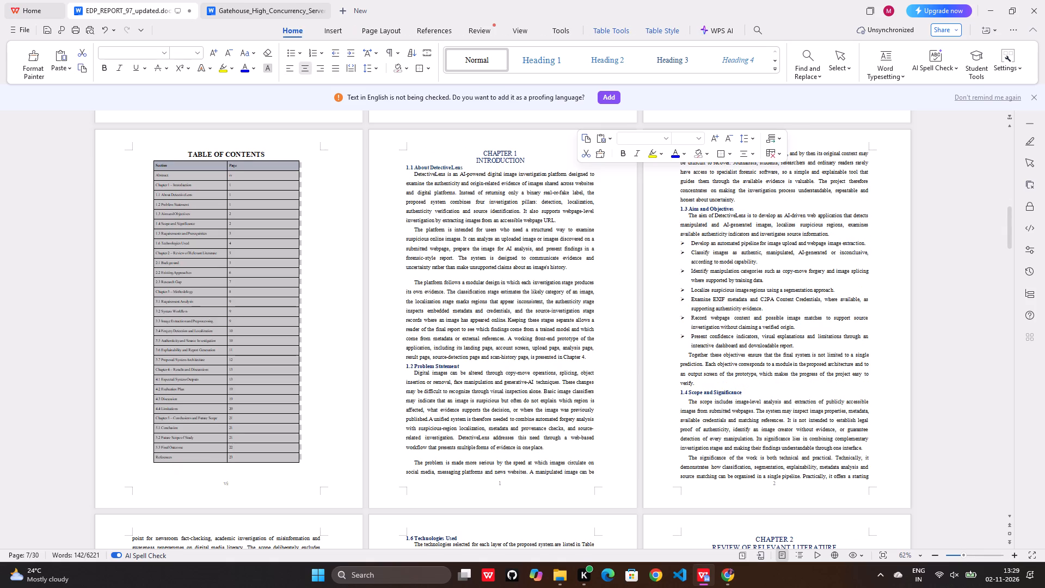
pyautogui.click(365, 216)
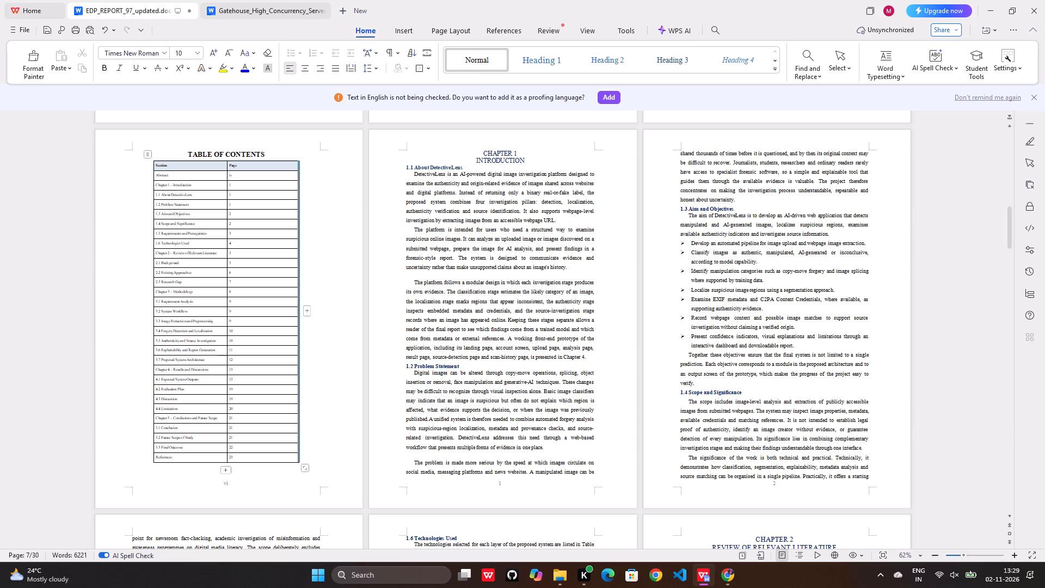
# Widen the table of contents table slightly on the page, keeping it on a single page.
pyautogui.moveTo(298, 261); pyautogui.dragTo(313, 259)
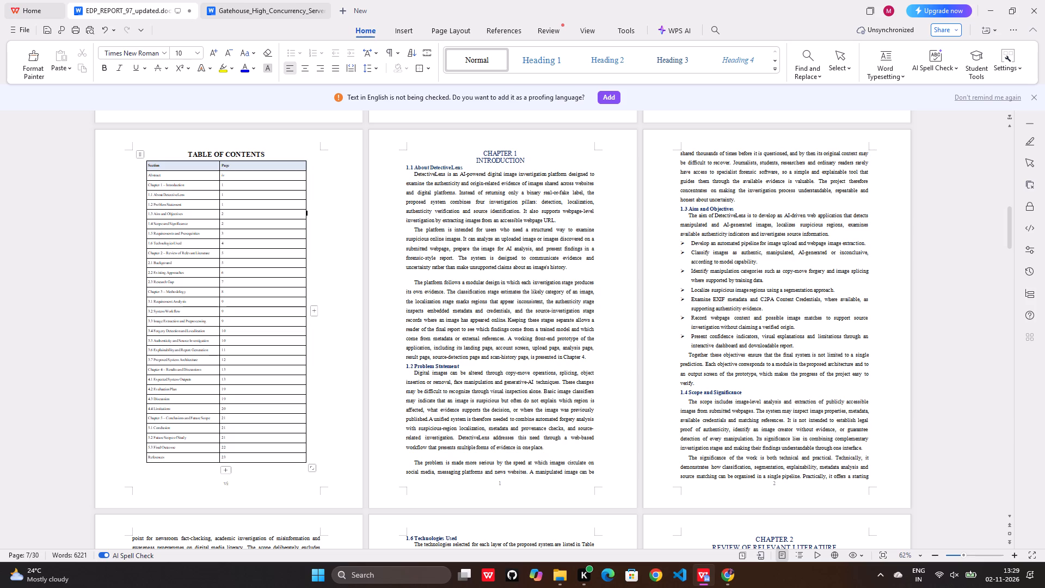
pyautogui.moveTo(306, 269); pyautogui.dragTo(316, 269)
pyautogui.click(343, 266)
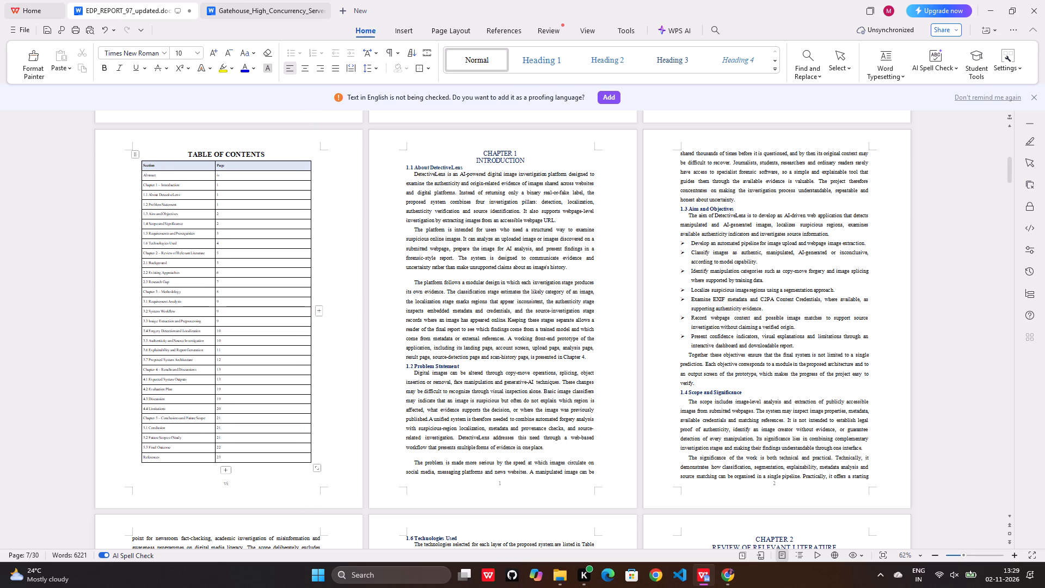
# Look through the report's pages, from the figures and chapters back to the front matter, to check the overall layout.
pyautogui.scroll(-4, 379, 255)
pyautogui.scroll(-2, 445, 260)
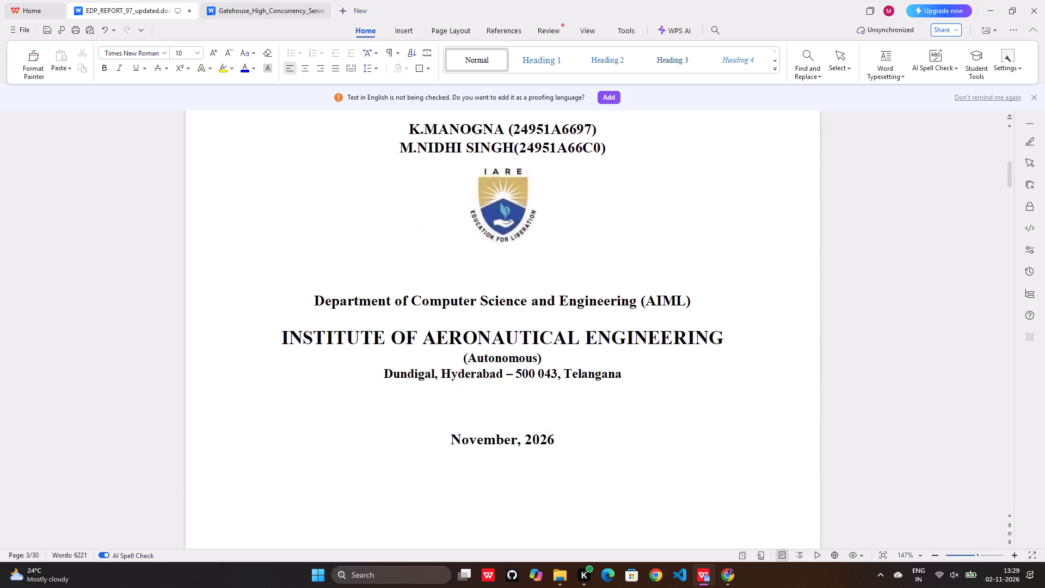
pyautogui.scroll(-9, 445, 260)
pyautogui.scroll(8, 467, 244)
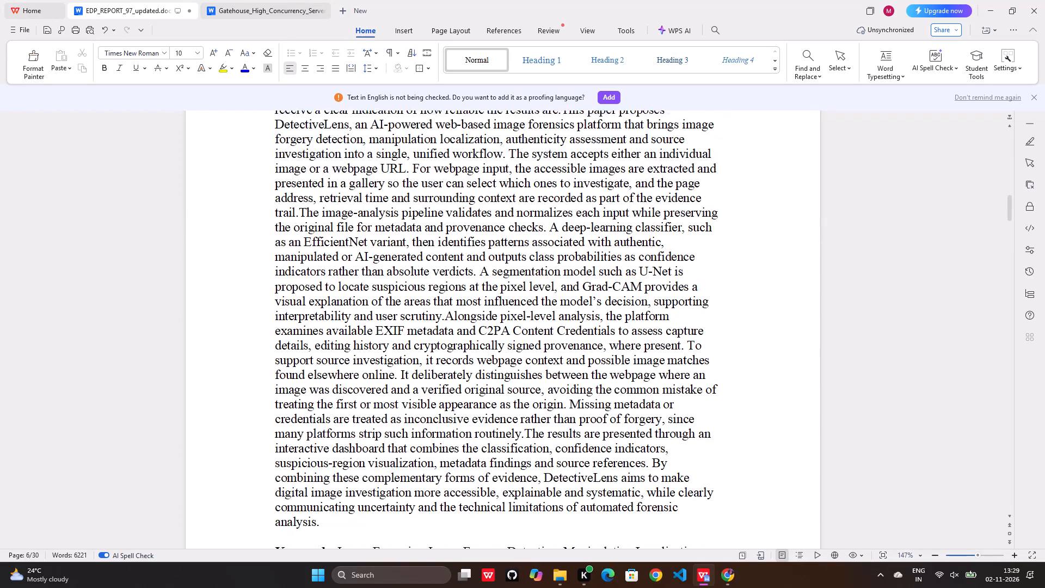
pyautogui.scroll(1, 465, 246)
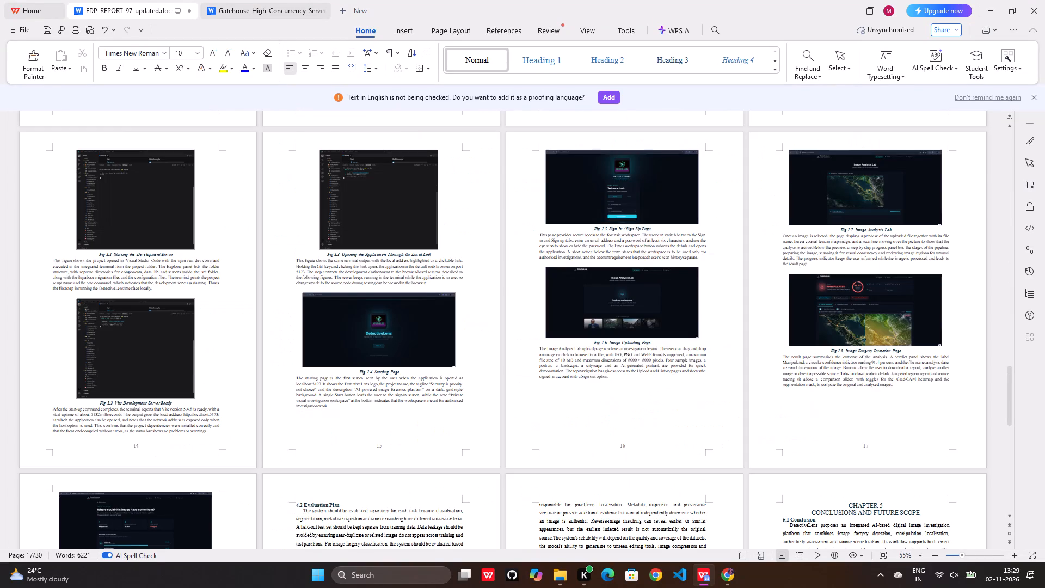
pyautogui.scroll(3, 595, 250)
pyautogui.scroll(15, 699, 266)
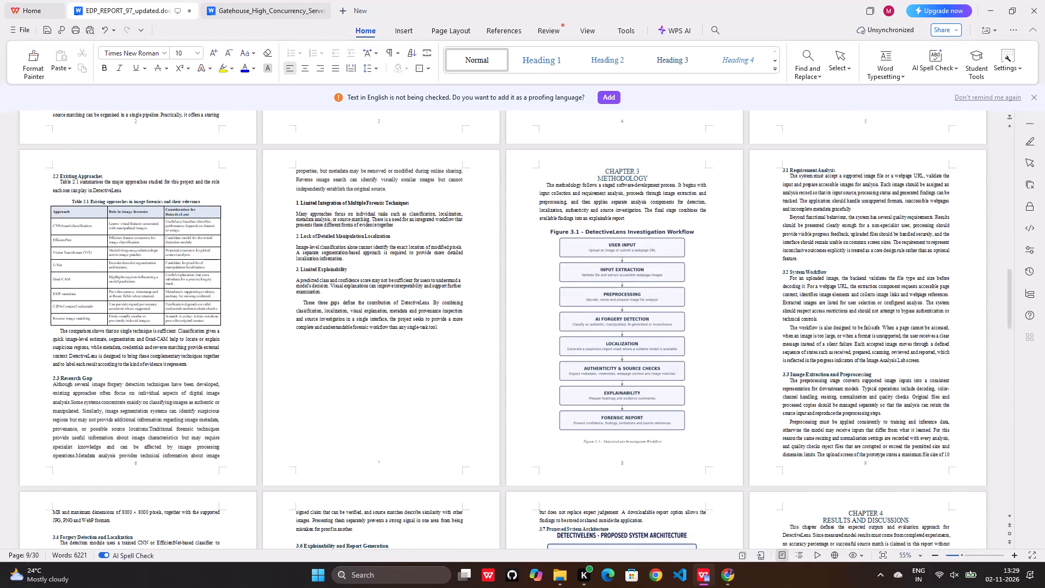
pyautogui.scroll(19, 732, 242)
pyautogui.scroll(5, 734, 236)
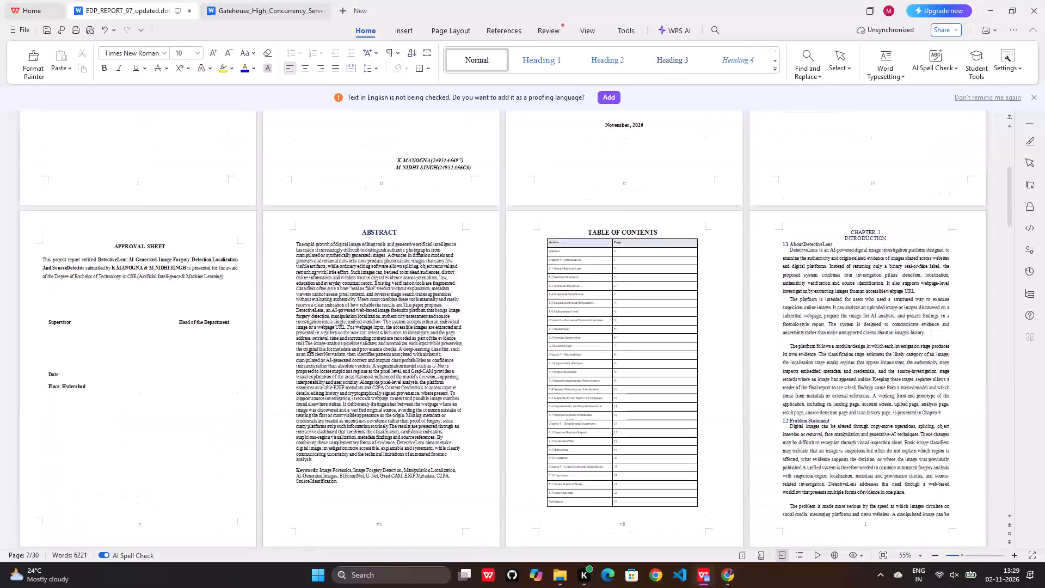
pyautogui.scroll(14, 734, 233)
pyautogui.scroll(-4, 759, 237)
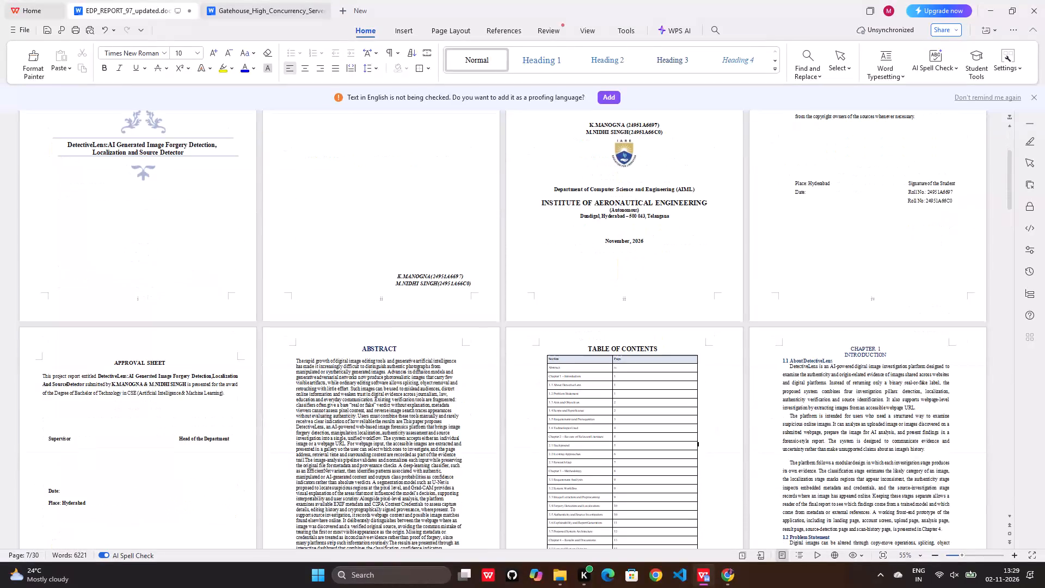
pyautogui.scroll(-5, 760, 235)
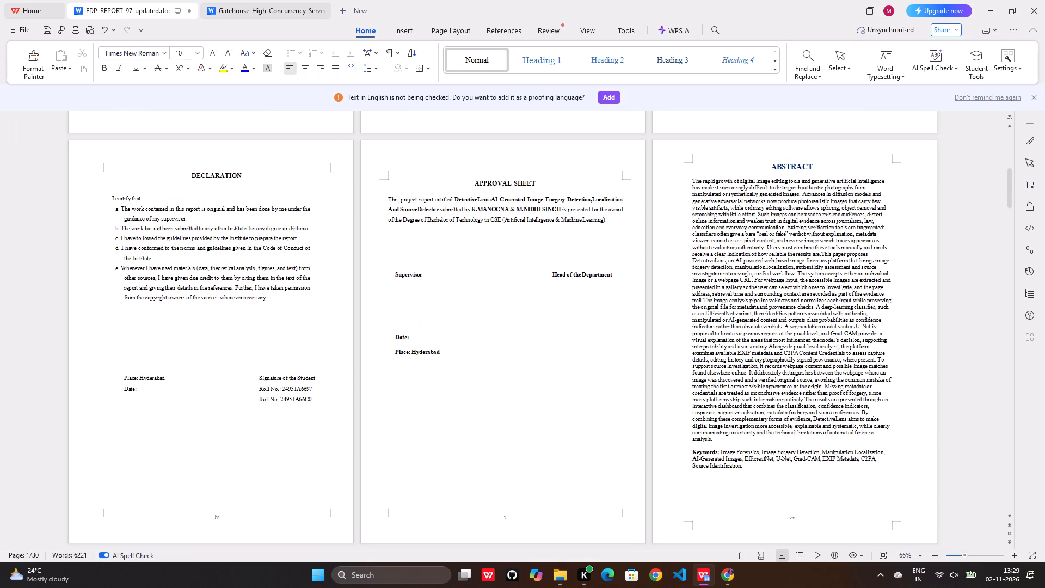
# Justify the abstract and its keywords and set their line spacing to 1.5.
pyautogui.moveTo(689, 179); pyautogui.dragTo(745, 459)
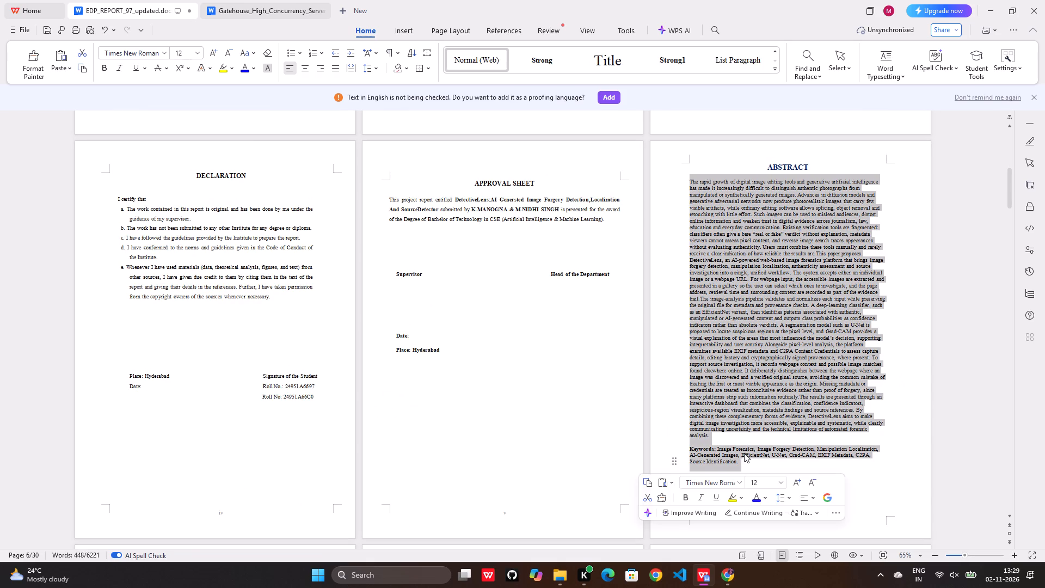
pyautogui.hotkey('ctrl', 'j')
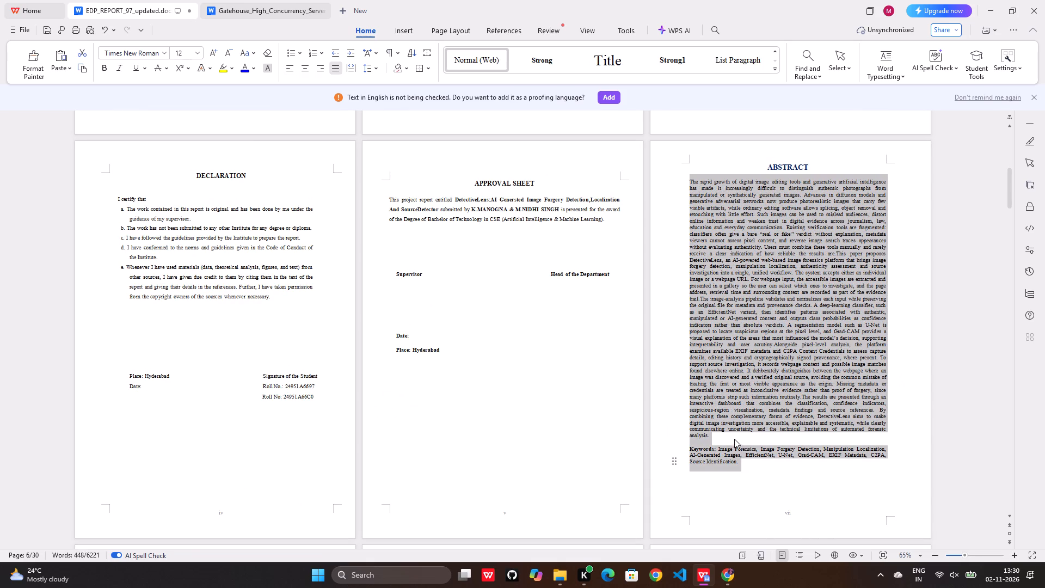
pyautogui.click(376, 70)
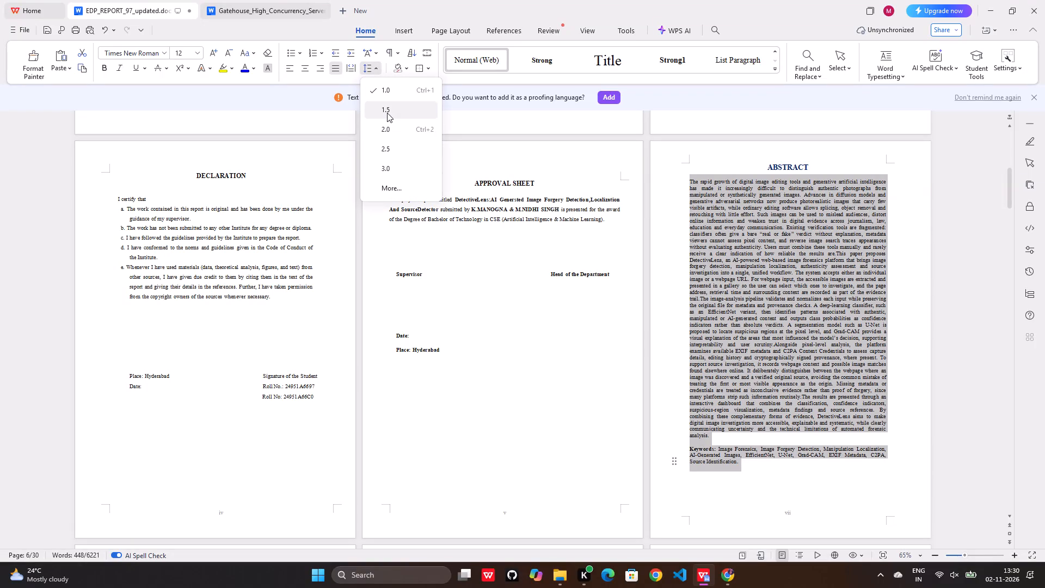
pyautogui.click(387, 113)
pyautogui.click(738, 264)
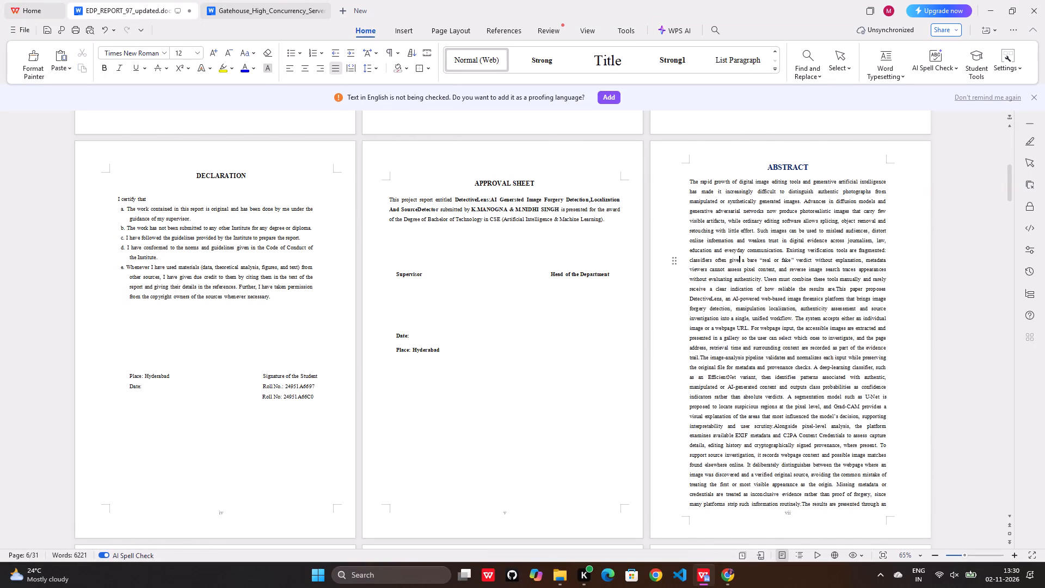
# Check how the abstract and table of contents flow across pages, and compare the abstract with the Gatehouse report's abstract page.
pyautogui.scroll(-6, 733, 265)
pyautogui.scroll(1, 736, 256)
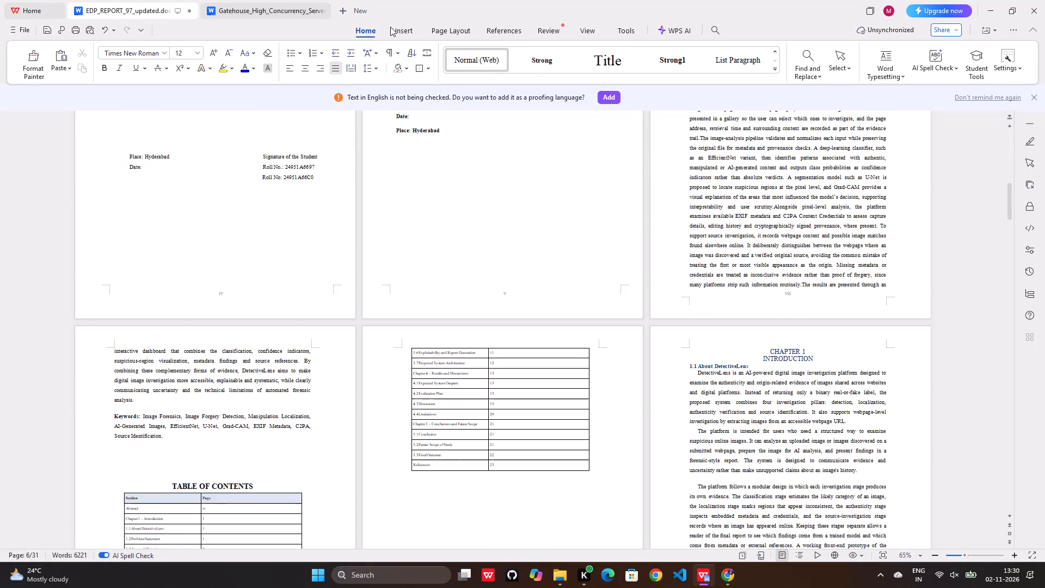
pyautogui.click(262, 0)
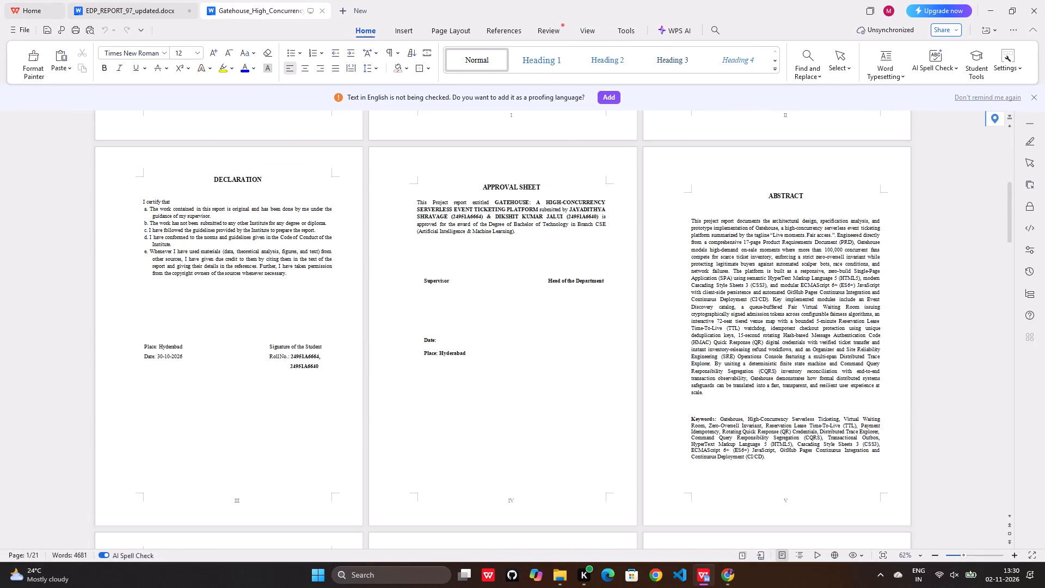
pyautogui.click(731, 257)
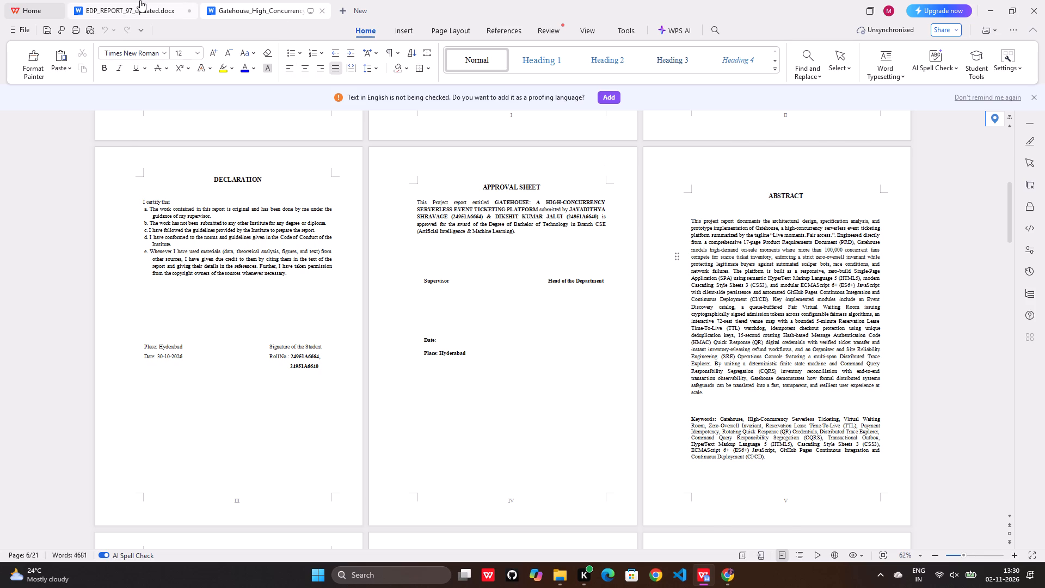
pyautogui.click(140, 0)
pyautogui.scroll(6, 765, 212)
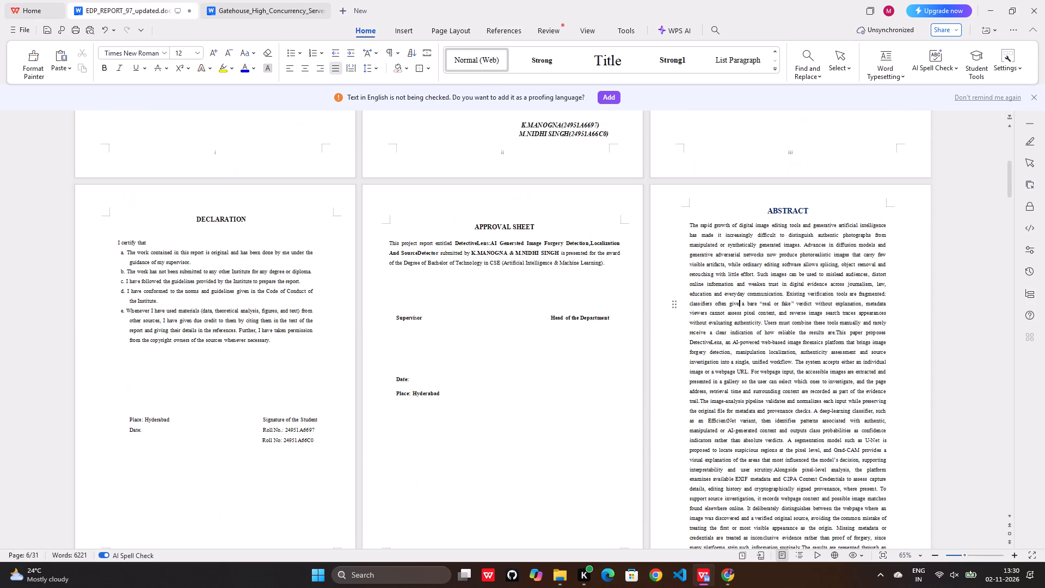
# Undo the abstract's justification and 1.5 line spacing, along with the last resizing of the table of contents.
pyautogui.click(687, 224)
pyautogui.hotkey('ctrl', 'z')
pyautogui.hotkey('ctrl', 'z')
pyautogui.hotkey('ctrl', 'z')
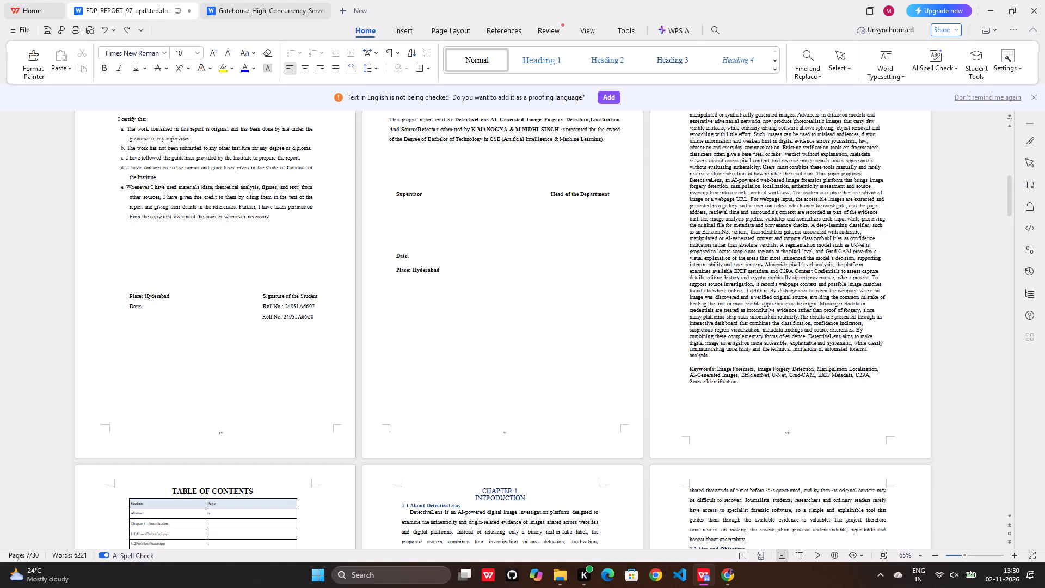
pyautogui.hotkey('ctrl', 'z')
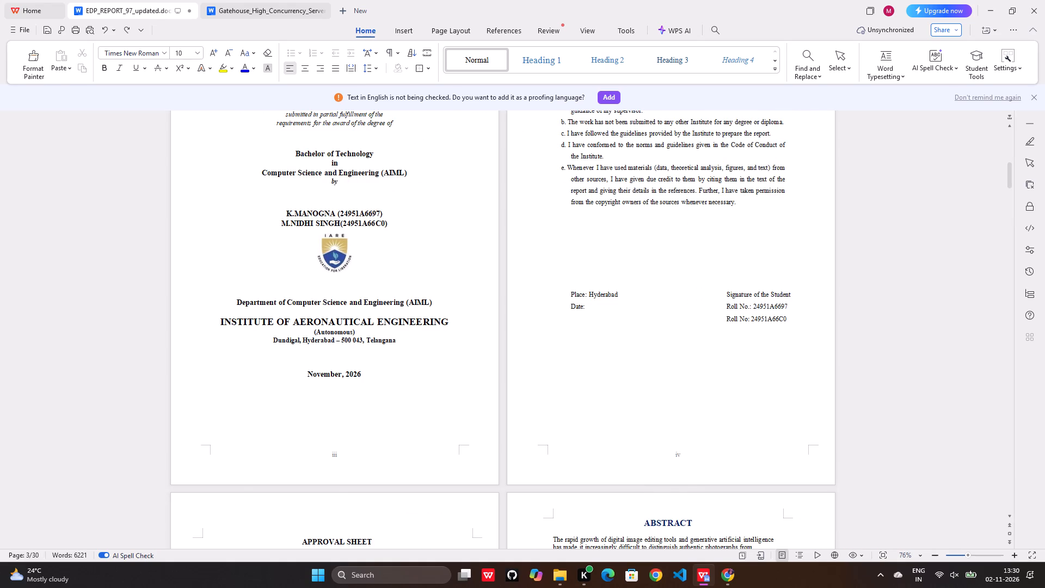
pyautogui.hotkey('ctrl', 'z')
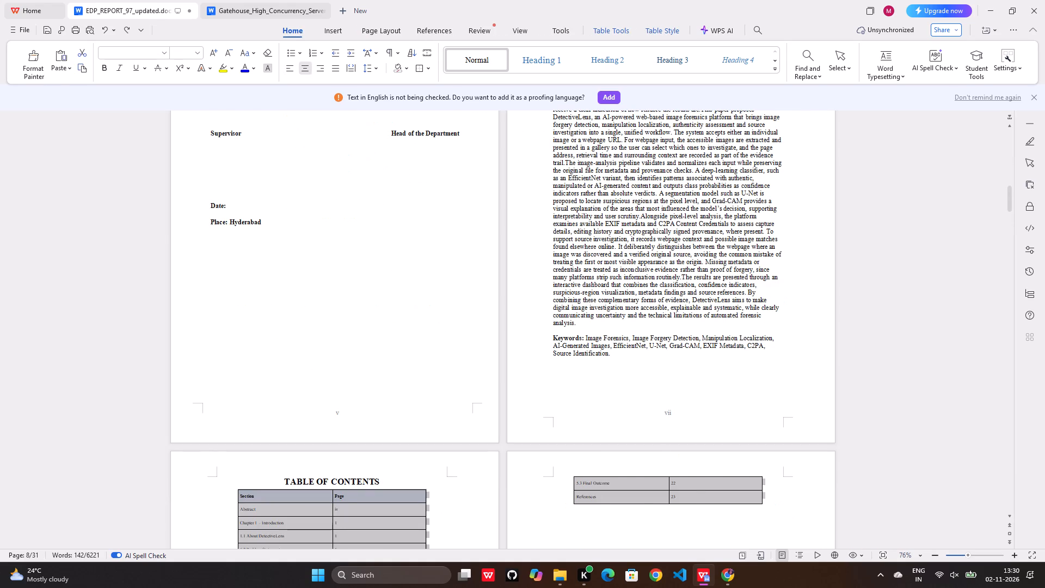
pyautogui.hotkey('ctrl', 'z')
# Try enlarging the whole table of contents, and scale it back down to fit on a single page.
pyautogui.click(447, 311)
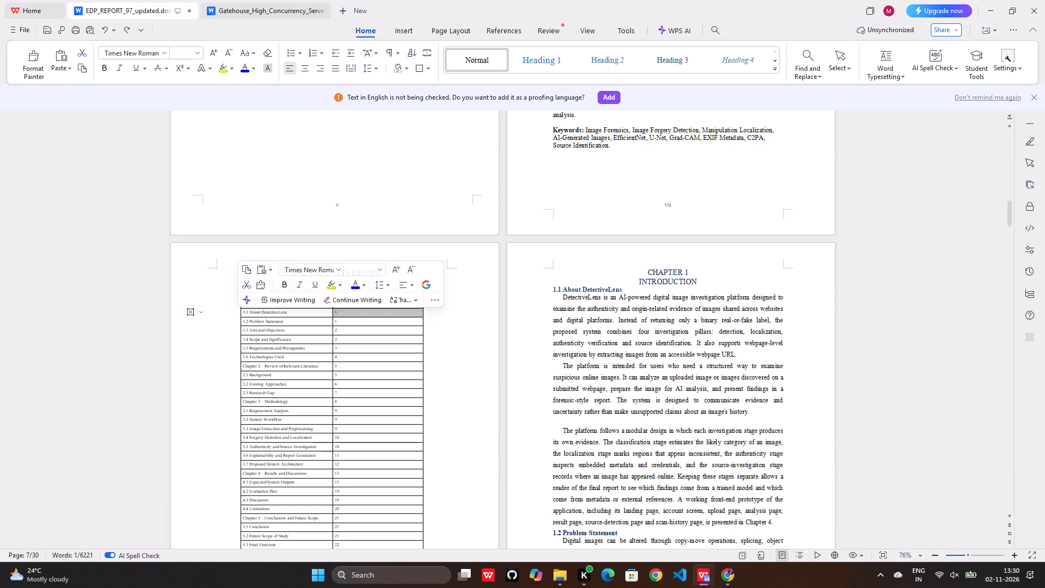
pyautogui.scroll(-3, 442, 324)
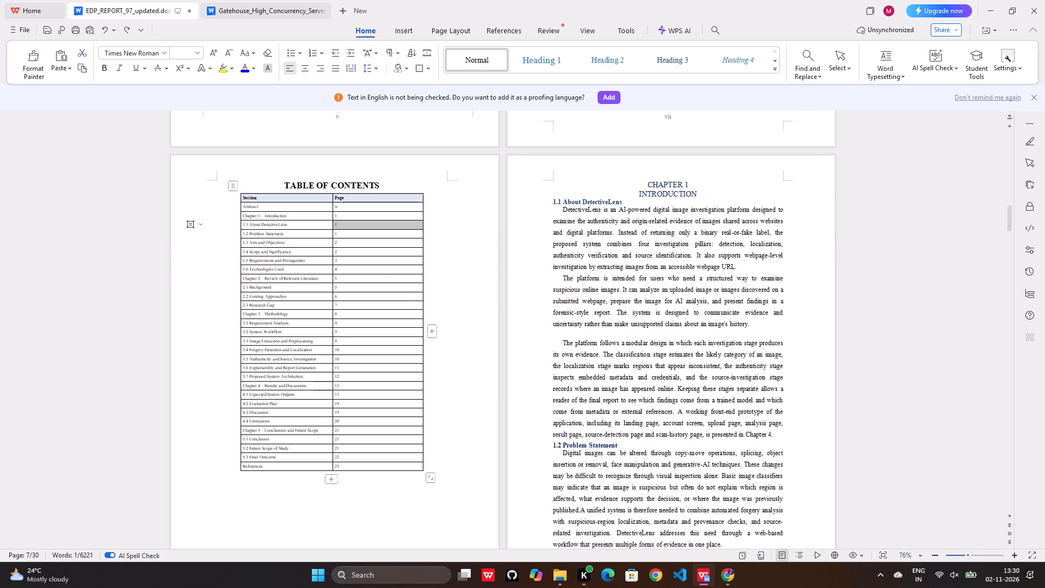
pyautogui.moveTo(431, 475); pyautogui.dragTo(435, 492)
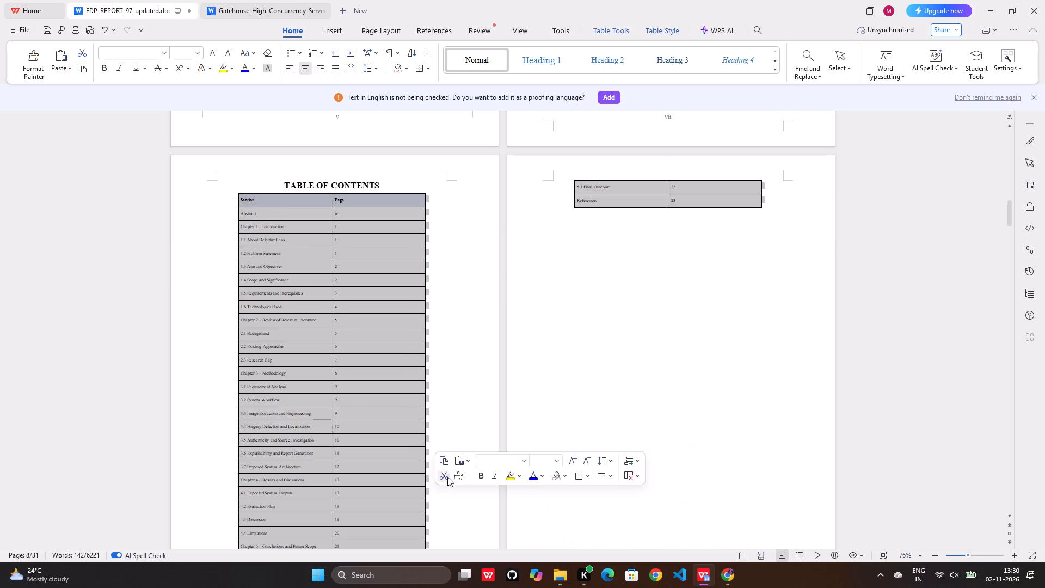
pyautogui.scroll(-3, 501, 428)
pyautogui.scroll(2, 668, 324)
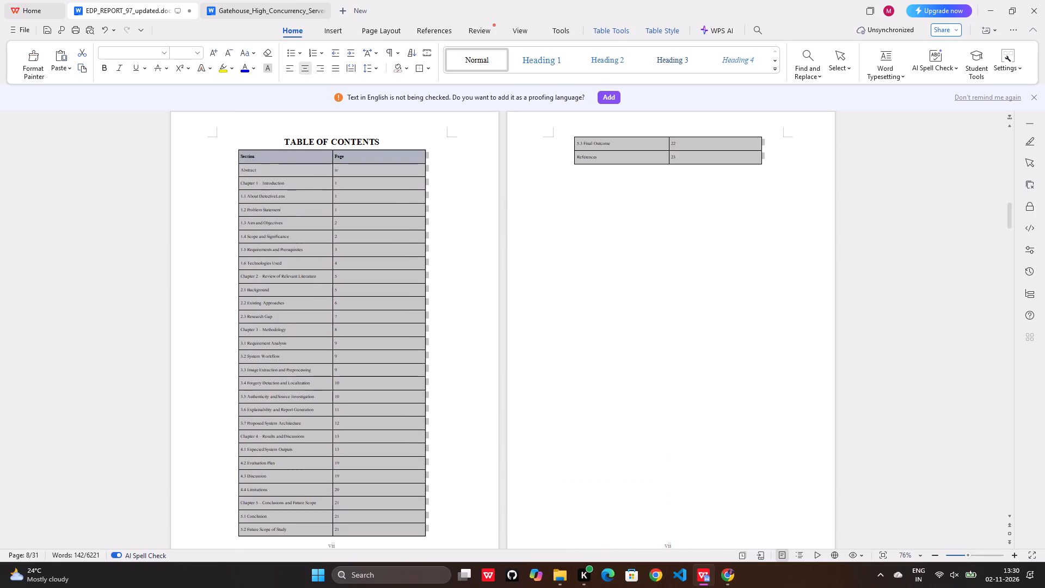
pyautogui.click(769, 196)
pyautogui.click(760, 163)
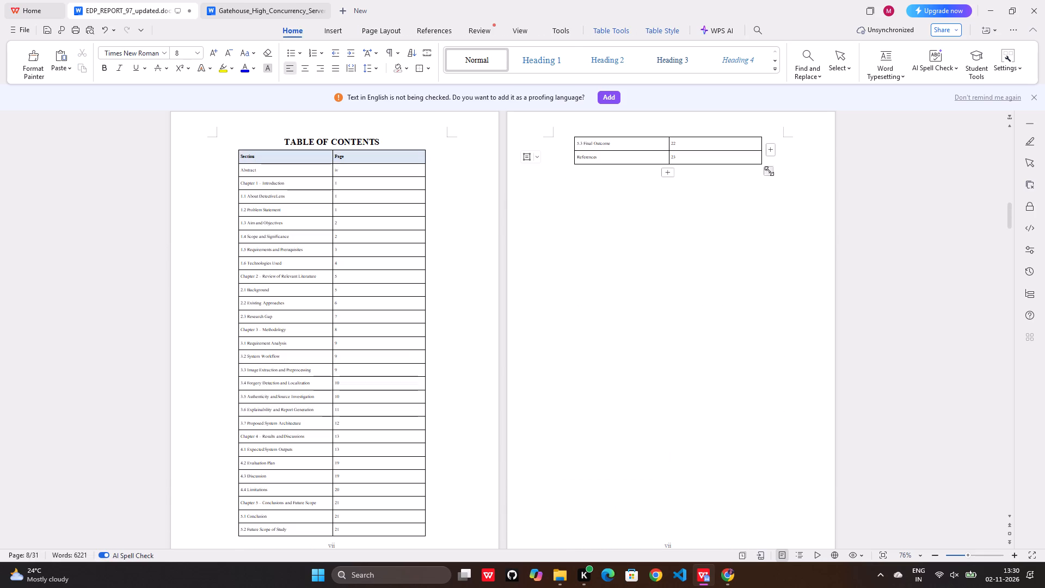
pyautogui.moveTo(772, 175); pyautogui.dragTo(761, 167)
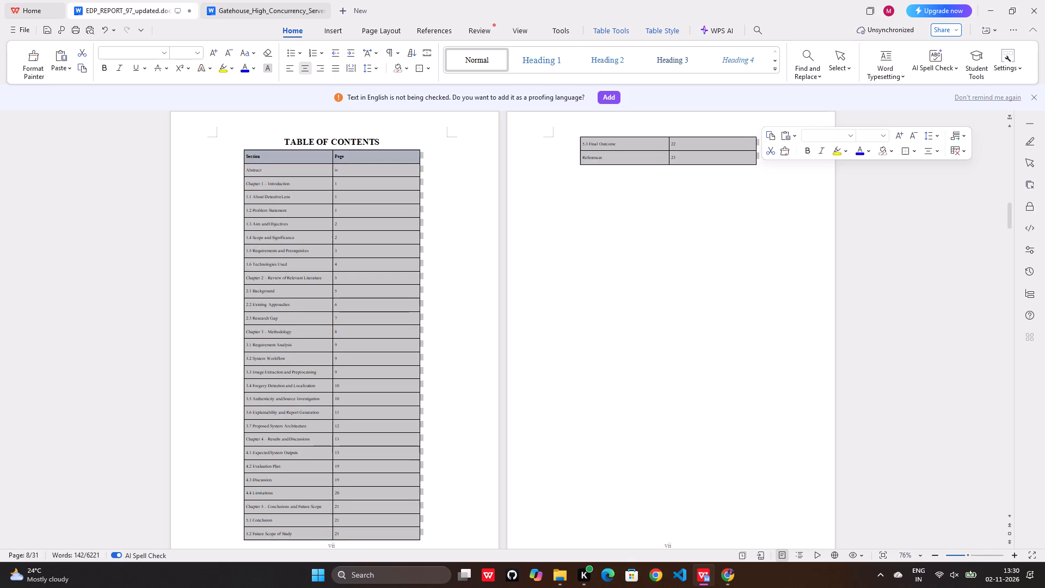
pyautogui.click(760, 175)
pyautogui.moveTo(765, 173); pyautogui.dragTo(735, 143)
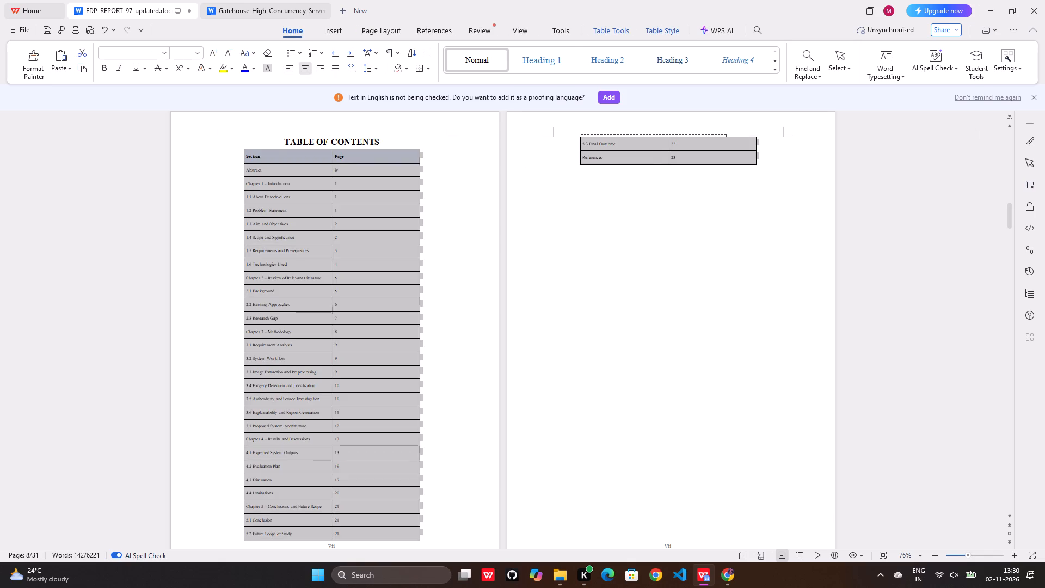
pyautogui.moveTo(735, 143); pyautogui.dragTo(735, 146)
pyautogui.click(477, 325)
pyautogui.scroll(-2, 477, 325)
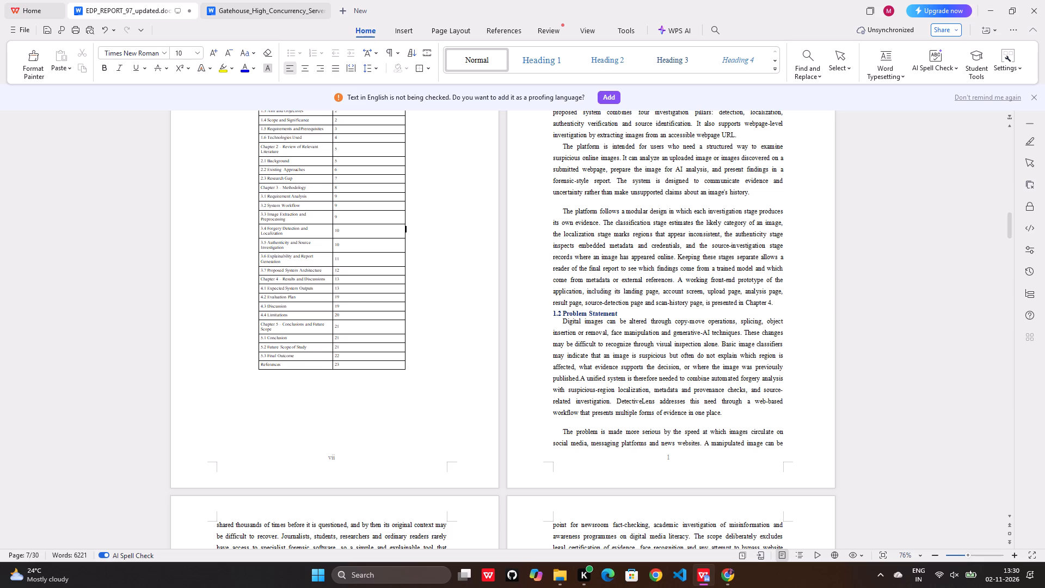
# Stretch the table of contents to make its rows taller, scaling it back until it all fits on one page.
pyautogui.moveTo(404, 324); pyautogui.dragTo(434, 324)
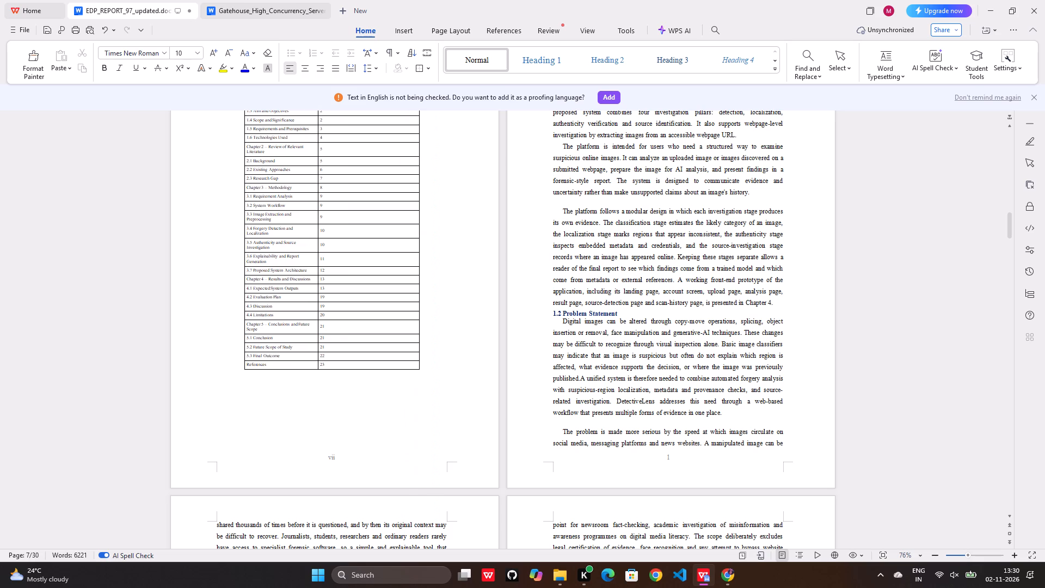
pyautogui.moveTo(427, 377); pyautogui.dragTo(429, 399)
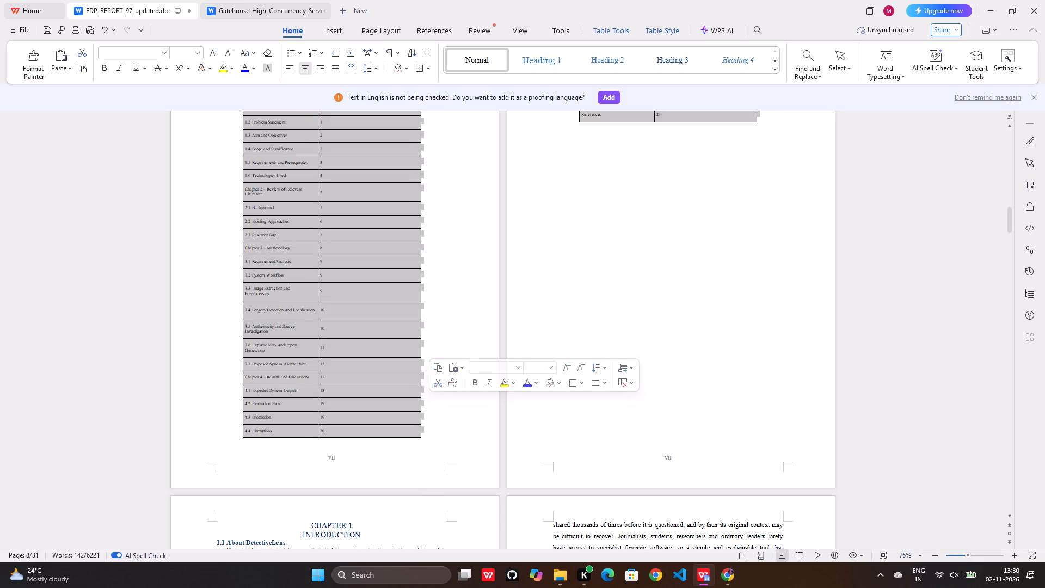
pyautogui.click(440, 419)
pyautogui.scroll(1, 784, 163)
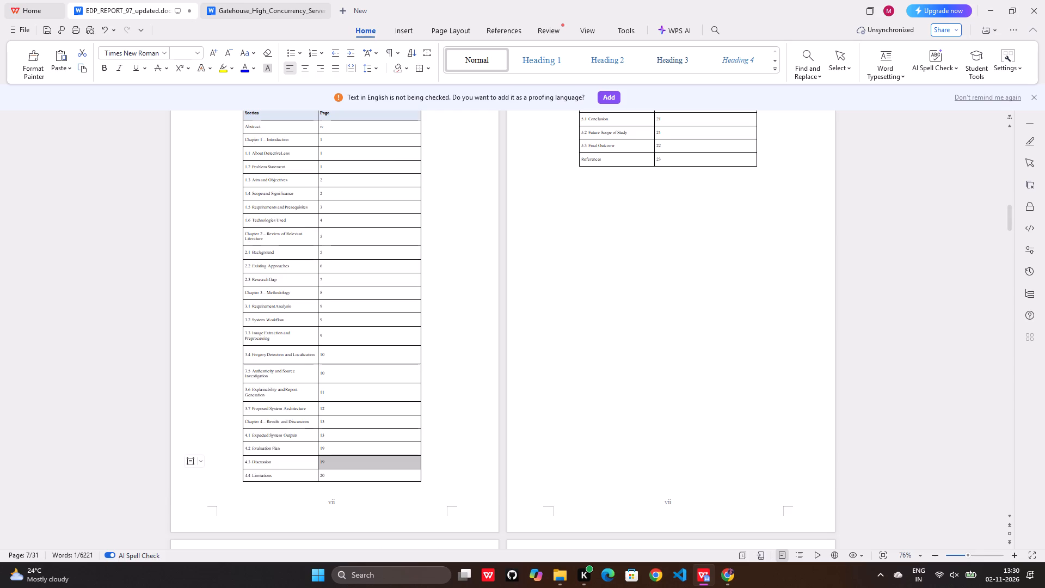
pyautogui.moveTo(766, 175); pyautogui.dragTo(738, 151)
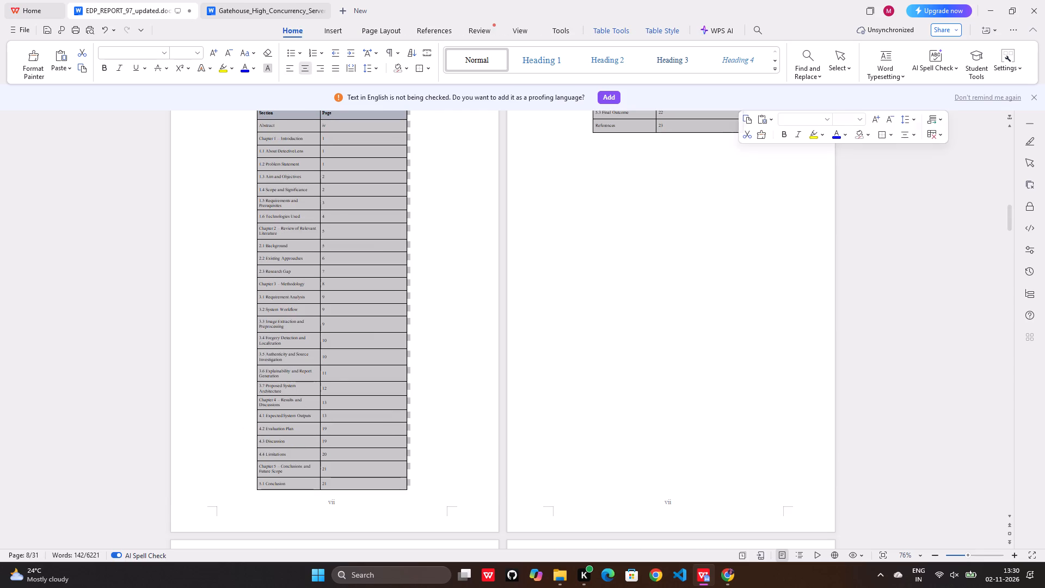
pyautogui.scroll(2, 735, 218)
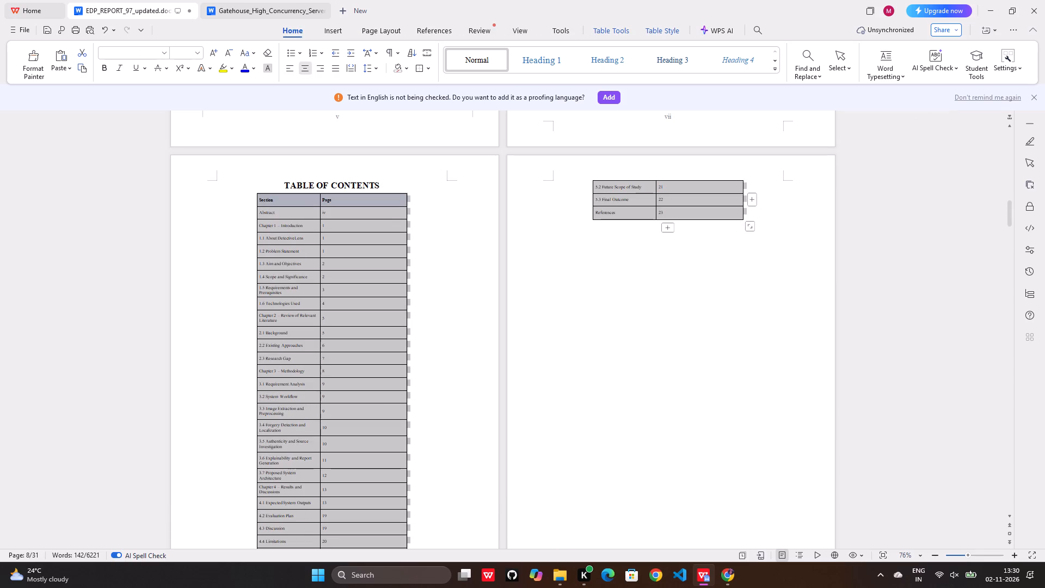
pyautogui.moveTo(751, 226); pyautogui.dragTo(730, 209)
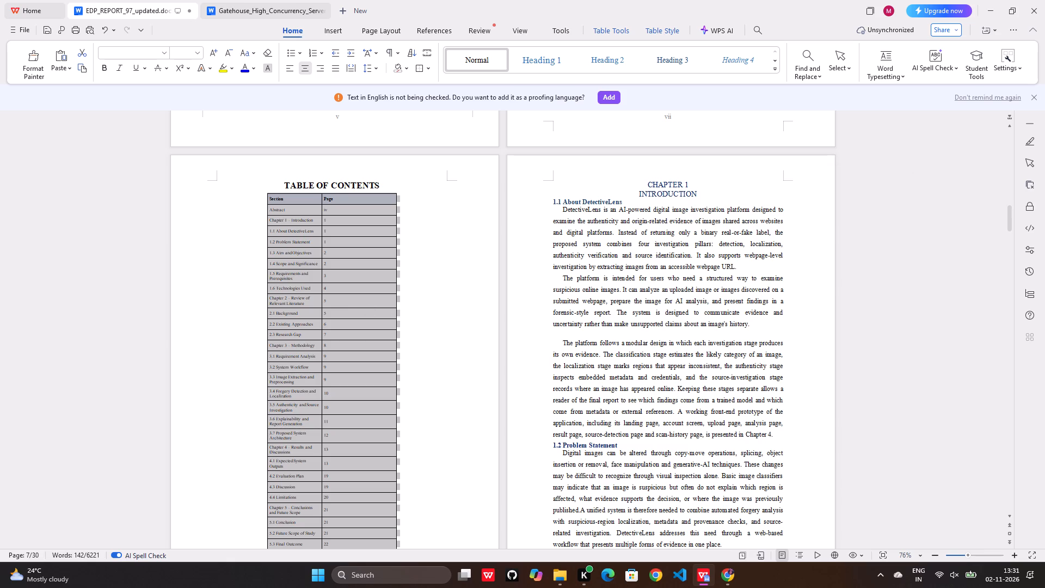
pyautogui.scroll(-2, 493, 303)
pyautogui.click(482, 260)
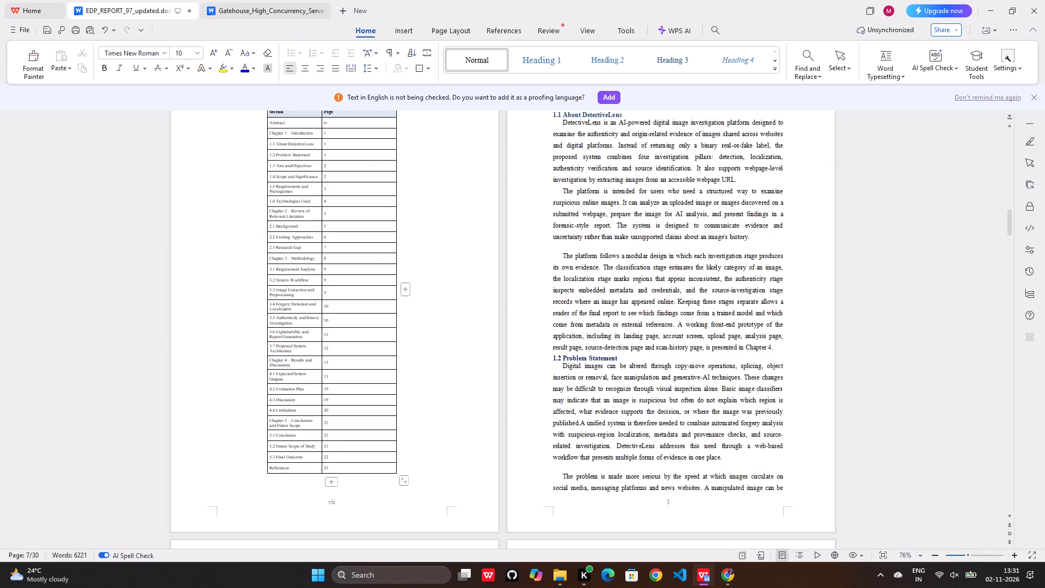
# Widen the table of contents on both sides so most section titles fit on one line.
pyautogui.scroll(-13, 271, 225)
pyautogui.scroll(-6, 336, 218)
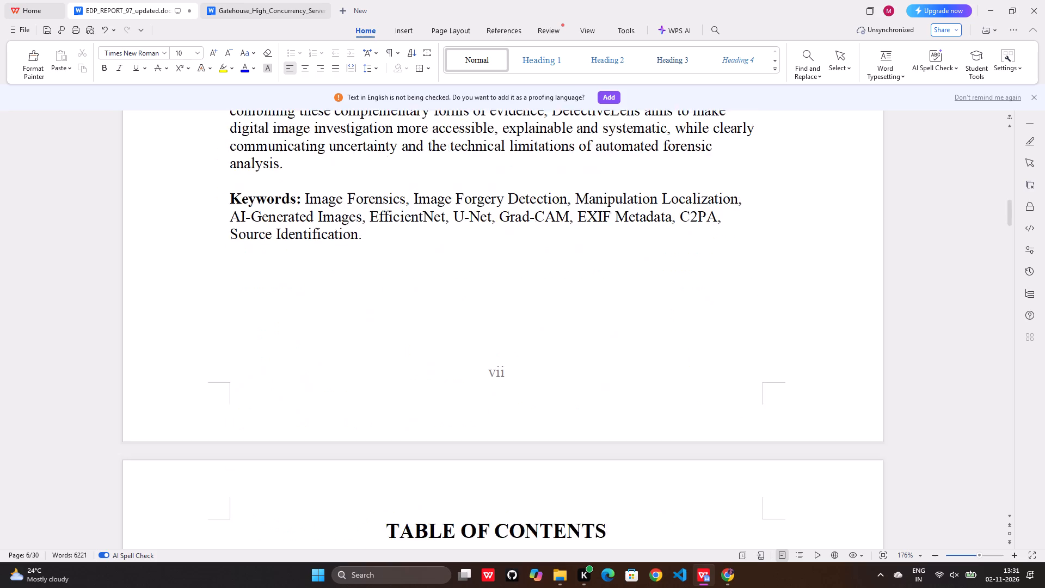
pyautogui.scroll(1, 654, 232)
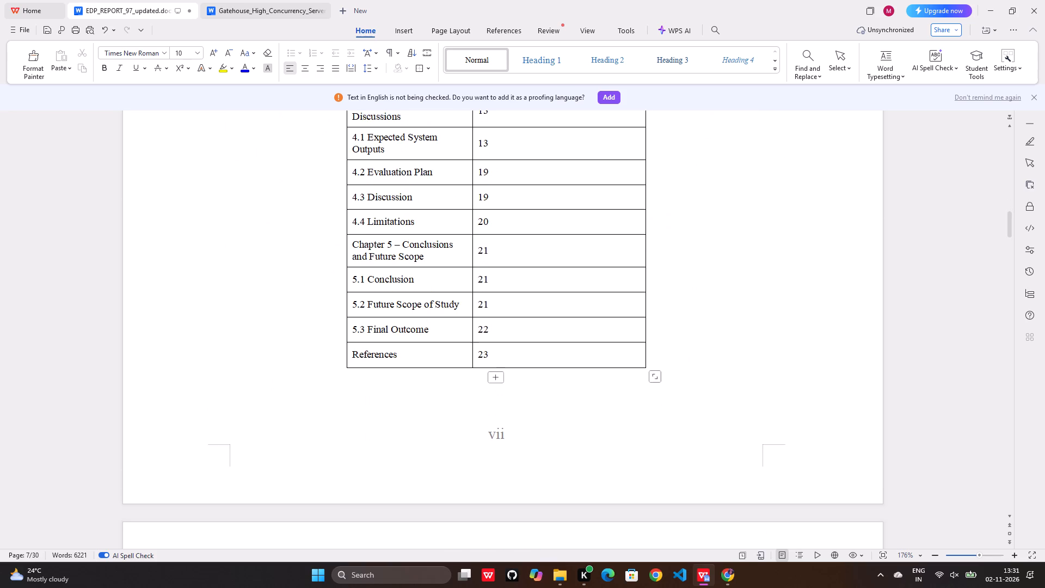
pyautogui.scroll(1, 648, 230)
pyautogui.moveTo(644, 260); pyautogui.dragTo(686, 265)
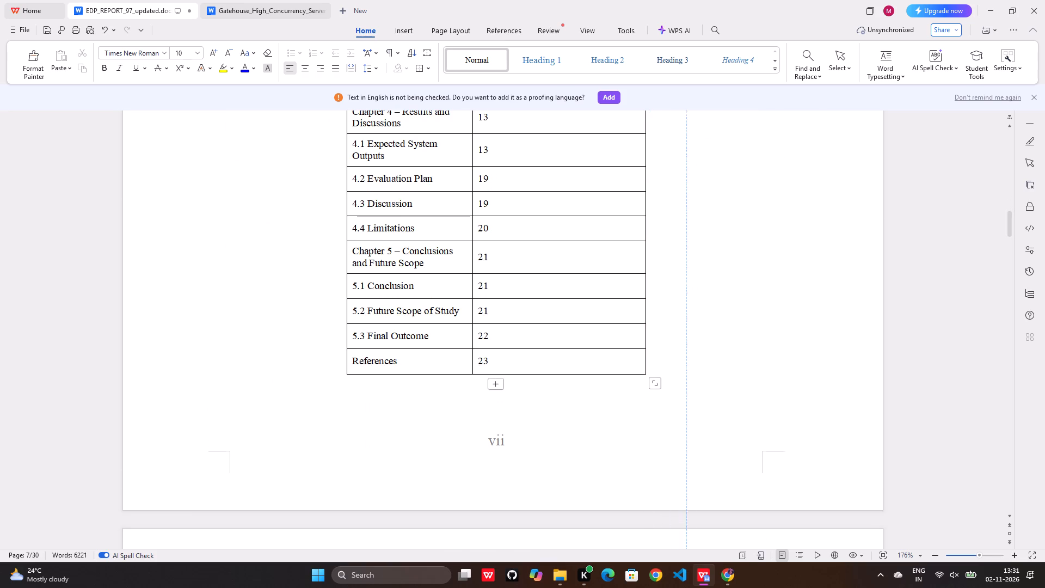
pyautogui.moveTo(686, 265); pyautogui.dragTo(735, 263)
pyautogui.scroll(2, 610, 295)
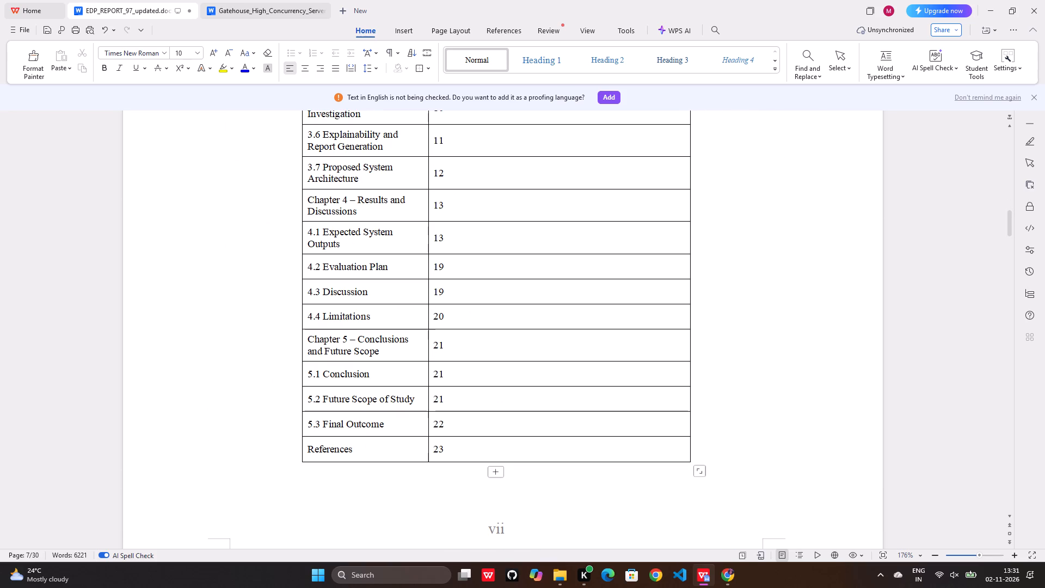
pyautogui.click(302, 262)
pyautogui.click(280, 240)
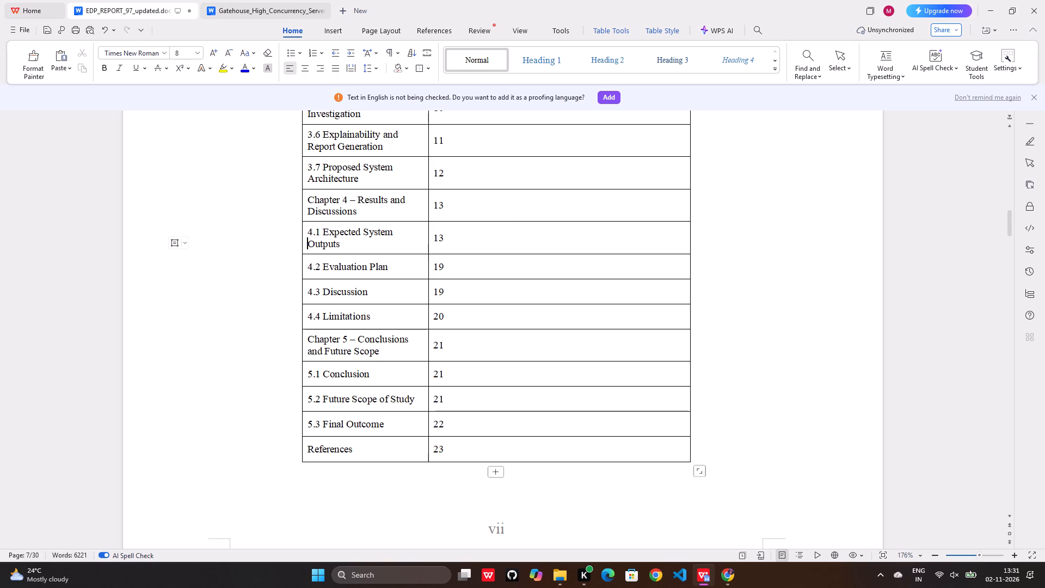
pyautogui.moveTo(304, 240); pyautogui.dragTo(282, 237)
pyautogui.moveTo(282, 237); pyautogui.dragTo(251, 232)
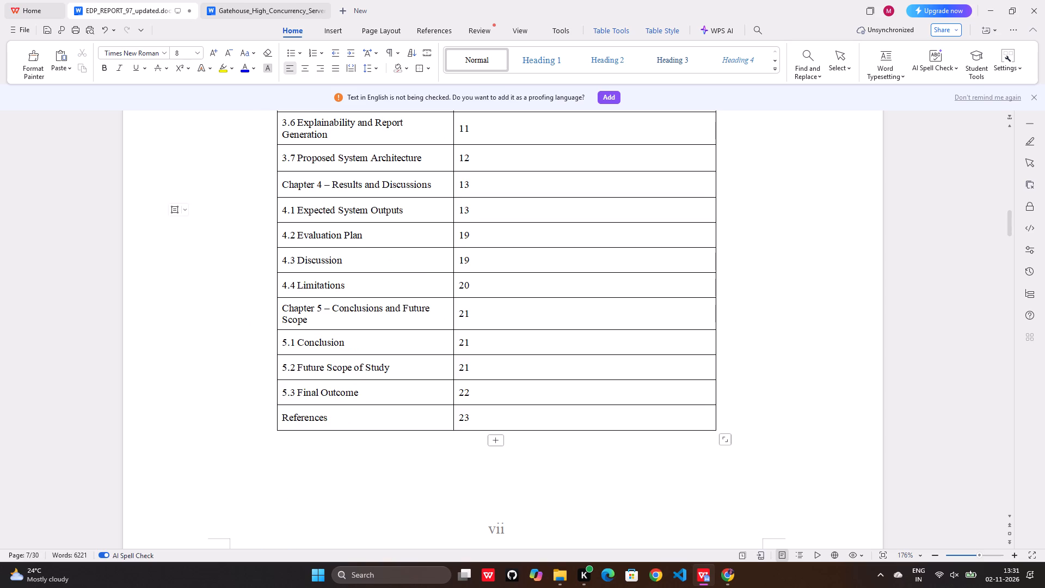
# Widen the table of contents further on both sides until it nearly reaches the page margins.
pyautogui.scroll(14, 416, 251)
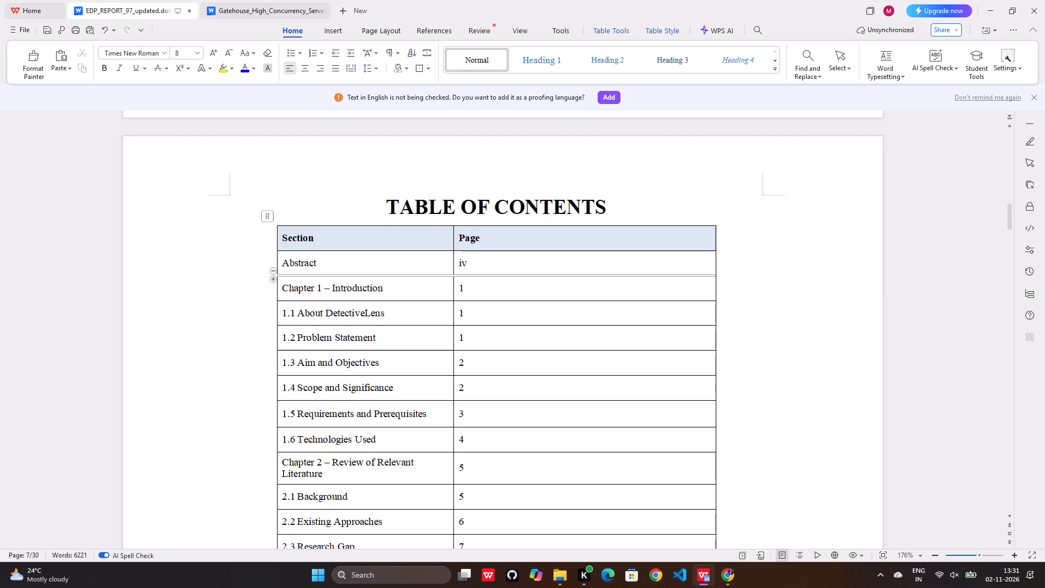
pyautogui.moveTo(278, 287); pyautogui.dragTo(243, 275)
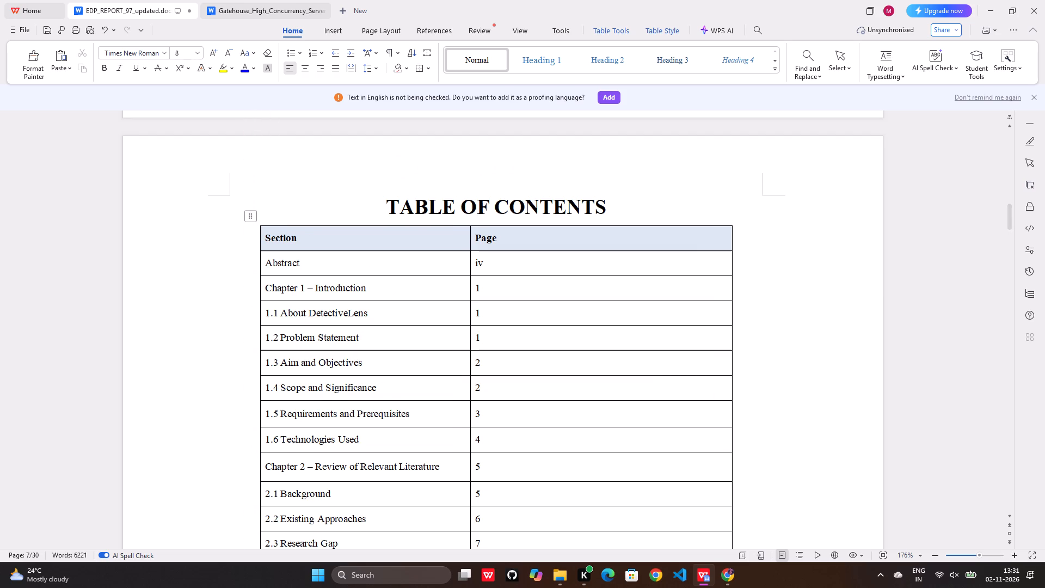
pyautogui.moveTo(260, 295); pyautogui.dragTo(244, 290)
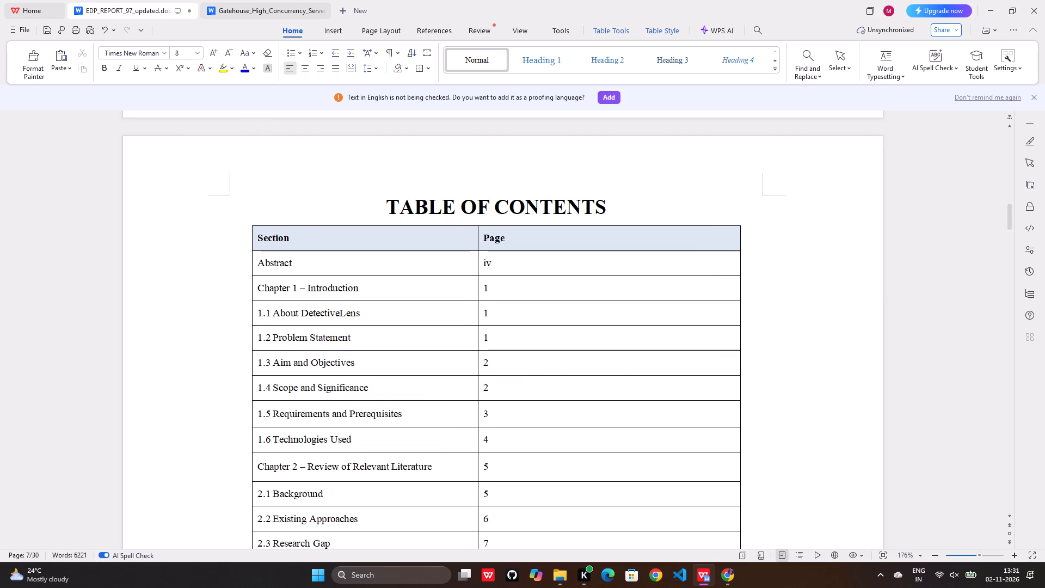
pyautogui.moveTo(740, 295); pyautogui.dragTo(745, 296)
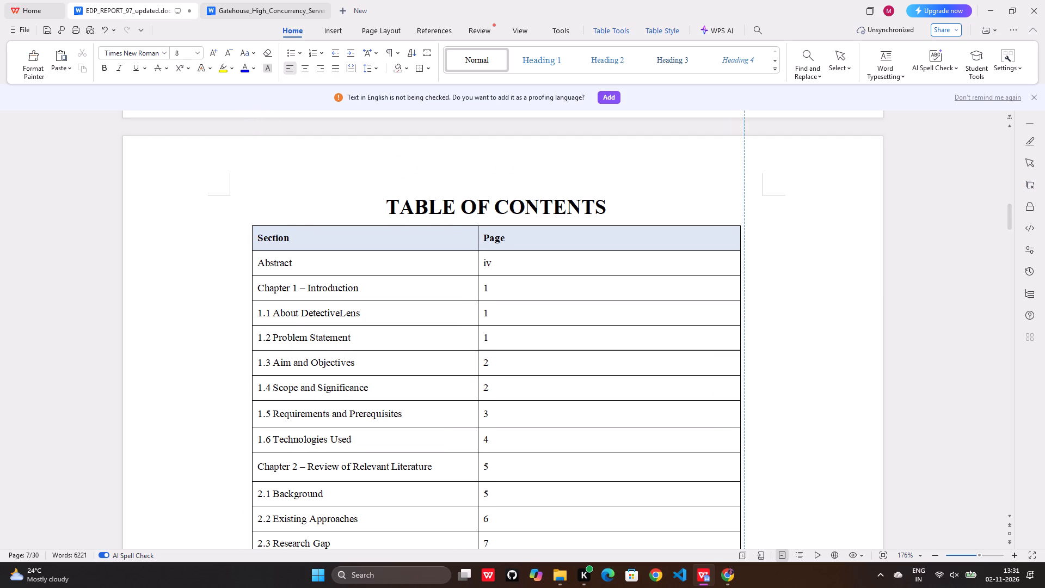
pyautogui.moveTo(745, 296); pyautogui.dragTo(761, 300)
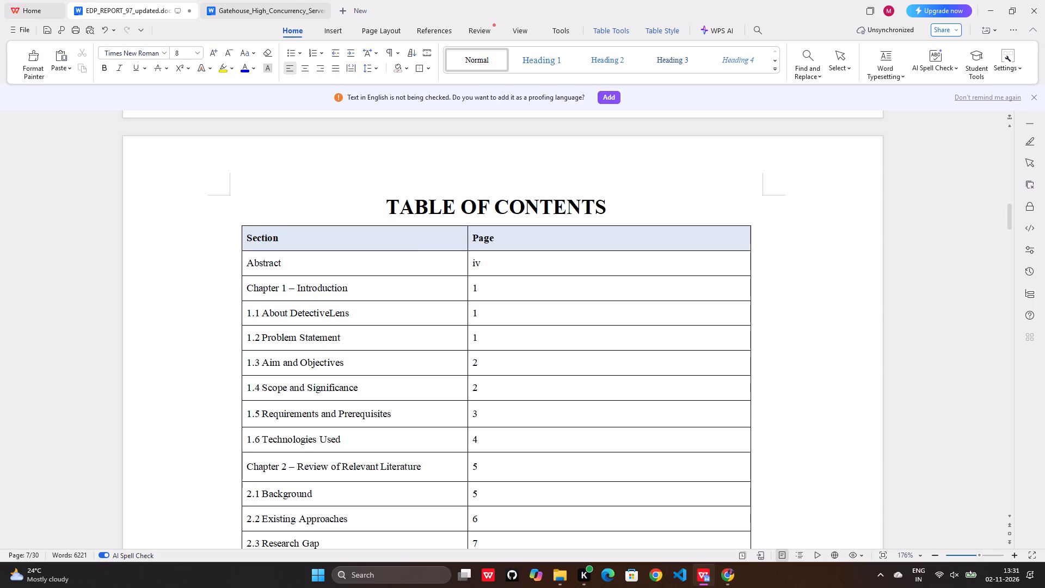
pyautogui.moveTo(243, 340); pyautogui.dragTo(227, 330)
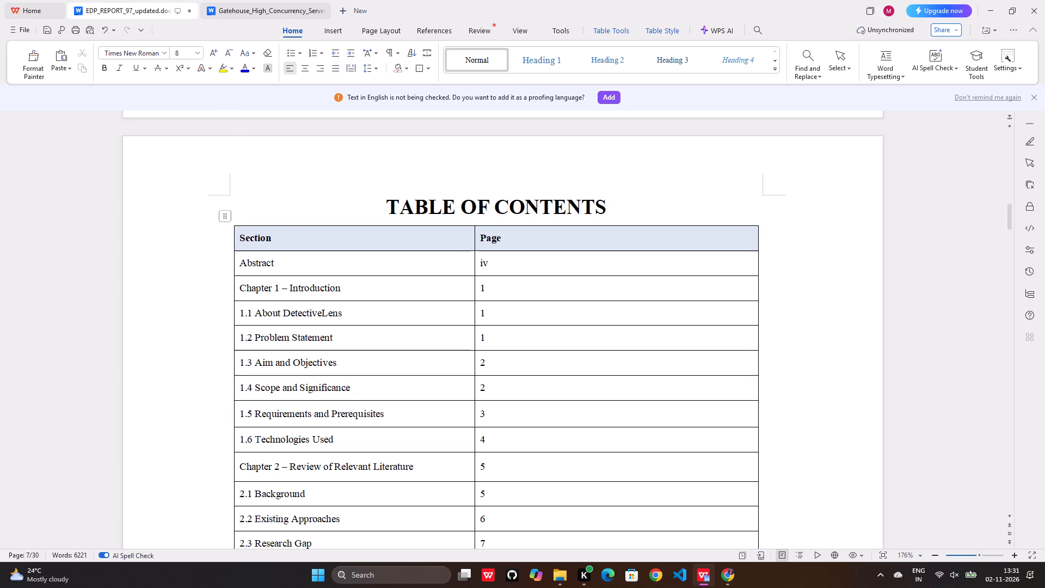
# Center the page numbers in the table of contents' Page column, from the Abstract row through References, leaving out the header.
pyautogui.moveTo(480, 264); pyautogui.dragTo(471, 345)
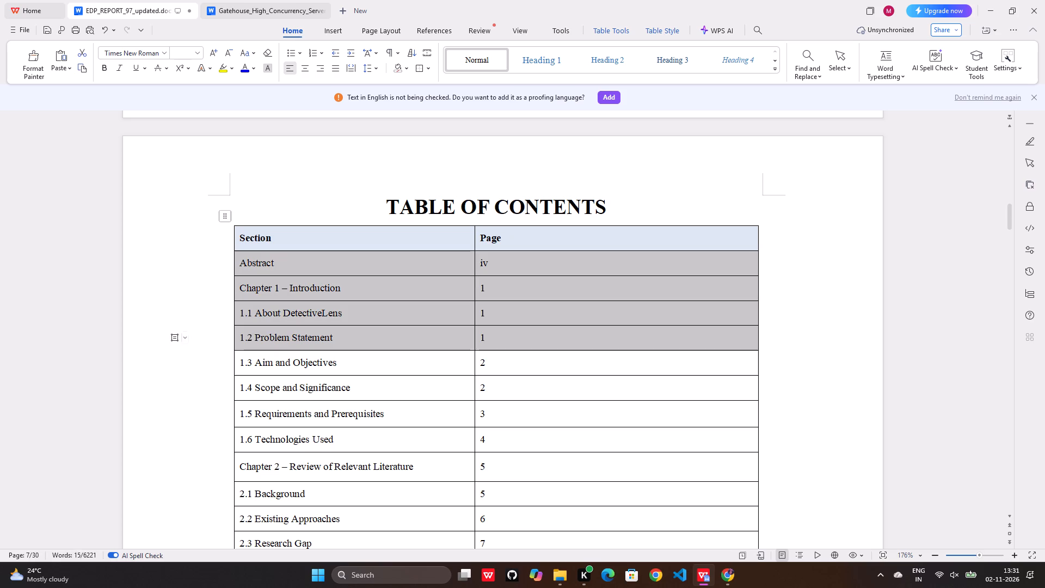
pyautogui.moveTo(471, 345); pyautogui.dragTo(476, 372)
pyautogui.click(693, 175)
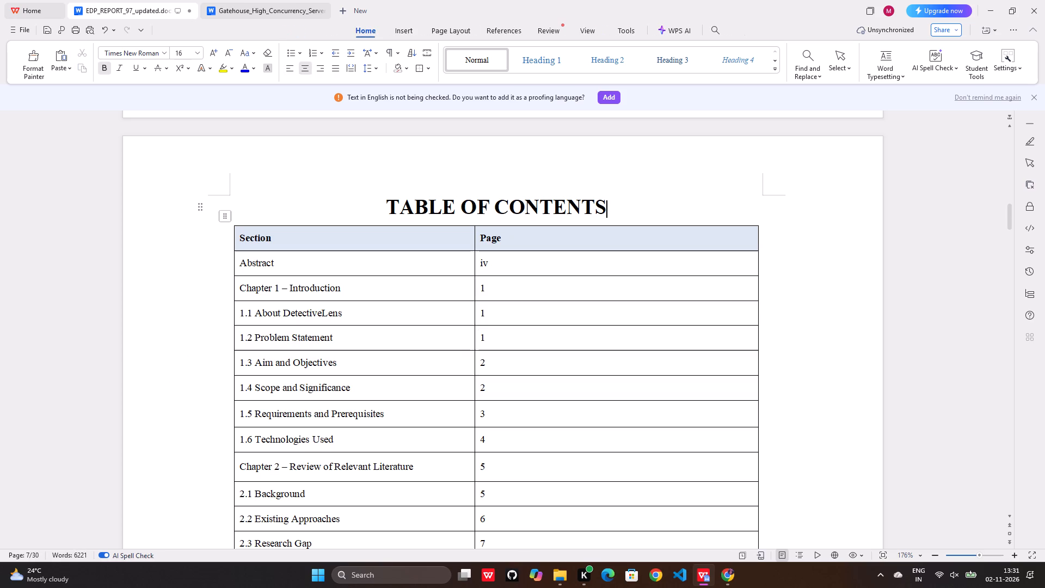
pyautogui.moveTo(512, 261); pyautogui.dragTo(553, 525)
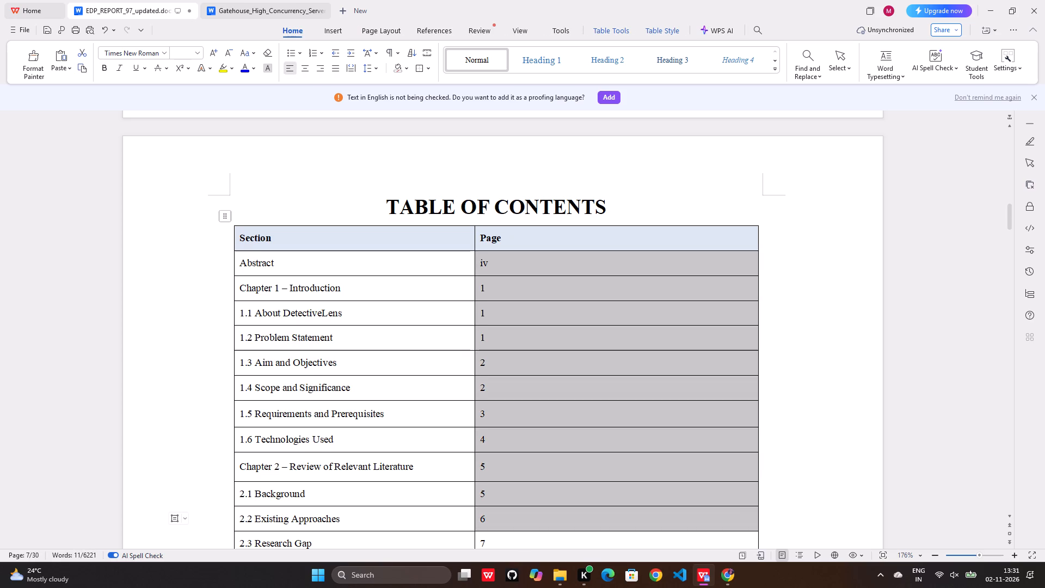
pyautogui.moveTo(553, 525); pyautogui.dragTo(627, 162)
pyautogui.scroll(3, 372, 199)
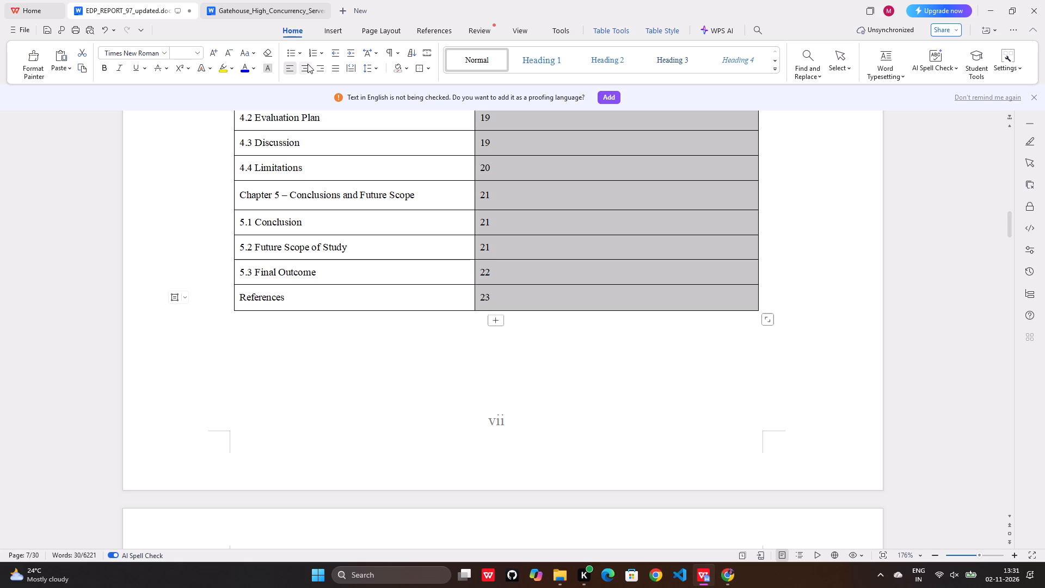
pyautogui.moveTo(308, 64); pyautogui.dragTo(313, 65)
pyautogui.click(304, 70)
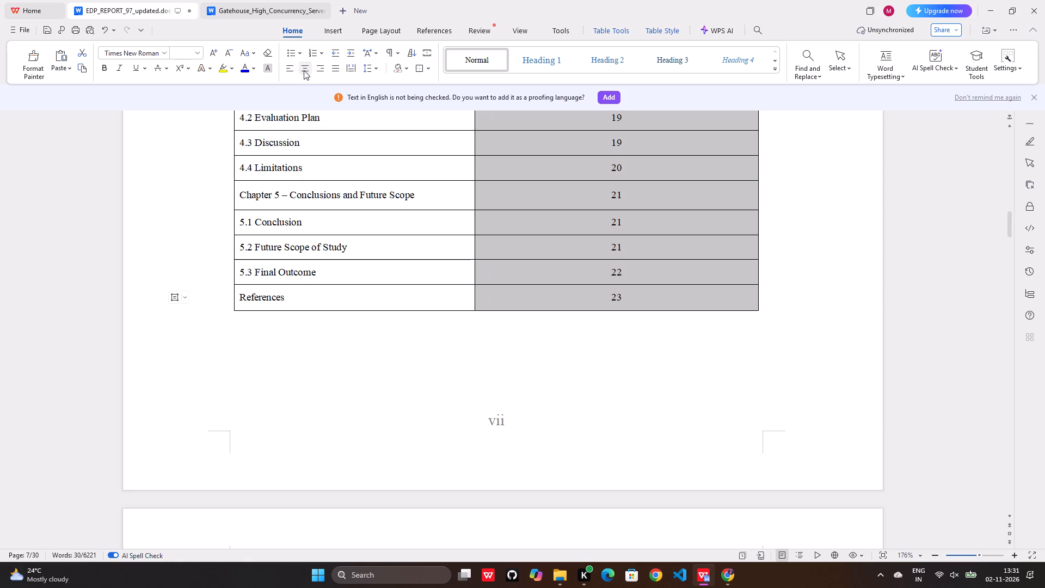
pyautogui.click(625, 376)
# Delete the abstract's closing sentence, starting "By combining these complementary forms of evidence", together with its paragraph break.
pyautogui.scroll(16, 616, 370)
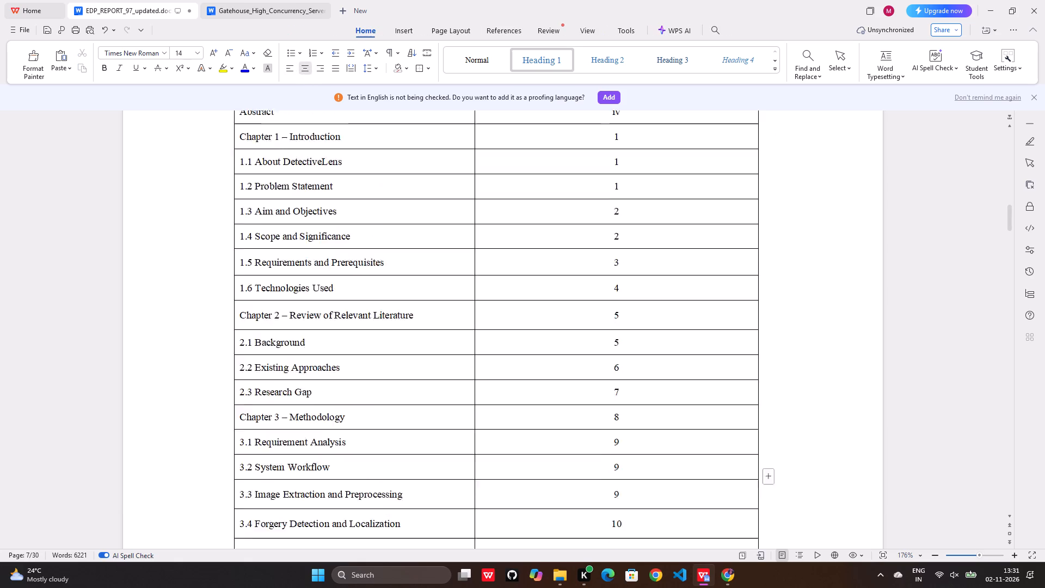
pyautogui.scroll(18, 610, 366)
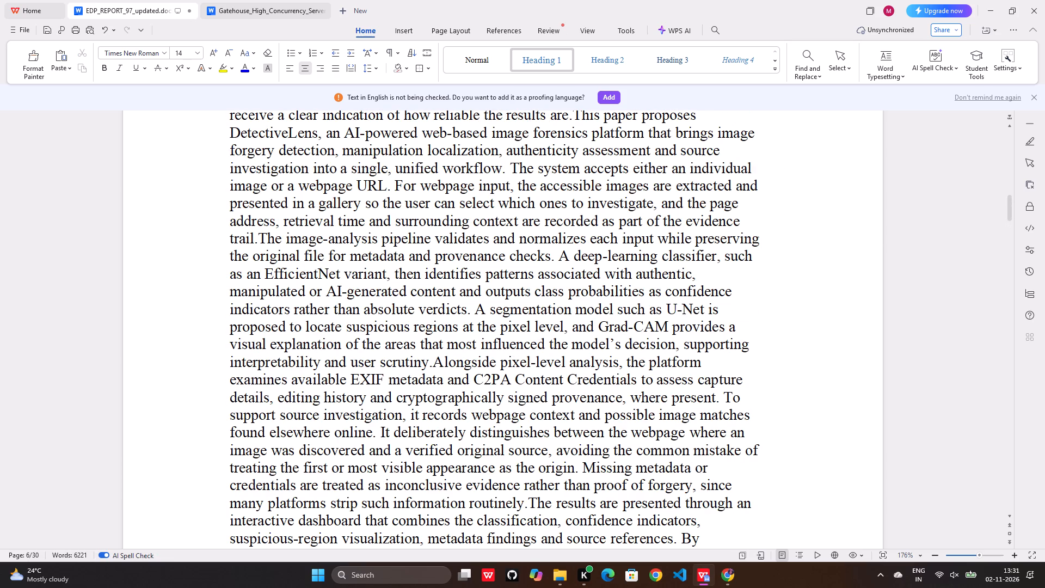
pyautogui.scroll(4, 690, 224)
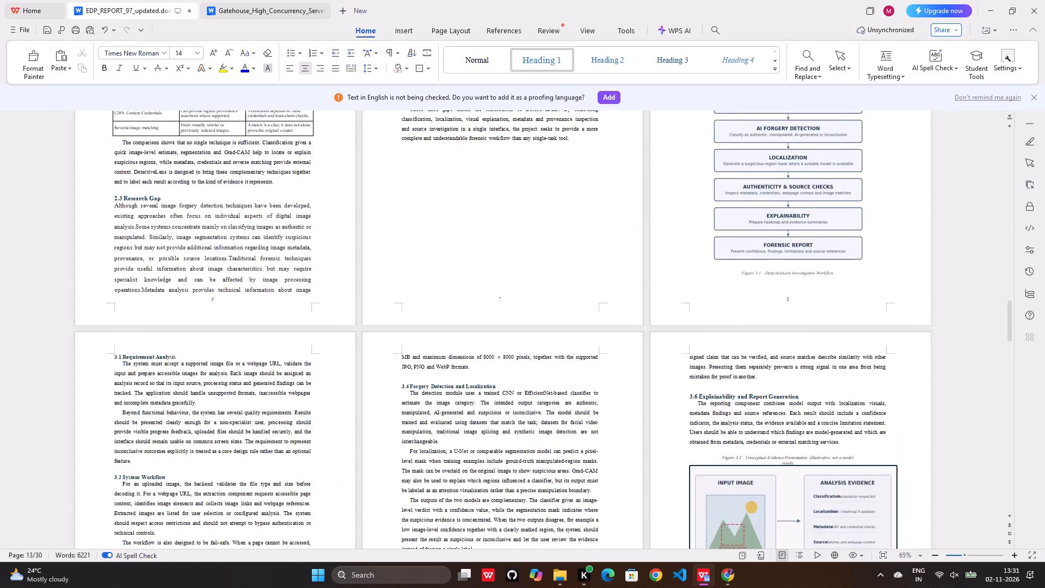
pyautogui.scroll(14, 700, 226)
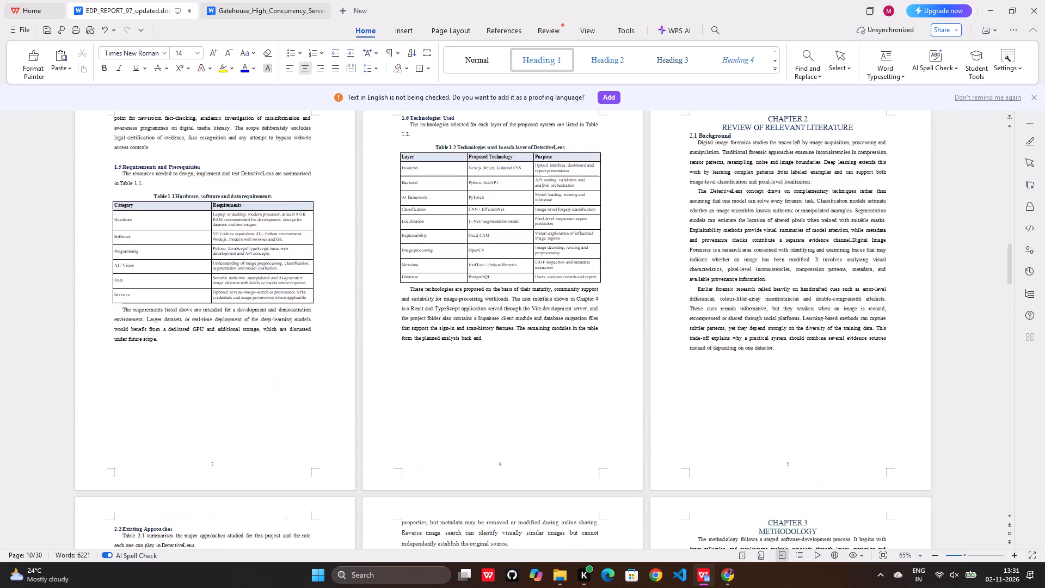
pyautogui.scroll(14, 733, 236)
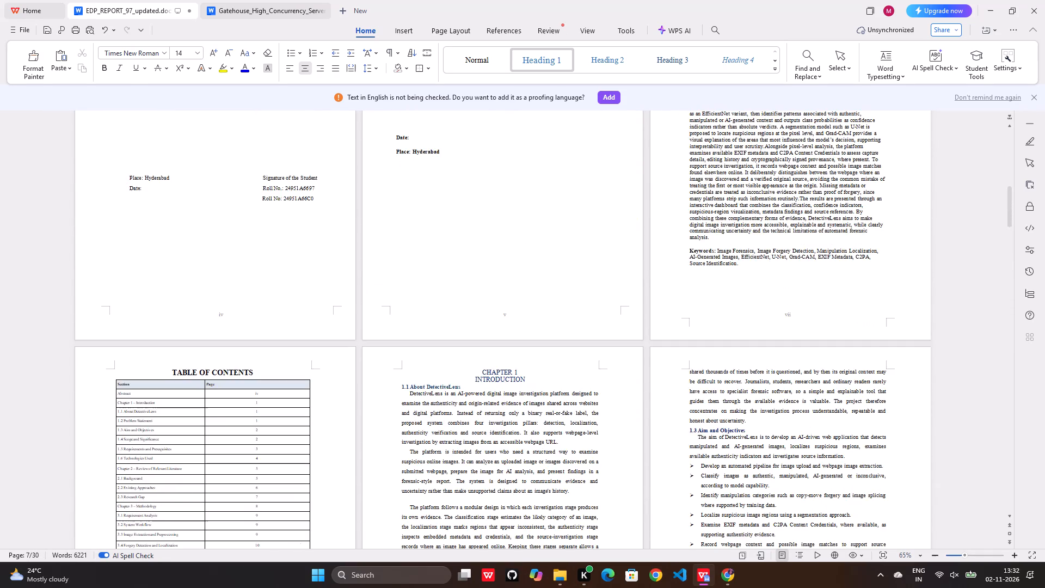
pyautogui.scroll(2, 731, 228)
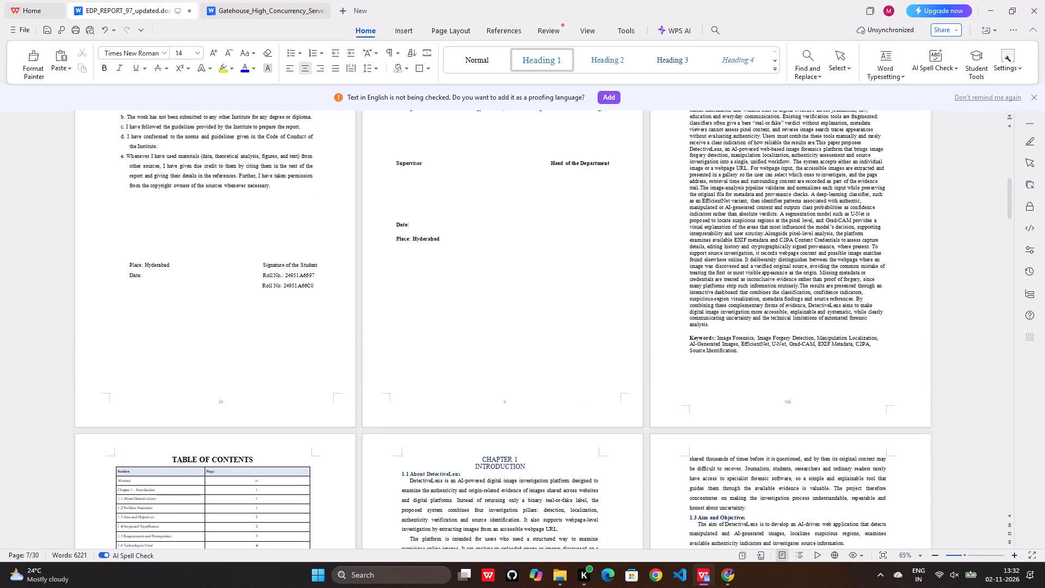
pyautogui.moveTo(855, 299); pyautogui.dragTo(860, 322)
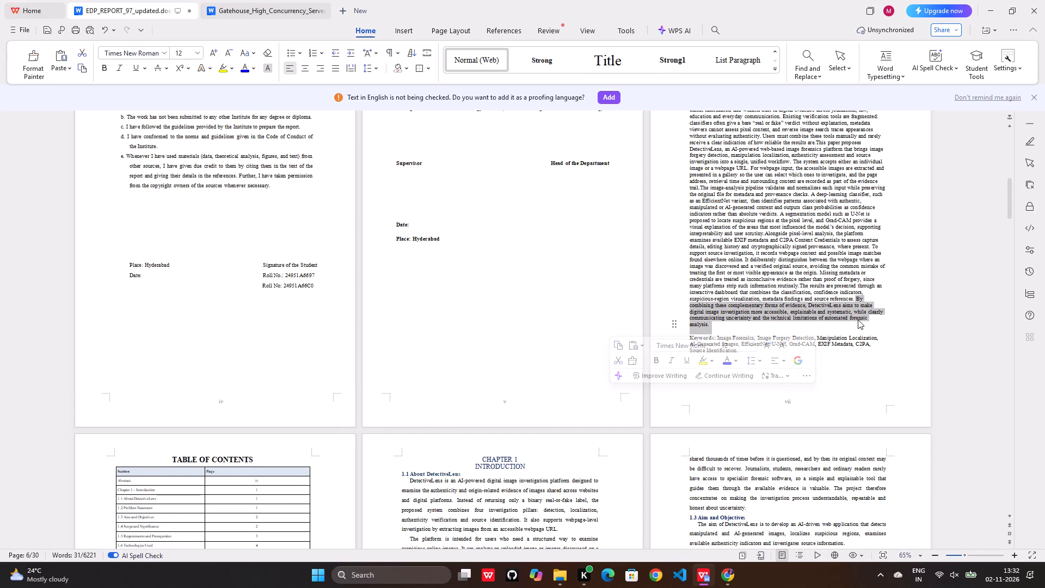
pyautogui.press('BackSpace')
# Split the Keywords line off from the end of the abstract text into its own paragraph.
pyautogui.scroll(4, 766, 290)
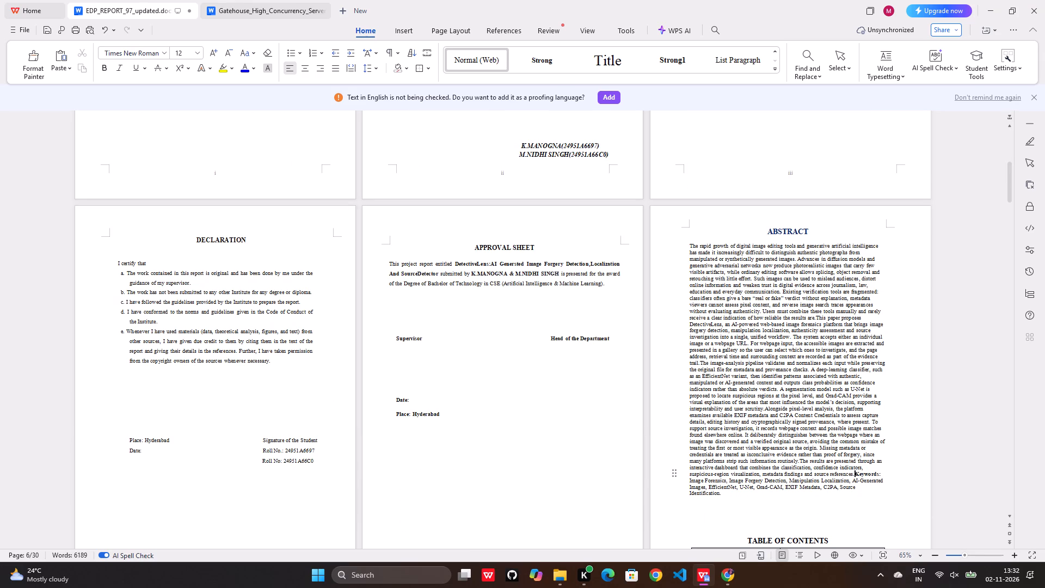
pyautogui.moveTo(686, 244); pyautogui.dragTo(721, 492)
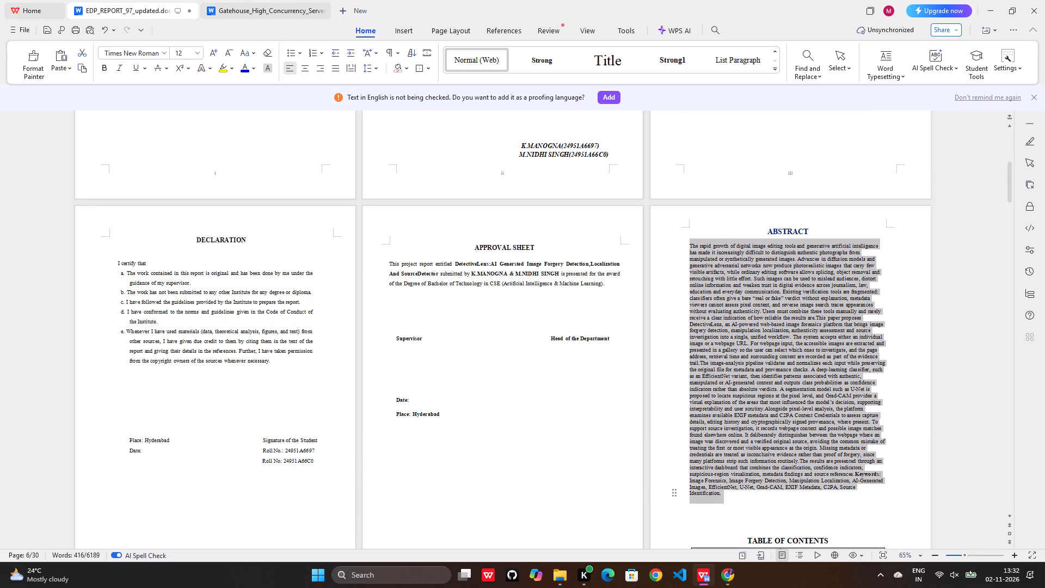
pyautogui.moveTo(721, 492); pyautogui.dragTo(721, 488)
pyautogui.click(770, 407)
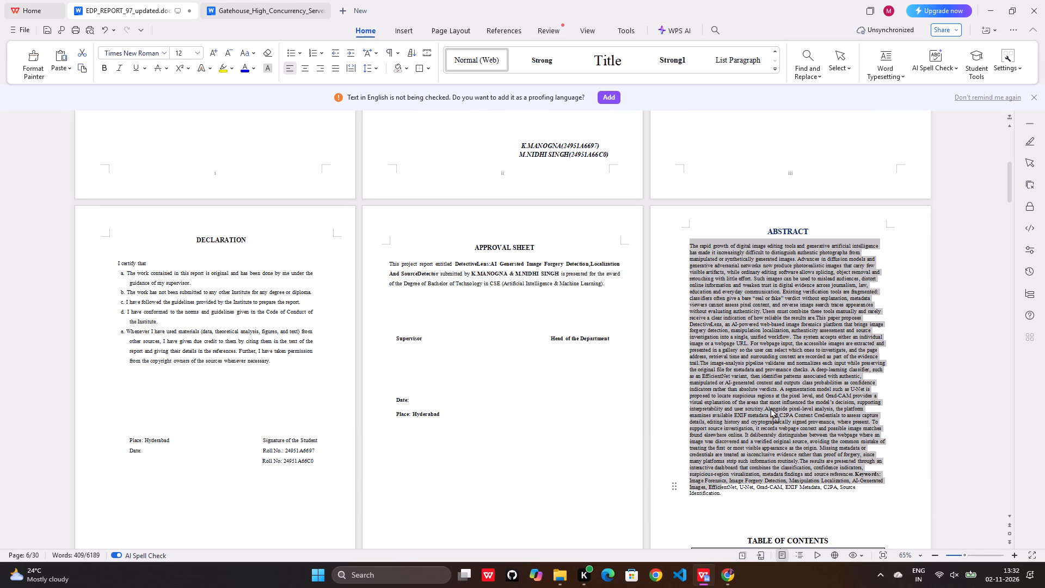
pyautogui.click(900, 467)
pyautogui.click(856, 473)
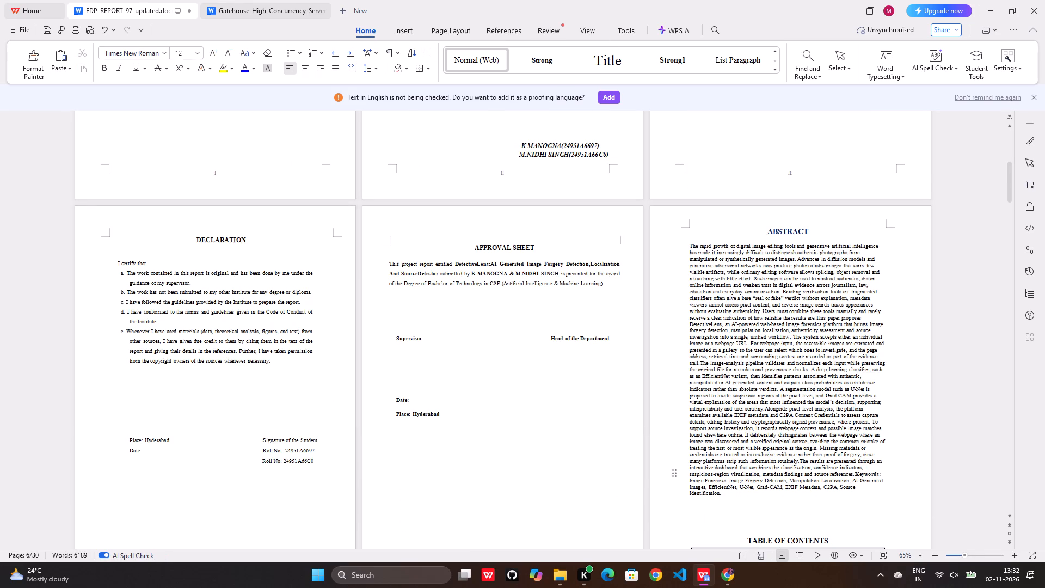
pyautogui.click(855, 475)
pyautogui.click(856, 475)
pyautogui.click(855, 475)
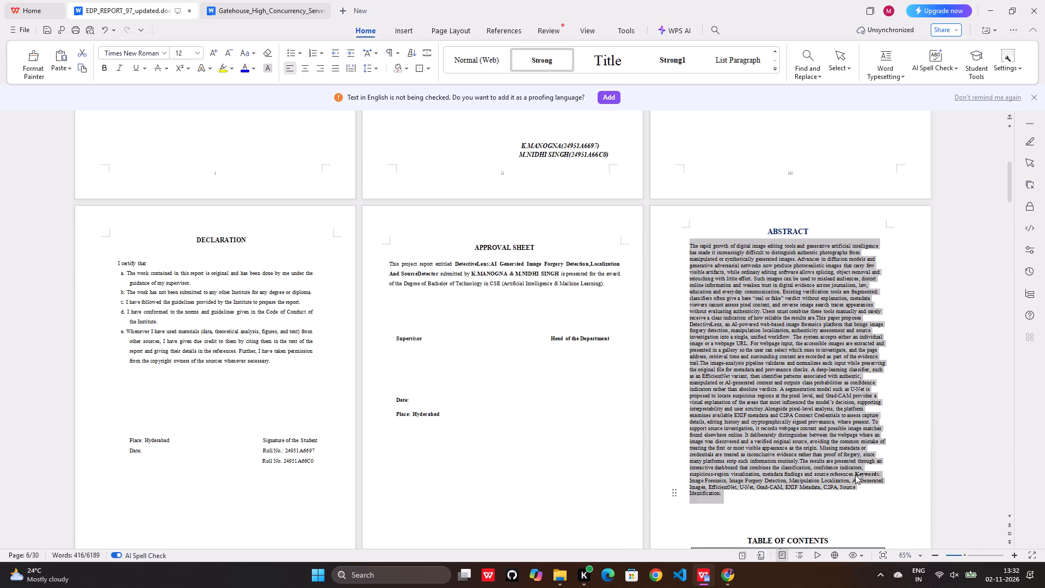
pyautogui.click(896, 476)
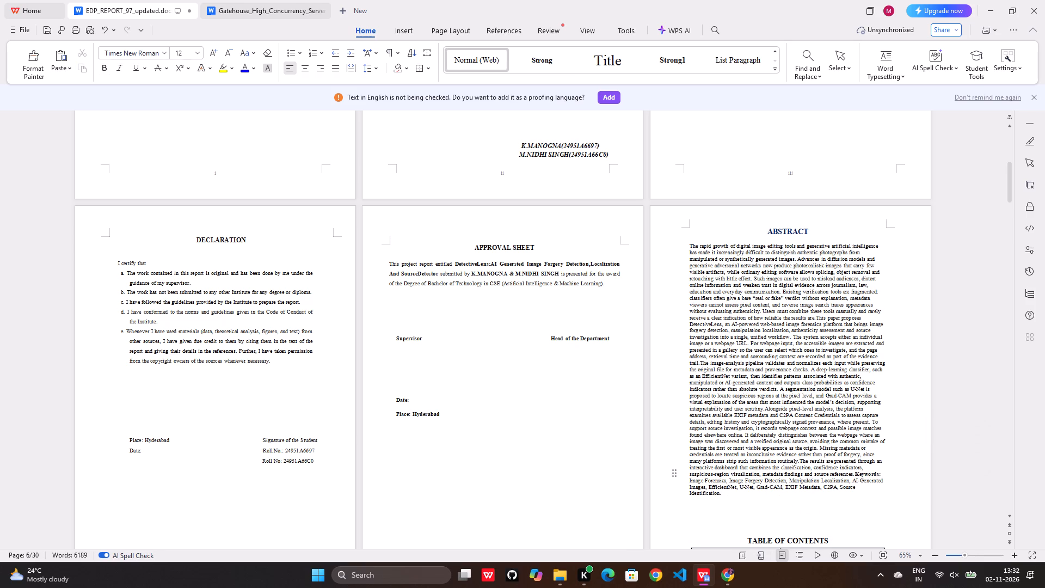
pyautogui.click(855, 474)
pyautogui.press('Return')
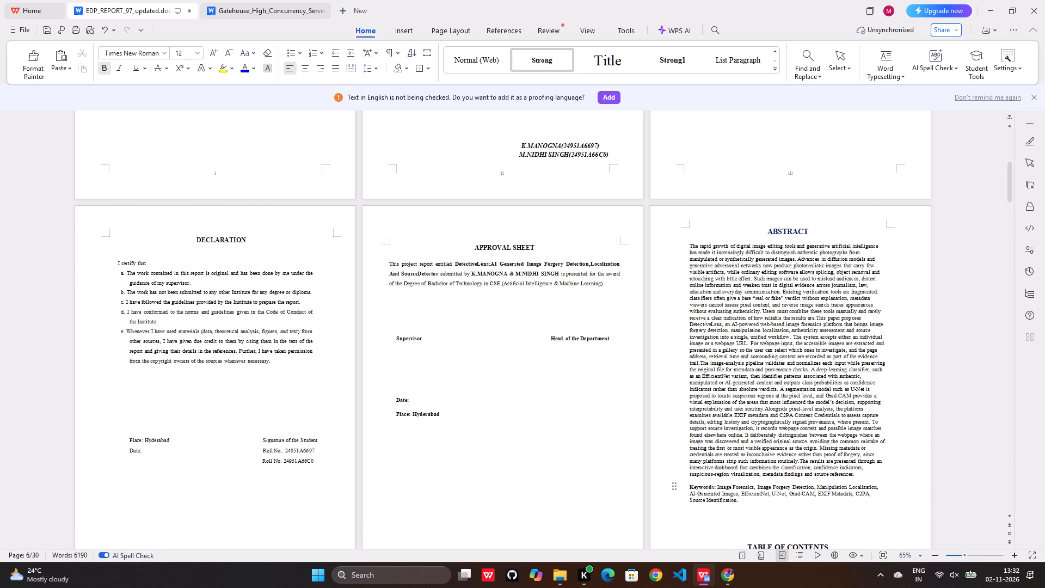
# Justify the abstract's body text, from "The rapid growth" through "source references", without the Keywords paragraph.
pyautogui.scroll(-2, 863, 465)
pyautogui.moveTo(689, 155); pyautogui.dragTo(806, 342)
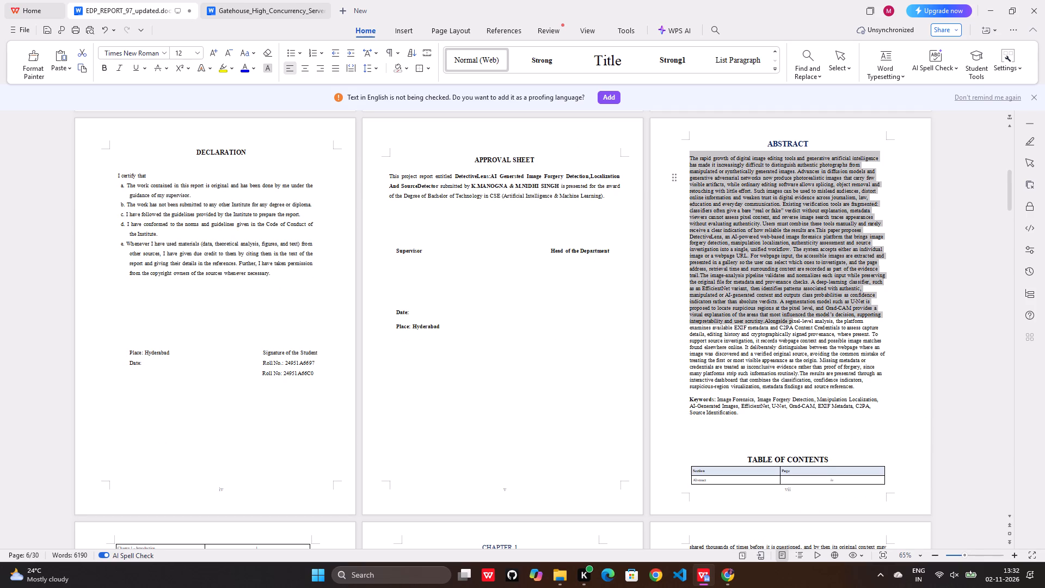
pyautogui.moveTo(806, 342); pyautogui.dragTo(865, 385)
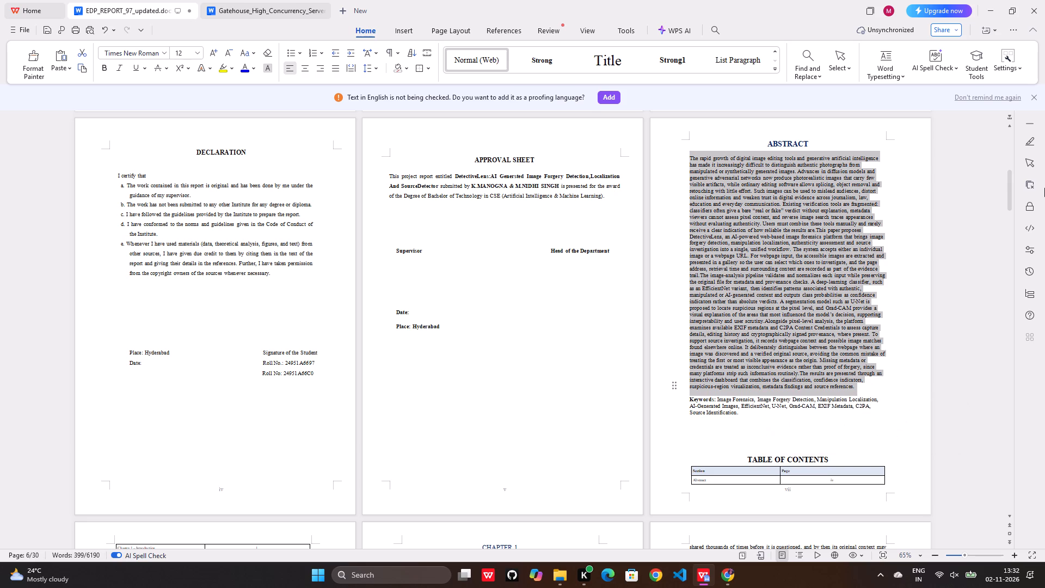
pyautogui.hotkey('ctrl', 'j')
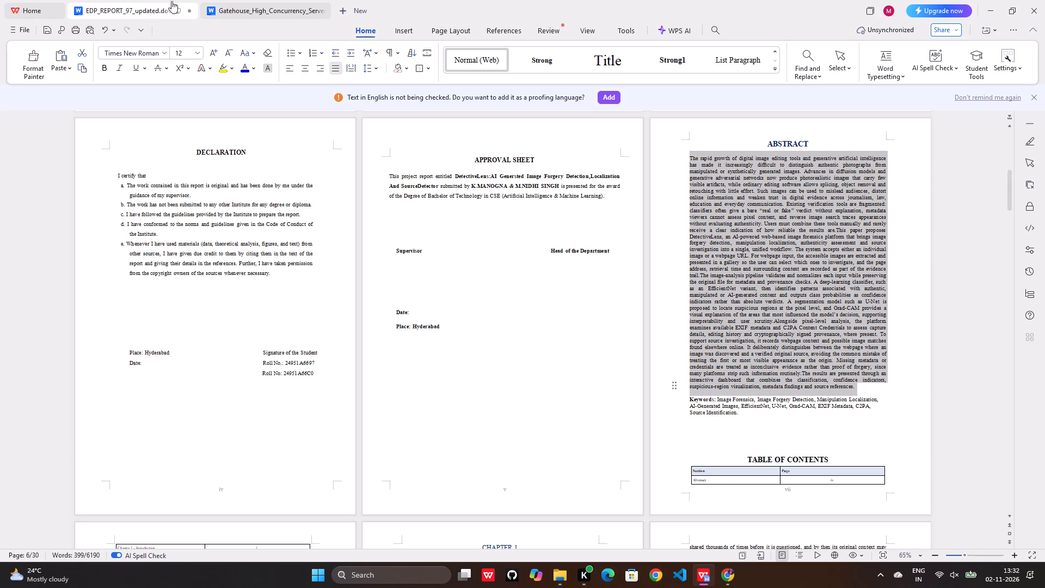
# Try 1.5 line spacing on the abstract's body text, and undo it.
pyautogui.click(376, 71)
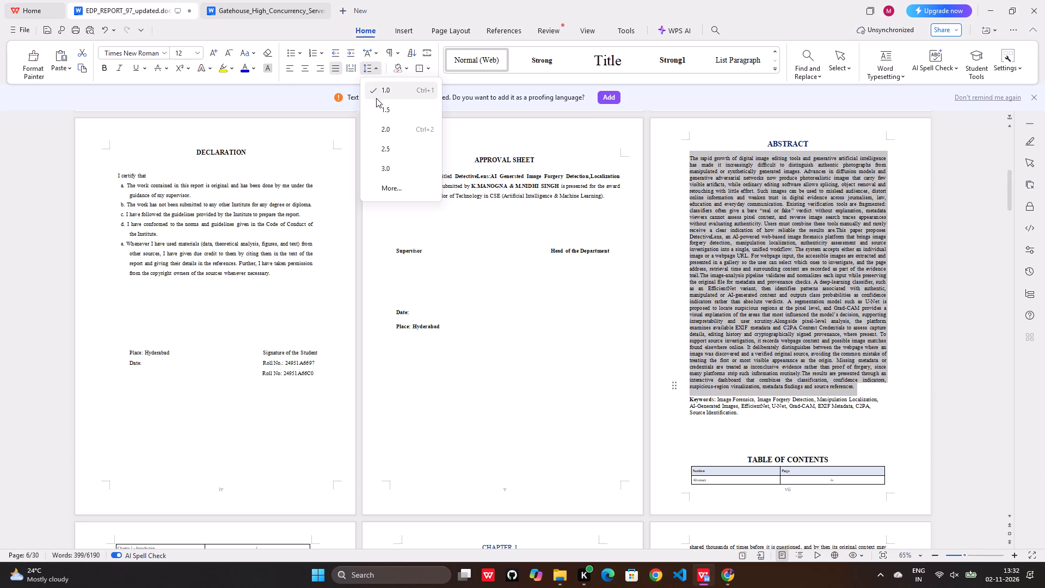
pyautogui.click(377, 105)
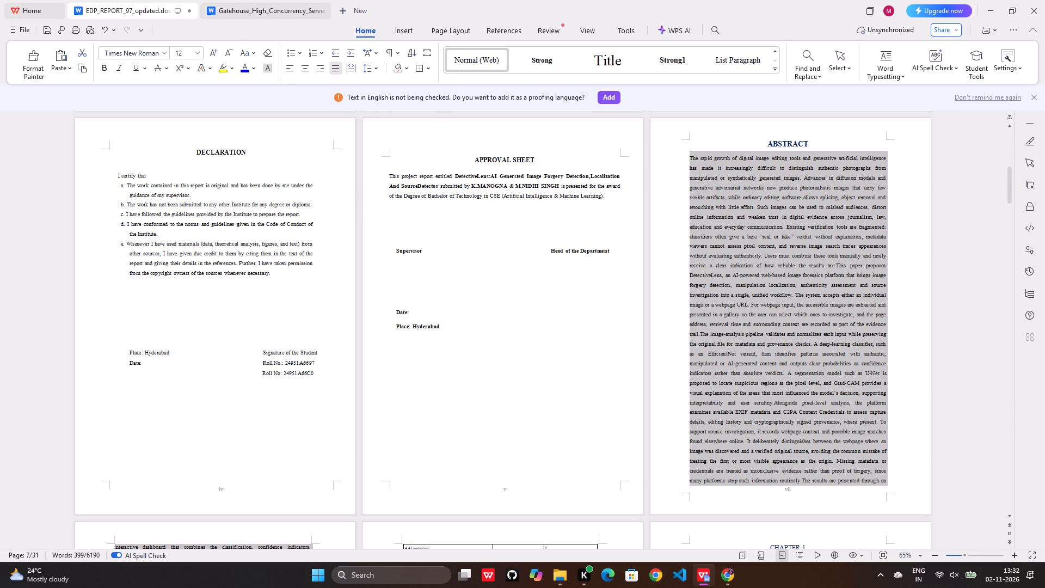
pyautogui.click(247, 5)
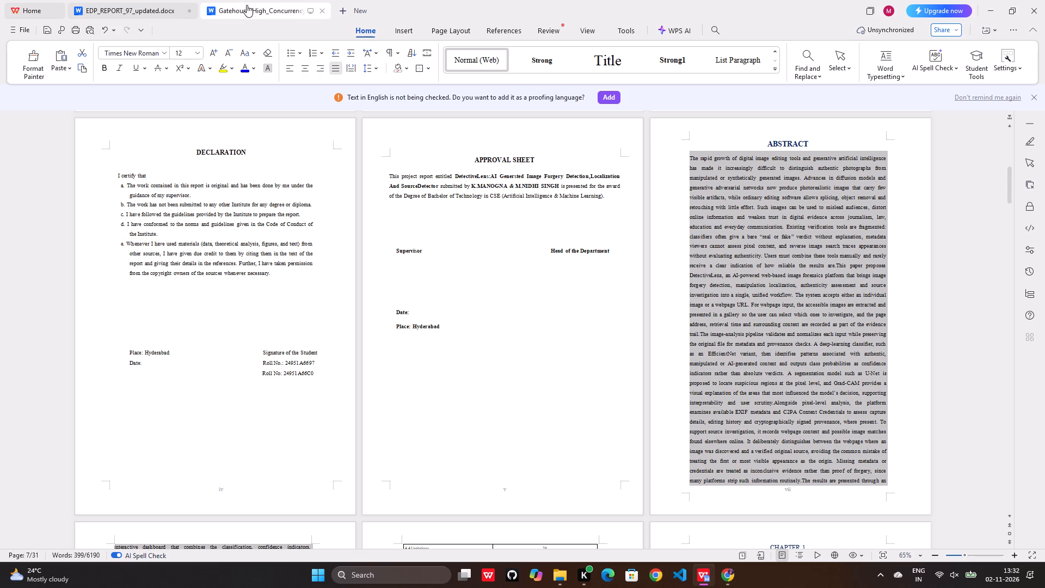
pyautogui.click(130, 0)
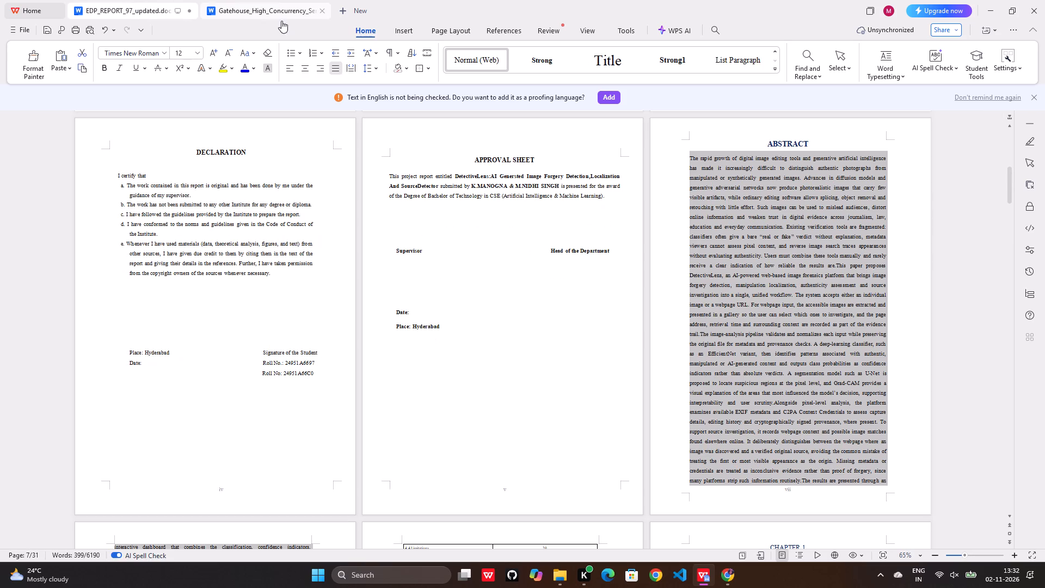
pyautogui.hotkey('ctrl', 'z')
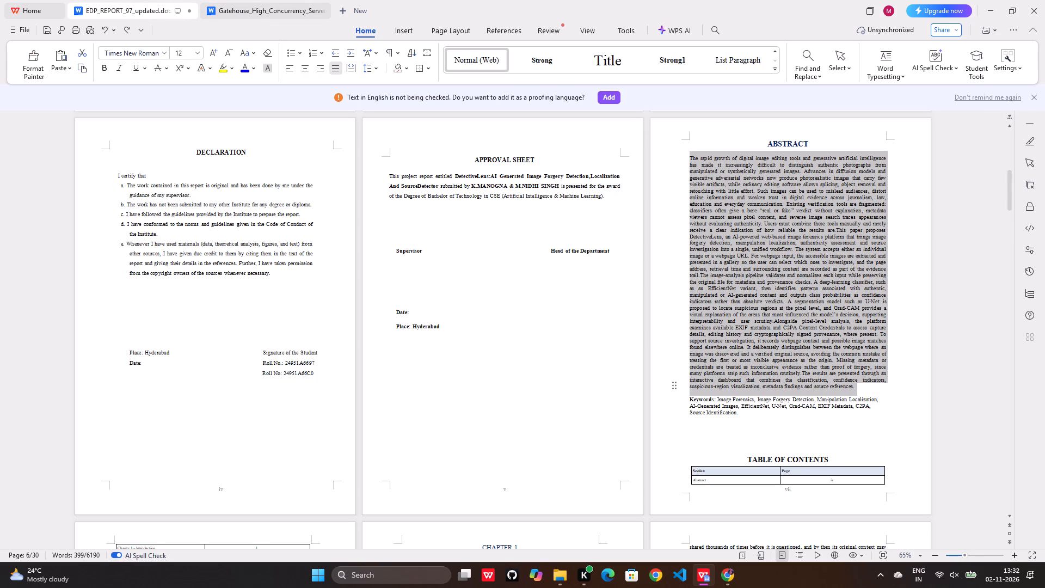
# Insert two blank lines above the TABLE OF CONTENTS heading to push it onto the page after the abstract.
pyautogui.click(862, 410)
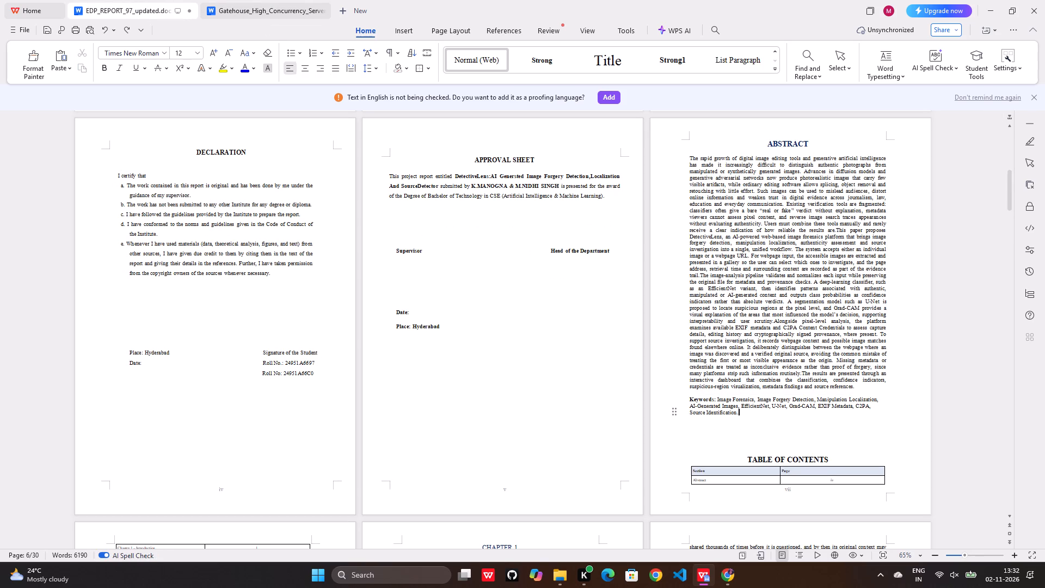
pyautogui.click(751, 433)
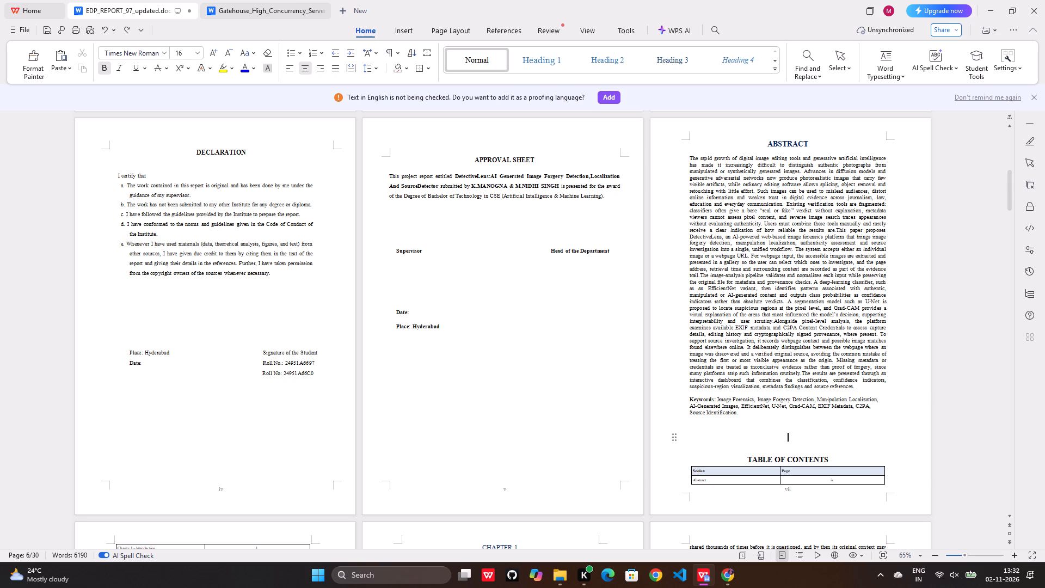
pyautogui.press('Return')
pyautogui.press('Return')
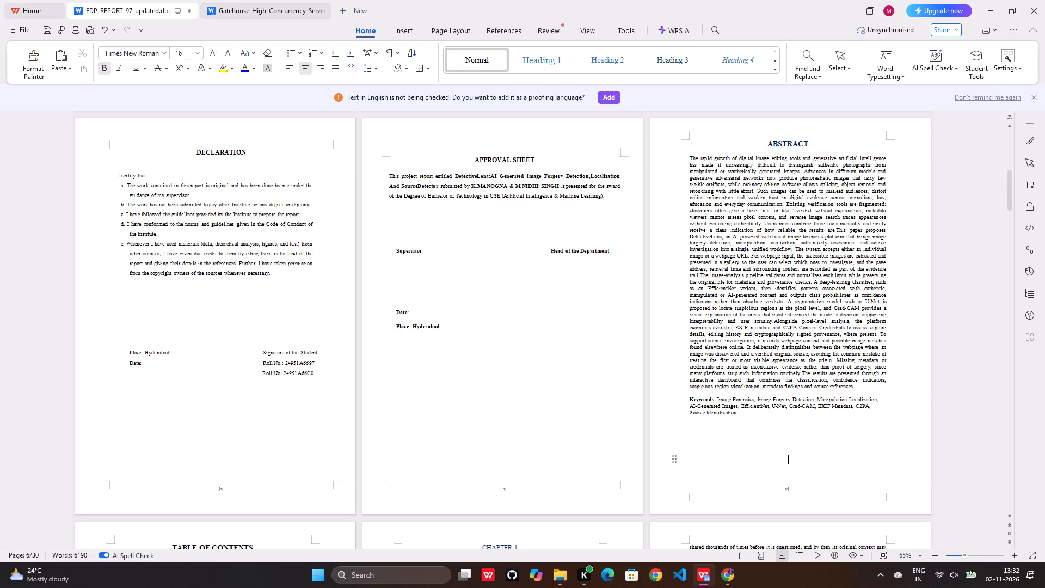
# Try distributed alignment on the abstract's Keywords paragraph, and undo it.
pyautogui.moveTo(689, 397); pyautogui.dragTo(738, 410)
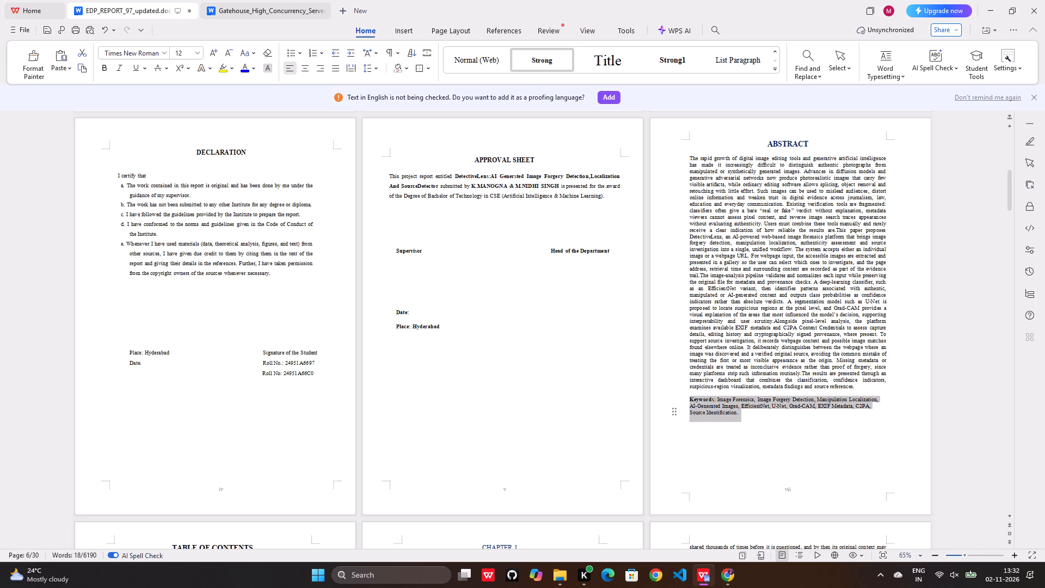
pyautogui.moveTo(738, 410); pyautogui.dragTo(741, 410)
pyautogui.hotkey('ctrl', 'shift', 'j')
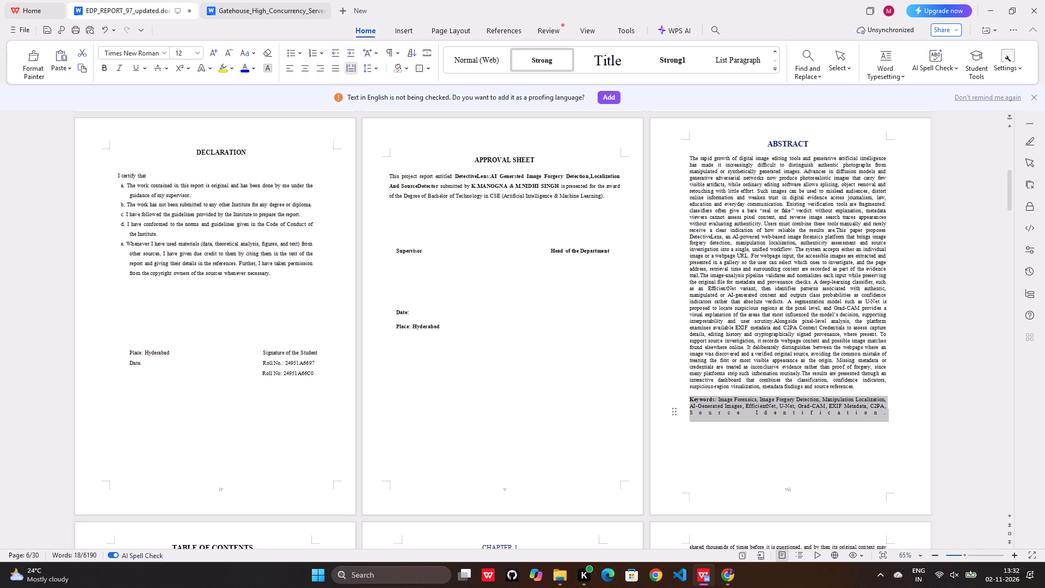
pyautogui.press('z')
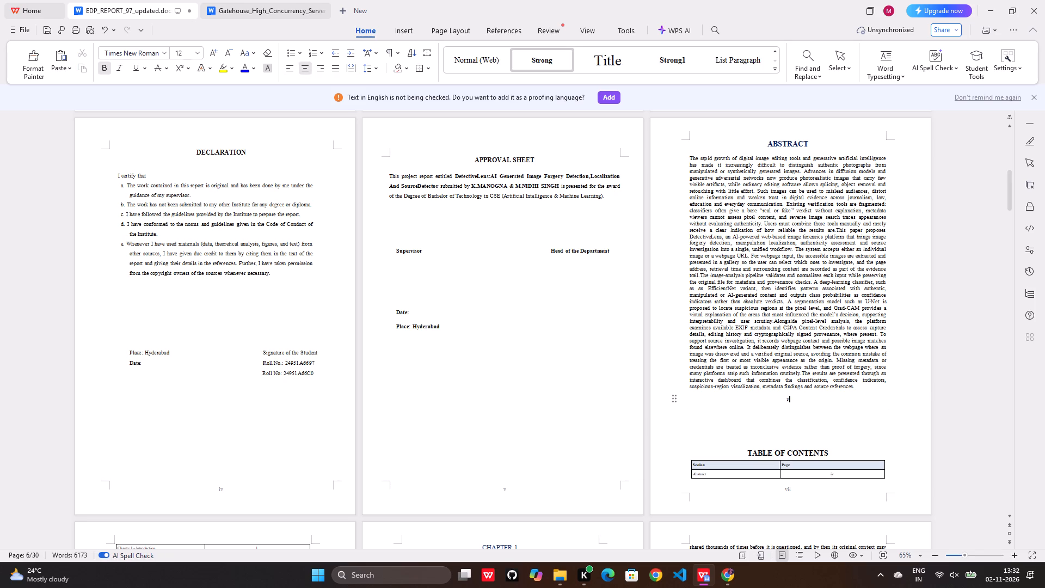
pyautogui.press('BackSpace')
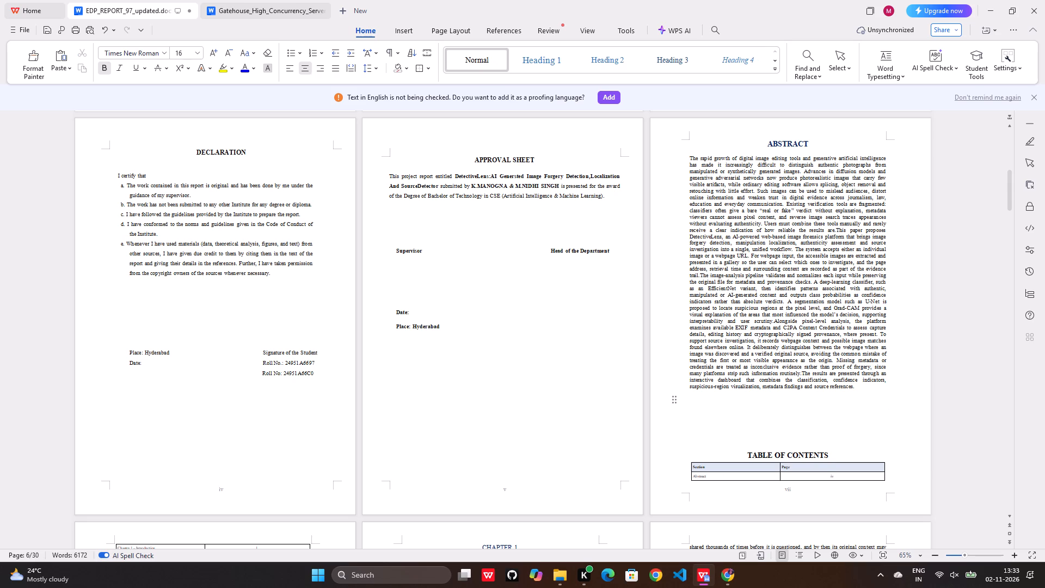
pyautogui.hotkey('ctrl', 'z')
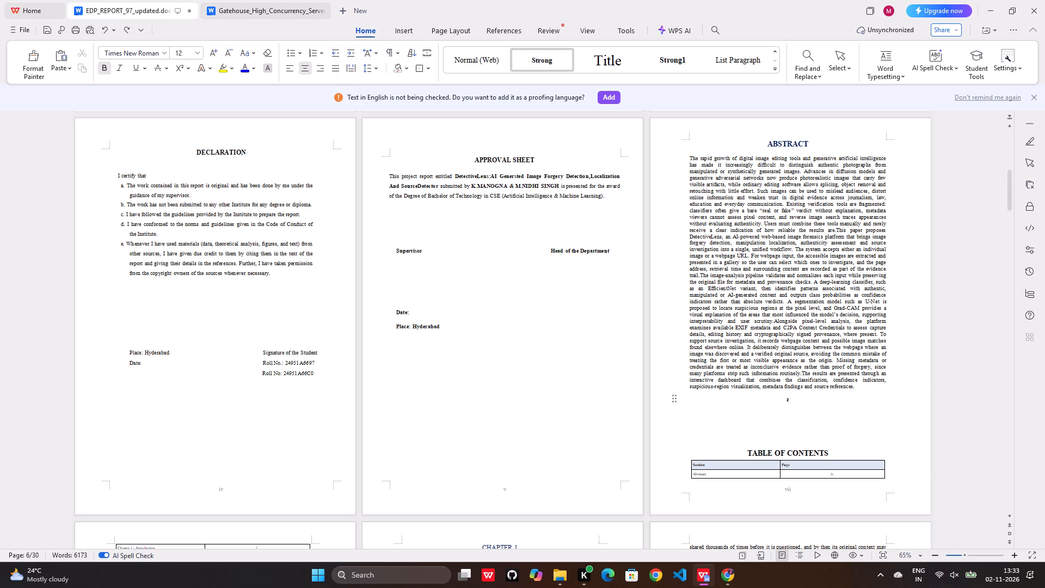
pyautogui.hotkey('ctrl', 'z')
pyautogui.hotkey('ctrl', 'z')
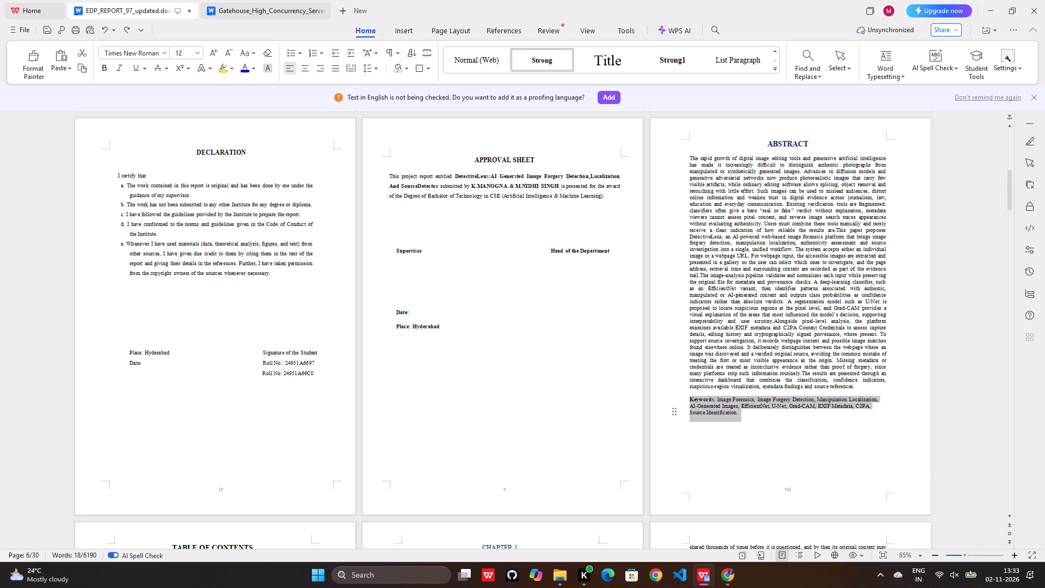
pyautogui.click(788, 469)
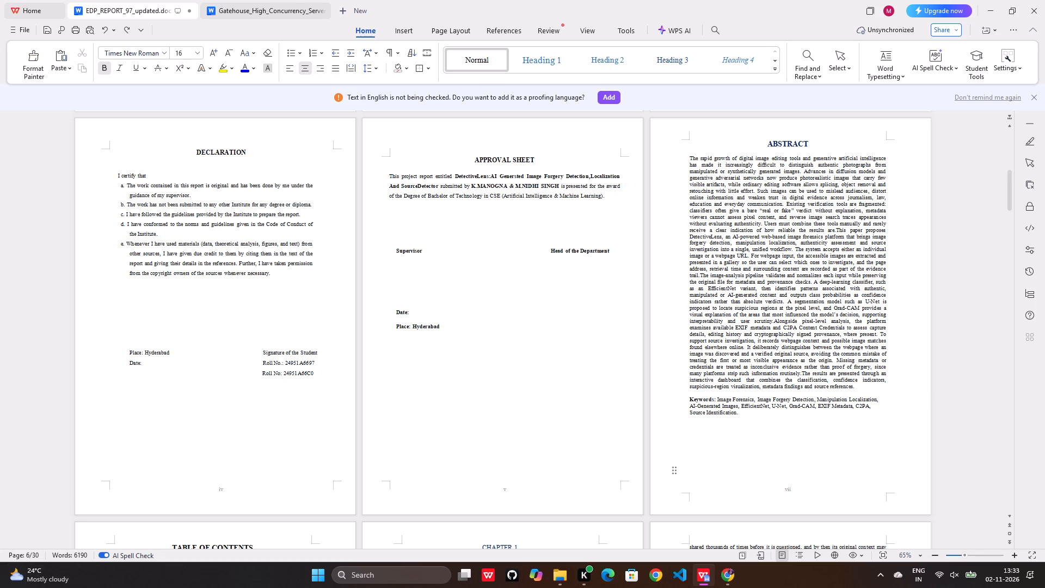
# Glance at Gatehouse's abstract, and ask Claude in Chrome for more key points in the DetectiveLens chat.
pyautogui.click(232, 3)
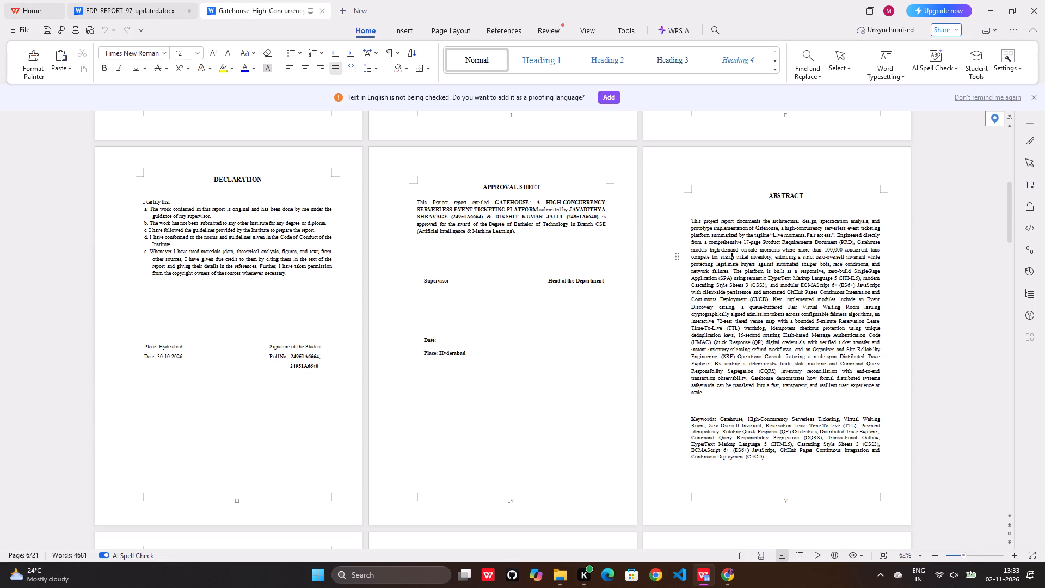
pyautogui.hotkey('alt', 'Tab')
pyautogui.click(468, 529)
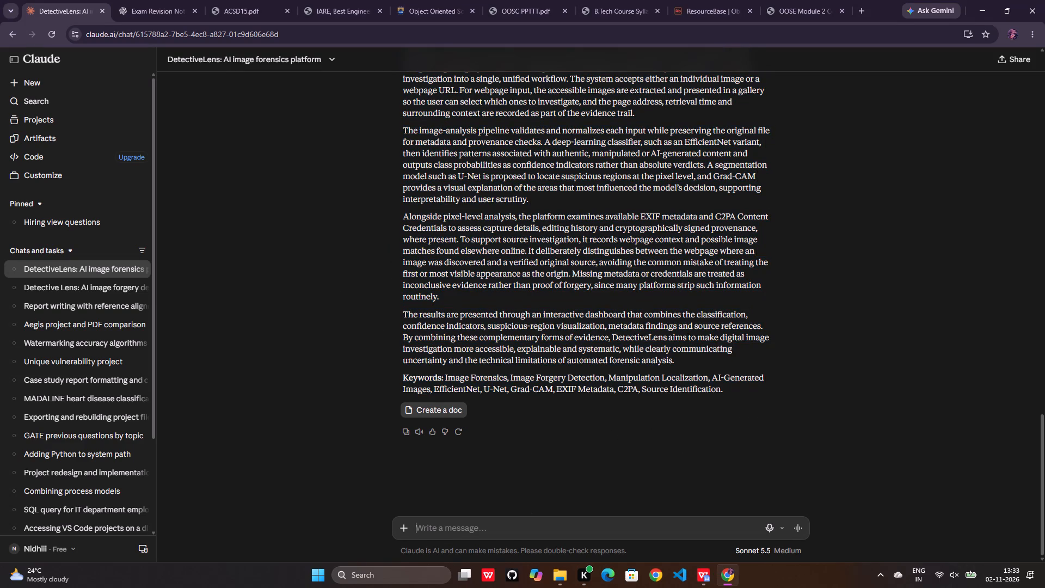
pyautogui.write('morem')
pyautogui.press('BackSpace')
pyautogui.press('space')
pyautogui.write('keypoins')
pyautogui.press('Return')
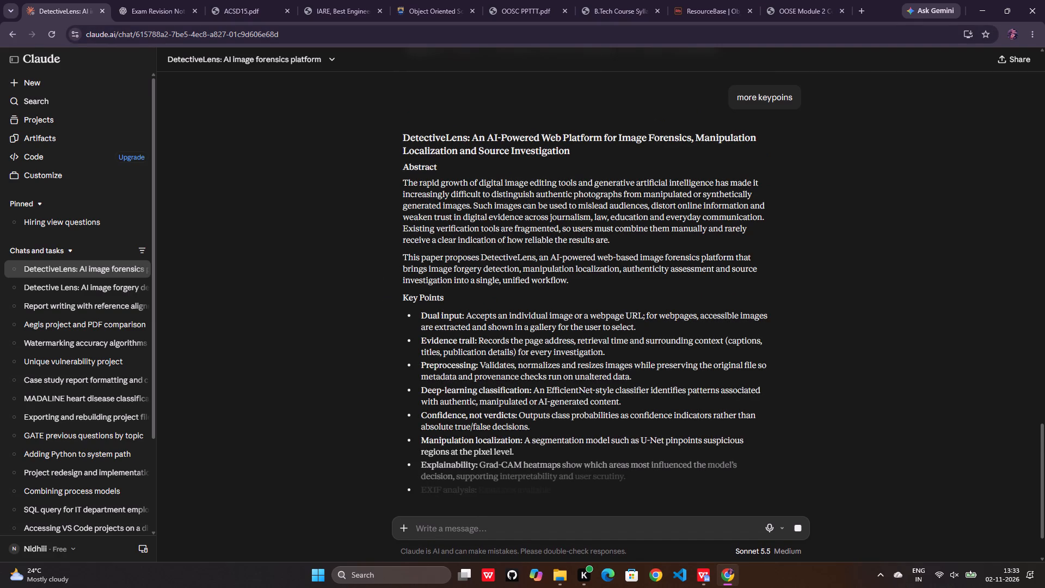
# Ask Claude for keywords and copy the longer Keywords list, from "Image Forensics" through "Web-Based Platform".
pyautogui.click(446, 525)
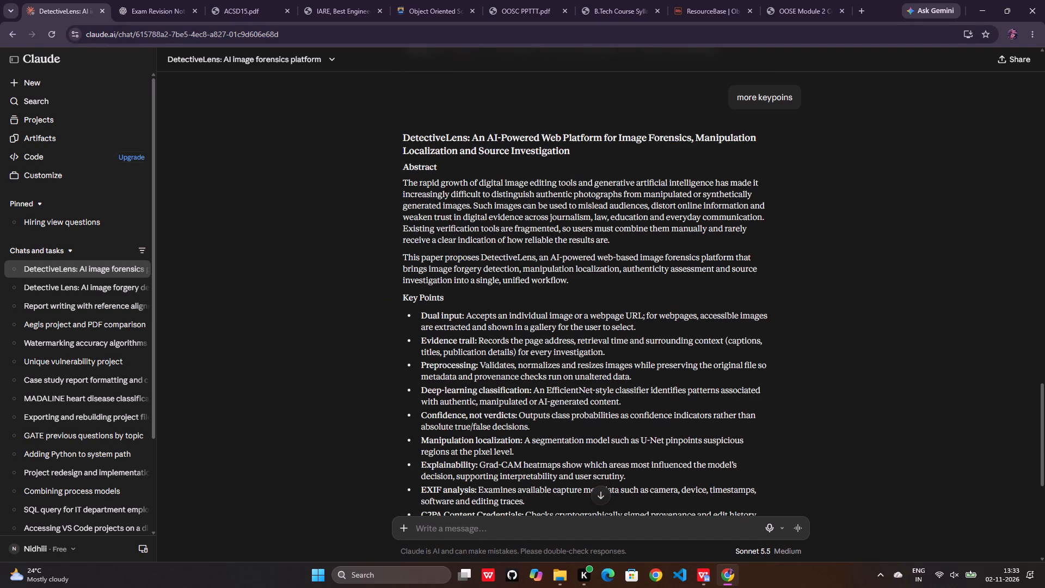
pyautogui.write('keywords')
pyautogui.press('Return')
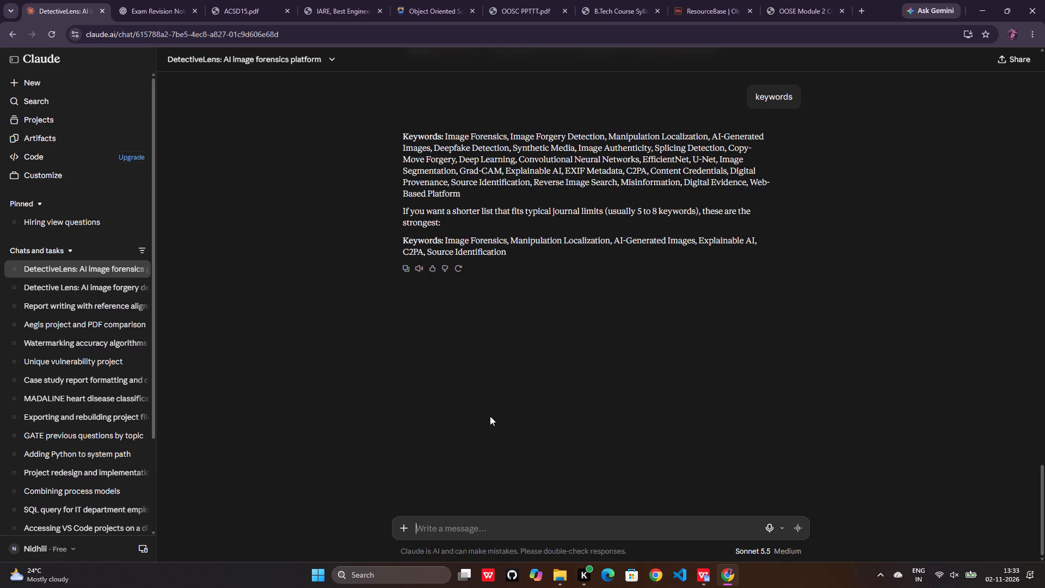
pyautogui.moveTo(399, 135); pyautogui.dragTo(468, 198)
pyautogui.hotkey('ctrl', 'c')
# Back in the EDP report, replace the Keywords paragraph under the abstract with the copied keyword list.
pyautogui.hotkey('alt', 'Tab')
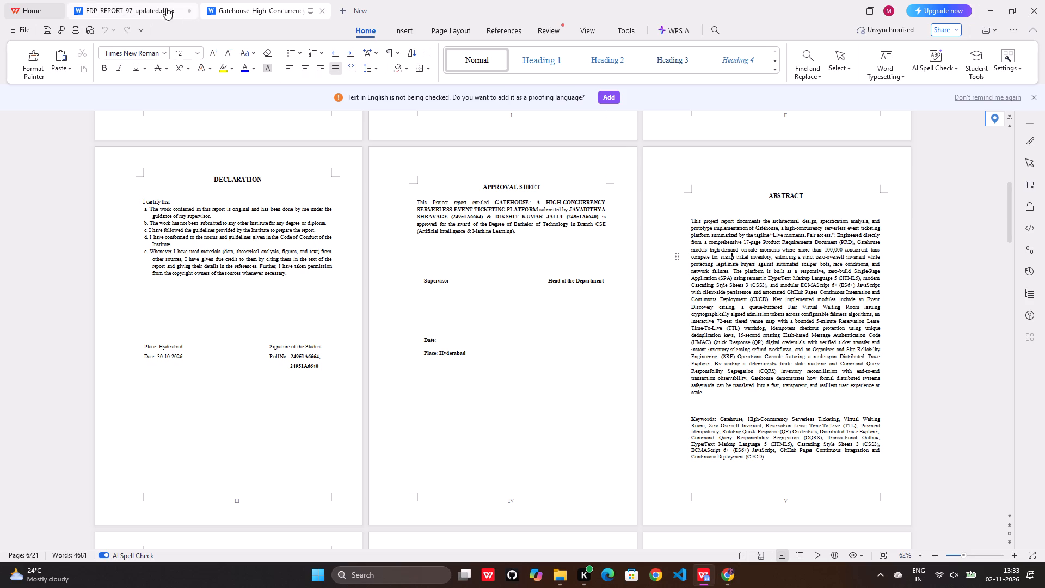
pyautogui.click(123, 0)
pyautogui.moveTo(686, 396); pyautogui.dragTo(686, 396)
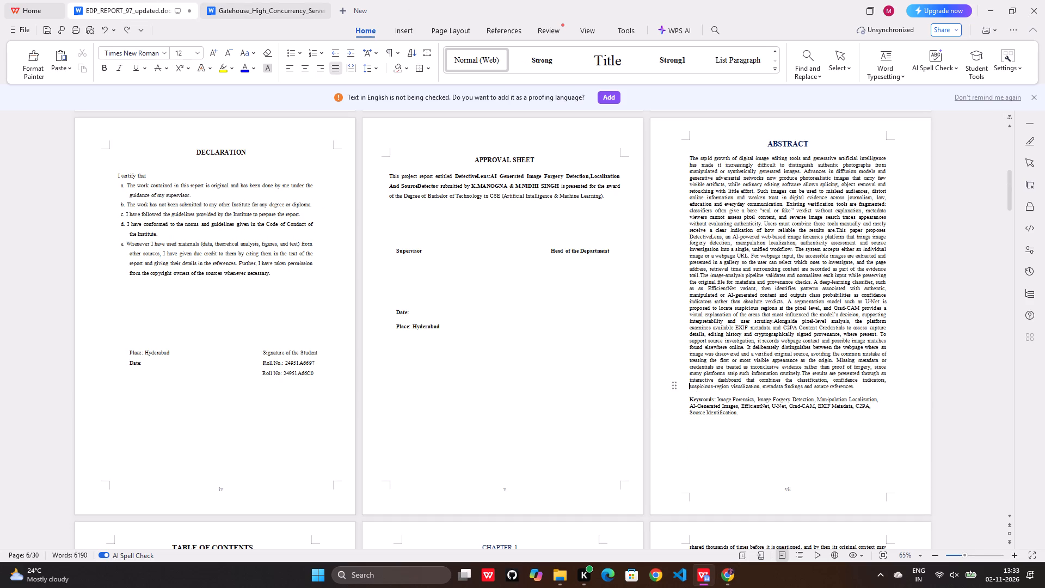
pyautogui.moveTo(686, 396); pyautogui.dragTo(730, 413)
pyautogui.click(763, 434)
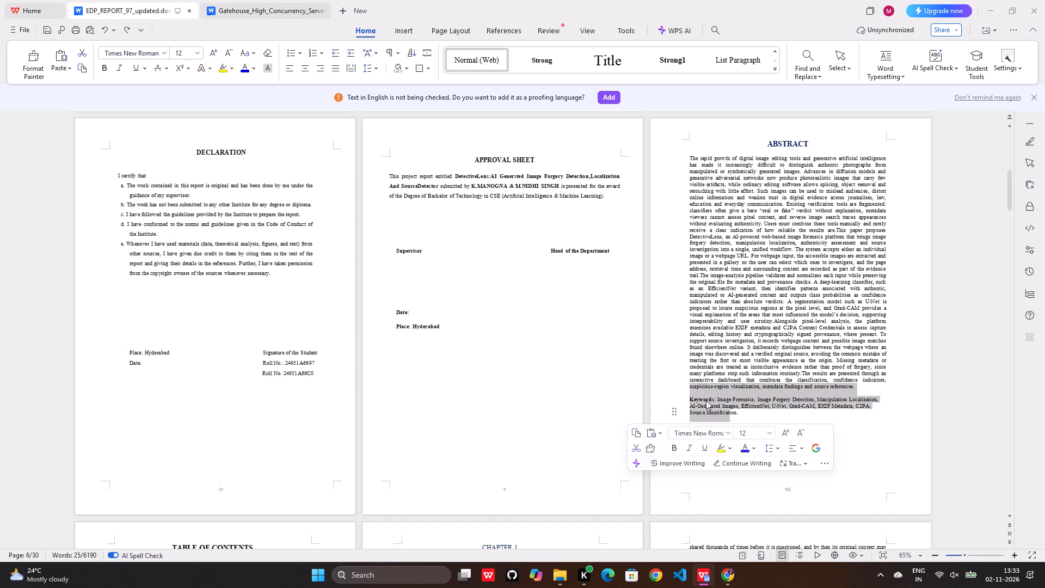
pyautogui.click(715, 397)
pyautogui.moveTo(688, 397); pyautogui.dragTo(748, 418)
pyautogui.press('BackSpace')
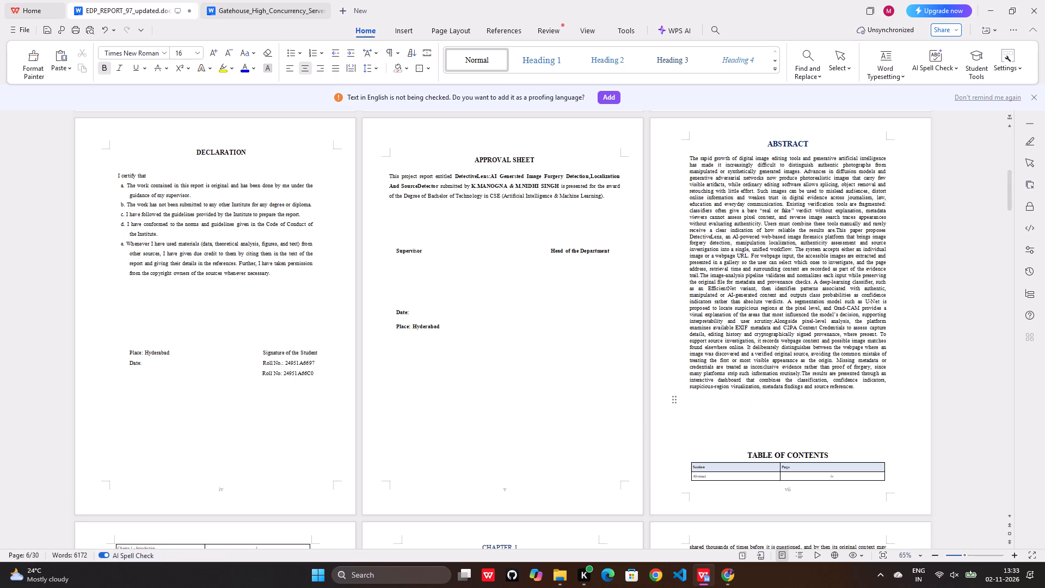
pyautogui.hotkey('ctrl', 'v')
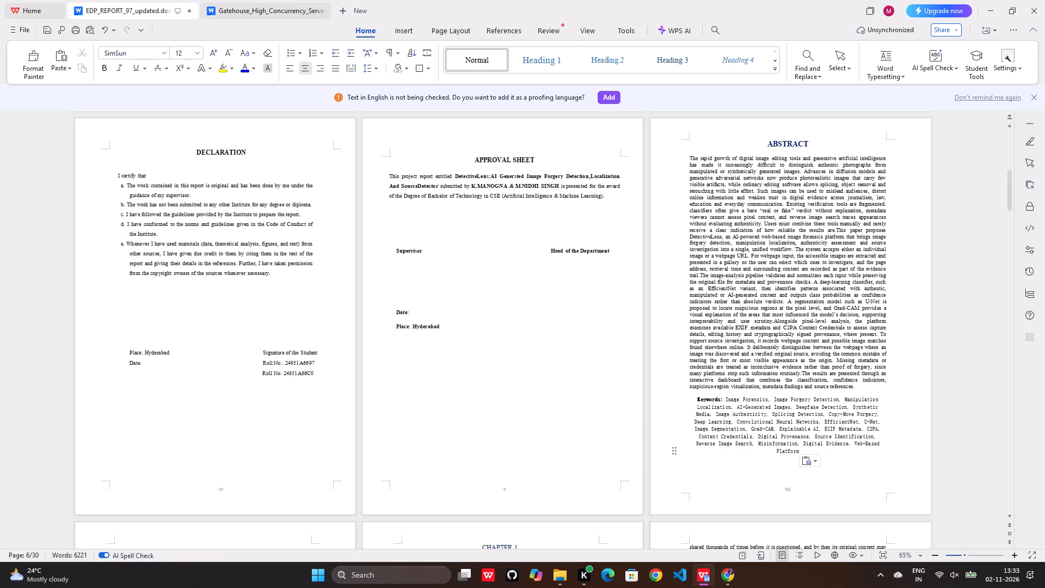
# Set the pasted Keywords paragraph in Times New Roman and justify it.
pyautogui.moveTo(694, 399); pyautogui.dragTo(821, 455)
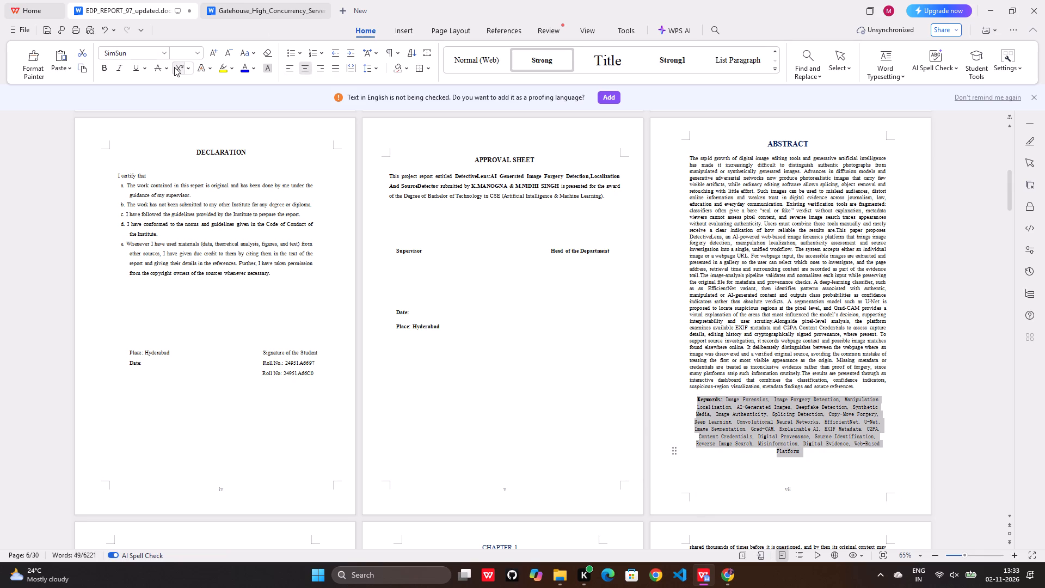
pyautogui.click(165, 52)
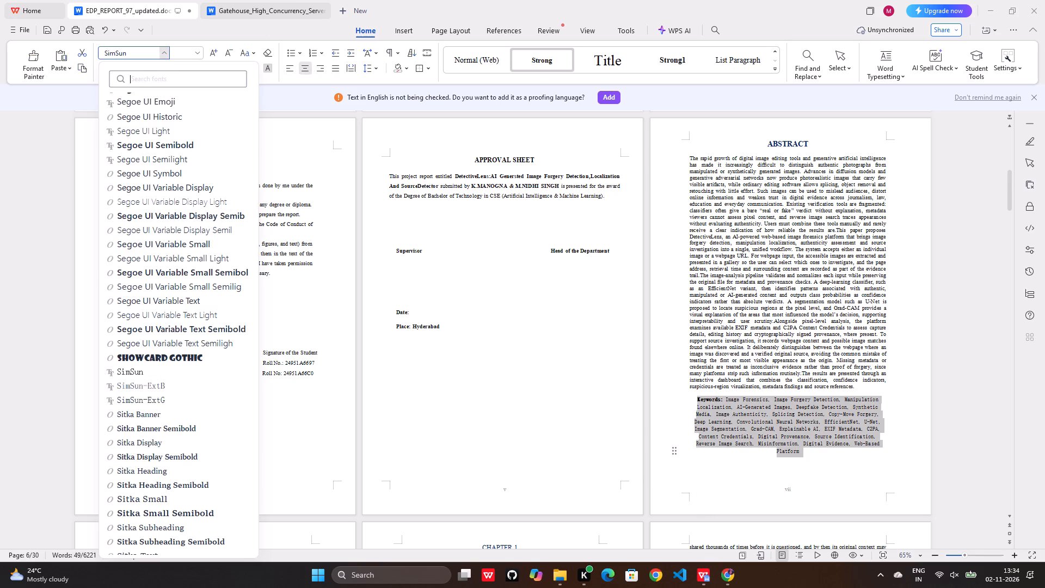
pyautogui.write('tim')
pyautogui.click(161, 99)
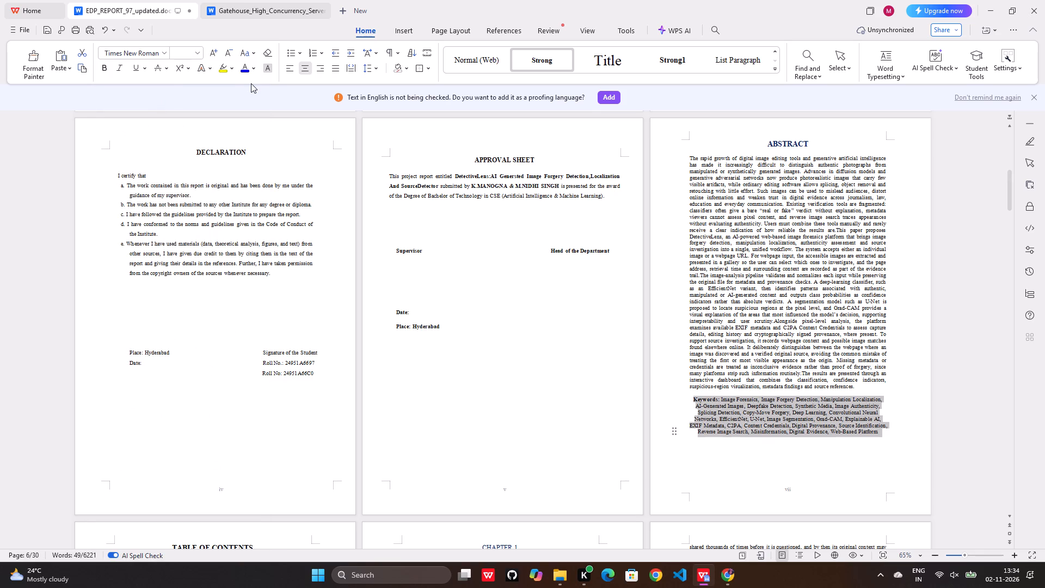
pyautogui.hotkey('ctrl', 'j')
pyautogui.click(923, 308)
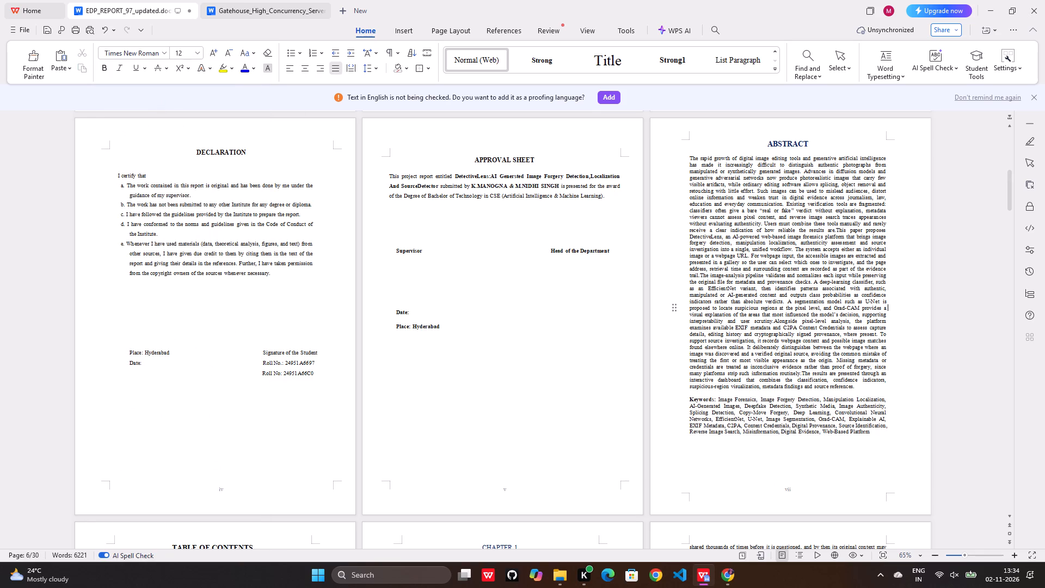
# Compare the layout and spacing of the report's abstract and Keywords with Gatehouse's abstract page.
pyautogui.scroll(-6, 807, 243)
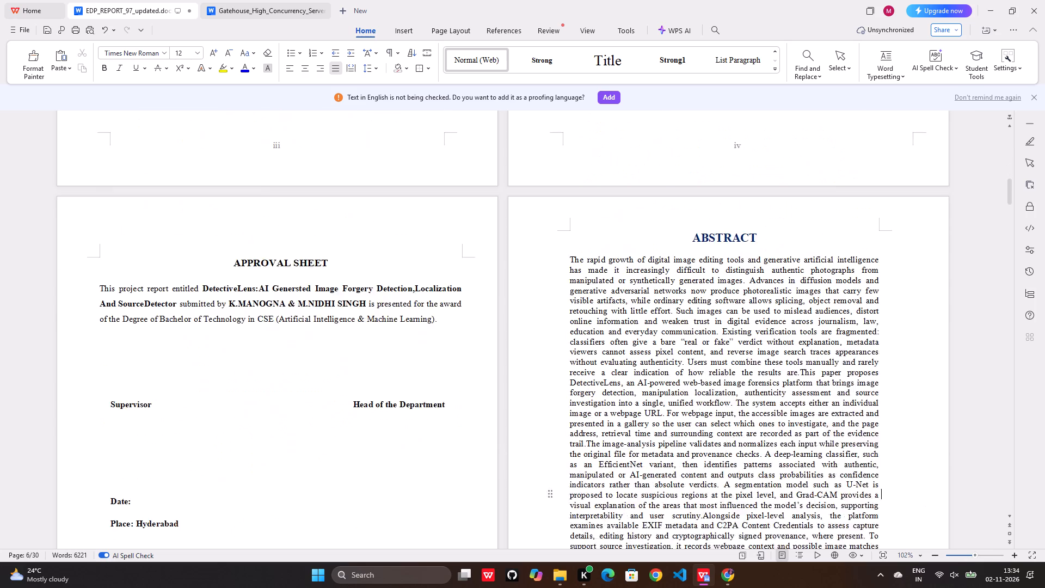
pyautogui.scroll(-1, 812, 241)
pyautogui.scroll(-1, 779, 209)
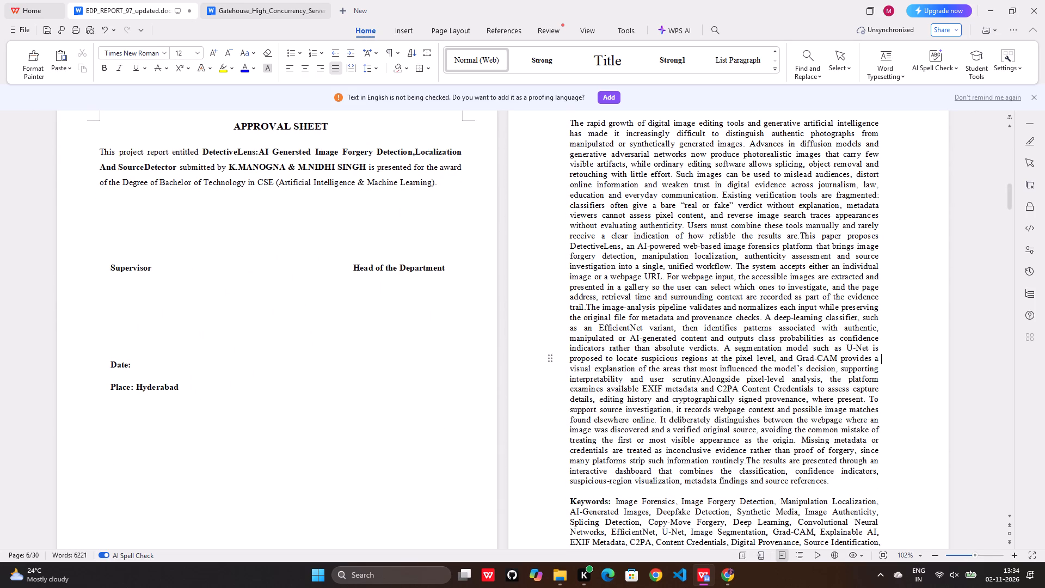
pyautogui.scroll(-1, 657, 215)
pyautogui.scroll(-2, 728, 335)
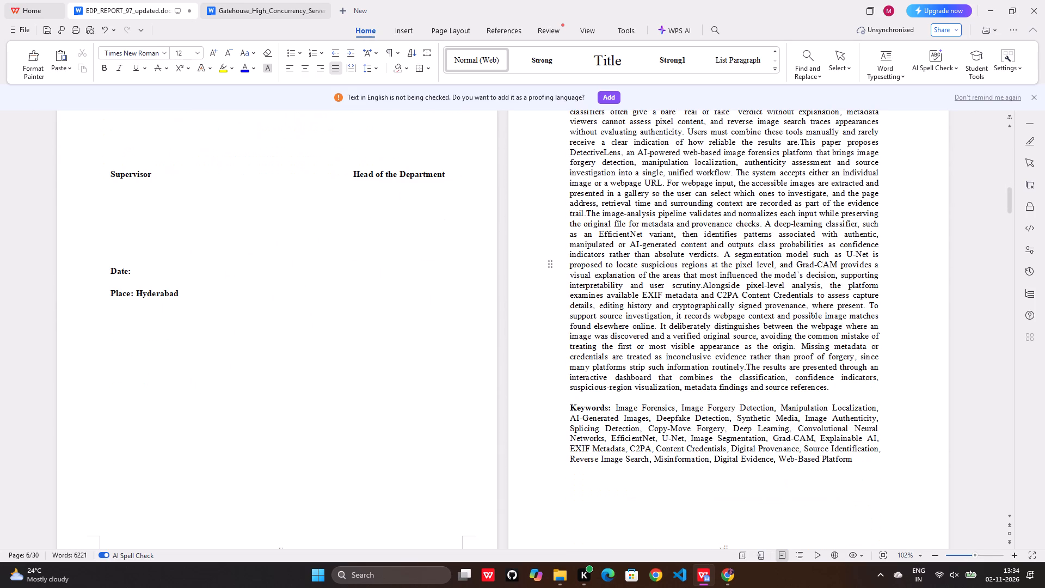
pyautogui.click(281, 7)
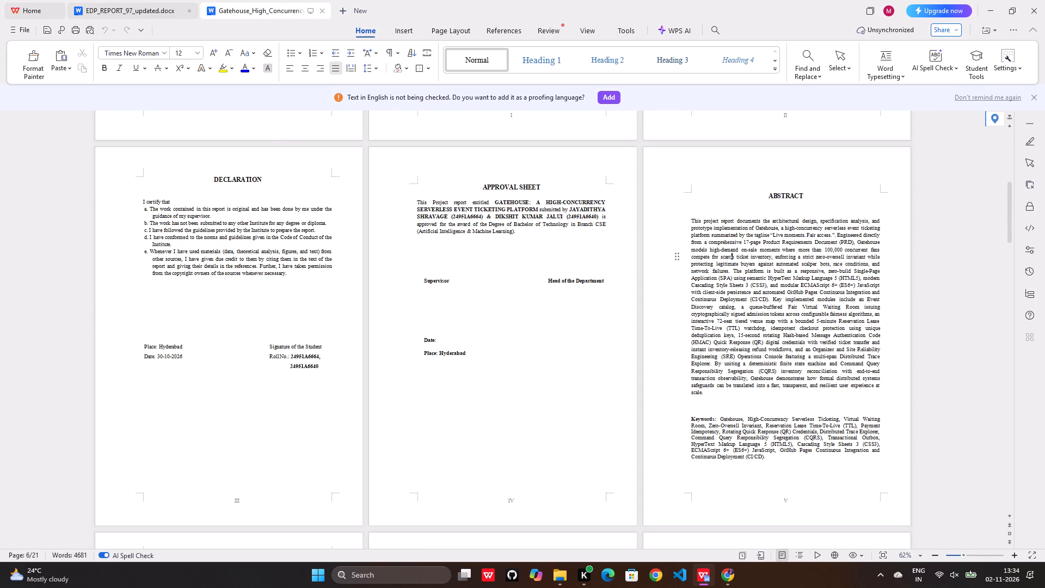
pyautogui.scroll(-4, 789, 273)
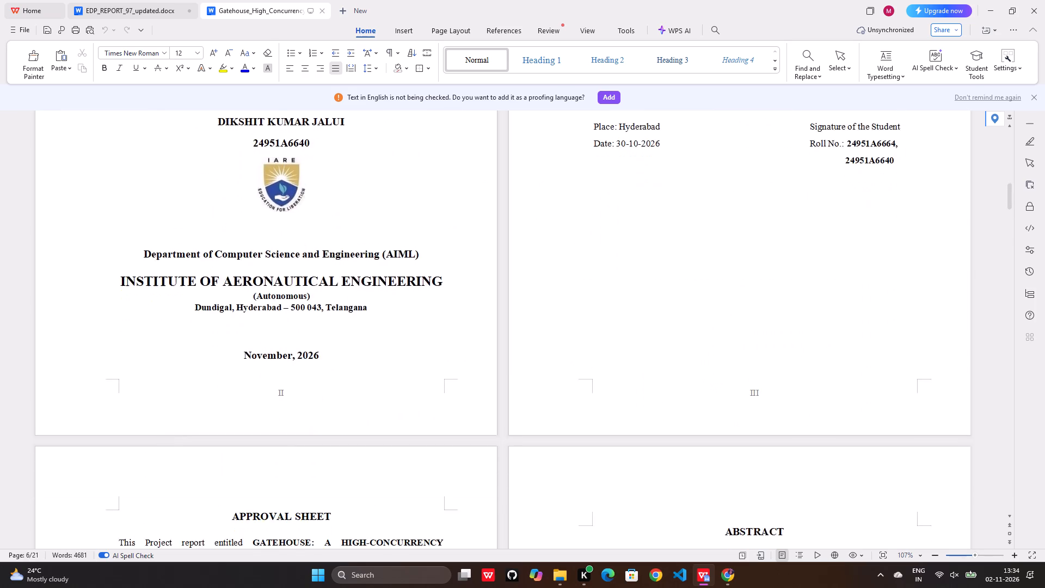
pyautogui.scroll(-4, 789, 273)
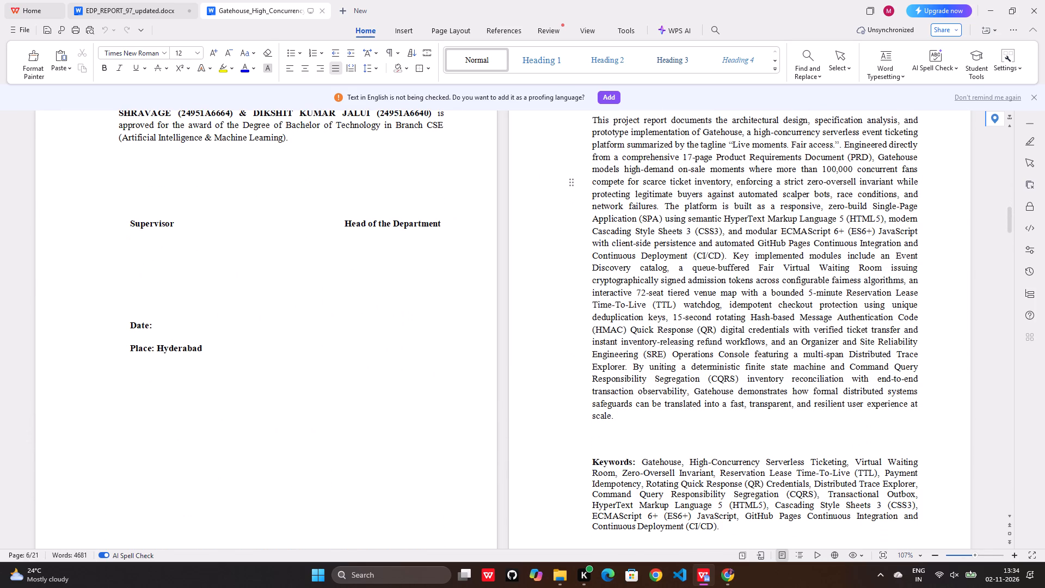
# Try 1.5 line spacing on the body paragraph of Gatehouse's abstract, and set it to 1.0.
pyautogui.click(642, 249)
pyautogui.click(380, 68)
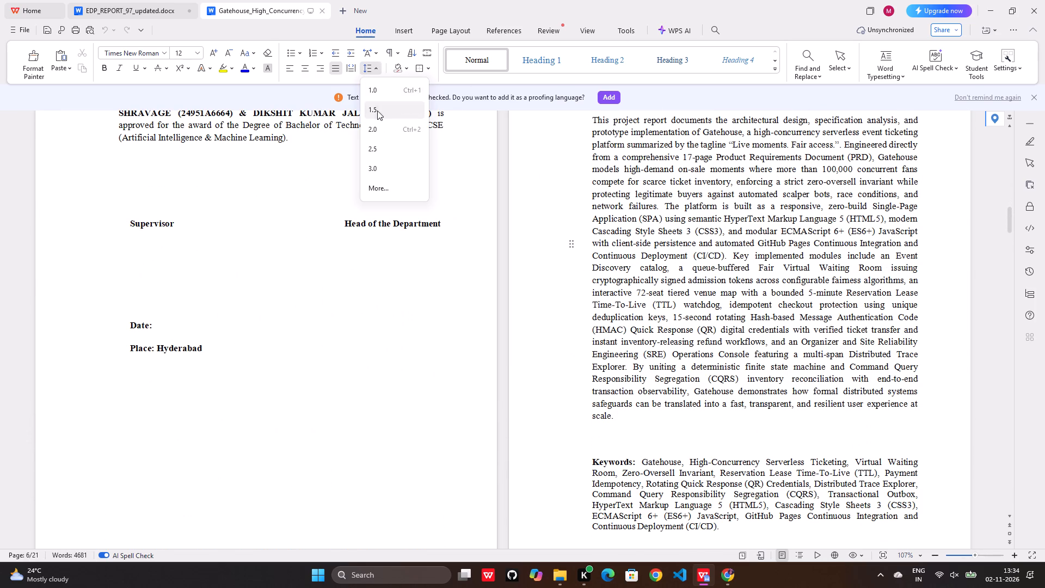
pyautogui.click(377, 111)
pyautogui.click(377, 68)
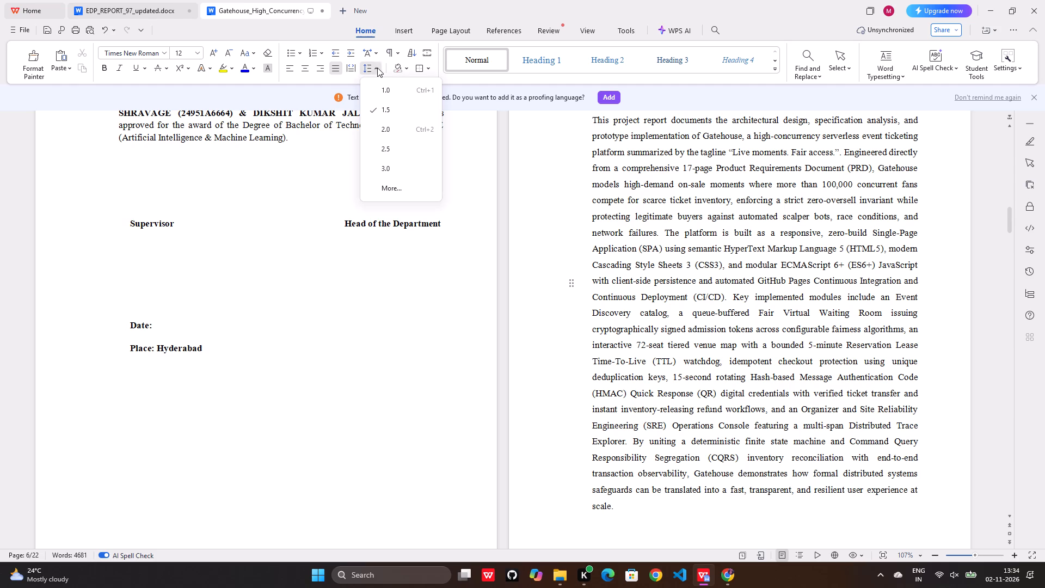
pyautogui.click(375, 93)
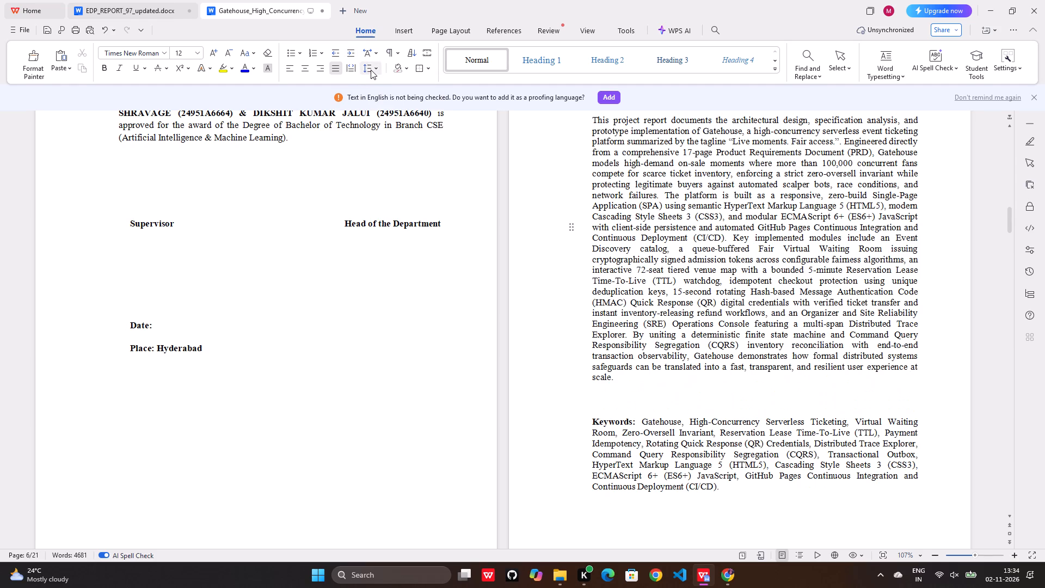
pyautogui.scroll(-13, 652, 276)
pyautogui.moveTo(638, 65); pyautogui.dragTo(565, 0)
# In the EDP report, insert a blank line between the abstract's body text and the Keywords paragraph.
pyautogui.click(145, 8)
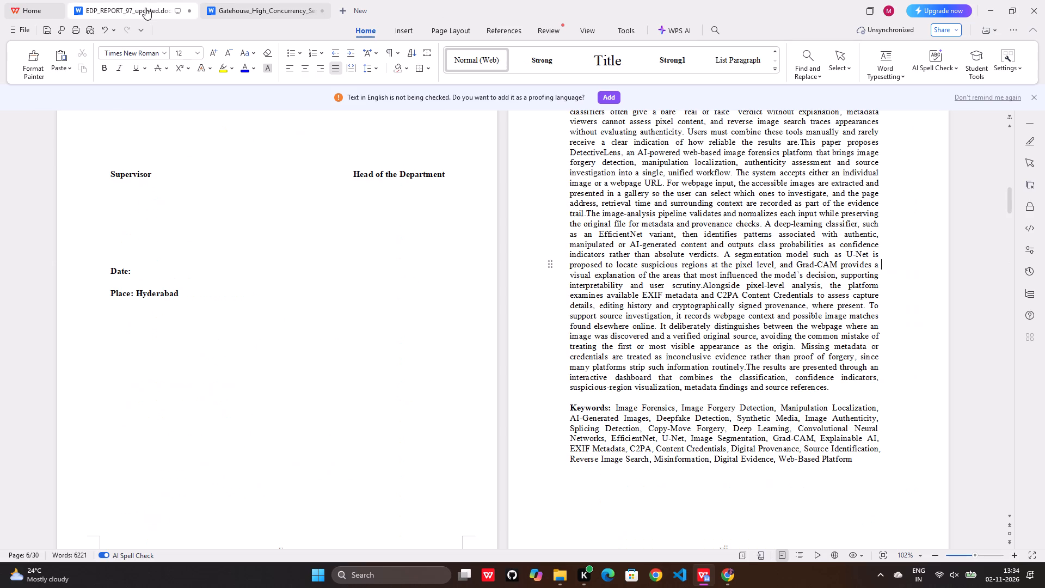
pyautogui.scroll(3, 731, 314)
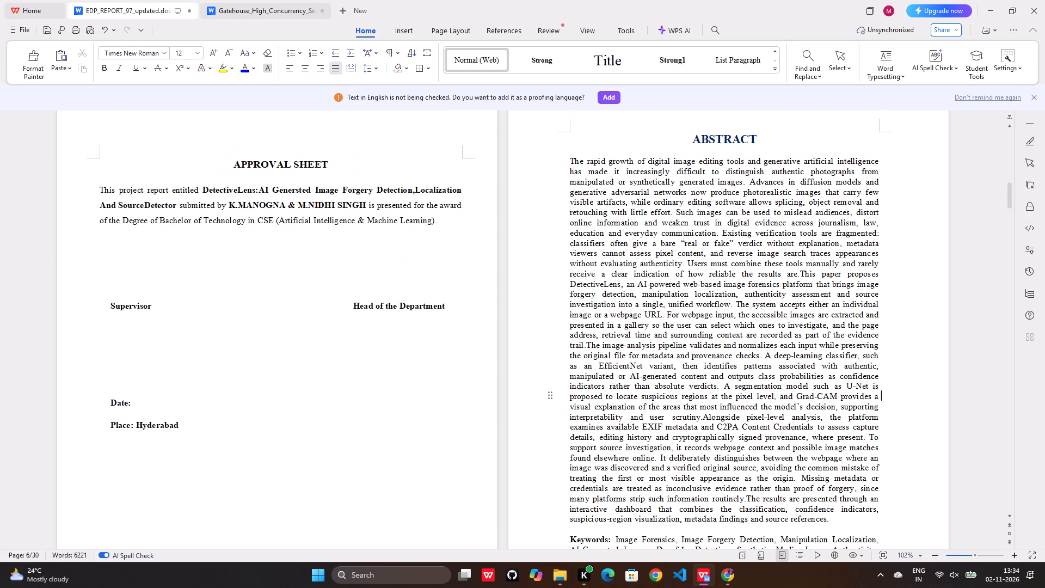
pyautogui.scroll(-5, 733, 313)
pyautogui.click(837, 300)
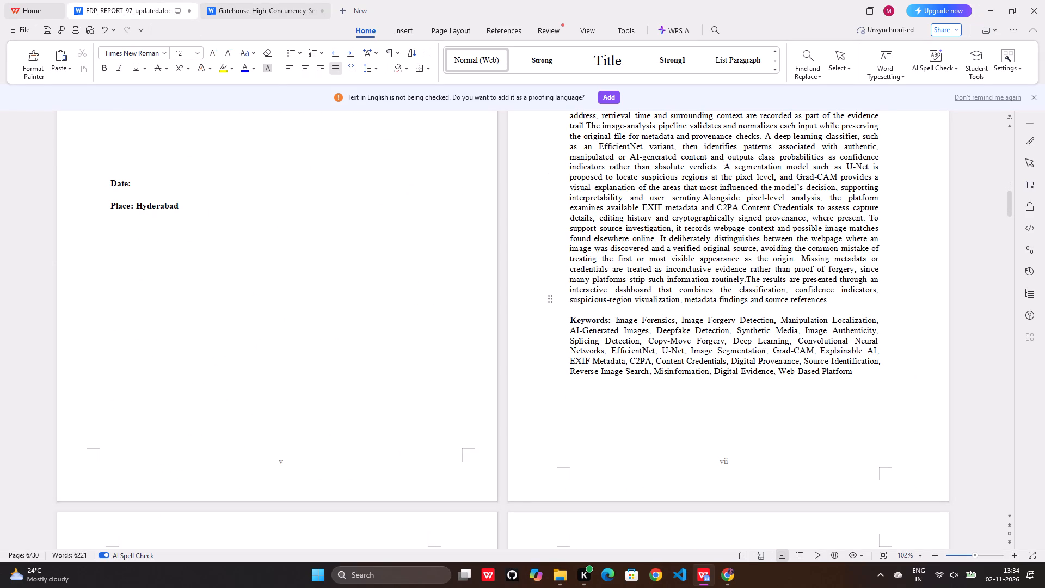
pyautogui.press('Return')
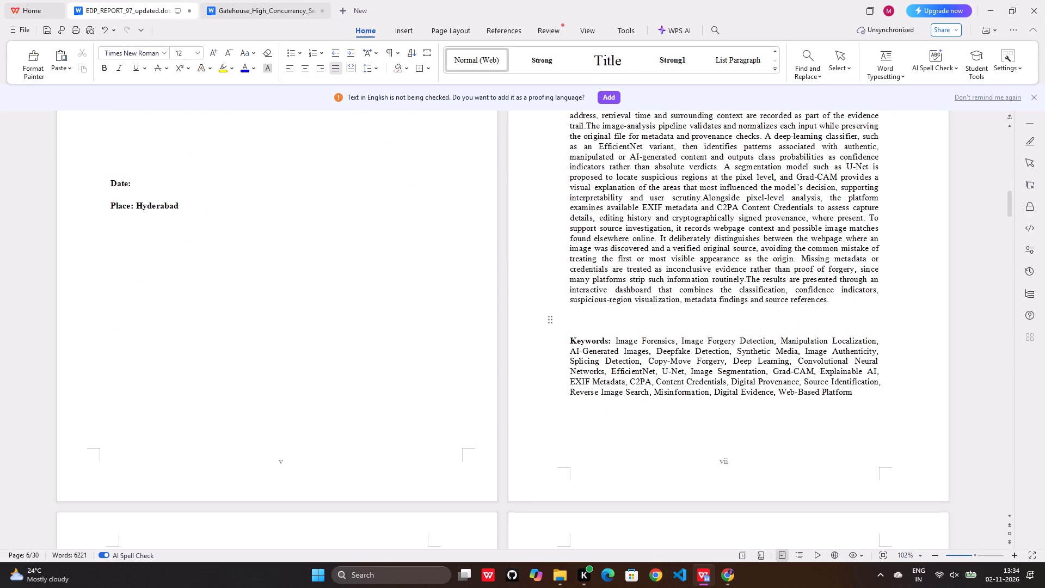
# Review the report's front matter, from the declaration and approval sheet through the abstract to the table of contents.
pyautogui.scroll(-5, 697, 317)
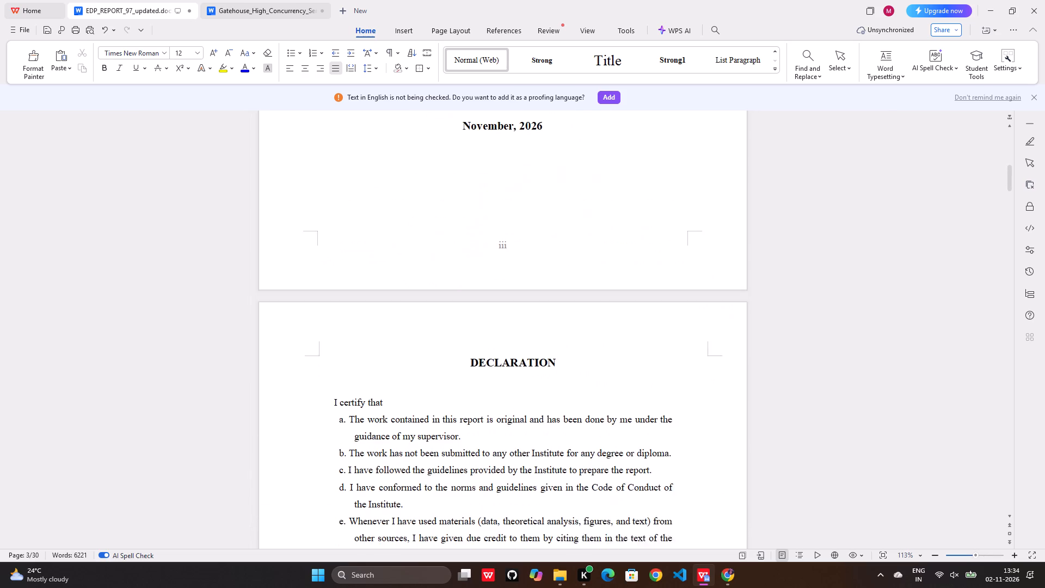
pyautogui.scroll(-7, 697, 317)
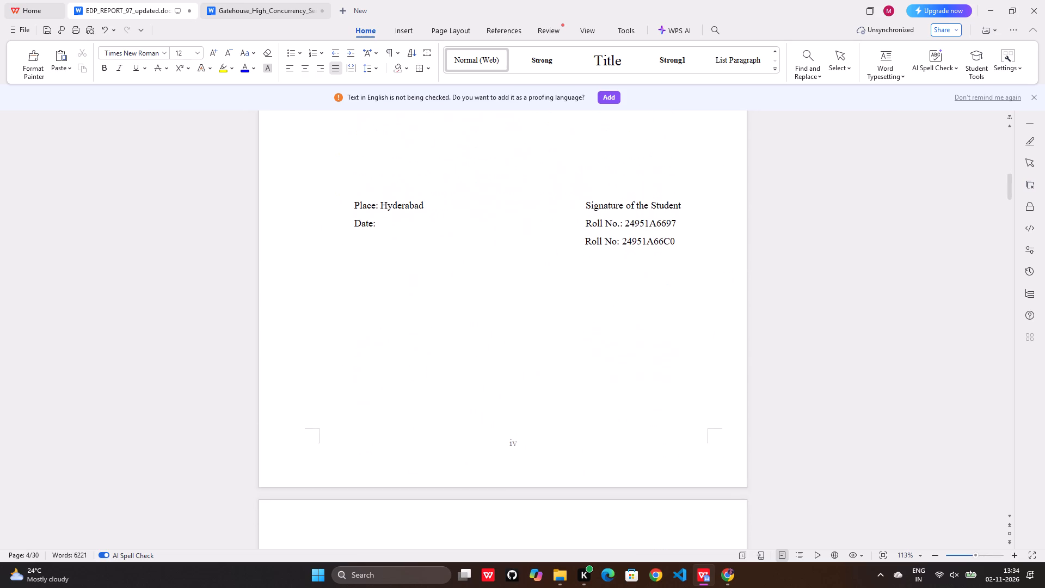
pyautogui.scroll(-5, 704, 313)
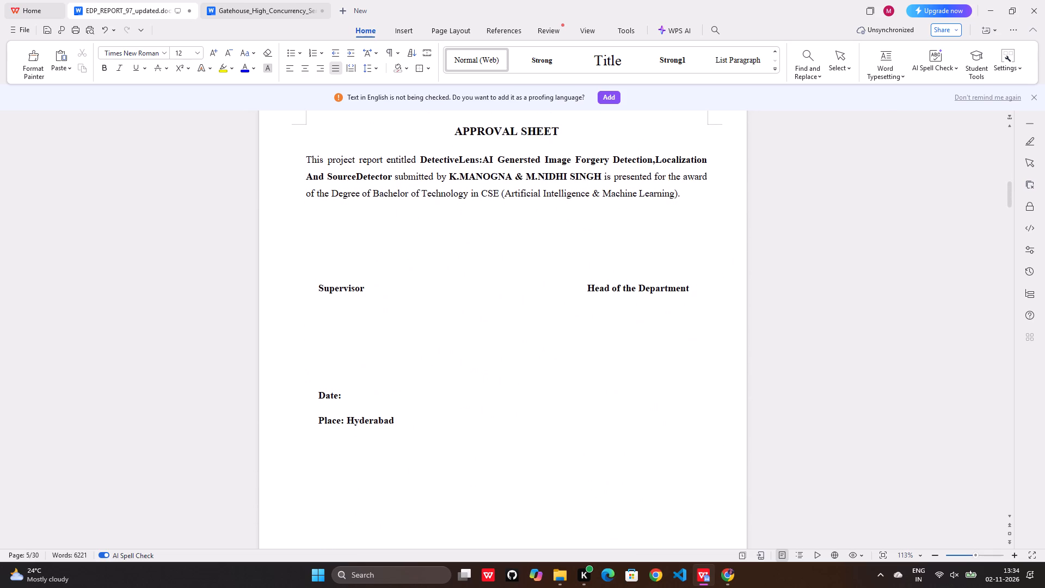
pyautogui.scroll(-6, 705, 313)
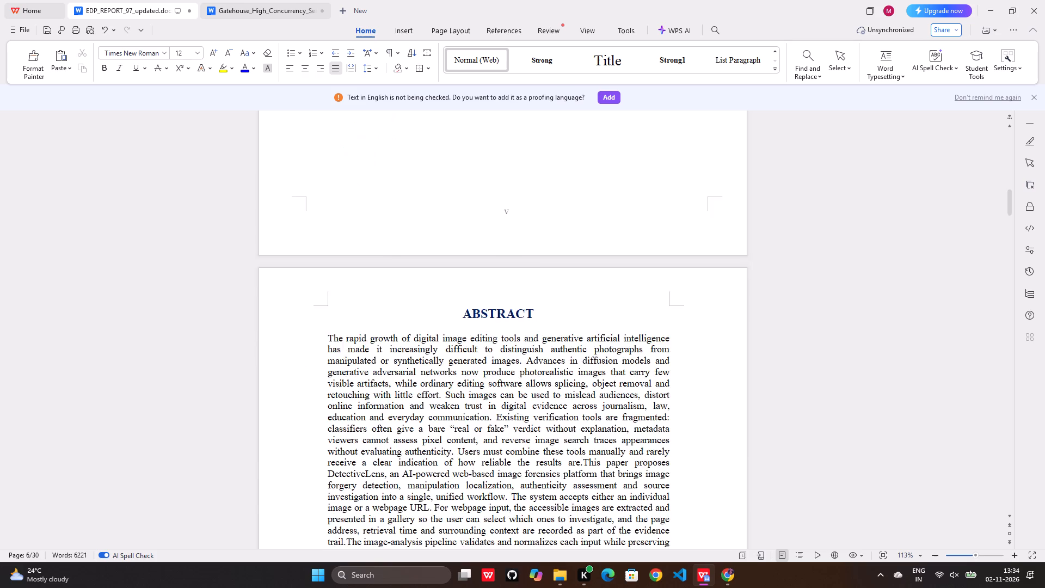
pyautogui.scroll(-5, 708, 313)
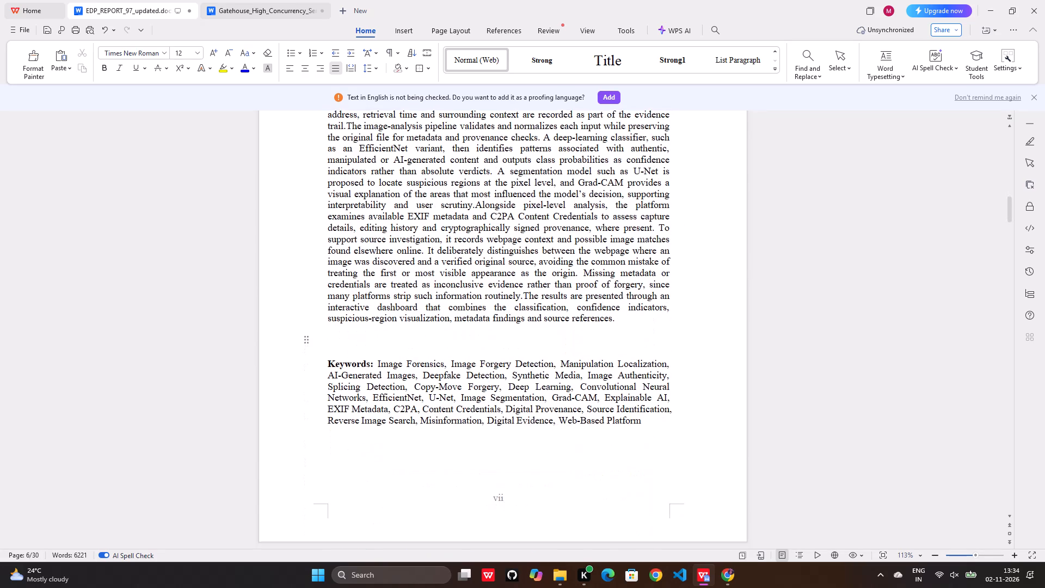
pyautogui.scroll(-6, 710, 313)
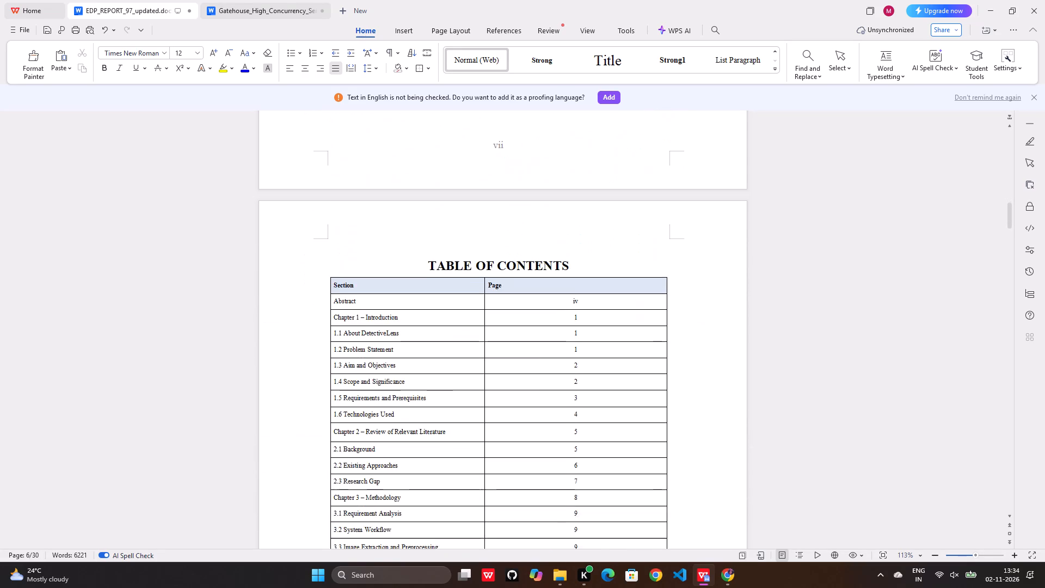
pyautogui.scroll(-3, 716, 313)
pyautogui.scroll(3, 716, 313)
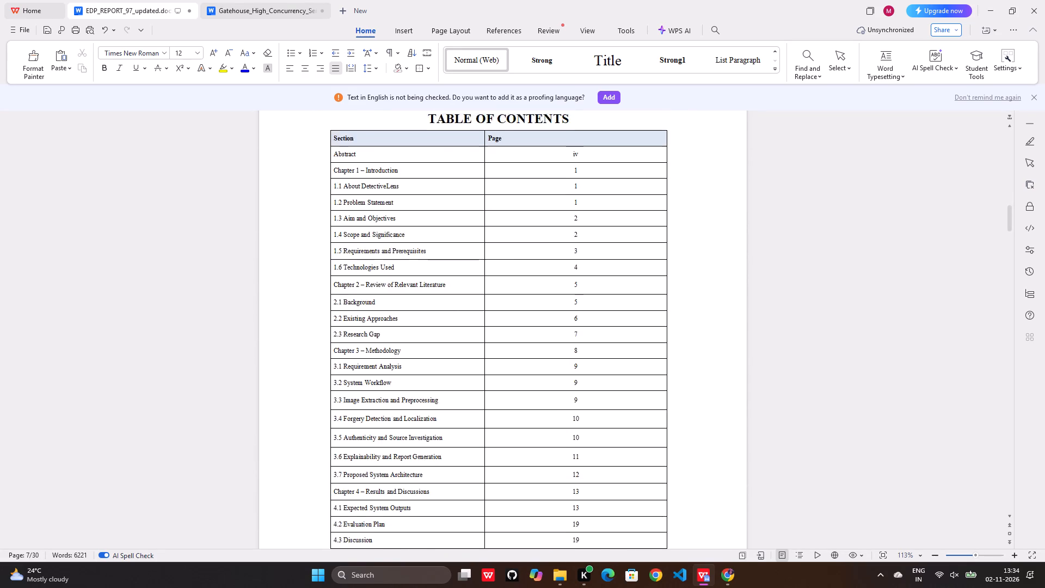
pyautogui.scroll(1, 716, 313)
pyautogui.scroll(2, 484, 231)
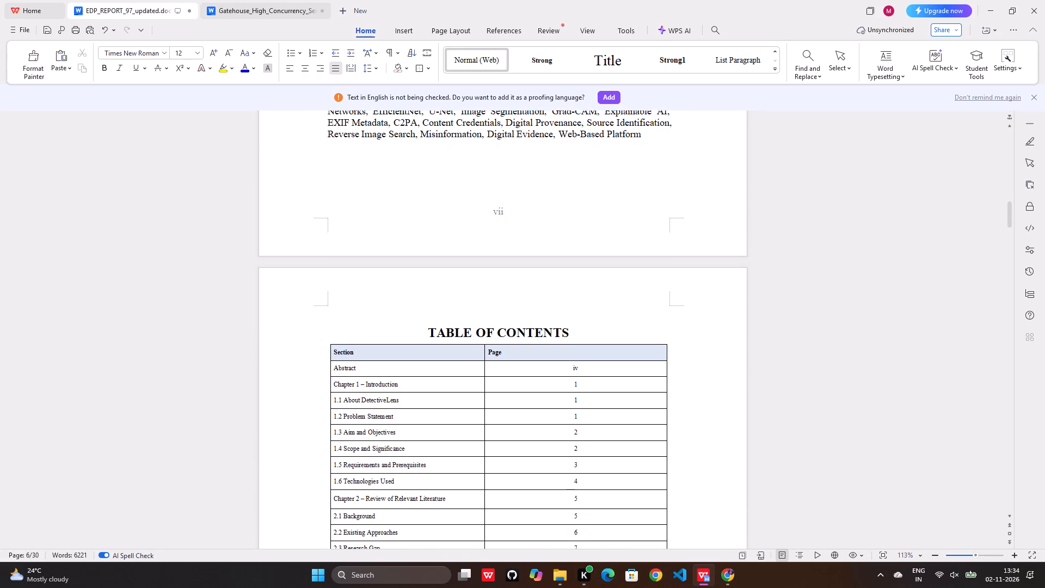
pyautogui.scroll(5, 533, 252)
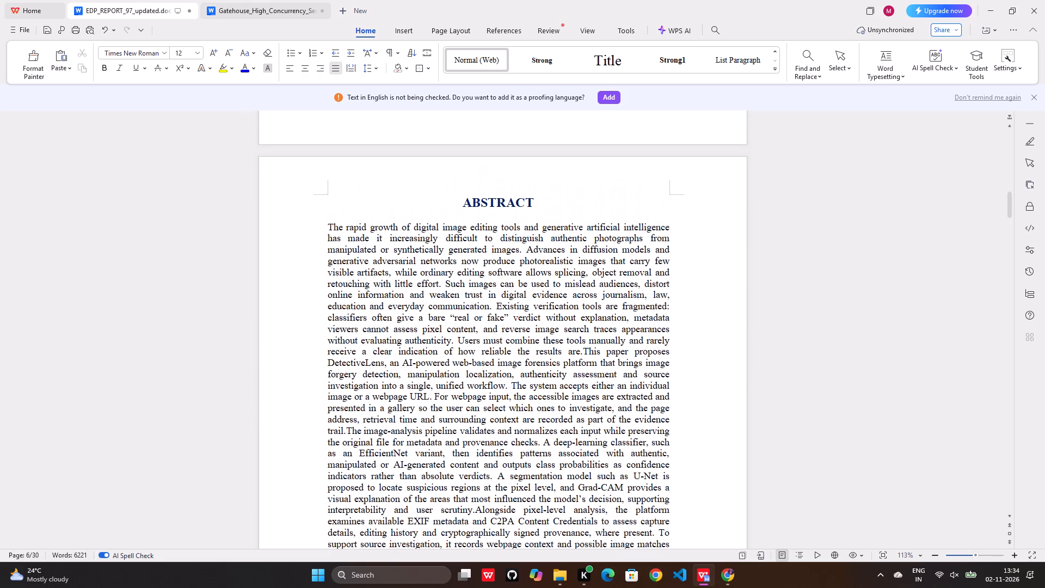
pyautogui.scroll(4, 542, 252)
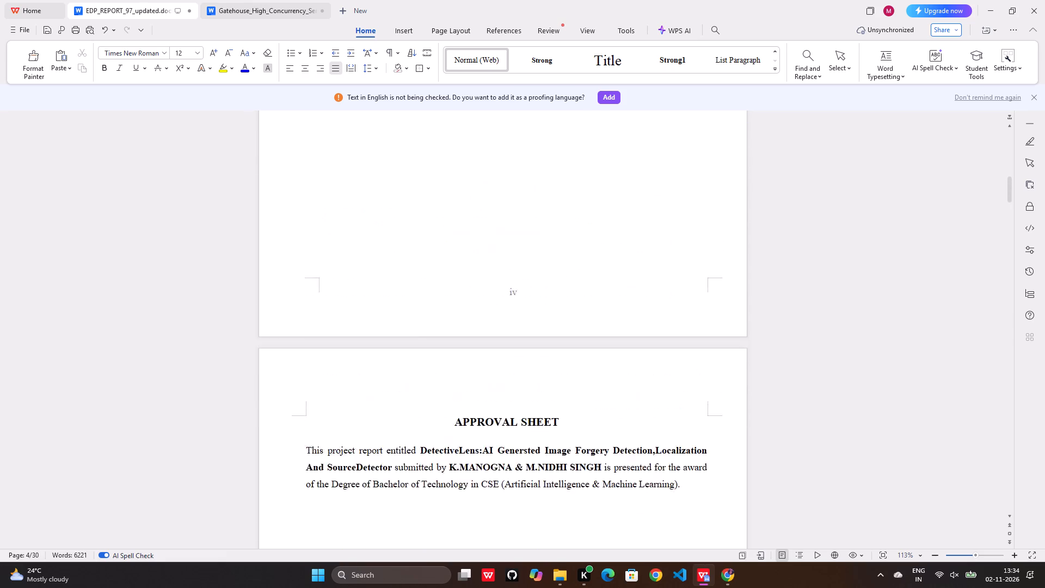
pyautogui.scroll(19, 542, 252)
pyautogui.scroll(10, 542, 252)
# Check the page order and footer page numbers from the cover page through to the abstract.
pyautogui.scroll(-3, 542, 252)
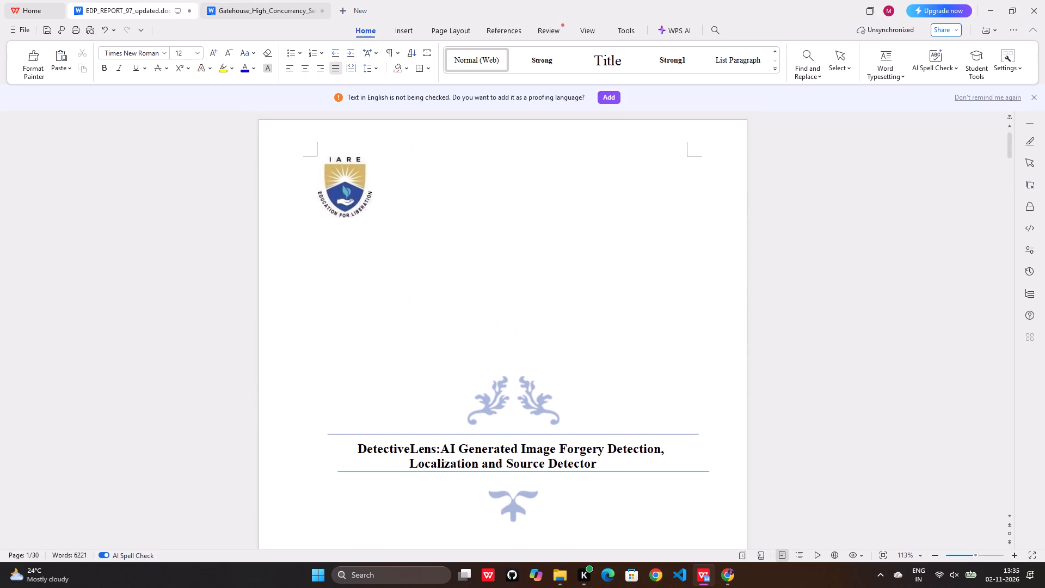
pyautogui.scroll(-11, 542, 252)
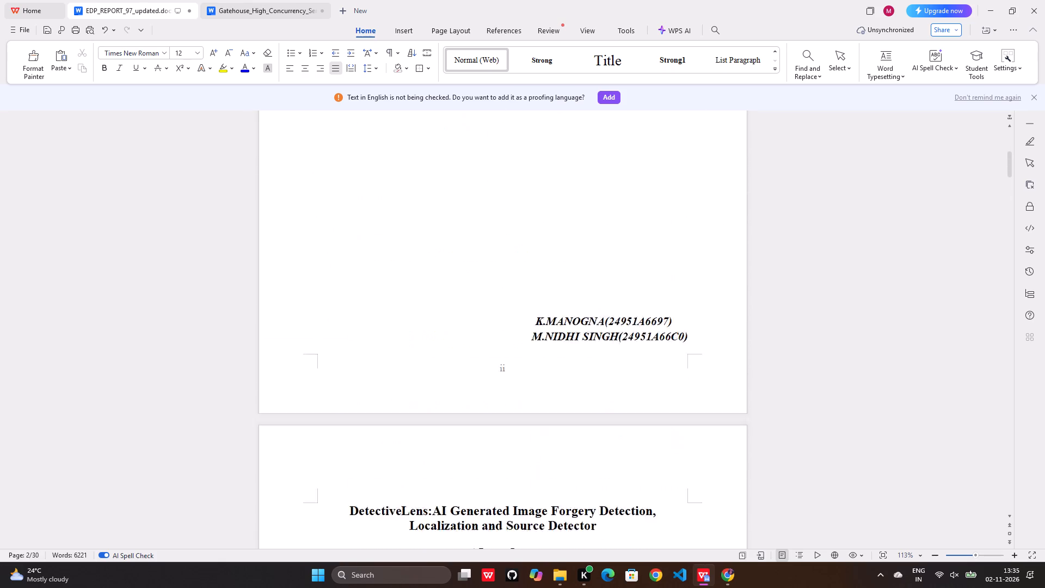
pyautogui.scroll(-8, 545, 259)
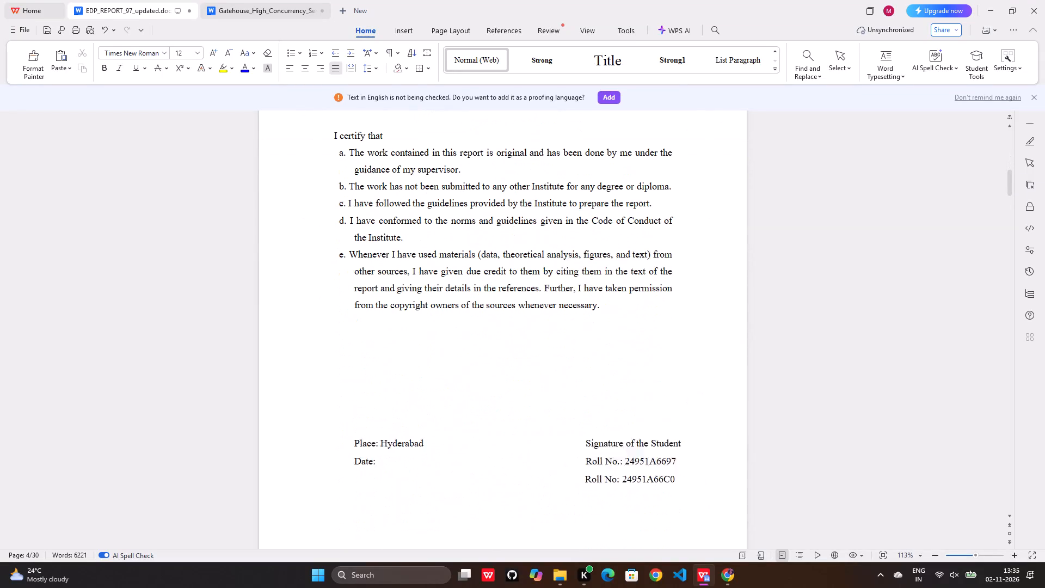
pyautogui.scroll(-5, 547, 260)
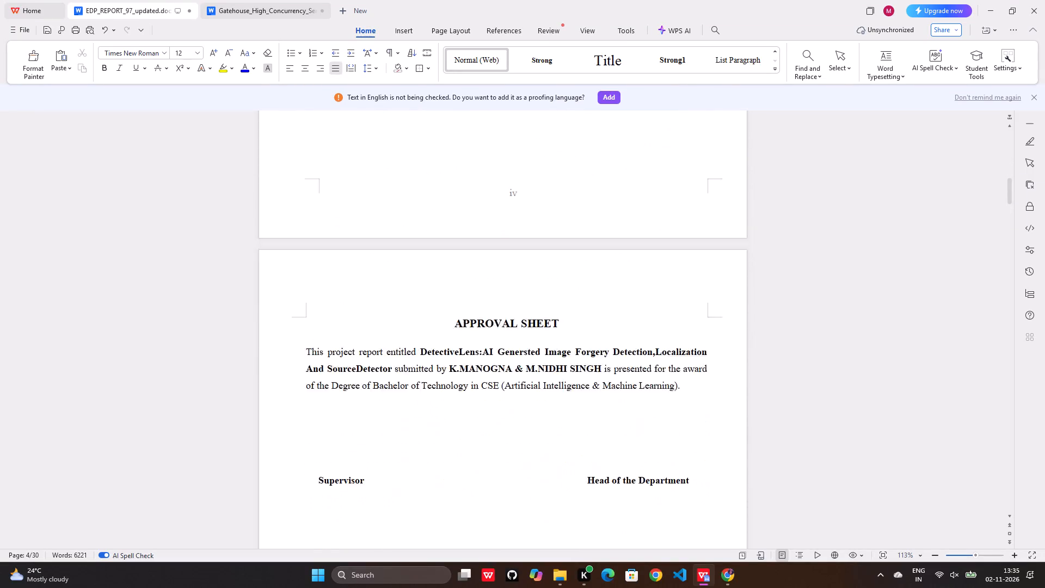
pyautogui.scroll(-11, 563, 261)
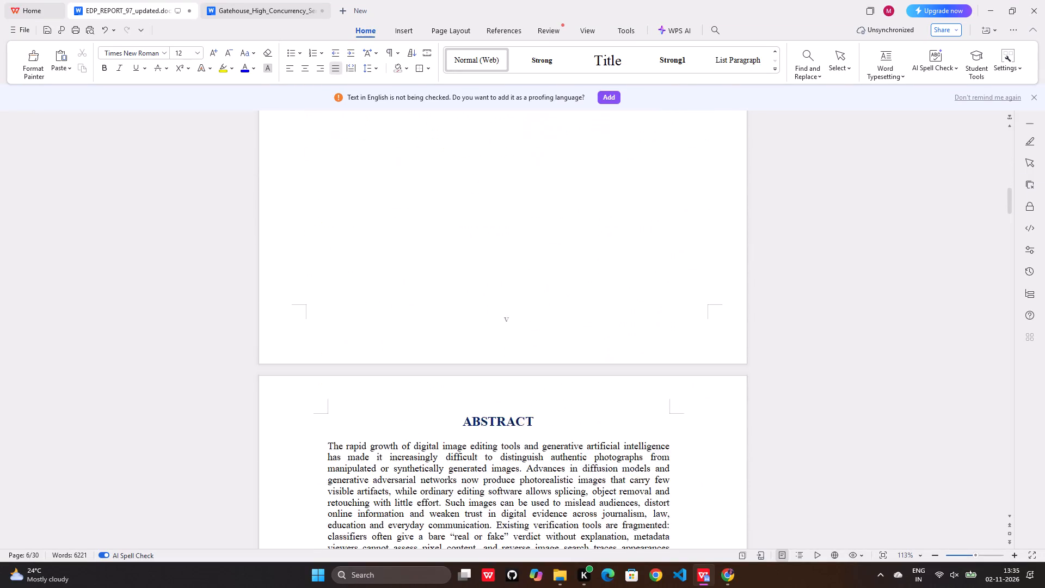
pyautogui.scroll(-9, 563, 261)
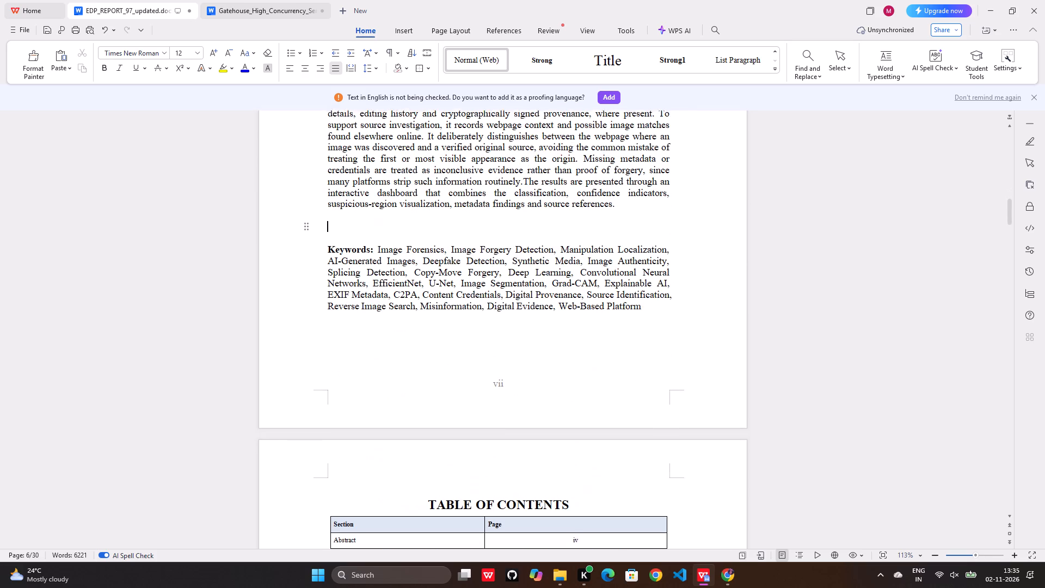
# Change the Abstract entry's page number in the table of contents to vii.
pyautogui.scroll(-4, 567, 261)
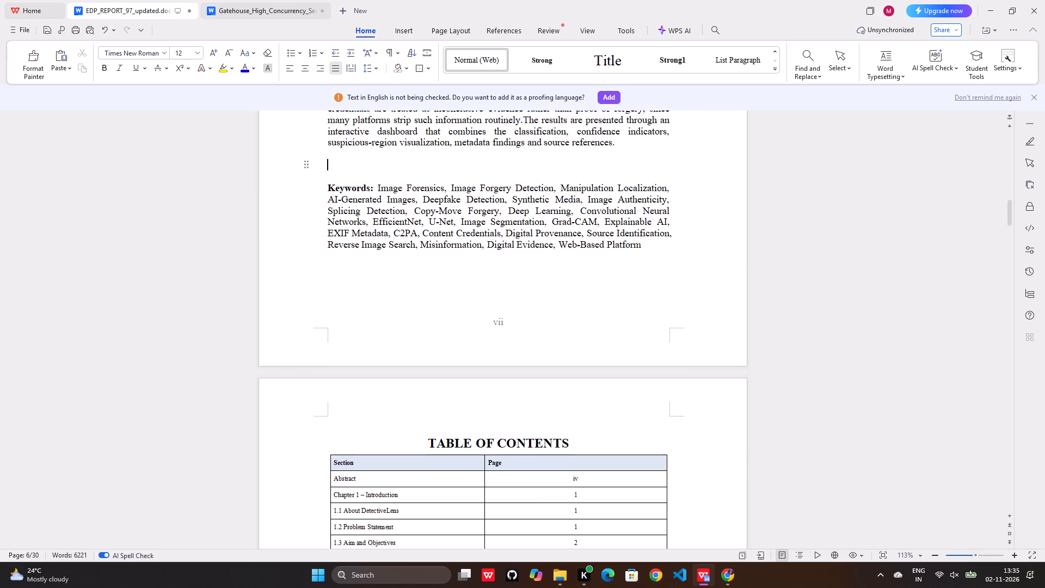
pyautogui.scroll(-2, 567, 261)
pyautogui.click(582, 358)
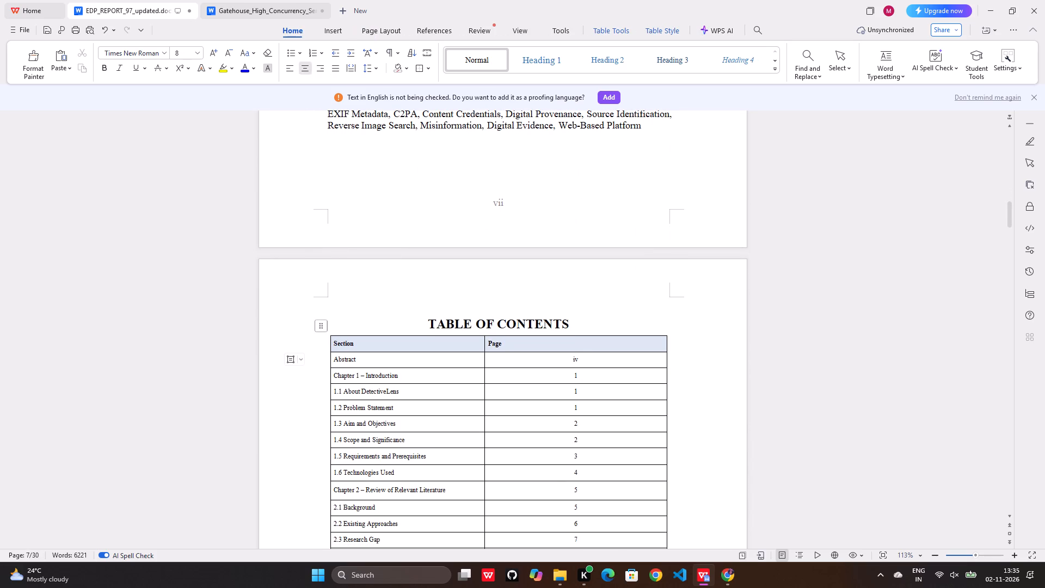
pyautogui.press('BackSpace')
pyautogui.press('BackSpace')
pyautogui.write('vii')
# Set the font size of the Abstract row's page number to 8, like the other table of contents entries.
pyautogui.moveTo(586, 362); pyautogui.dragTo(567, 358)
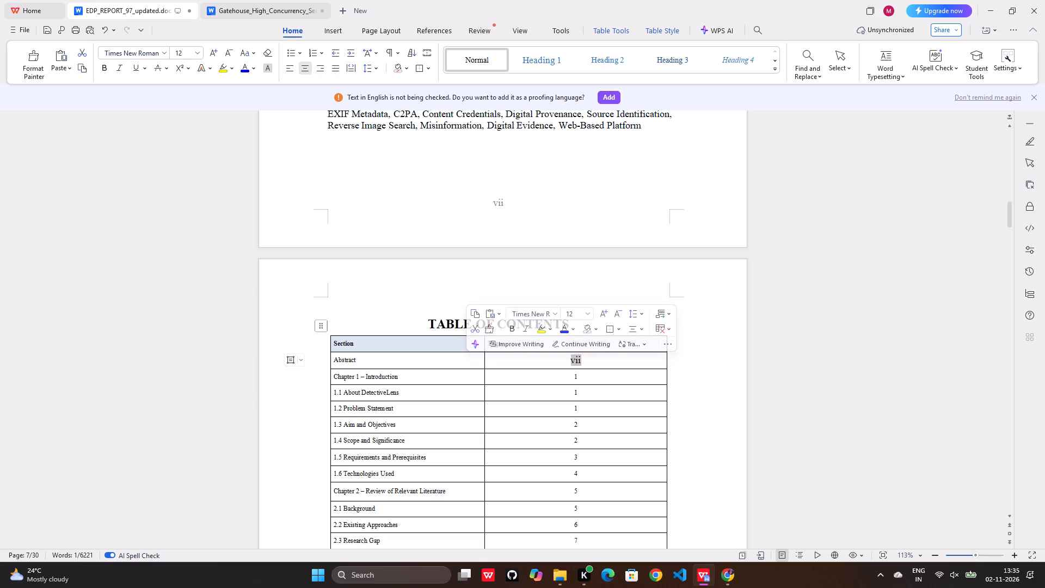
pyautogui.click(575, 376)
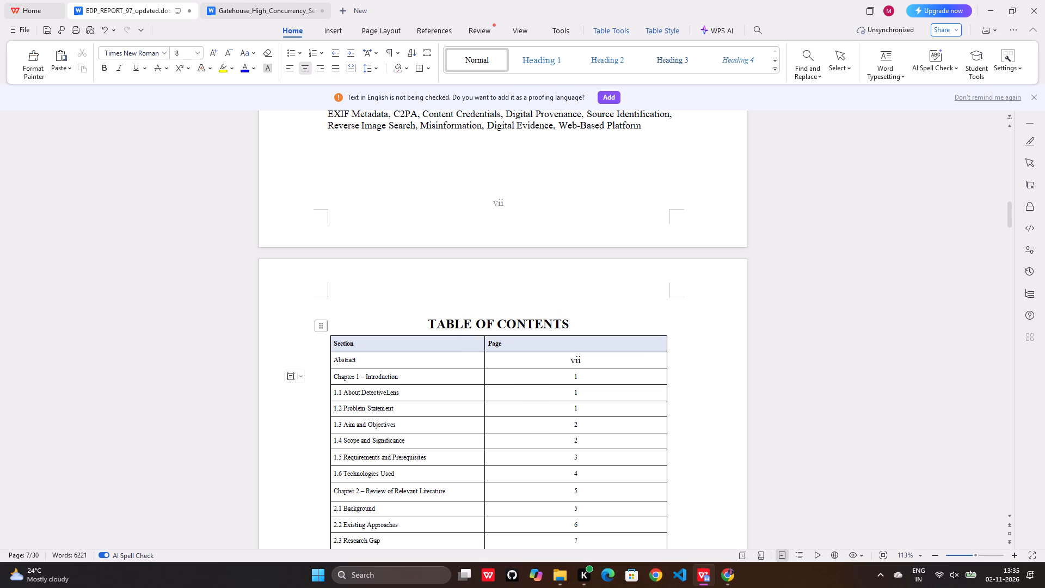
pyautogui.moveTo(580, 378); pyautogui.dragTo(571, 373)
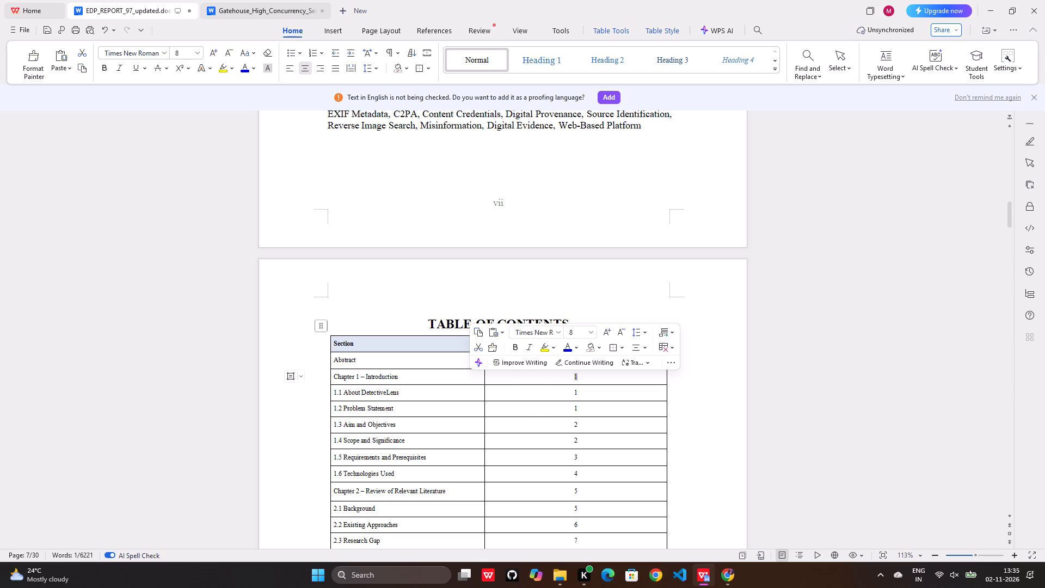
pyautogui.click(589, 382)
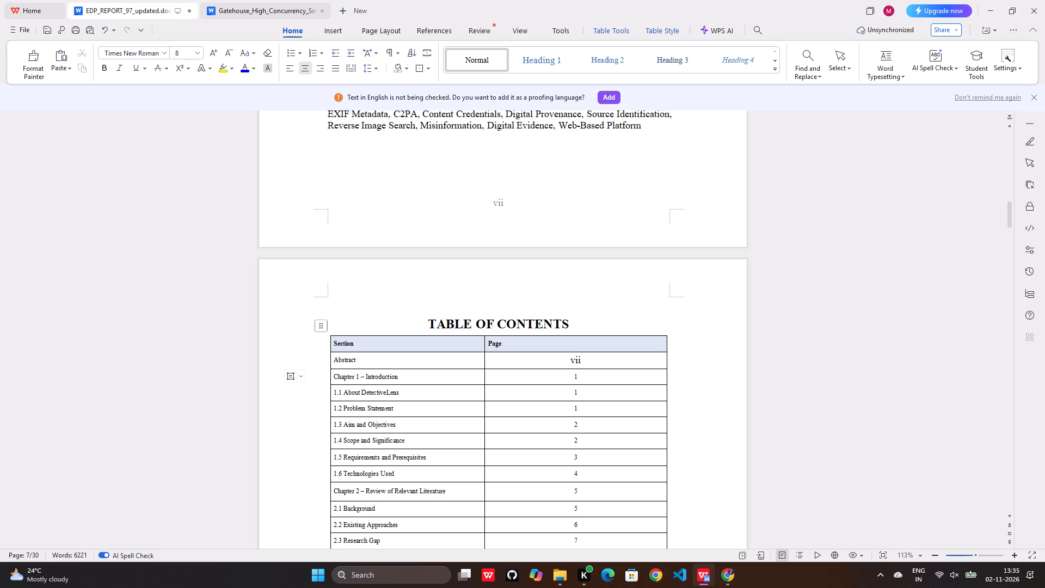
pyautogui.moveTo(585, 362); pyautogui.dragTo(570, 359)
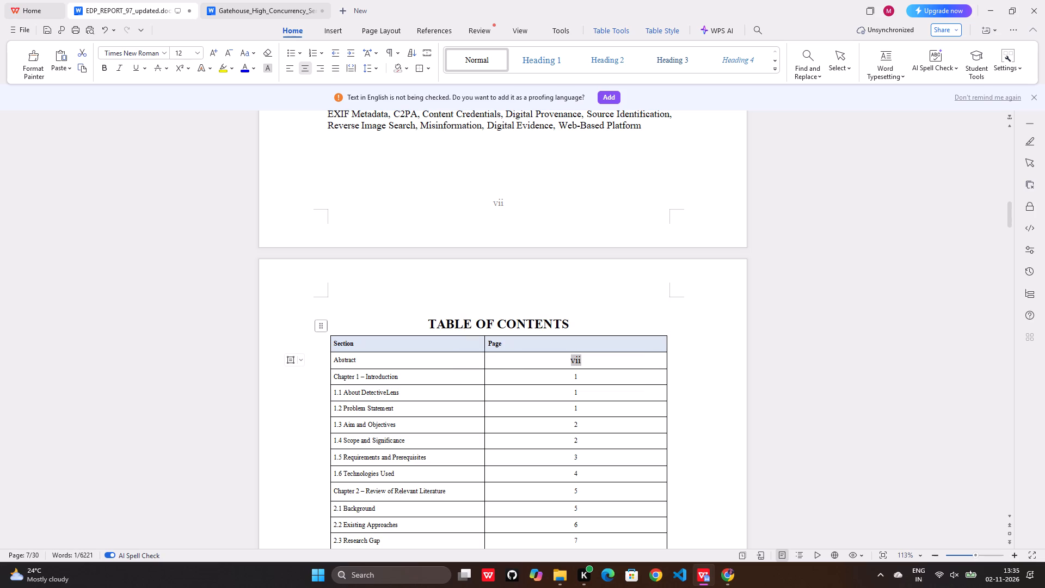
pyautogui.click(198, 52)
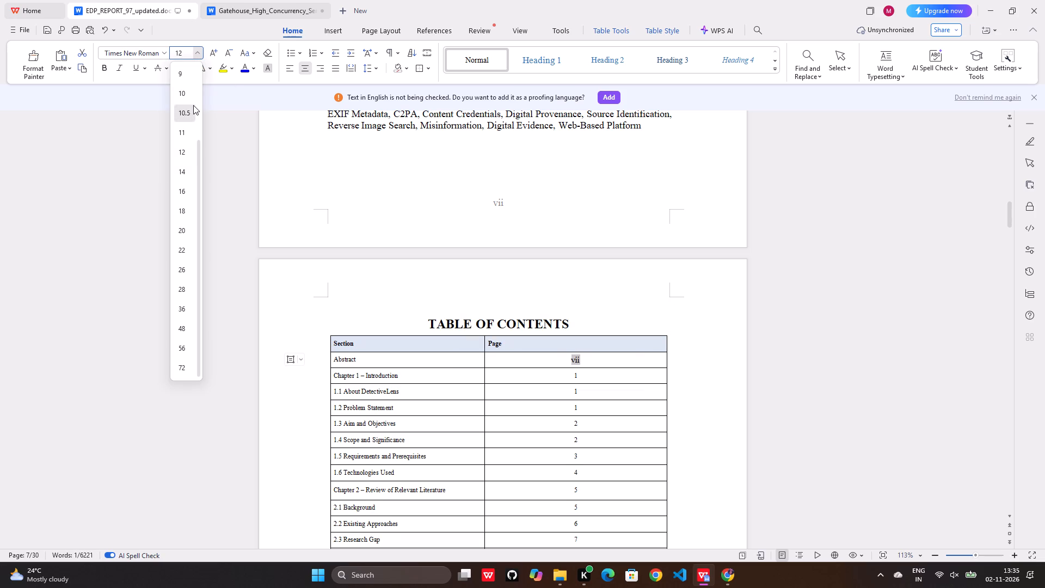
pyautogui.scroll(2, 193, 105)
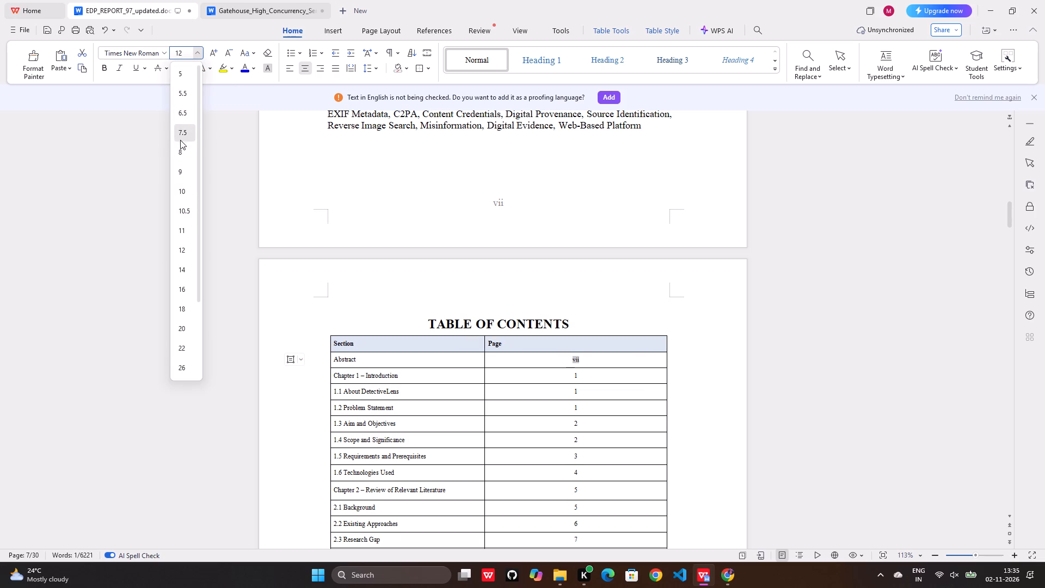
pyautogui.click(183, 155)
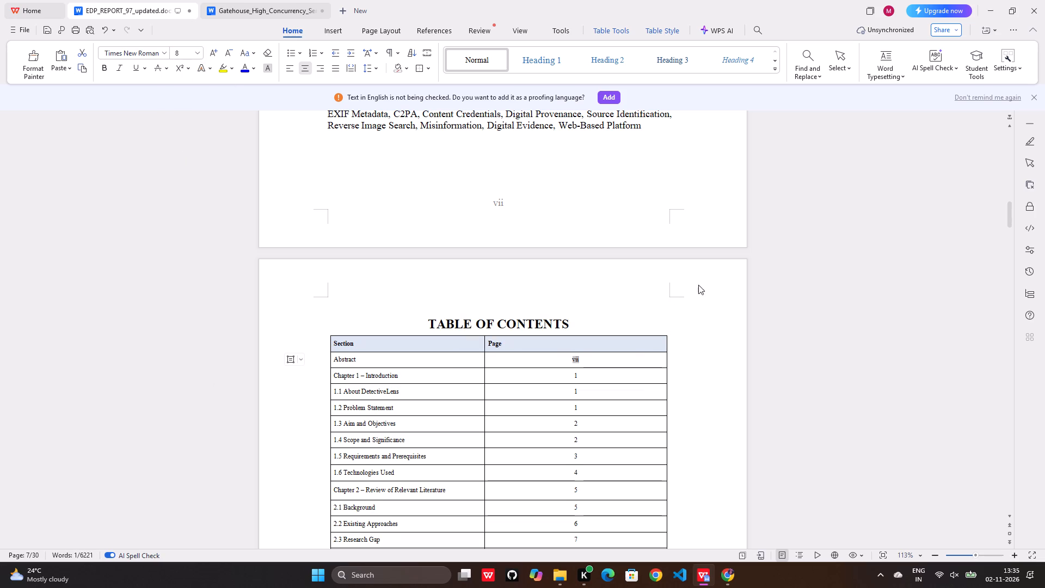
pyautogui.click(752, 271)
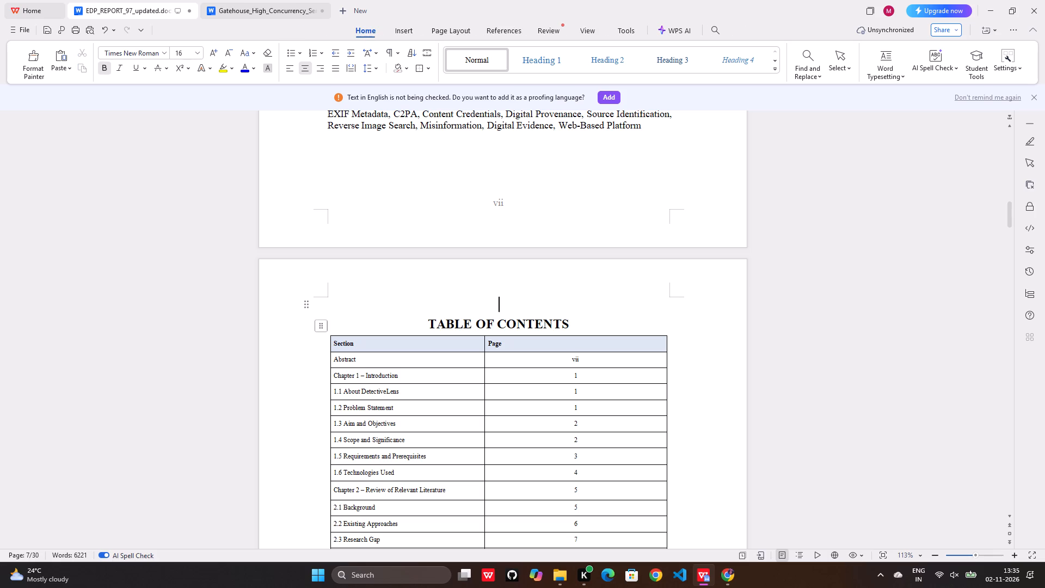
# Check the page numbers and section layout from the table of contents through Chapters 1 to 3 of the report.
pyautogui.scroll(-2, 494, 216)
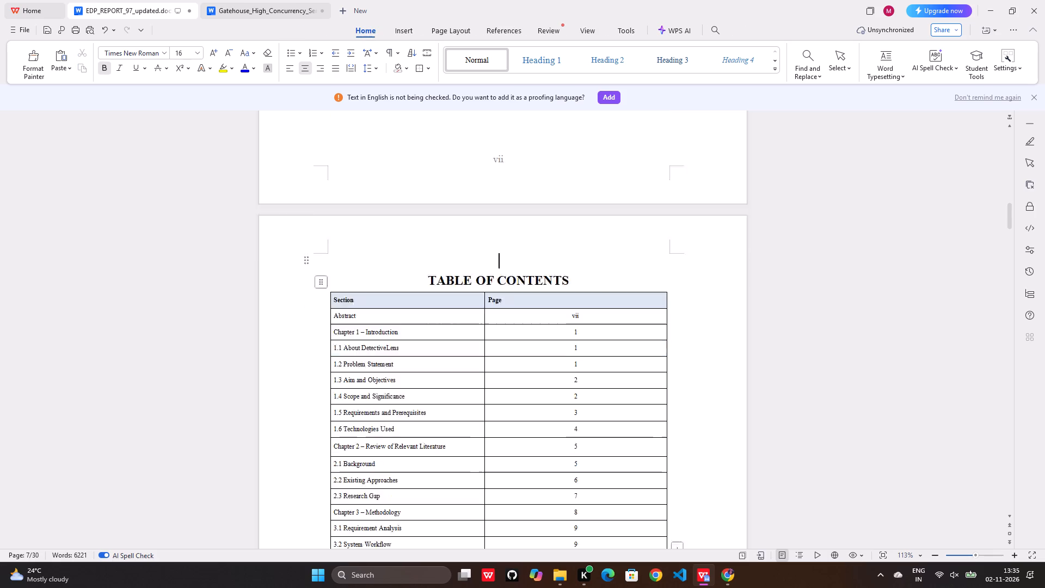
pyautogui.scroll(-13, 494, 216)
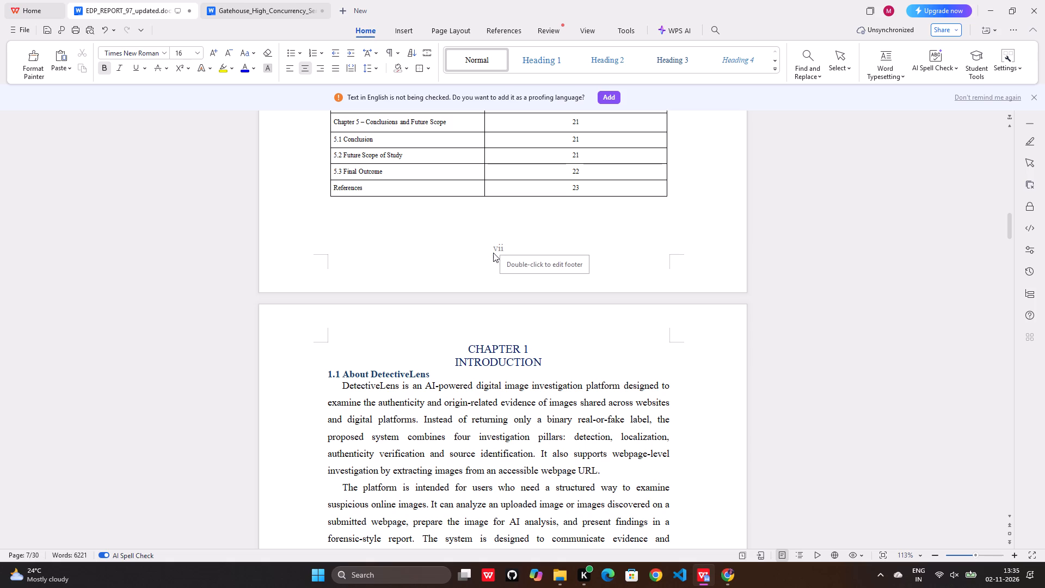
pyautogui.scroll(-12, 496, 299)
pyautogui.scroll(-3, 535, 369)
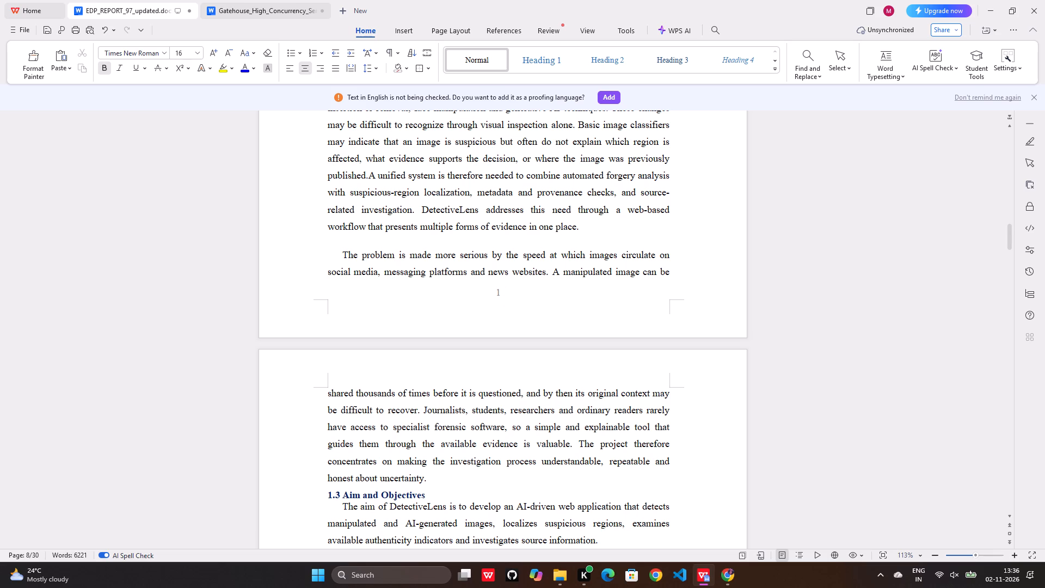
pyautogui.scroll(-2, 507, 270)
pyautogui.scroll(3, 507, 270)
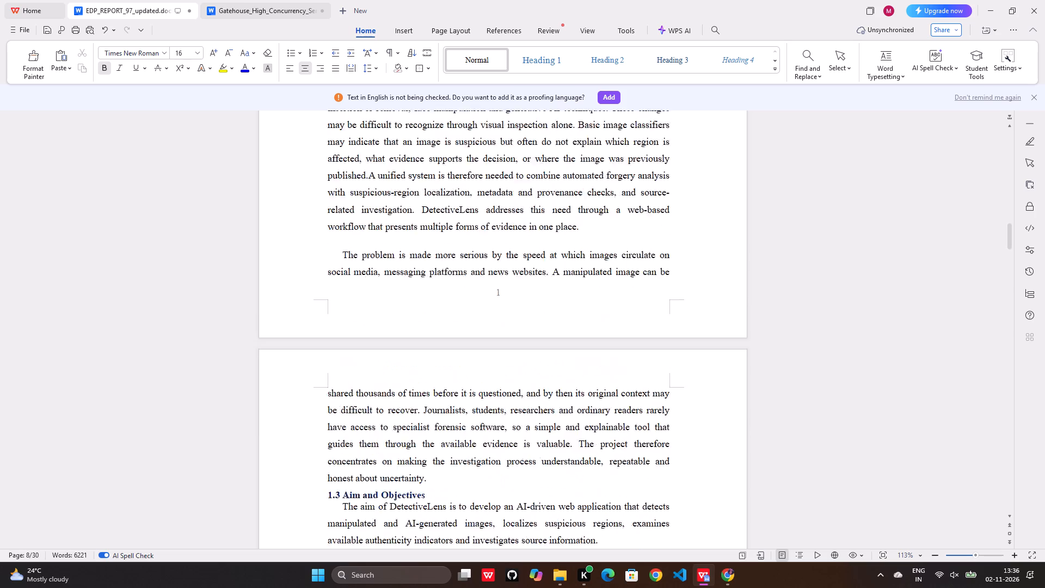
pyautogui.scroll(5, 507, 270)
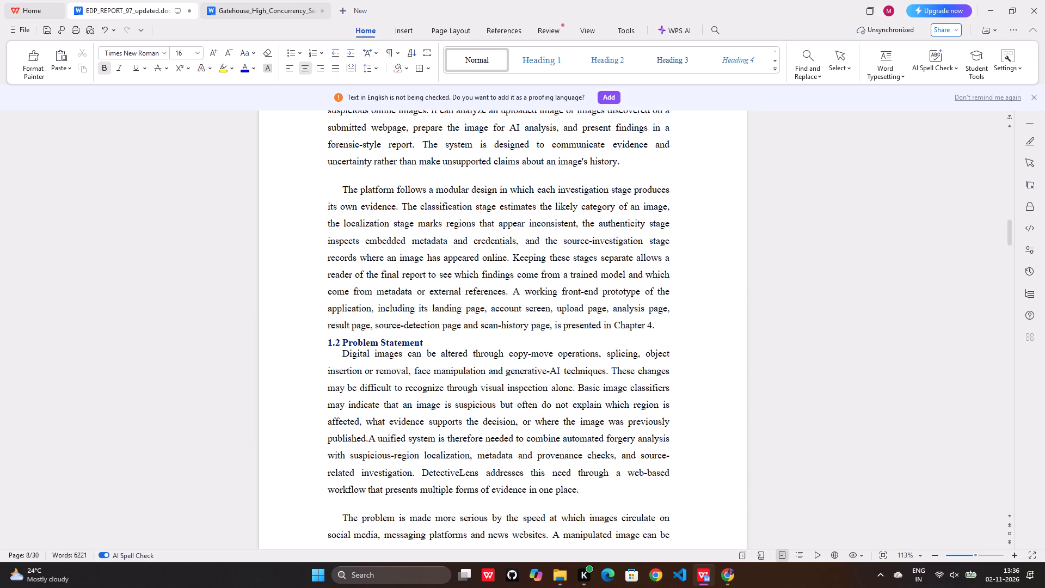
pyautogui.scroll(2, 469, 316)
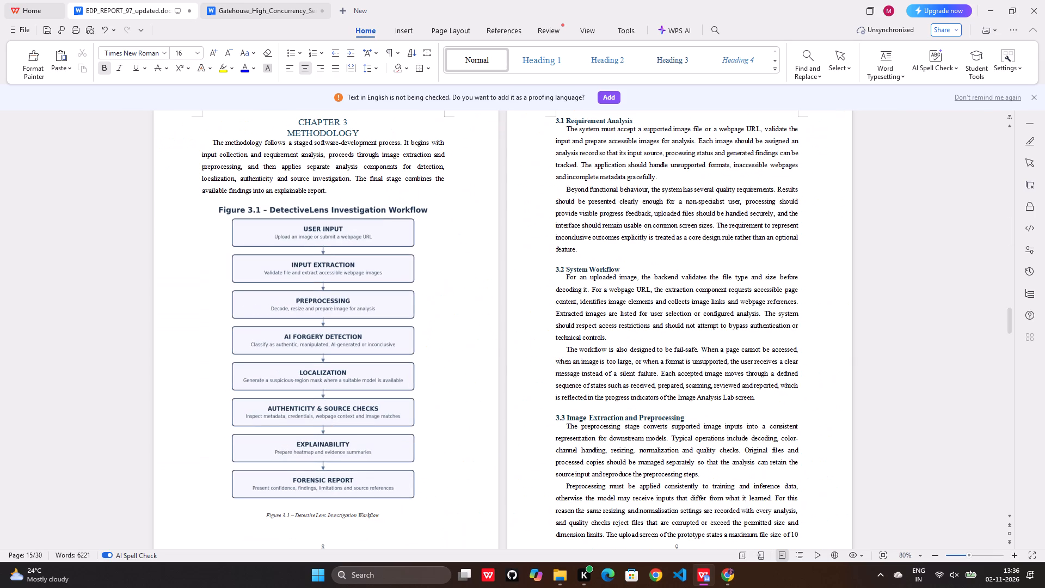
pyautogui.scroll(9, 577, 293)
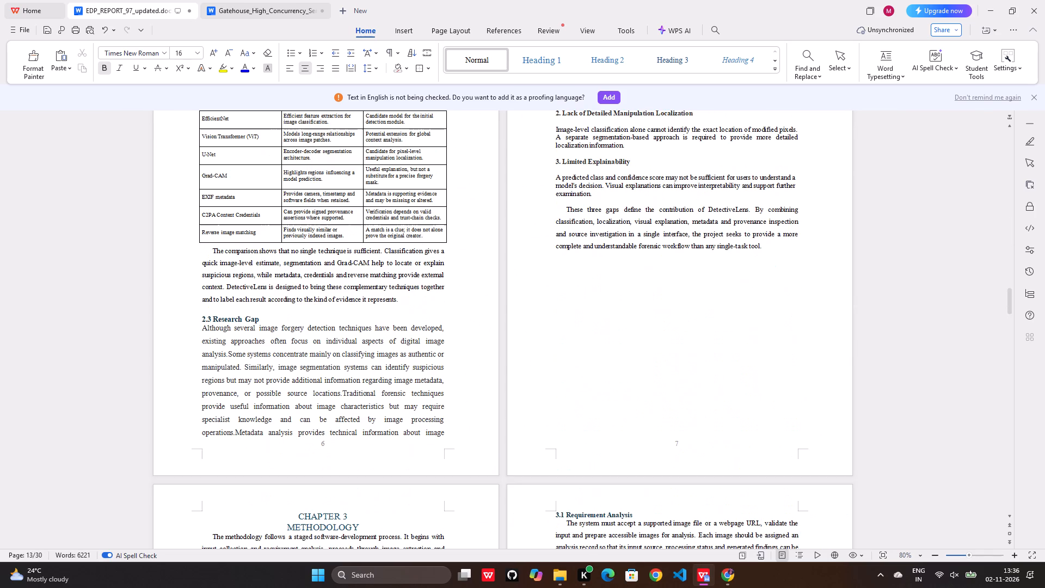
pyautogui.scroll(10, 577, 292)
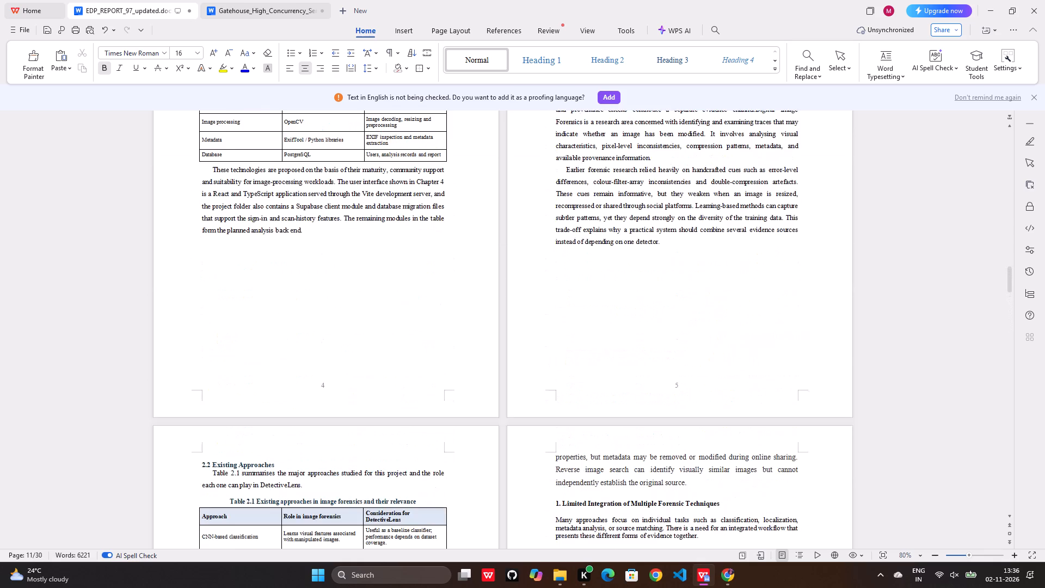
pyautogui.scroll(6, 576, 289)
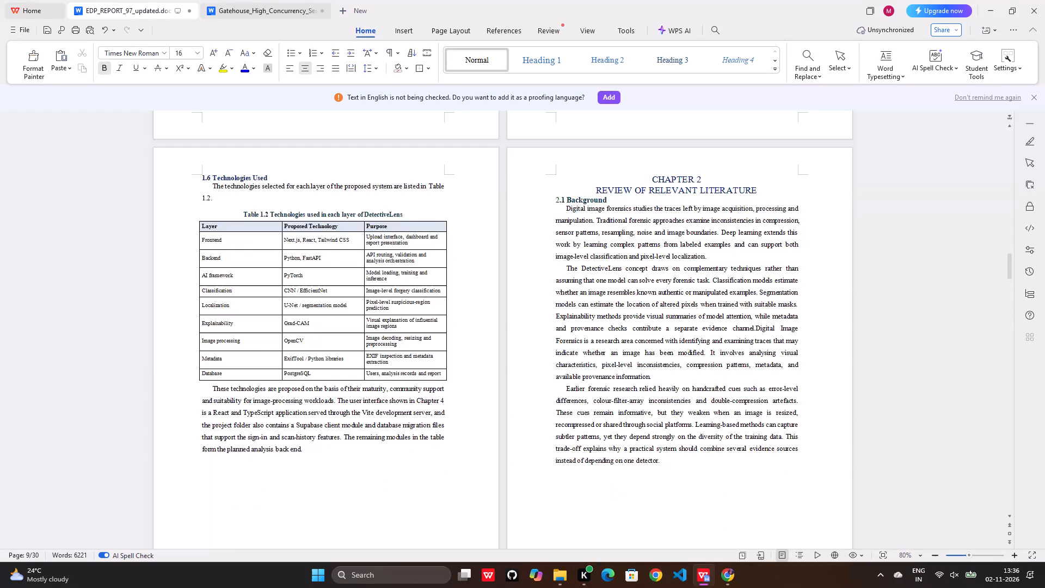
pyautogui.scroll(10, 576, 289)
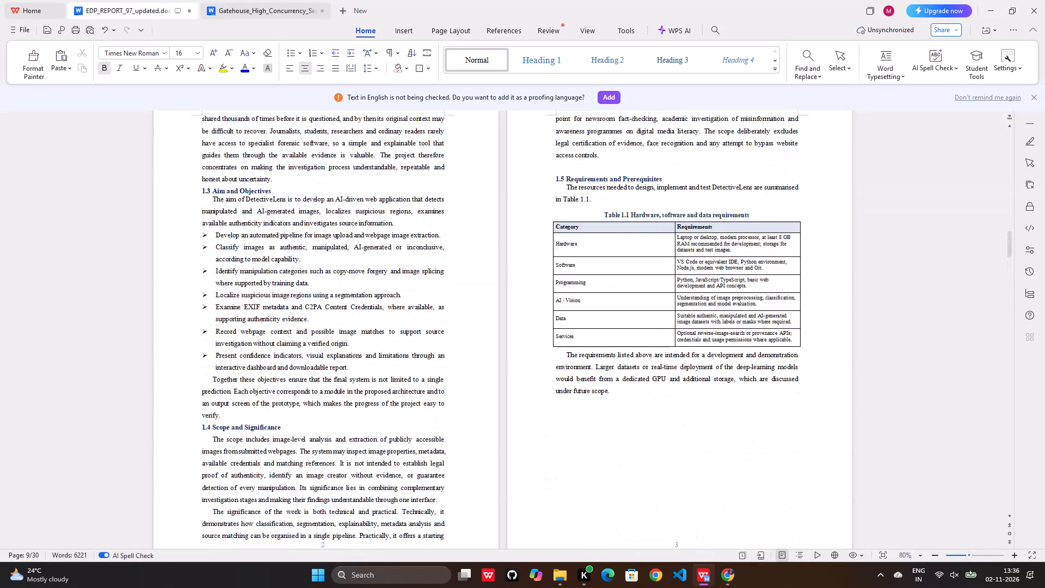
pyautogui.scroll(9, 575, 286)
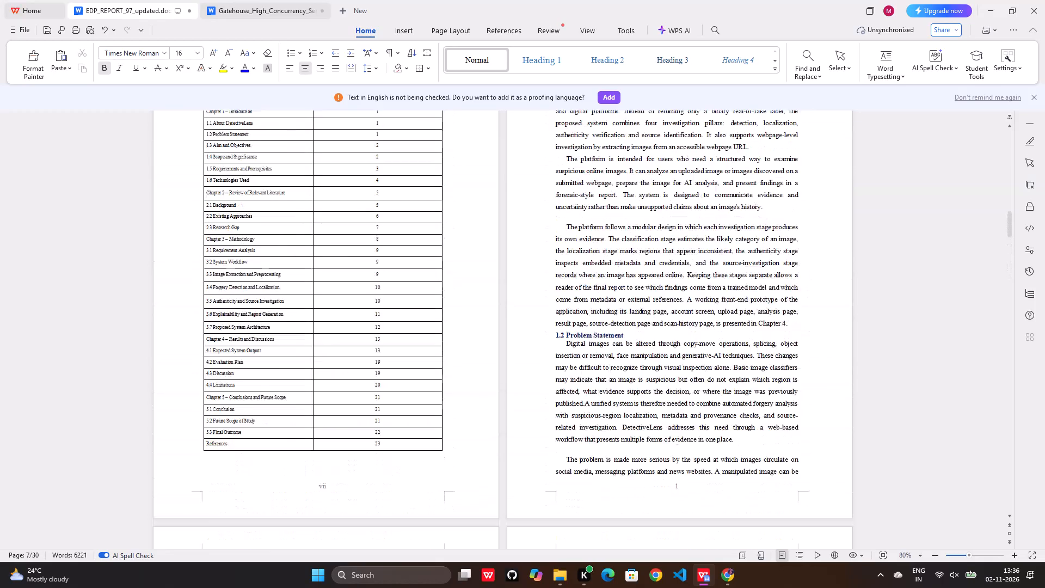
pyautogui.scroll(2, 576, 285)
# Remove the first-line indents in section 1.1 About DetectiveLens and merge its third paragraph into the second.
pyautogui.click(565, 174)
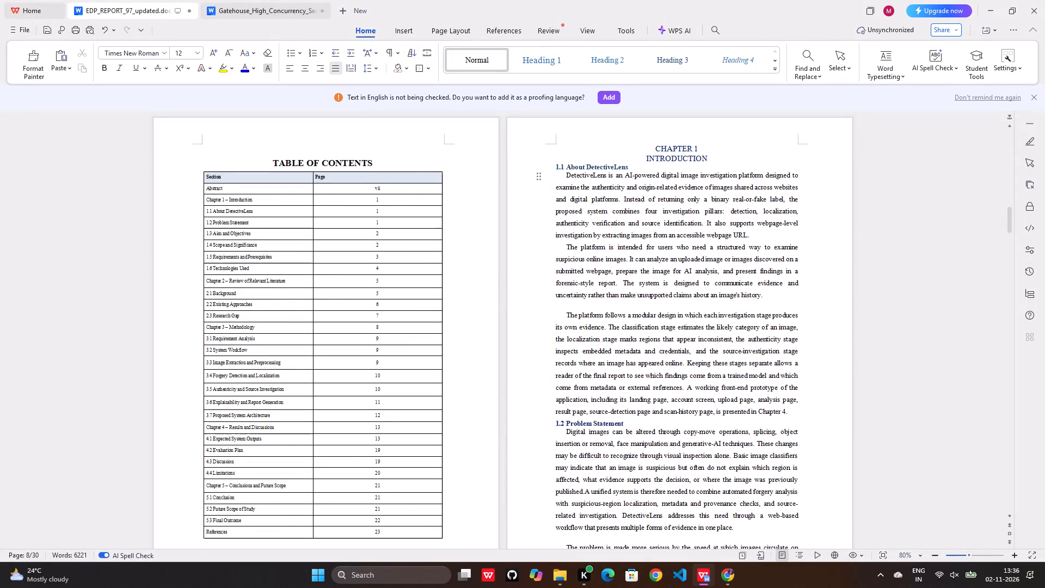
pyautogui.press('BackSpace')
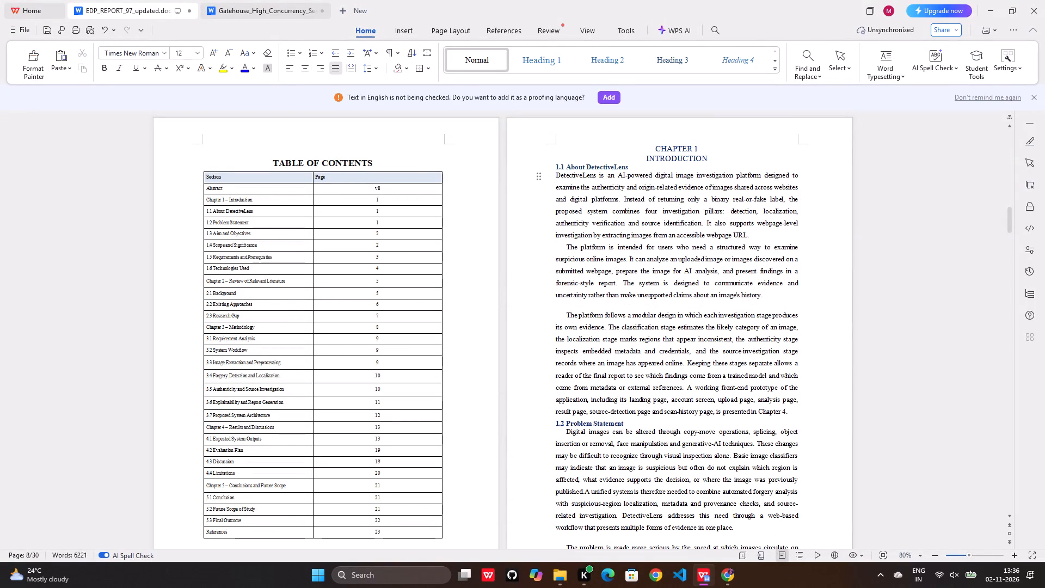
pyautogui.click(567, 314)
pyautogui.press('BackSpace')
pyautogui.press('BackSpace')
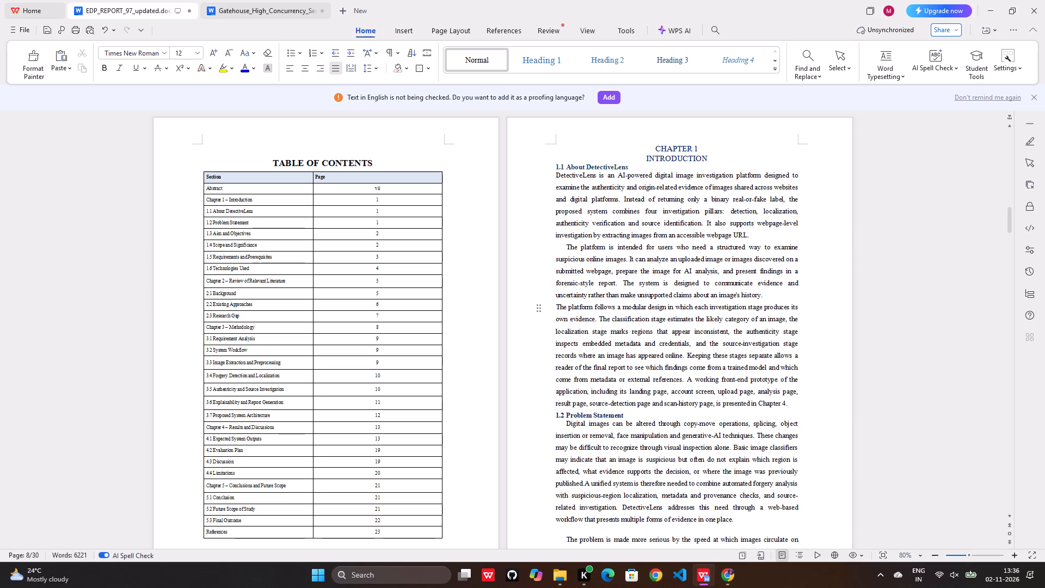
pyautogui.press('BackSpace')
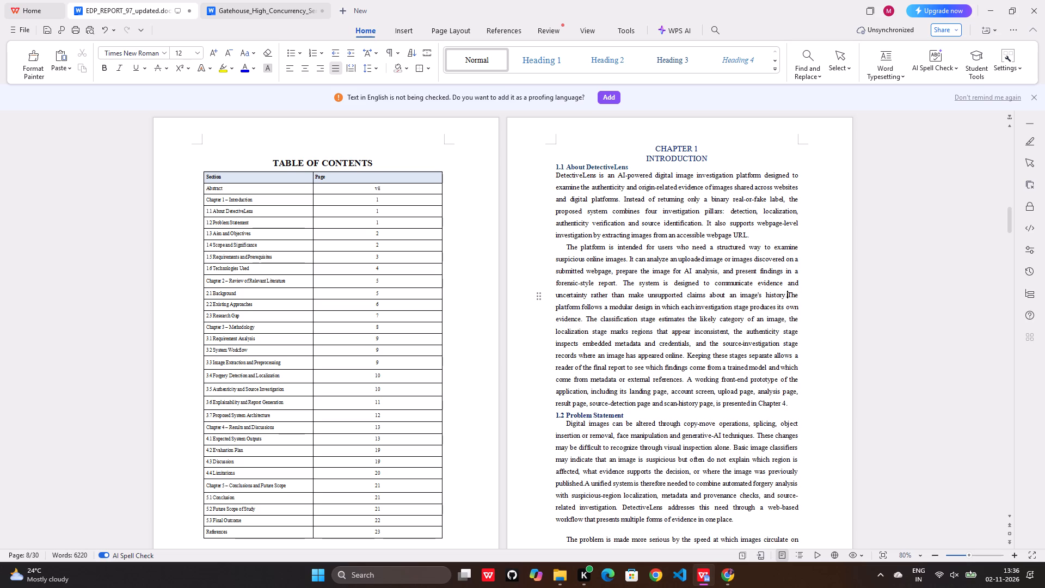
pyautogui.click(565, 250)
pyautogui.press('BackSpace')
# Remove the first-line indent of the opening paragraph in 1.2 Problem Statement and insert a blank line above that heading.
pyautogui.scroll(-2, 659, 418)
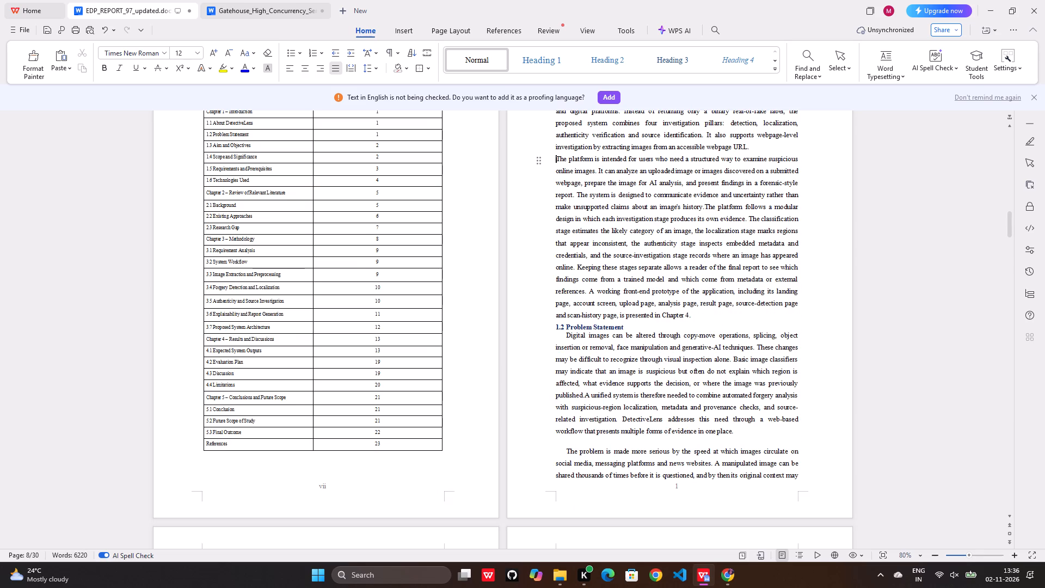
pyautogui.click(566, 337)
pyautogui.press('BackSpace')
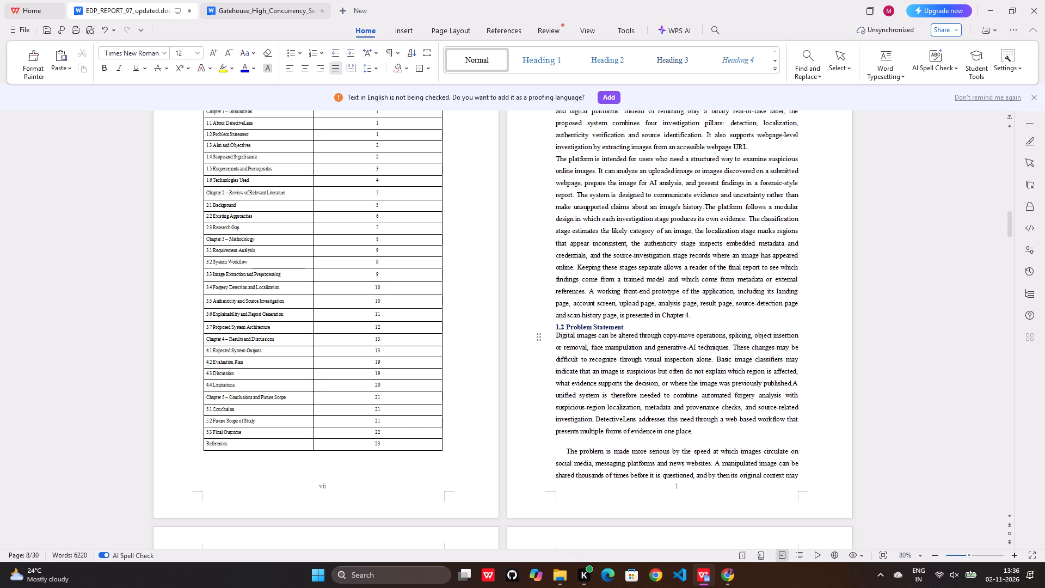
pyautogui.click(711, 317)
pyautogui.press('Return')
# Remove the first-line indent and the extra gap above the second paragraph of section 1.2, starting "The problem is made more serious".
pyautogui.scroll(-2, 631, 336)
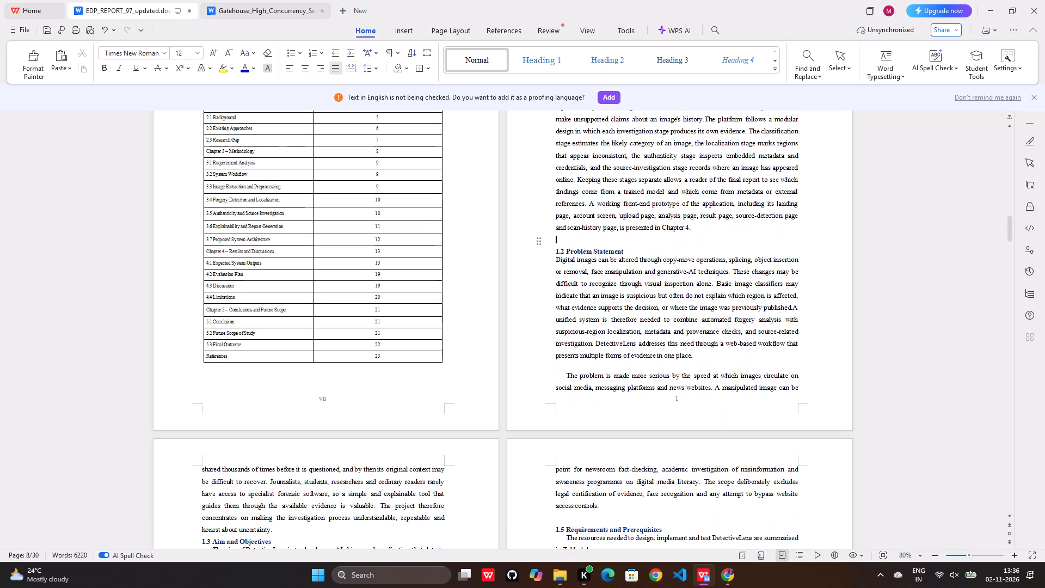
pyautogui.click(564, 373)
pyautogui.press('BackSpace')
pyautogui.press('BackSpace')
# Insert a blank line above and another below the 1.3 Aim and Objectives heading.
pyautogui.scroll(-3, 649, 377)
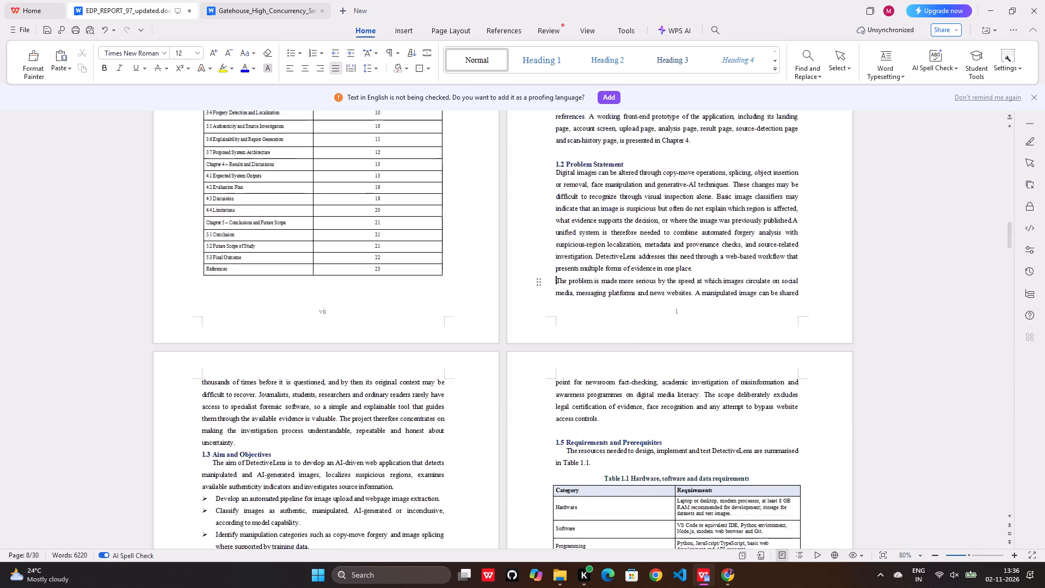
pyautogui.scroll(-3, 649, 377)
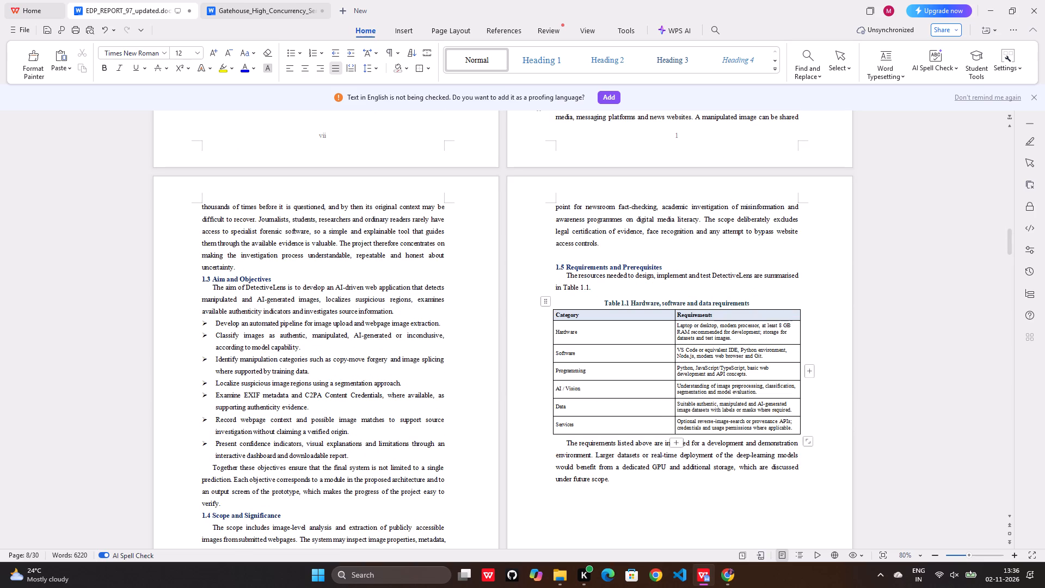
pyautogui.click(277, 275)
pyautogui.click(248, 268)
pyautogui.press('BackSpace')
pyautogui.hotkey('ctrl', 'z')
pyautogui.press('Return')
pyautogui.click(278, 290)
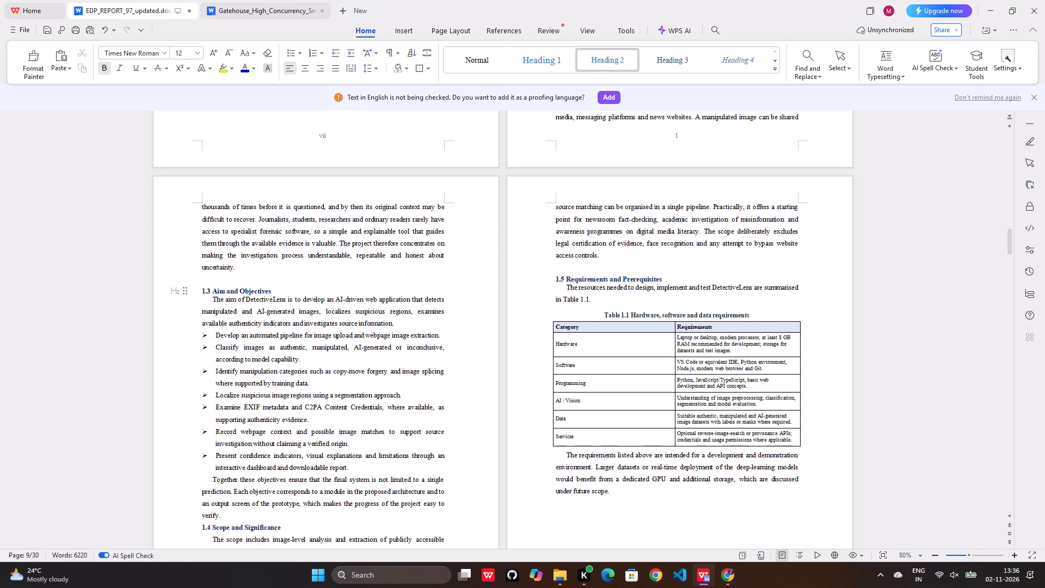
pyautogui.press('Return')
# Remove the first-line indent of the opening paragraph in section 1.3, starting "The aim of DetectiveLens".
pyautogui.click(213, 304)
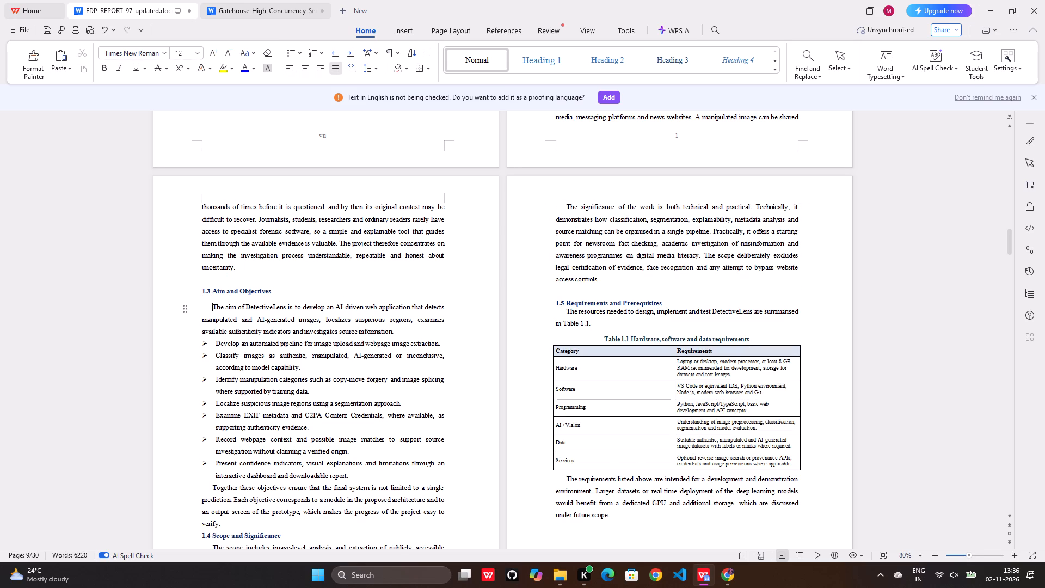
pyautogui.press('BackSpace')
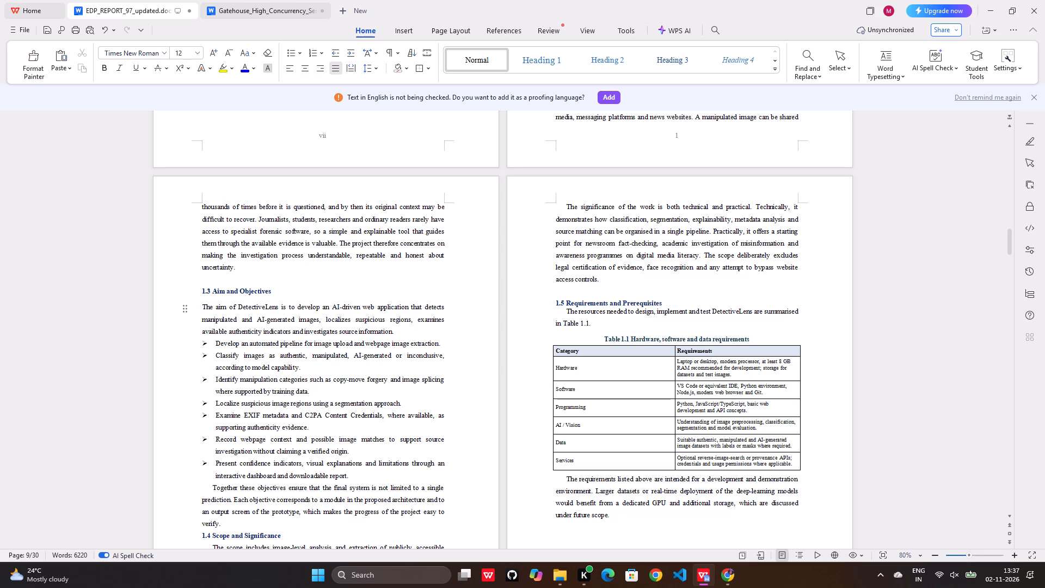
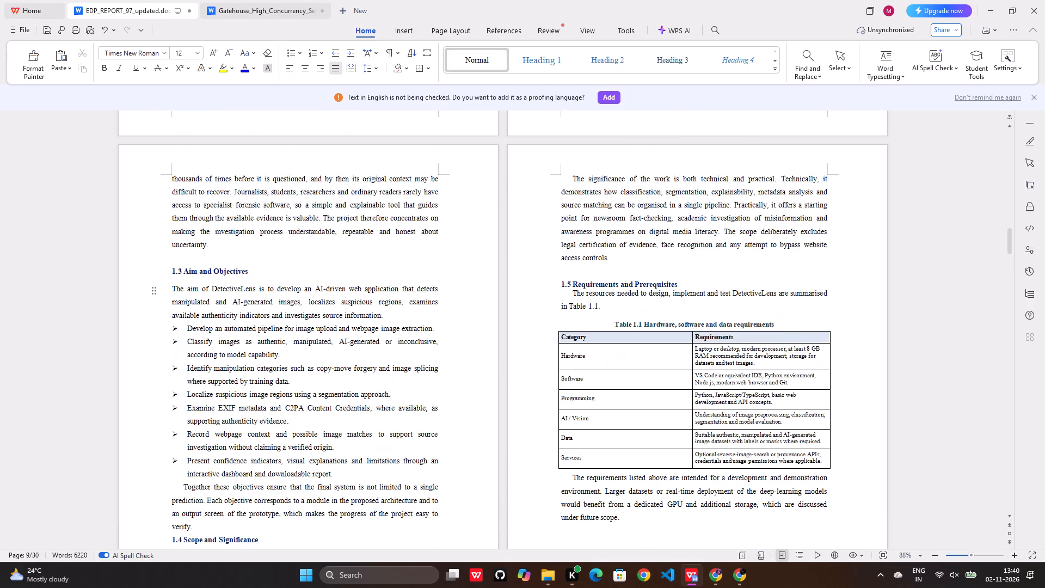
pyautogui.scroll(10, 448, 327)
pyautogui.scroll(-4, 453, 327)
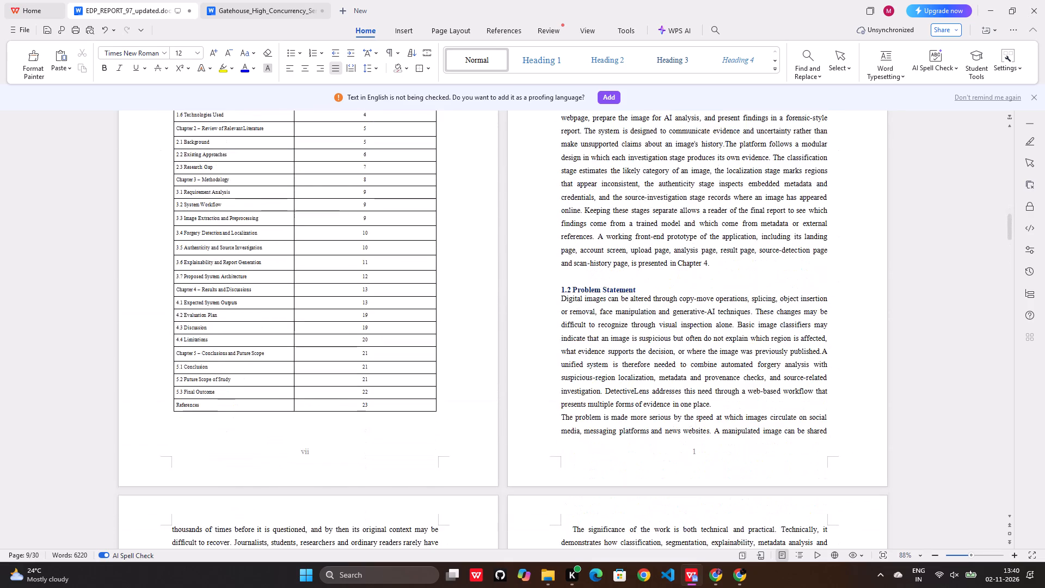
pyautogui.scroll(-3, 603, 356)
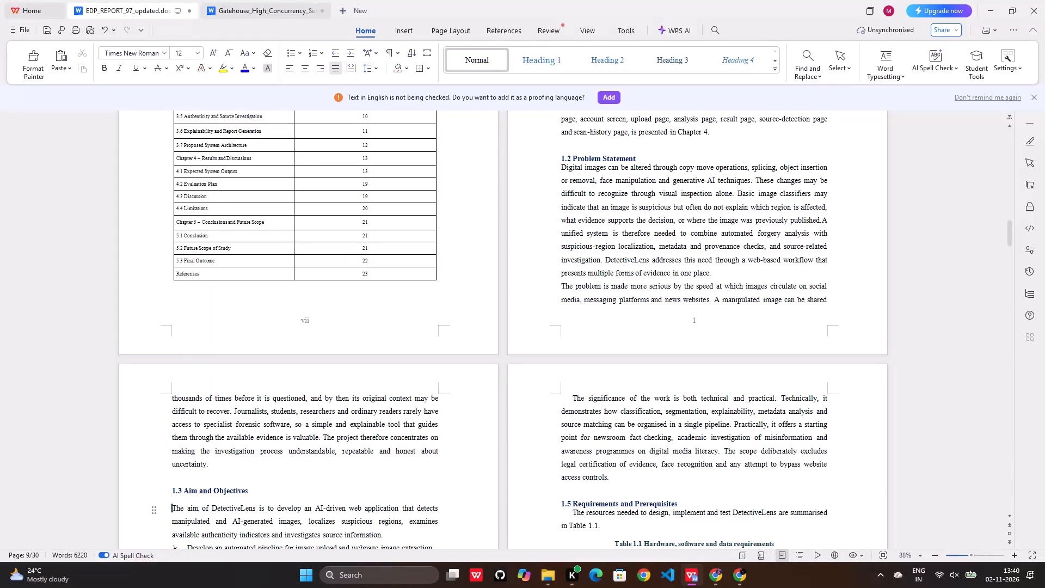
pyautogui.click(562, 288)
pyautogui.press('BackSpace')
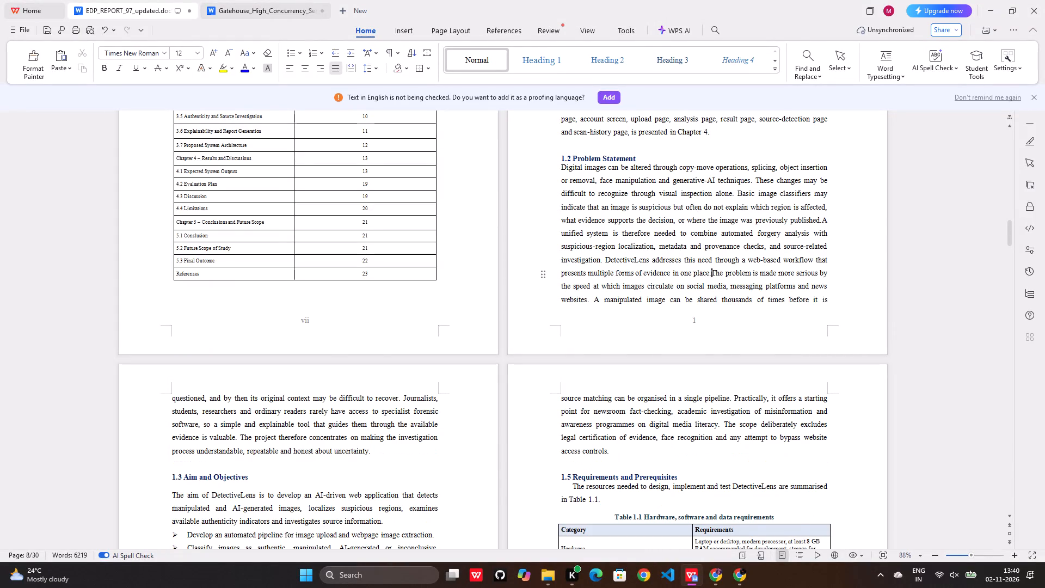
# Delete the blank line below the 1.3 Aim and Objectives heading.
pyautogui.scroll(-1, 557, 319)
pyautogui.scroll(7, 558, 318)
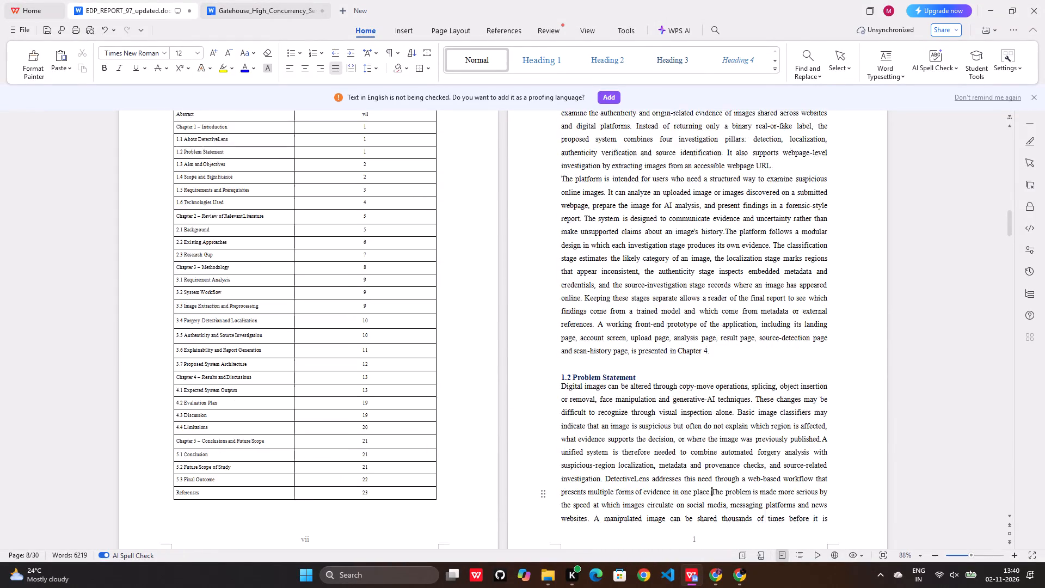
pyautogui.scroll(-8, 559, 318)
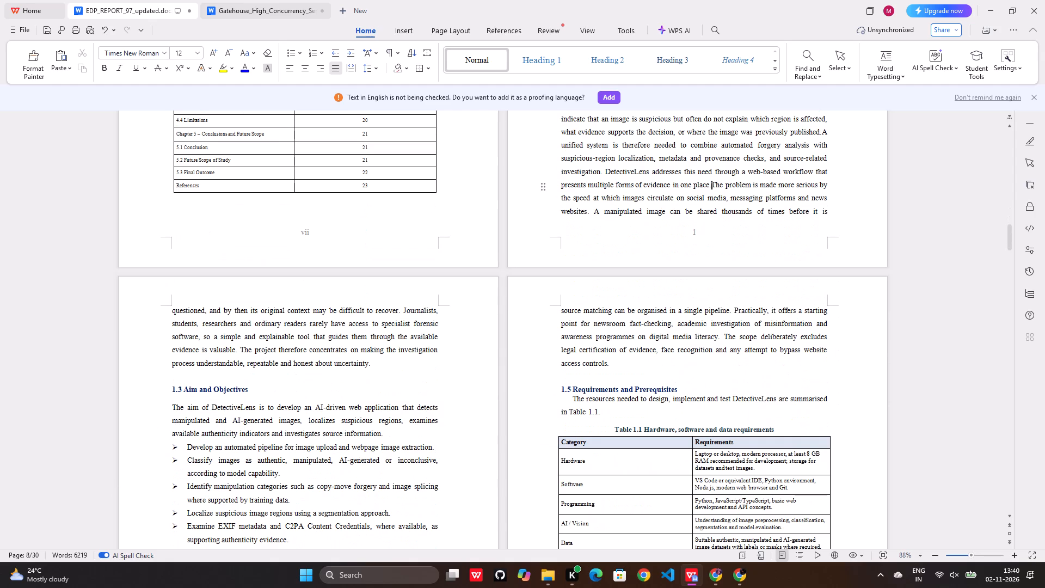
pyautogui.click(222, 391)
pyautogui.click(259, 401)
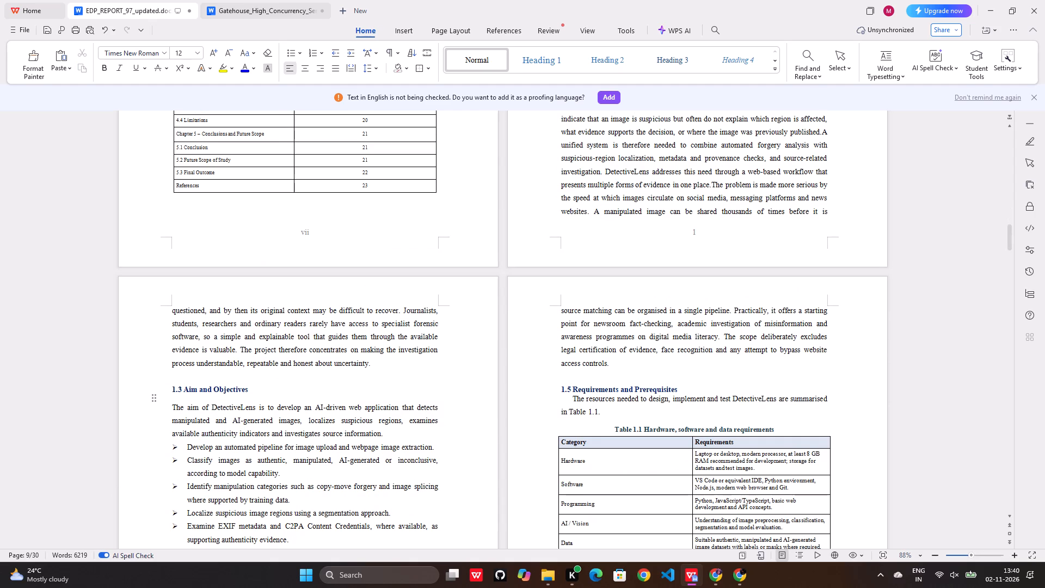
pyautogui.press('BackSpace')
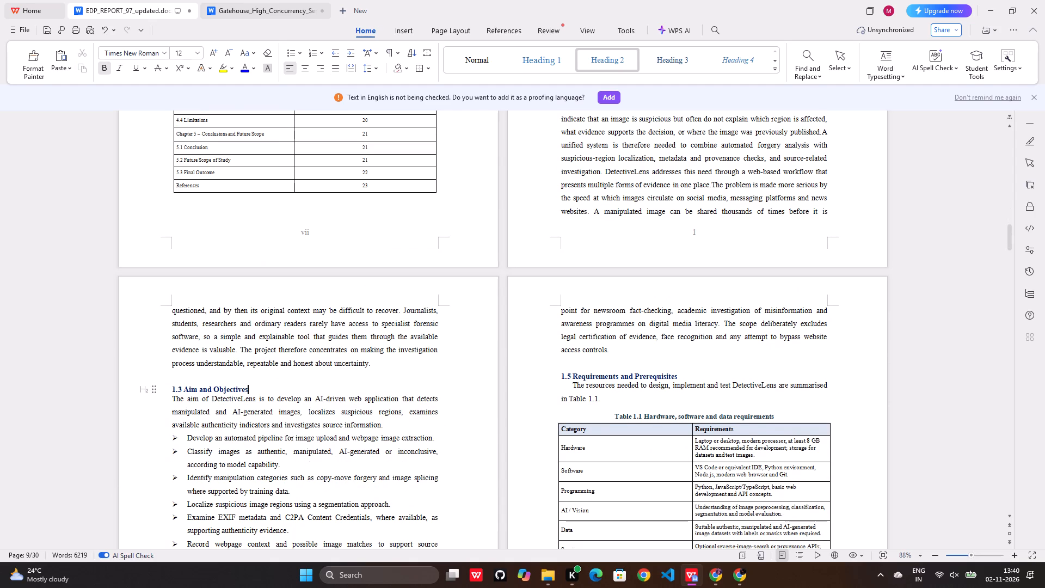
# Remove the first-line indent of section 1.3's closing paragraph, starting "Together these objectives ensure".
pyautogui.scroll(3, 398, 409)
pyautogui.scroll(-8, 398, 409)
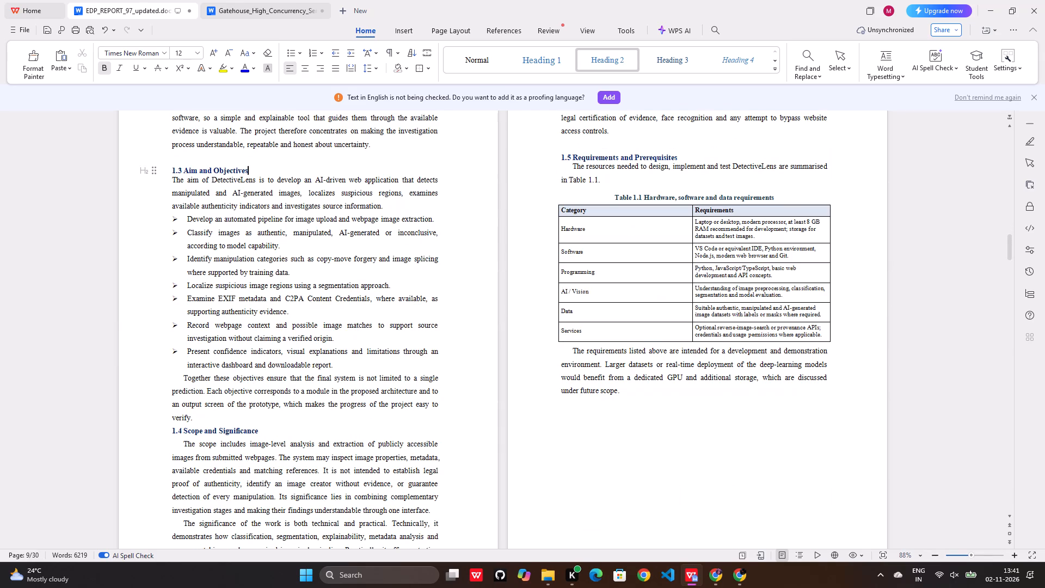
pyautogui.click(183, 378)
pyautogui.press('BackSpace')
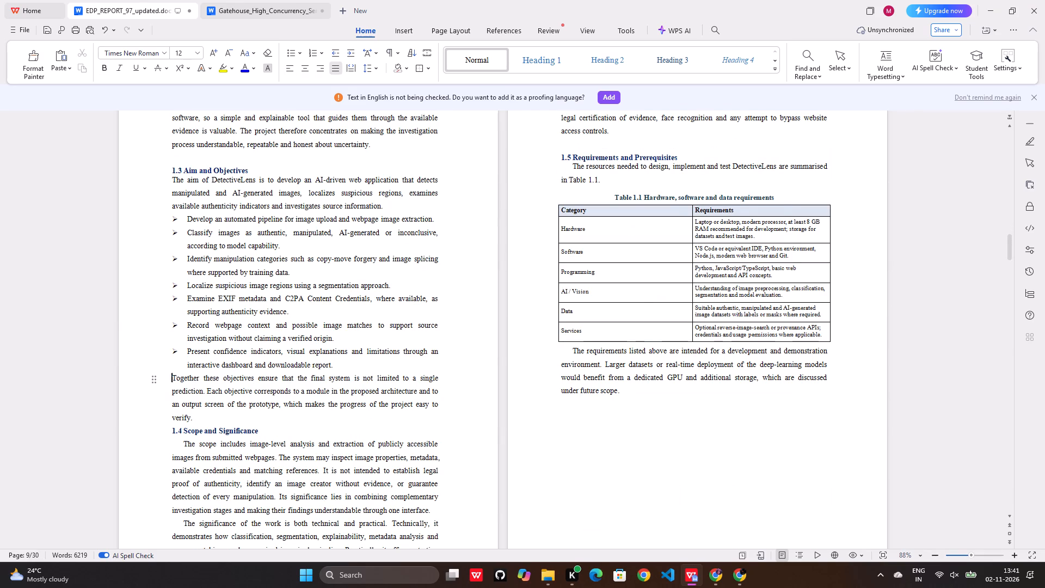
# Remove the first-line indents of both paragraphs in section 1.4 Scope and Significance.
pyautogui.scroll(-4, 211, 375)
pyautogui.click(183, 273)
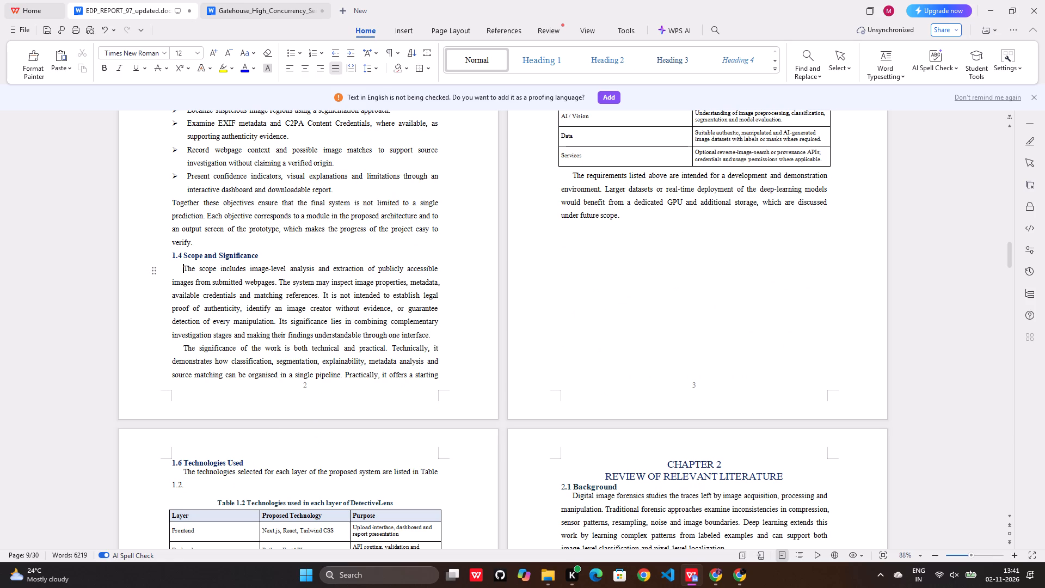
pyautogui.press('BackSpace')
pyautogui.click(182, 347)
pyautogui.press('BackSpace')
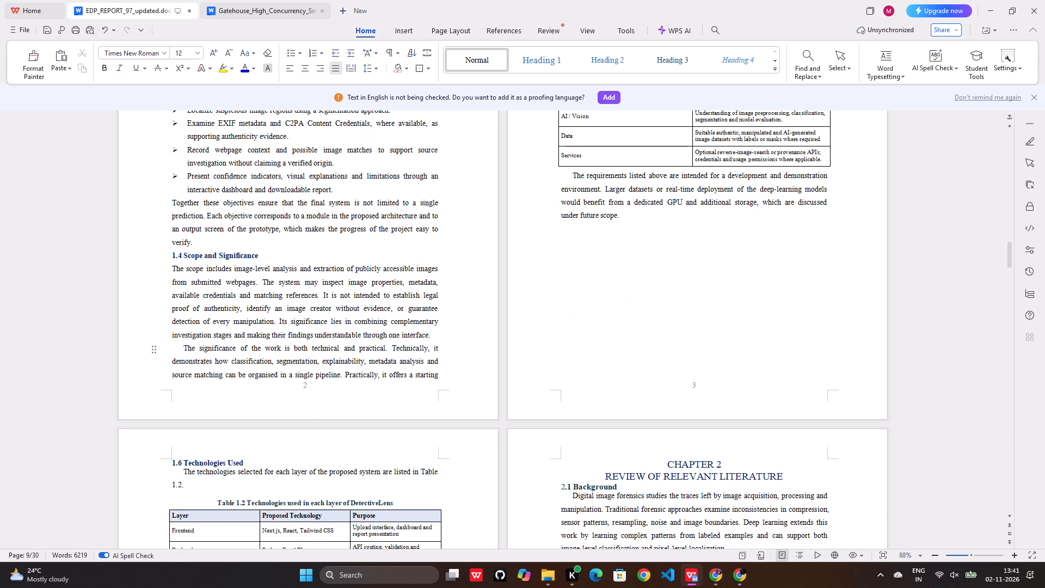
# Check the Chapter 1 page margins in the Gatehouse reference and set the DetectiveLens report's top margin to 2.84 cm.
pyautogui.scroll(6, 337, 362)
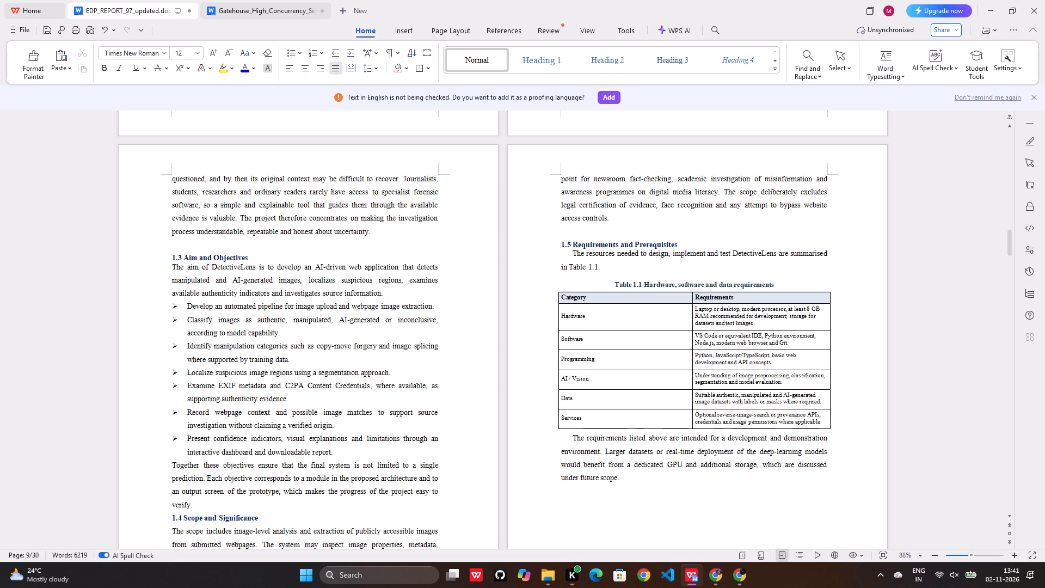
pyautogui.click(254, 1)
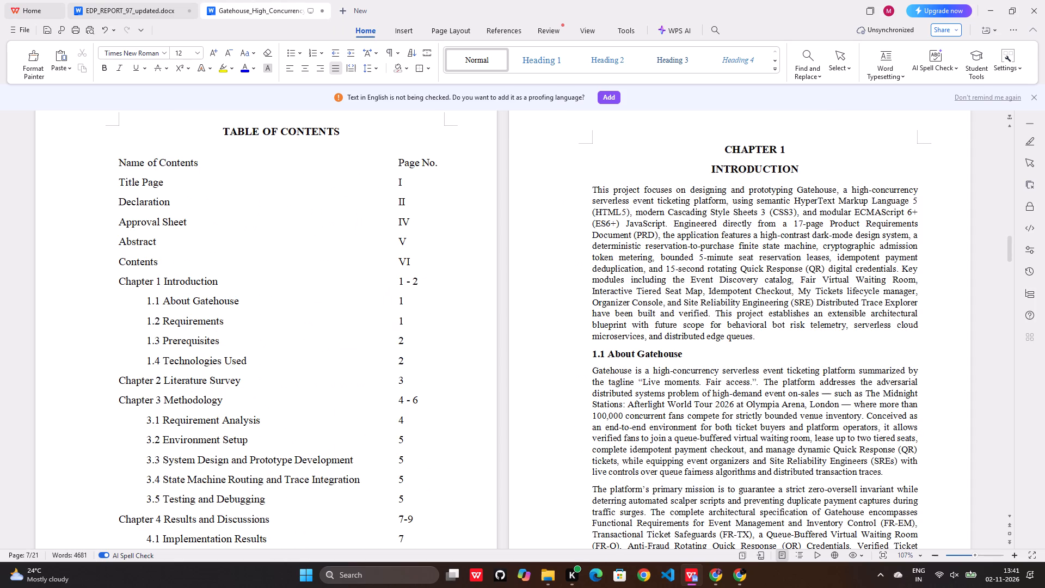
pyautogui.click(619, 143)
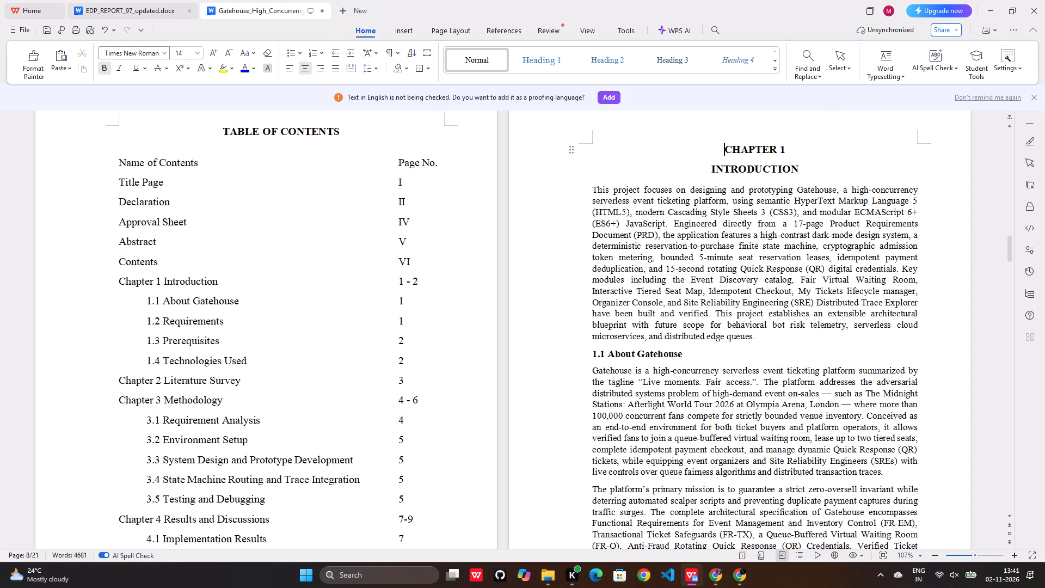
pyautogui.click(448, 29)
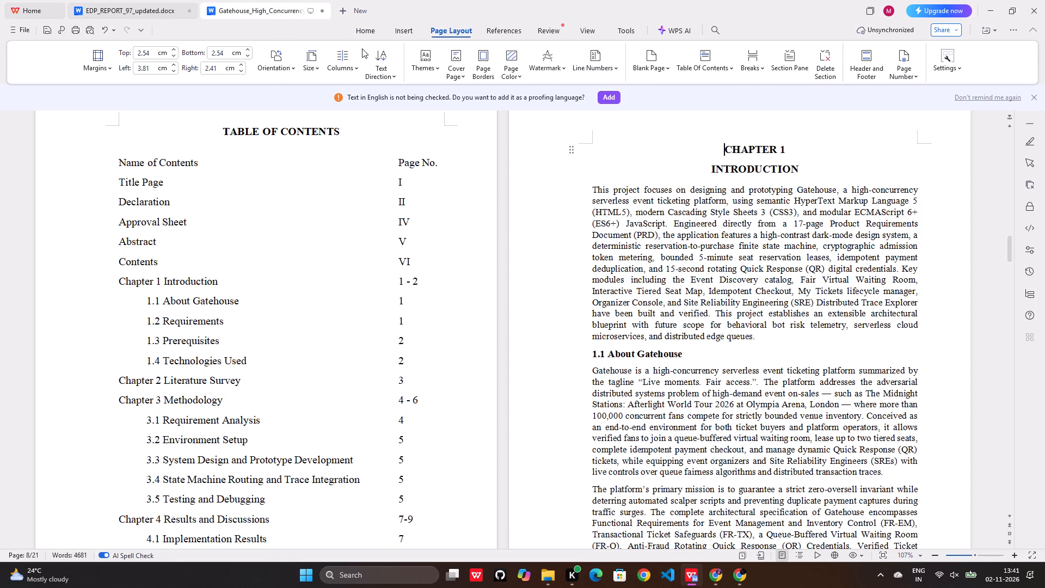
pyautogui.click(150, 9)
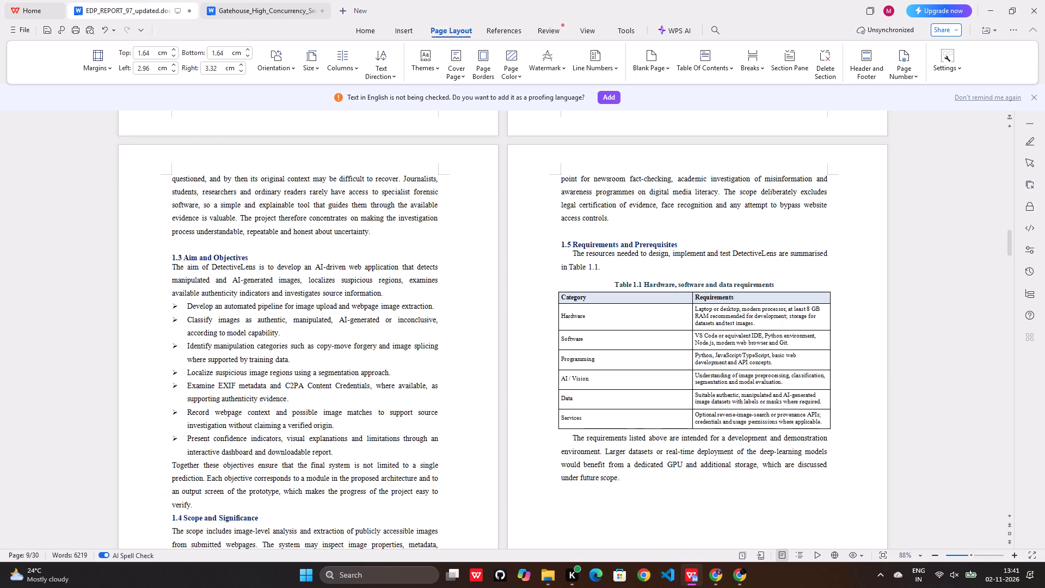
pyautogui.click(537, 163)
pyautogui.click(540, 201)
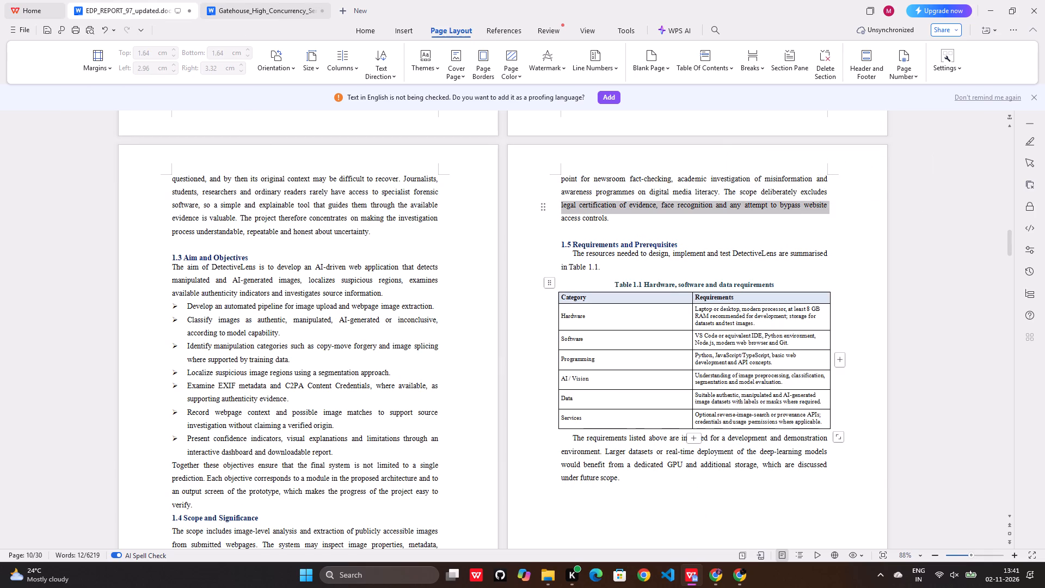
pyautogui.click(897, 488)
pyautogui.click(879, 492)
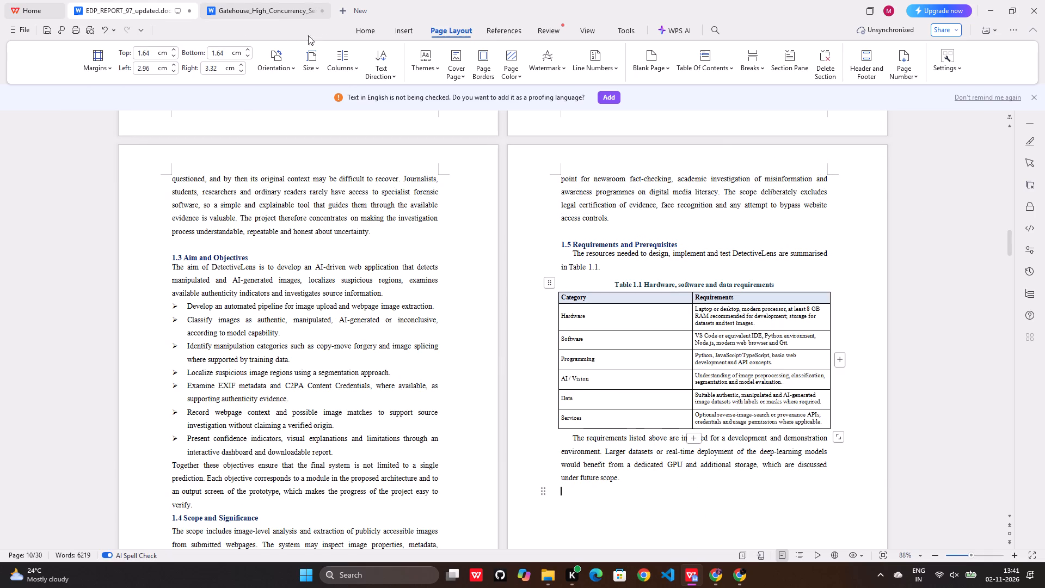
pyautogui.tripleClick(173, 49)
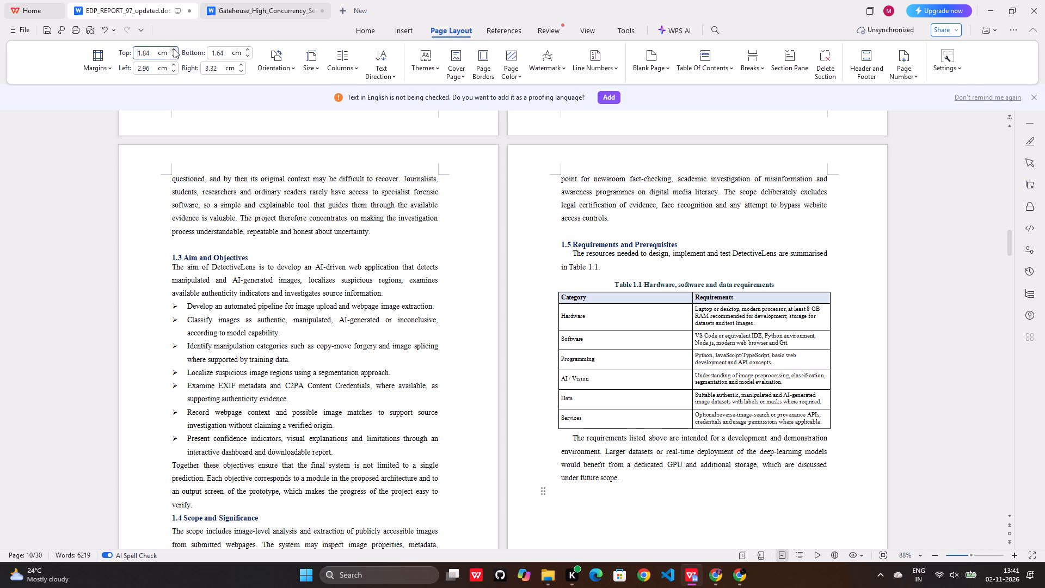
pyautogui.tripleClick(174, 49)
pyautogui.tripleClick(174, 49)
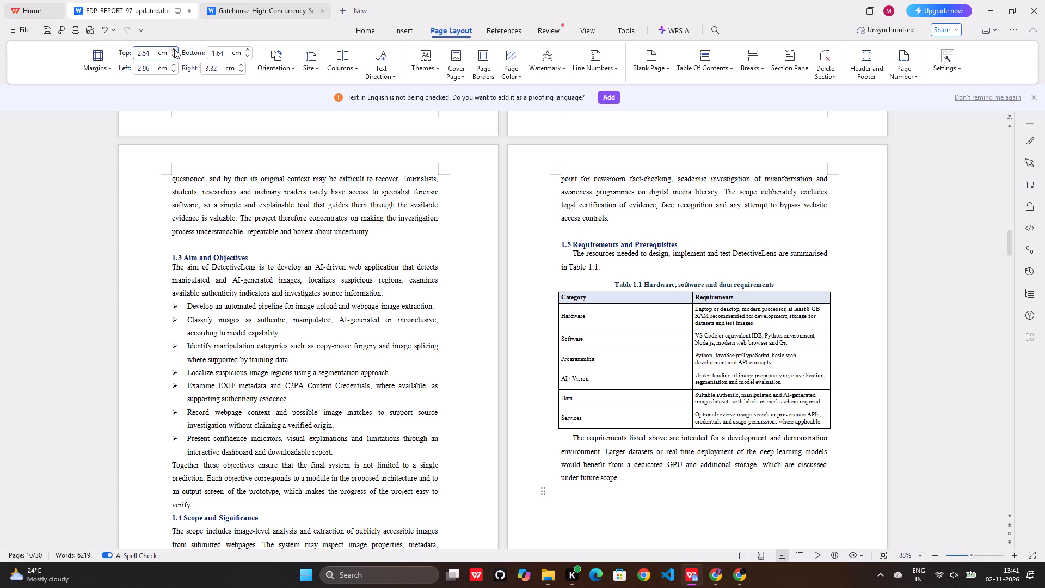
pyautogui.doubleClick(174, 49)
pyautogui.click(174, 49)
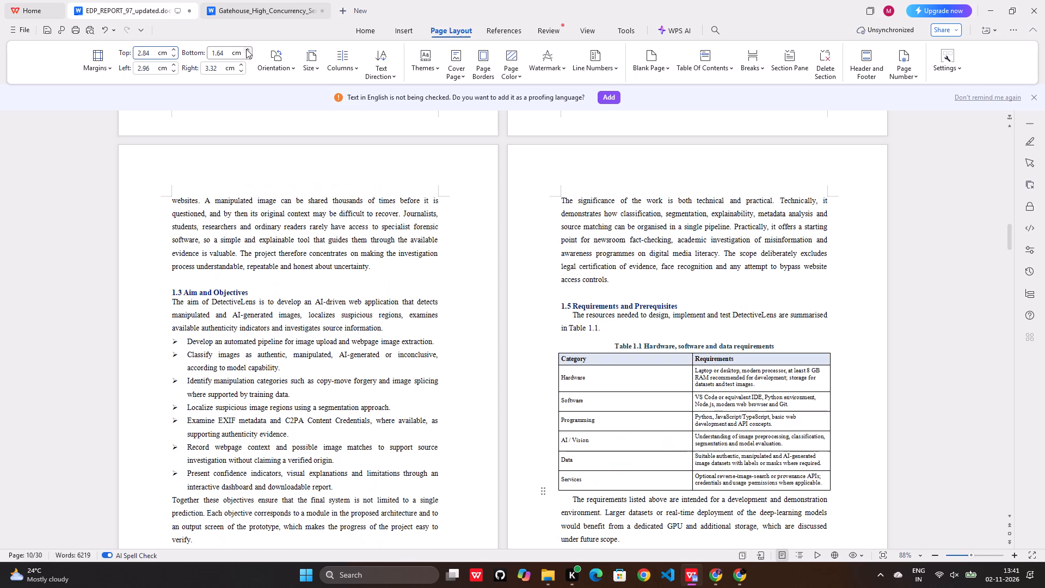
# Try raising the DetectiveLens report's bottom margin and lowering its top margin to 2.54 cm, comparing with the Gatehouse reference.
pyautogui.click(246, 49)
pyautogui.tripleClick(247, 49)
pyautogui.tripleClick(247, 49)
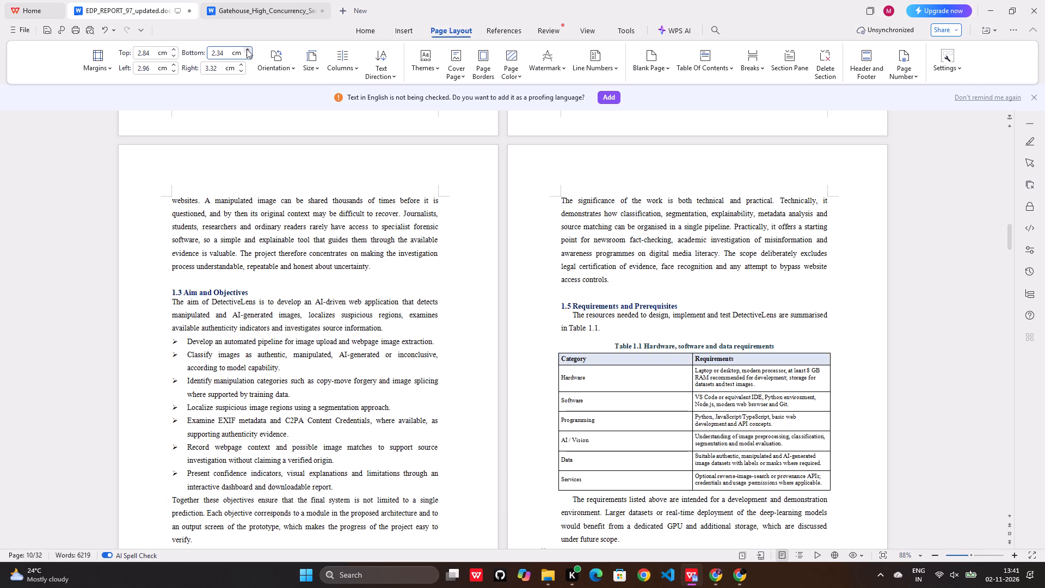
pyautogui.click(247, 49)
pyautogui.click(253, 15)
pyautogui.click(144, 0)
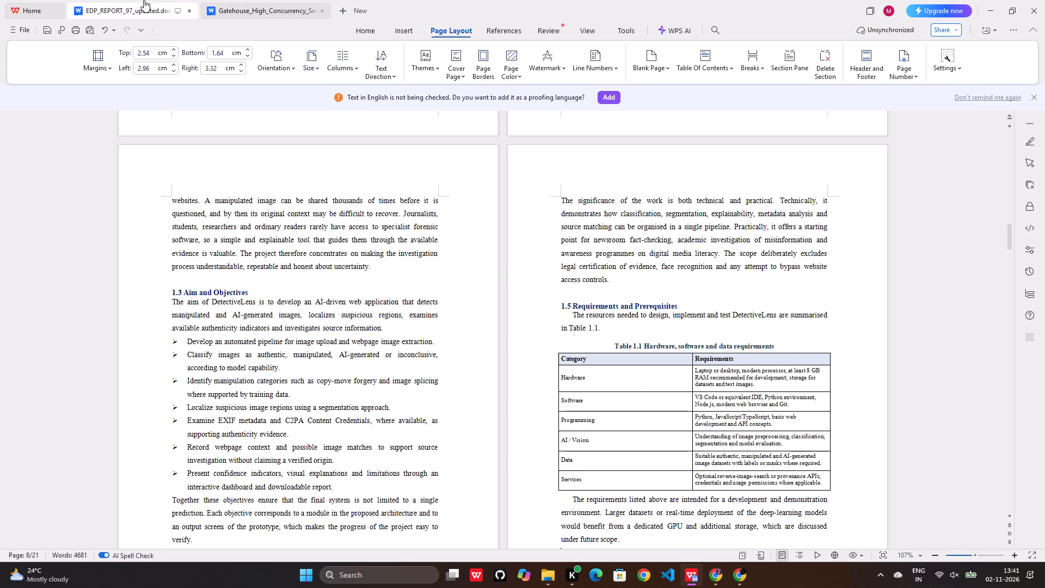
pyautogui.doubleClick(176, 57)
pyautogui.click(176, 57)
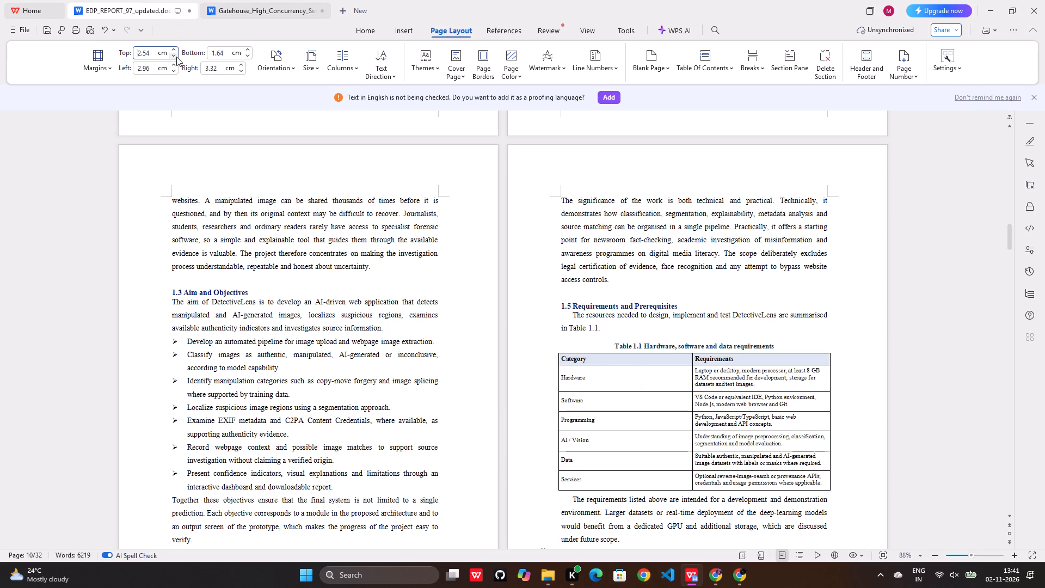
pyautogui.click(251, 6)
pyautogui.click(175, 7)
# Set the DetectiveLens report's bottom margin to 2.44 cm and top margin to 2.54 cm, and check them against the Gatehouse margins.
pyautogui.tripleClick(244, 49)
pyautogui.tripleClick(244, 49)
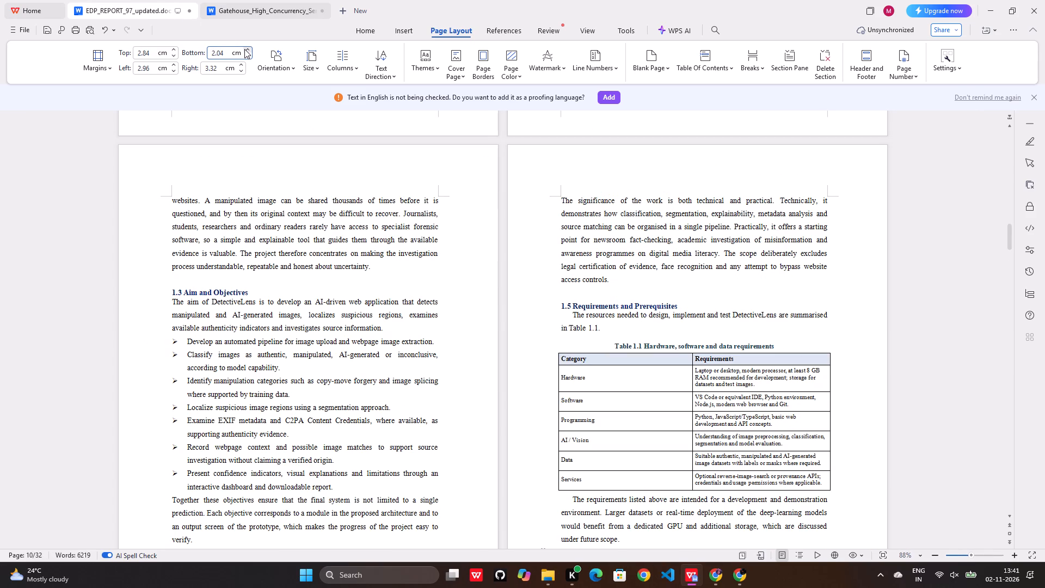
pyautogui.click(244, 49)
pyautogui.click(244, 49)
pyautogui.tripleClick(175, 57)
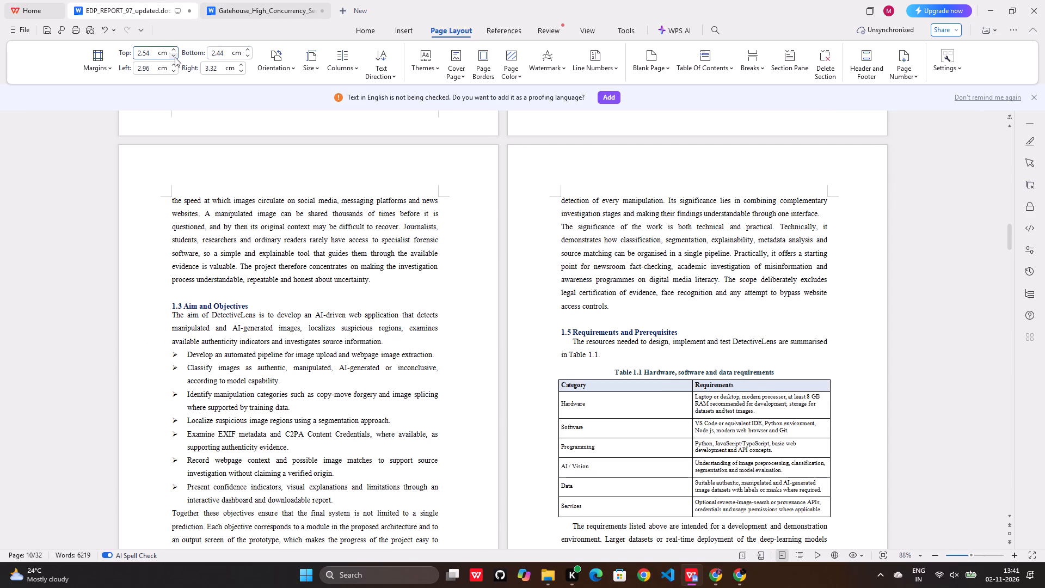
pyautogui.click(258, 5)
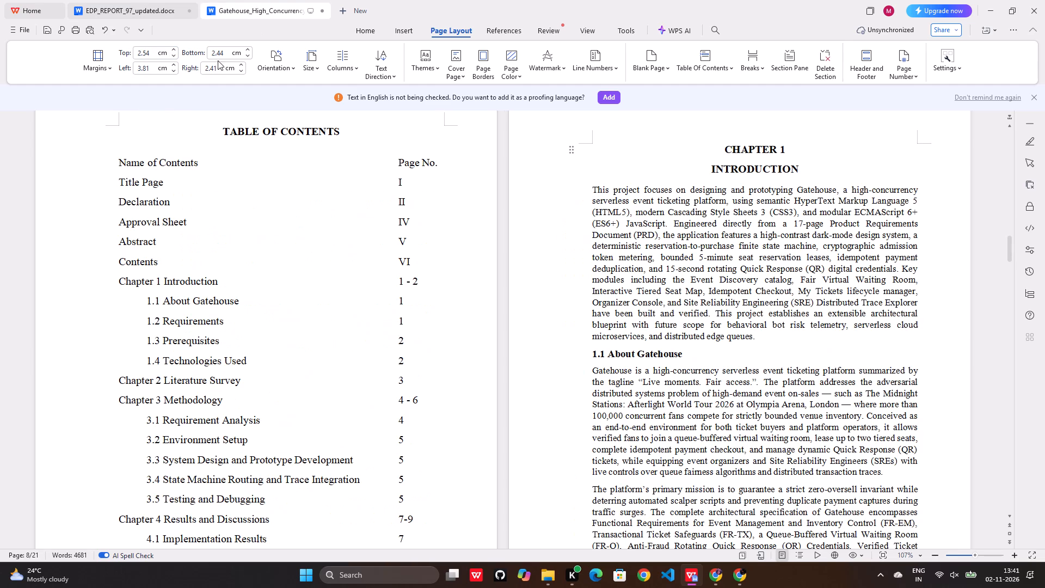
pyautogui.click(141, 0)
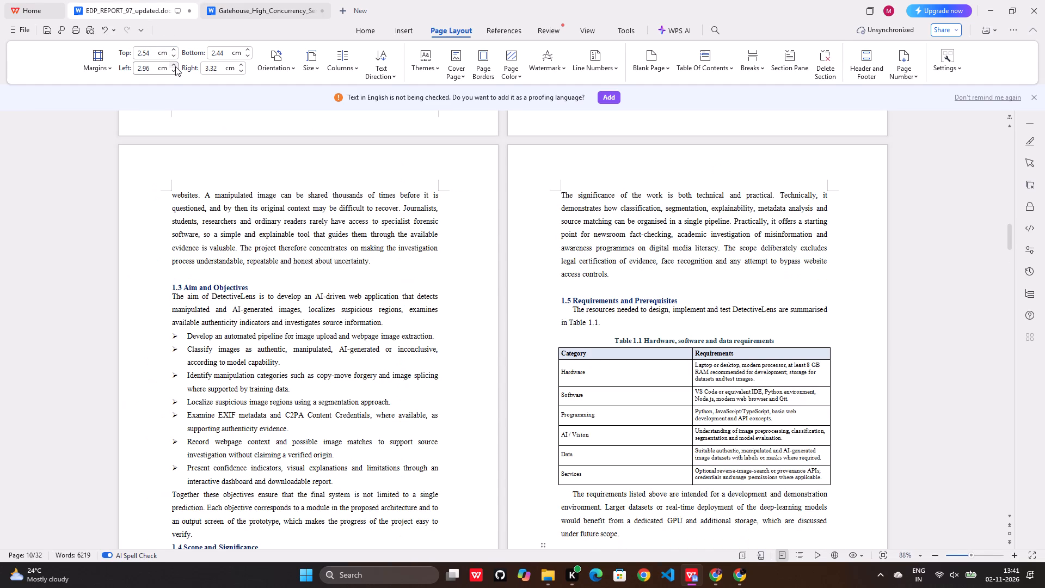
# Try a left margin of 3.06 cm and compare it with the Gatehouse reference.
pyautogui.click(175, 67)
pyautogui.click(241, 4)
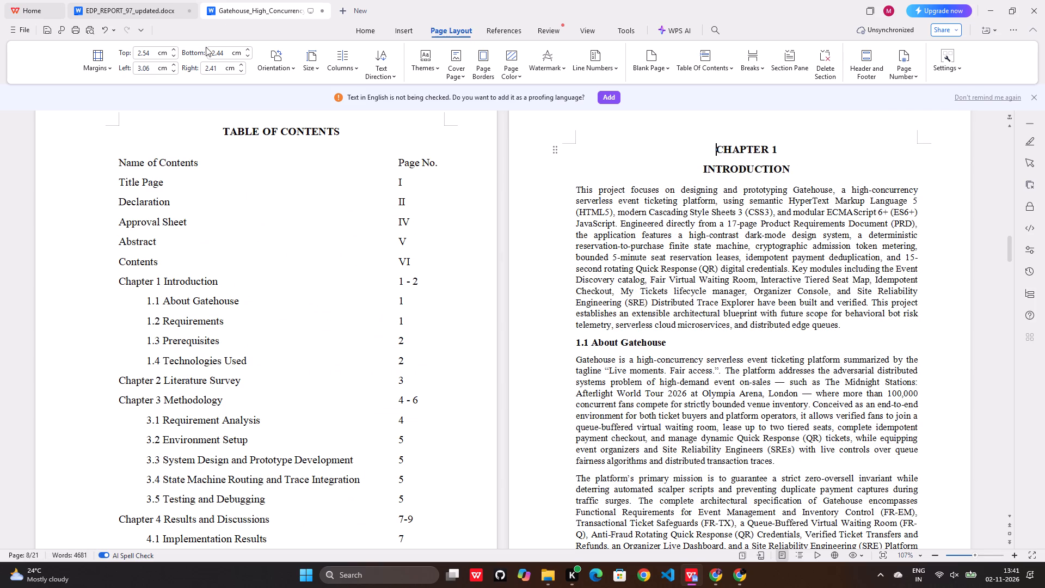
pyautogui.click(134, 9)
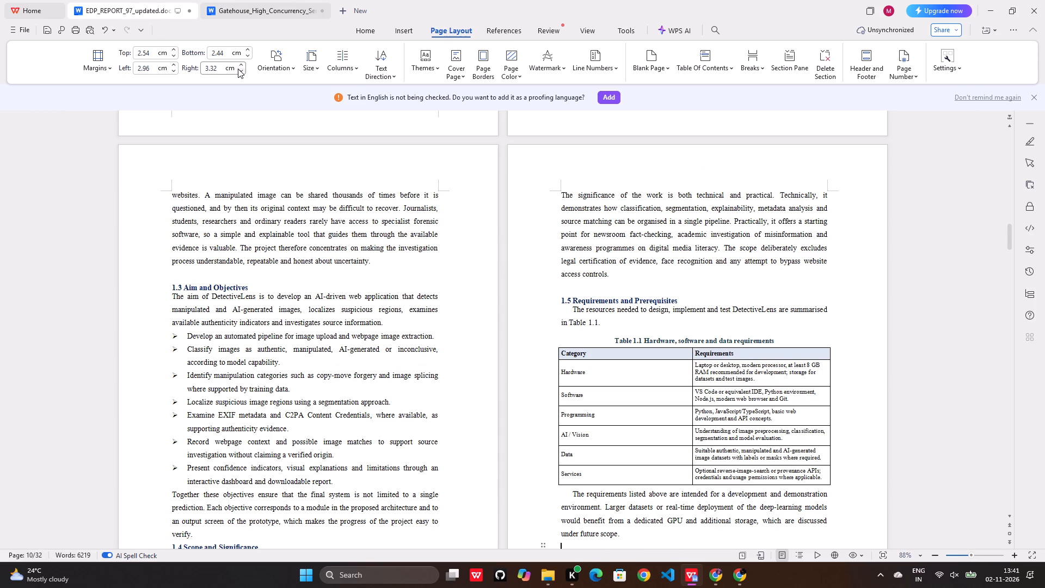
# Reduce the DetectiveLens report's right page margin to 3.02 cm.
pyautogui.click(242, 69)
pyautogui.tripleClick(241, 69)
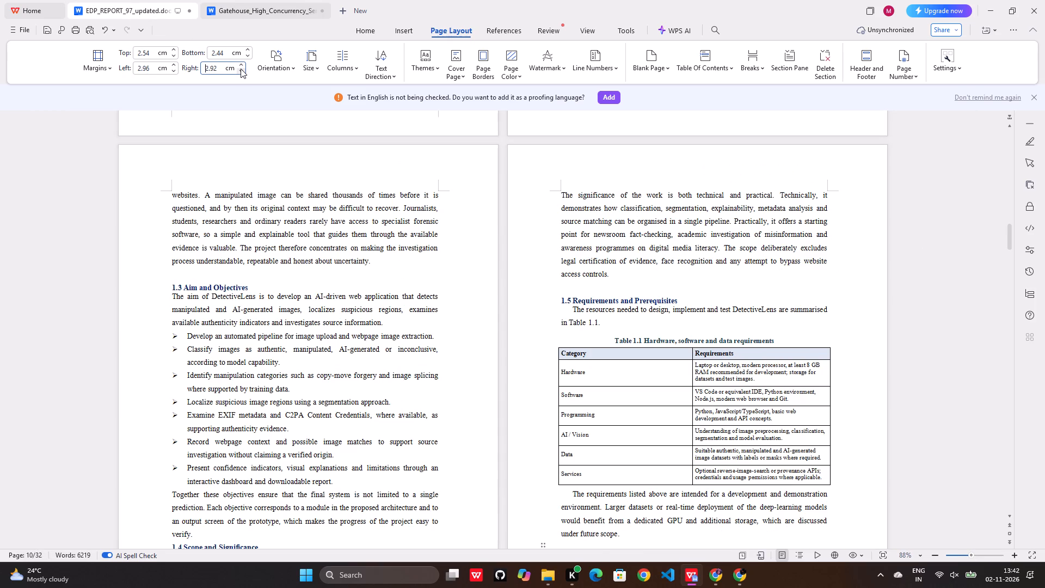
pyautogui.click(241, 69)
pyautogui.doubleClick(243, 72)
pyautogui.click(243, 72)
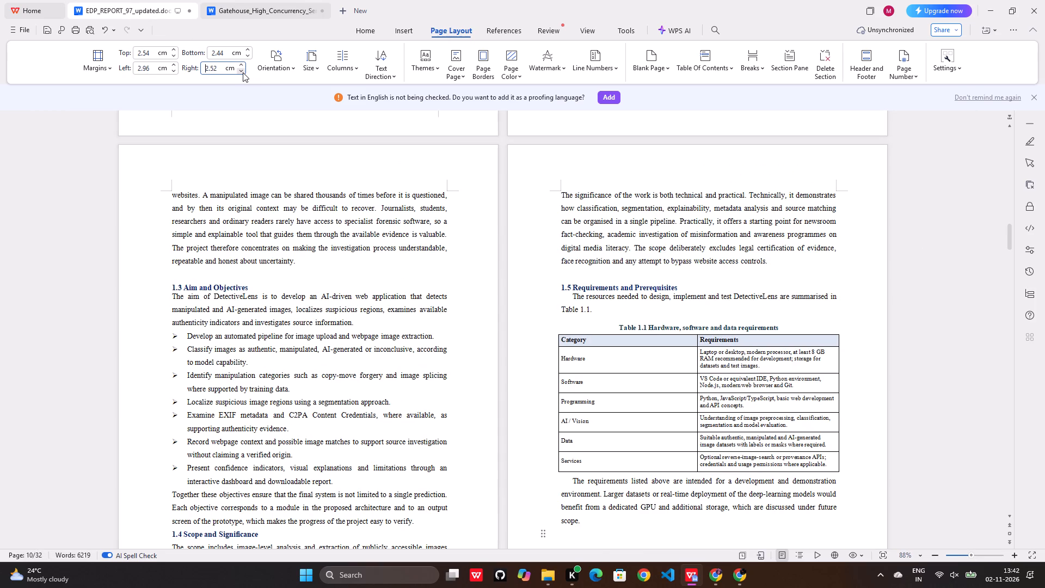
pyautogui.click(243, 72)
pyautogui.click(243, 72)
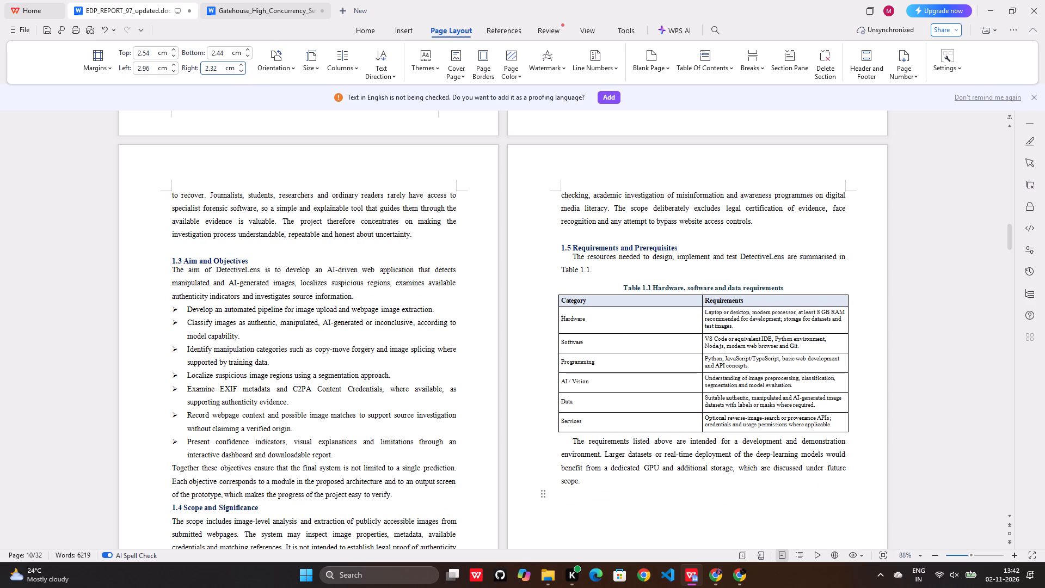
pyautogui.doubleClick(242, 64)
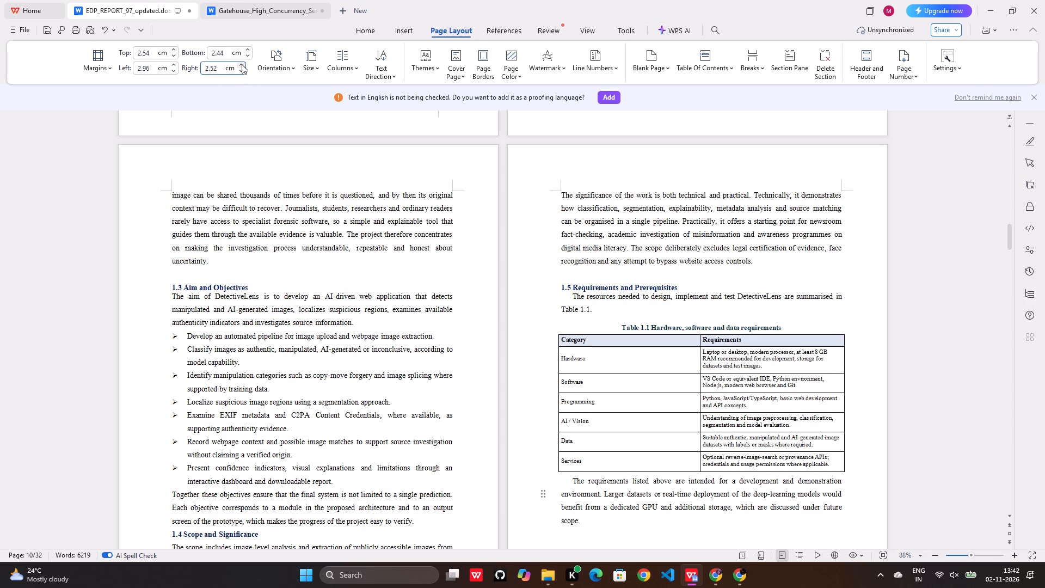
pyautogui.doubleClick(242, 64)
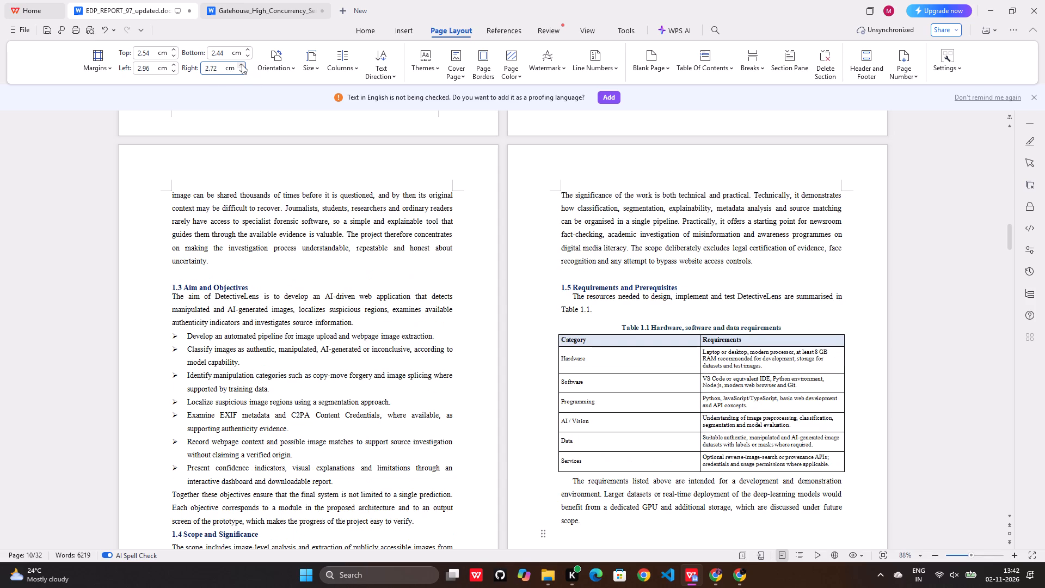
pyautogui.doubleClick(242, 64)
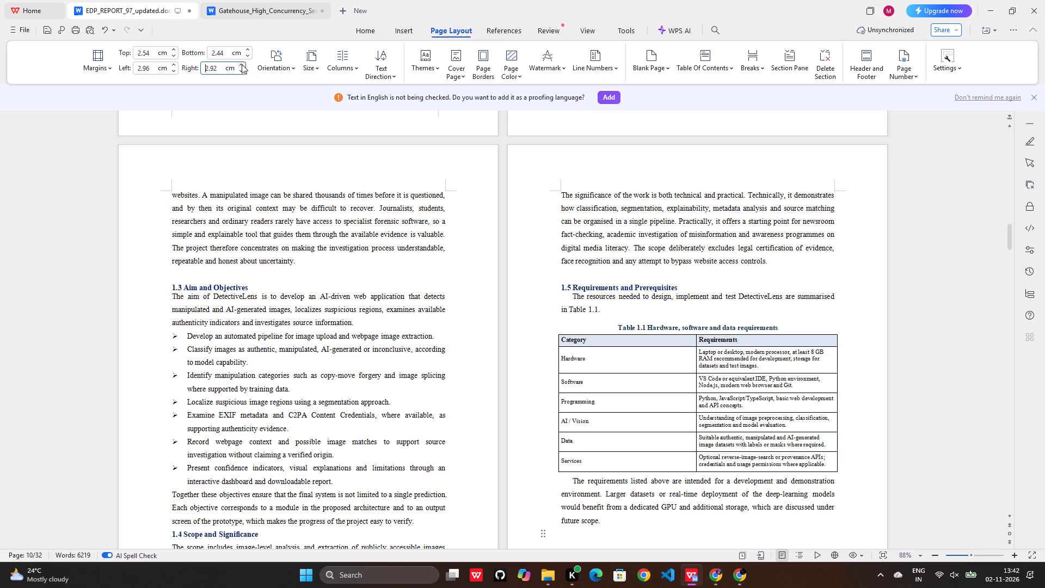
pyautogui.click(242, 64)
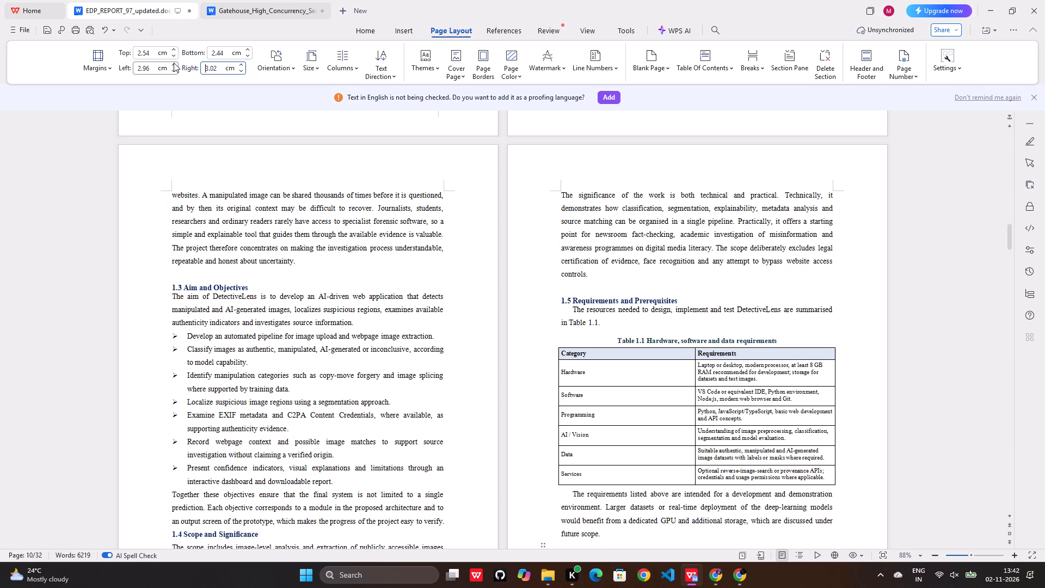
# Set the DetectiveLens report's left margin to 3.16 cm and its bottom margin to 2.54 cm.
pyautogui.click(173, 63)
pyautogui.click(173, 63)
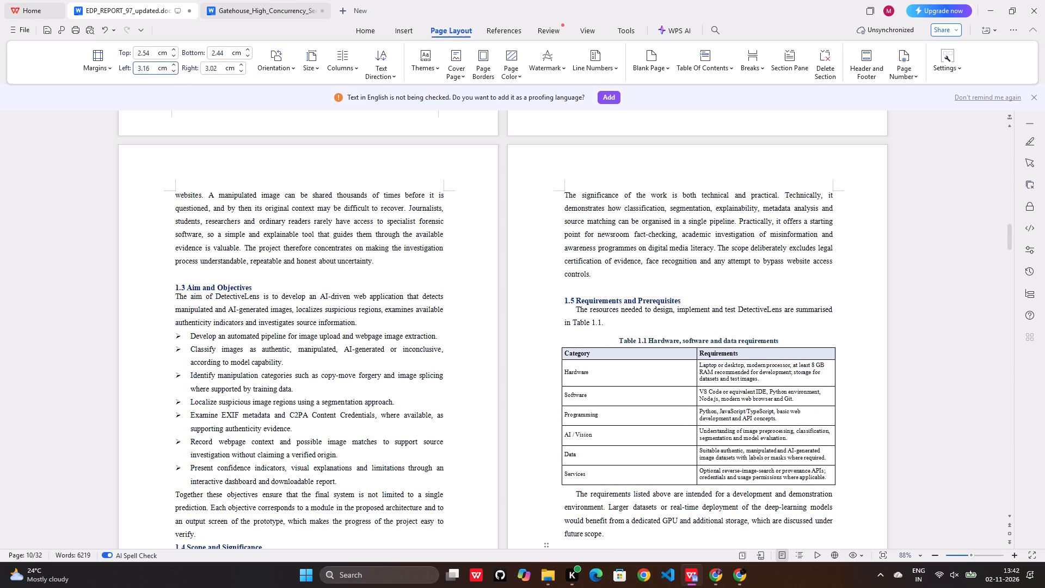
pyautogui.click(249, 48)
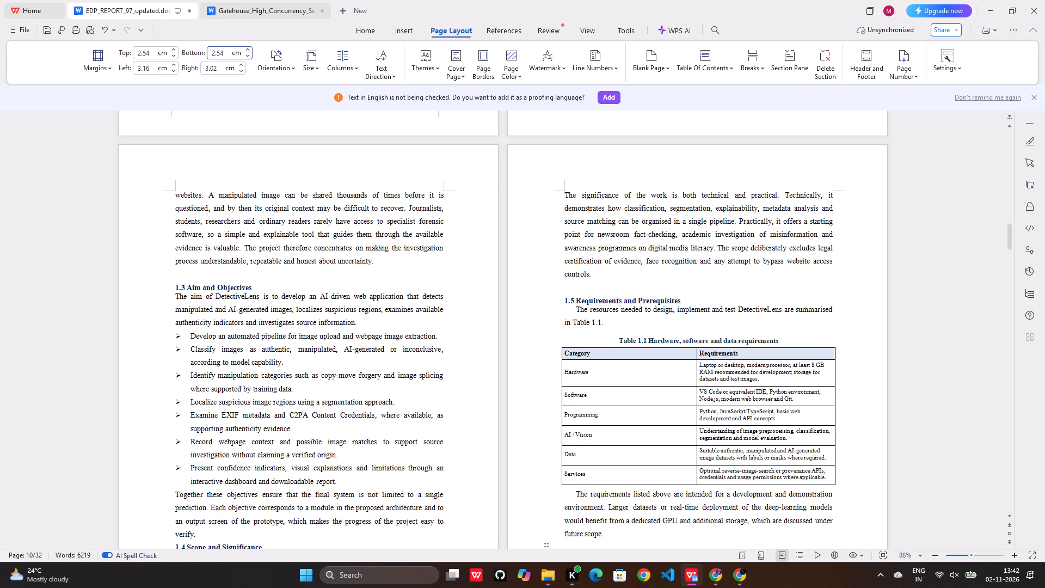
# Remove the first-line indent of section 1.5's opening paragraph, starting "The resources needed to design".
pyautogui.click(576, 309)
pyautogui.press('BackSpace')
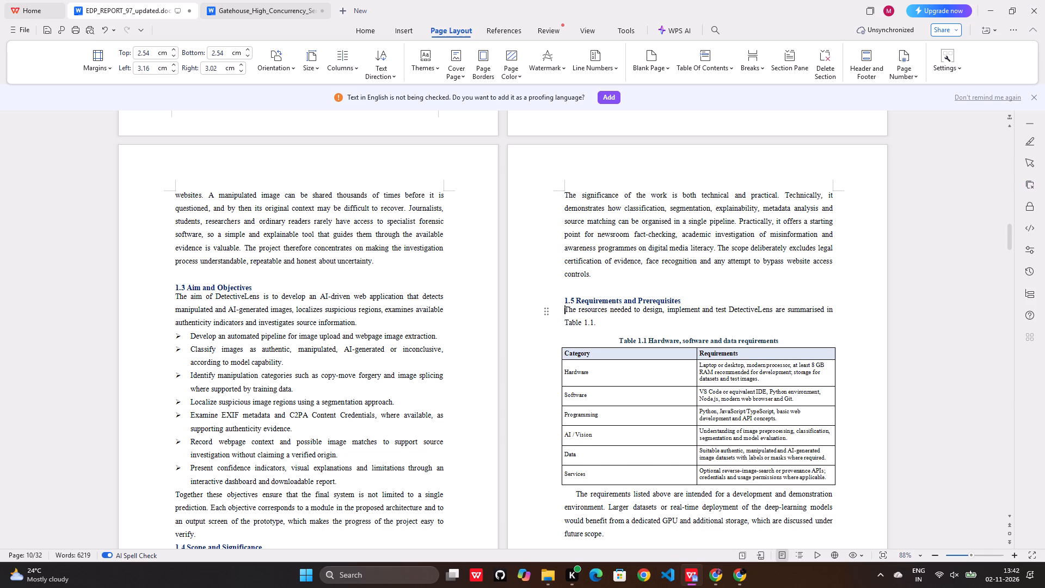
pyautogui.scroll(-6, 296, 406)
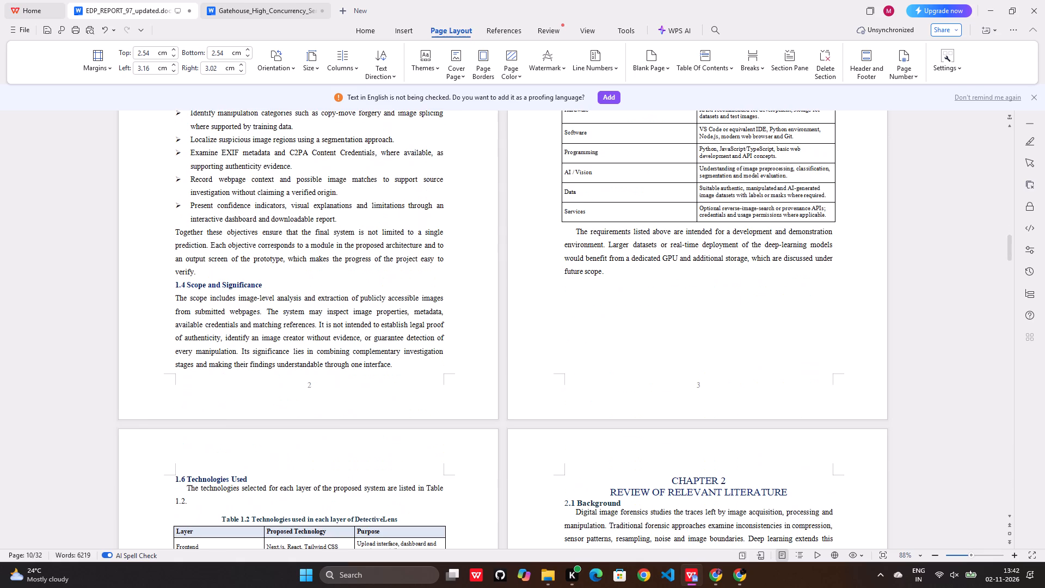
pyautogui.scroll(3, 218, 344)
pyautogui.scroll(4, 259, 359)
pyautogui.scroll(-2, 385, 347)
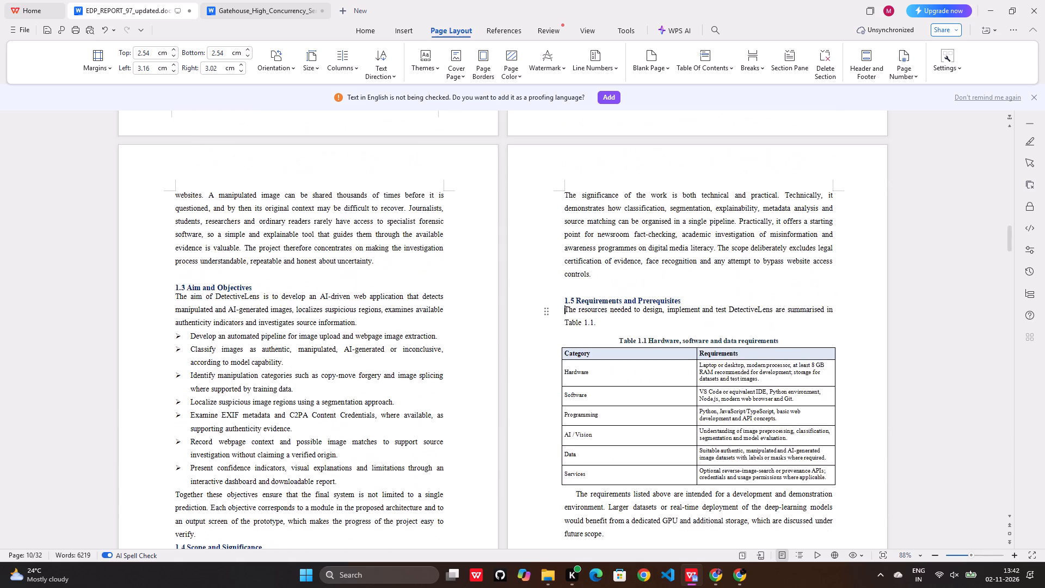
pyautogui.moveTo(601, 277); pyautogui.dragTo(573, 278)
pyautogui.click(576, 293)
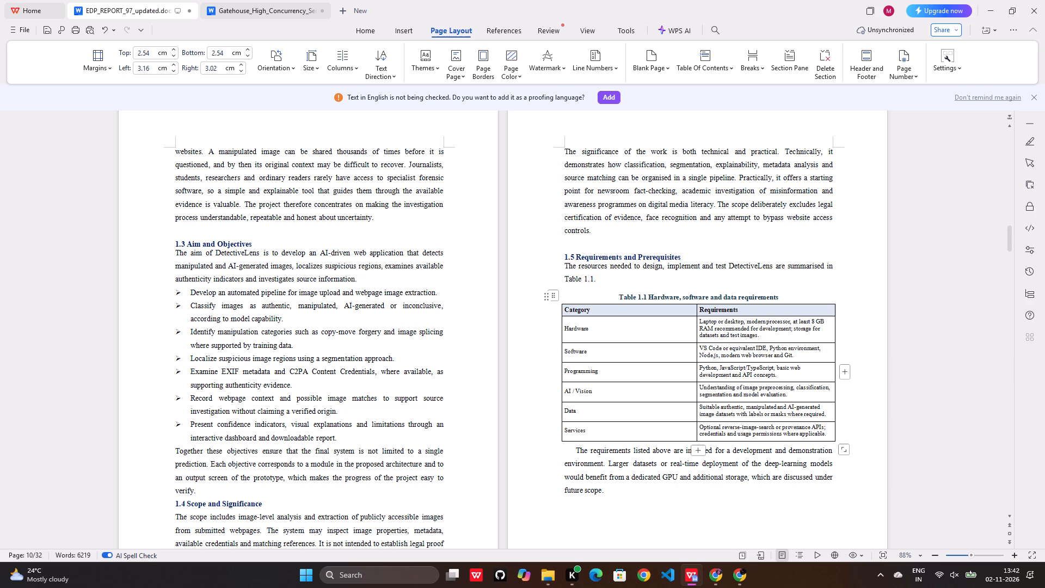
# Enlarge Table 1.1 vertically so that its rows become taller.
pyautogui.scroll(-3, 582, 333)
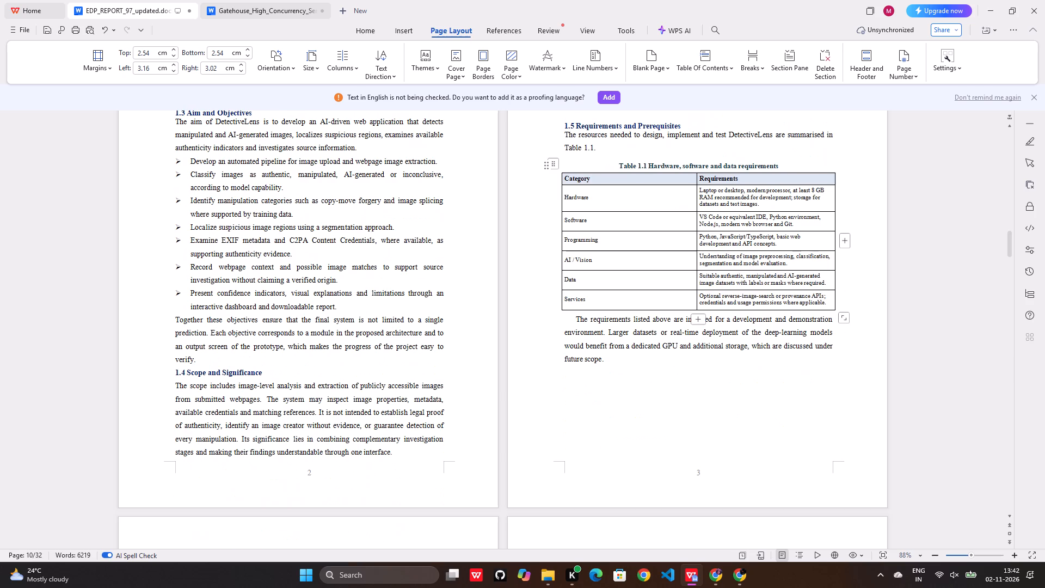
pyautogui.moveTo(847, 322); pyautogui.dragTo(847, 336)
# Remove the first-line indent of the paragraph below Table 1.1, starting "The requirements listed above".
pyautogui.click(576, 363)
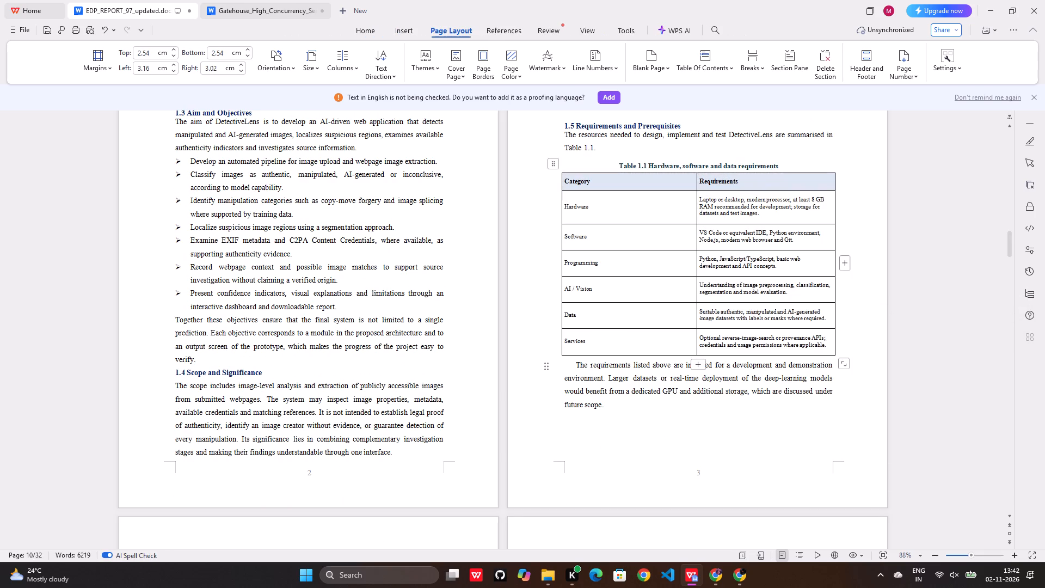
pyautogui.press('BackSpace')
# Copy the section 1.3 bullet "Identify manipulation categories such as copy-move forgery" and paste it after "future scope." in section 1.5's closing paragraph.
pyautogui.scroll(-1, 782, 419)
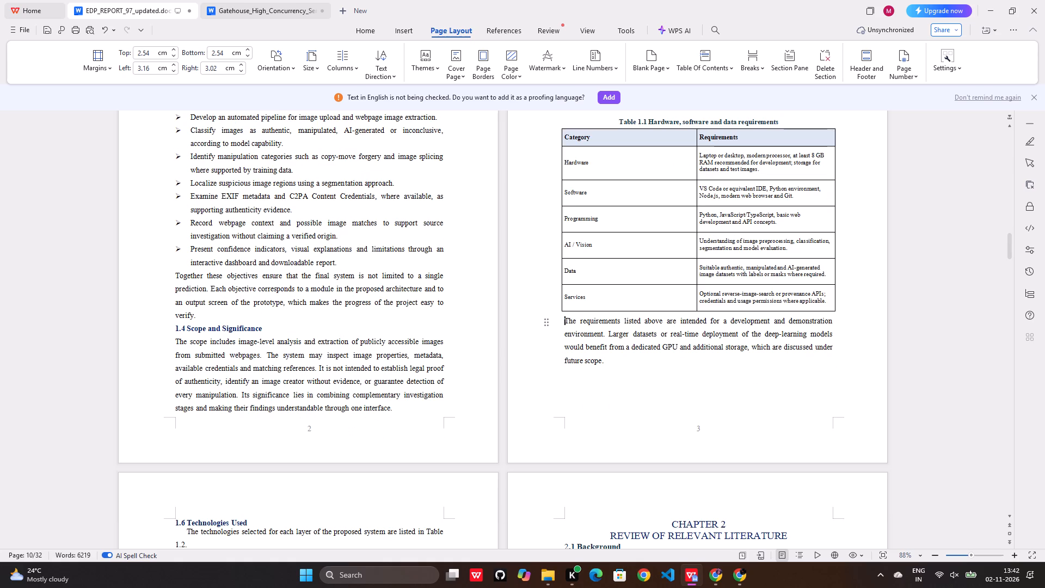
pyautogui.scroll(4, 791, 371)
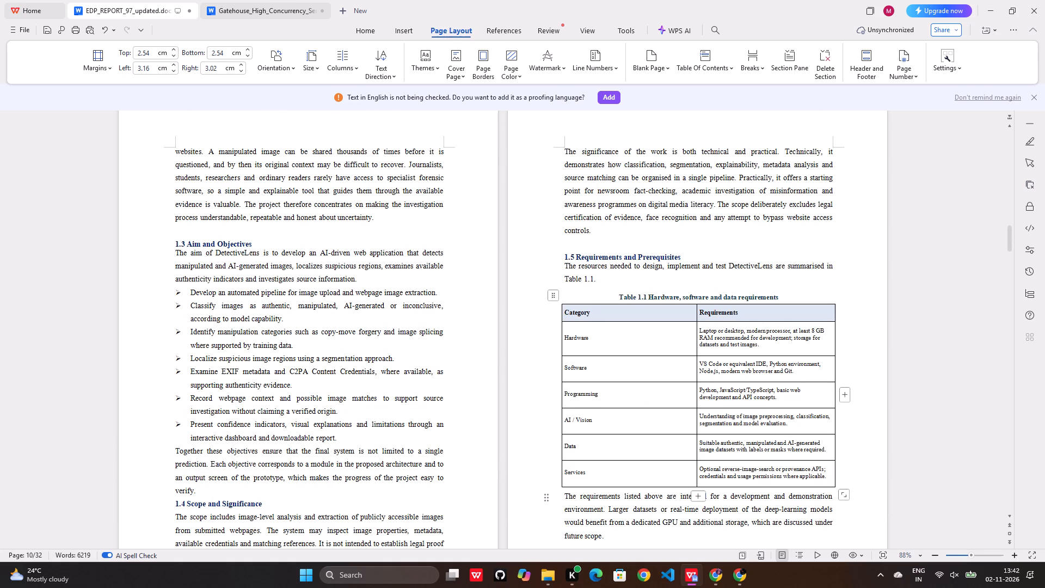
pyautogui.moveTo(189, 333); pyautogui.dragTo(297, 349)
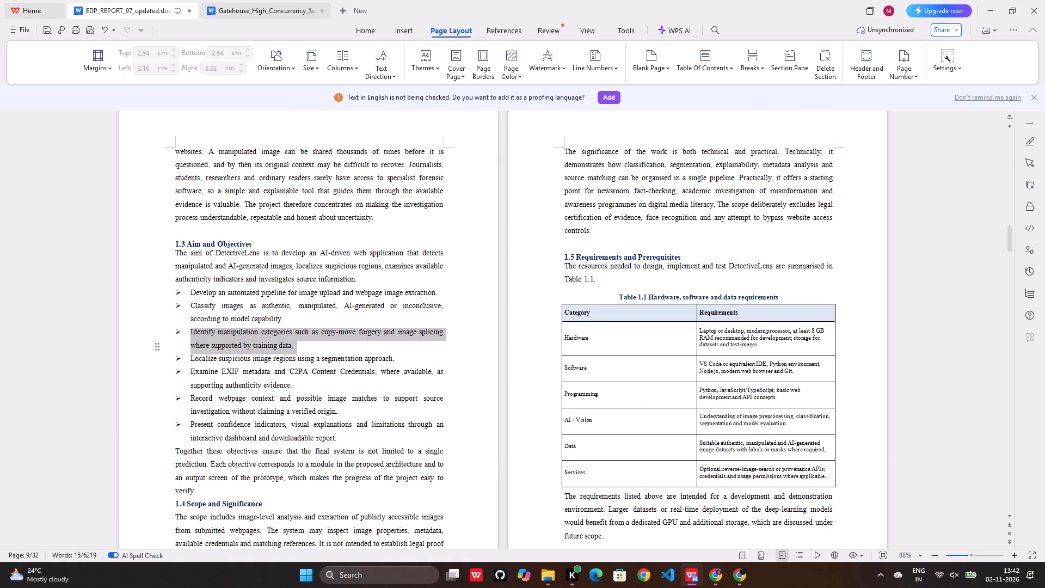
pyautogui.moveTo(297, 349); pyautogui.dragTo(297, 348)
pyautogui.hotkey('ctrl', 'c')
pyautogui.scroll(-3, 460, 476)
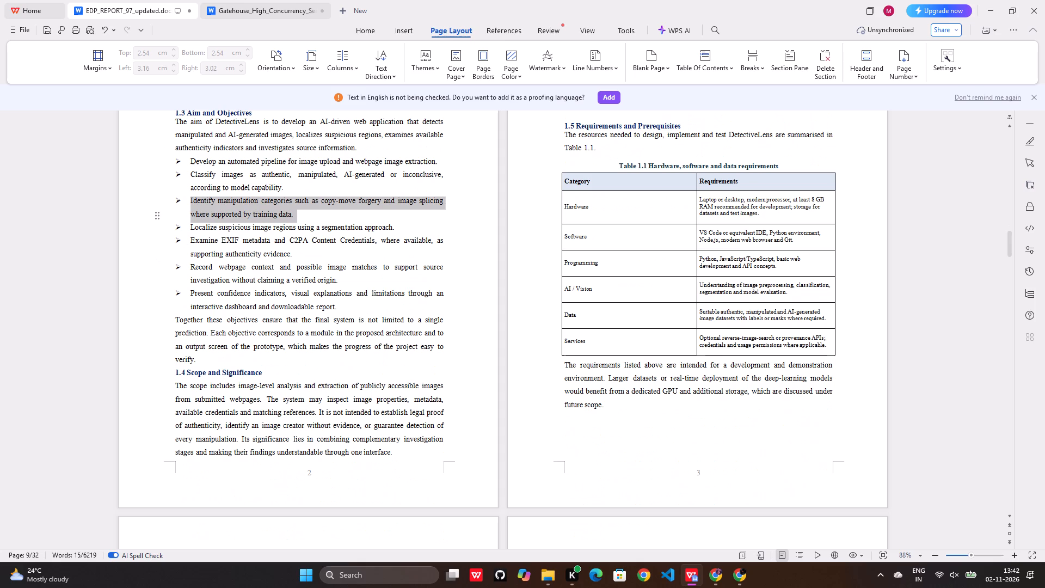
pyautogui.click(605, 405)
pyautogui.hotkey('ctrl', 'v')
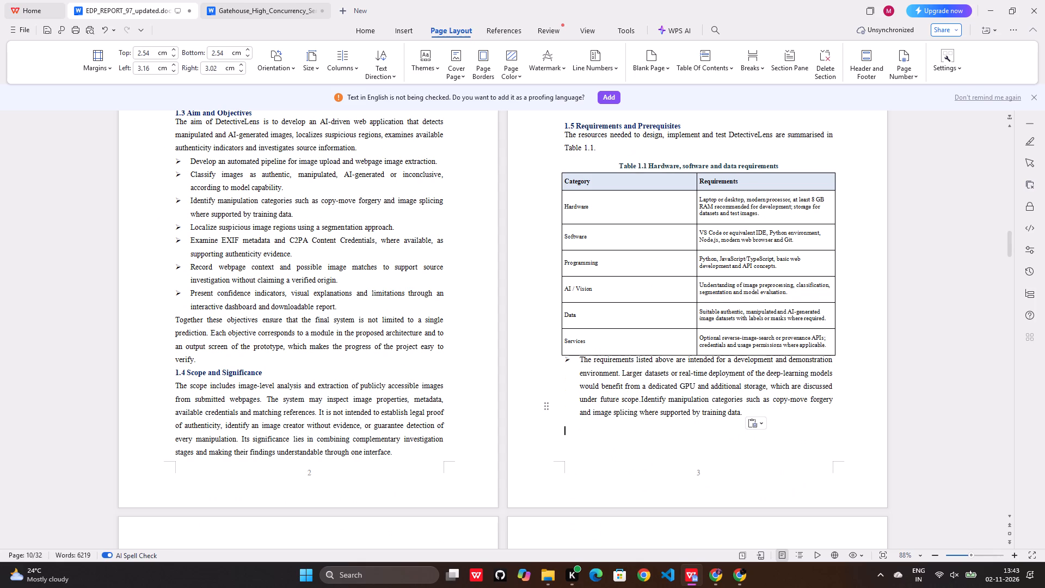
# Remove the bullet from the paragraph below Table 1.1, starting "The requirements listed above", and insert a blank line above it.
pyautogui.click(578, 365)
pyautogui.press('BackSpace')
pyautogui.press('Return')
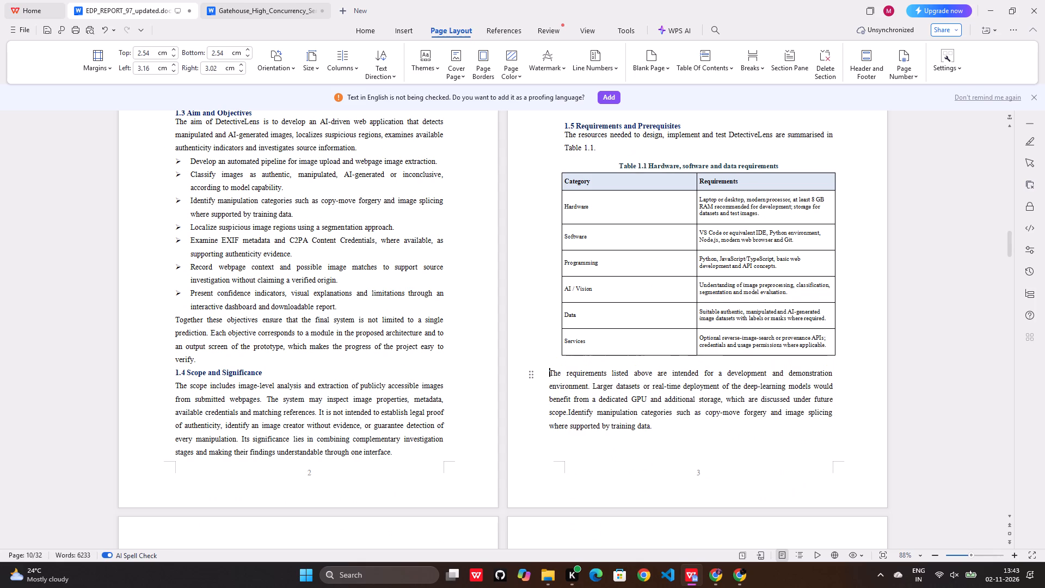
# Shift both the first line and the remaining lines of the paragraph below Table 1.1 inward to align with the table's edge.
pyautogui.press('space')
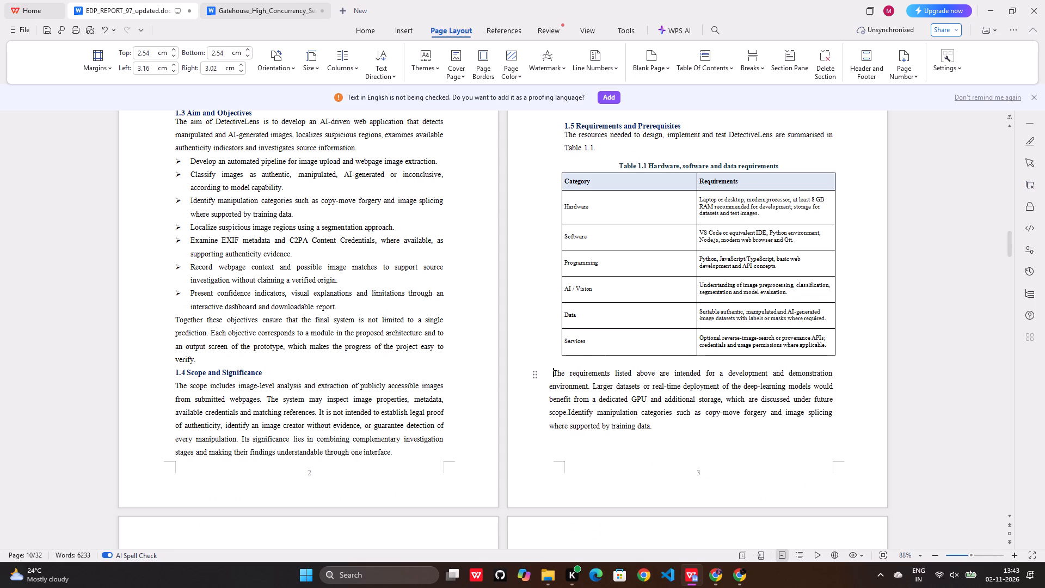
pyautogui.press('space')
pyautogui.click(548, 388)
pyautogui.press('space')
pyautogui.press('space')
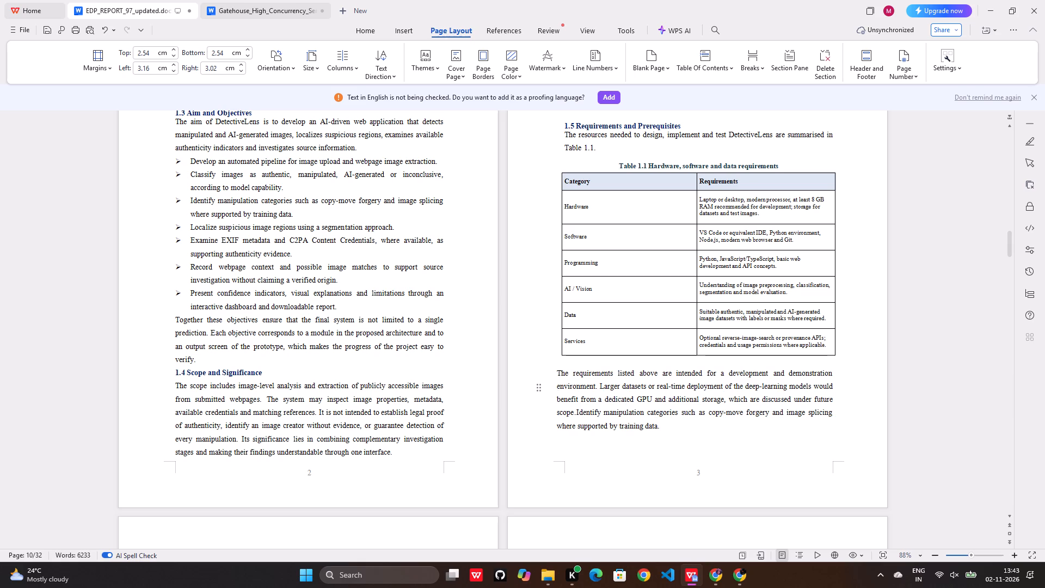
pyautogui.press('space')
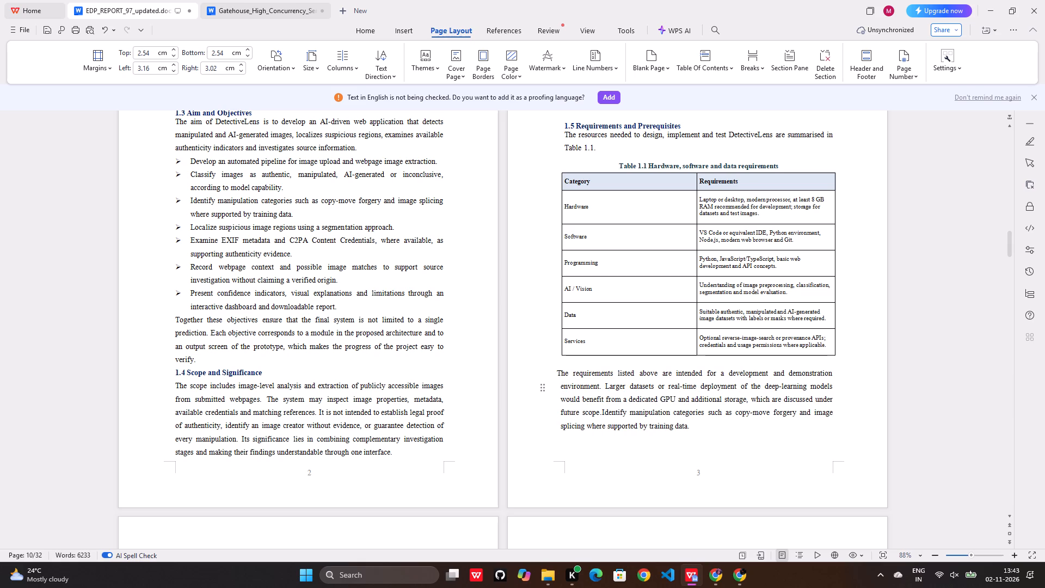
pyautogui.click(552, 378)
pyautogui.click(555, 375)
pyautogui.press('space')
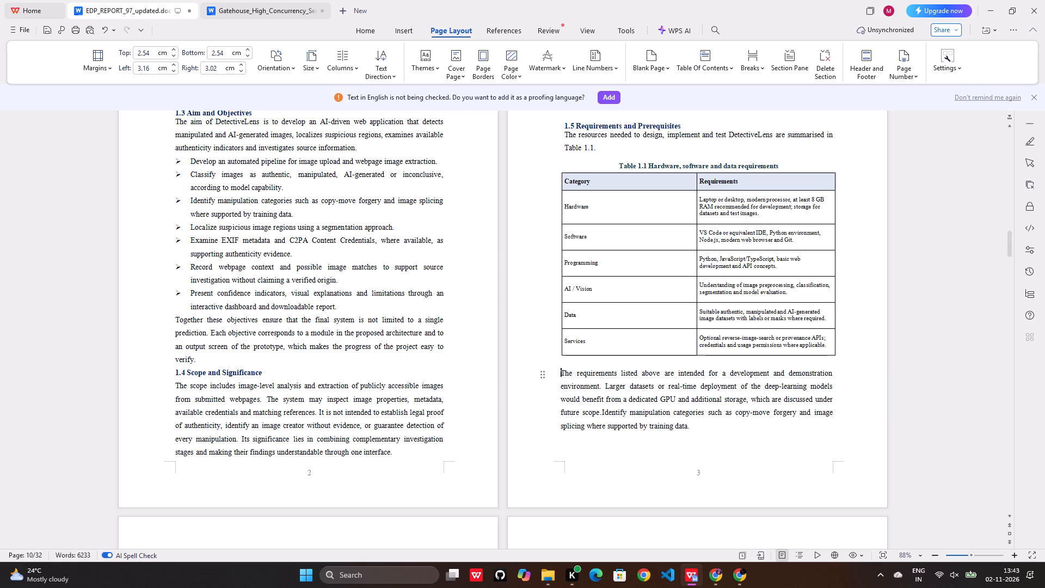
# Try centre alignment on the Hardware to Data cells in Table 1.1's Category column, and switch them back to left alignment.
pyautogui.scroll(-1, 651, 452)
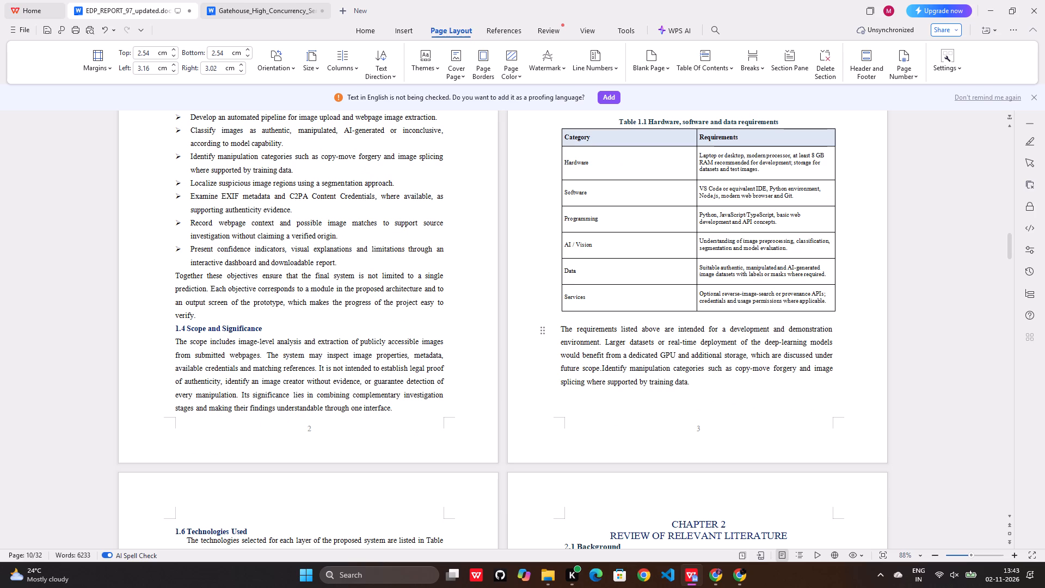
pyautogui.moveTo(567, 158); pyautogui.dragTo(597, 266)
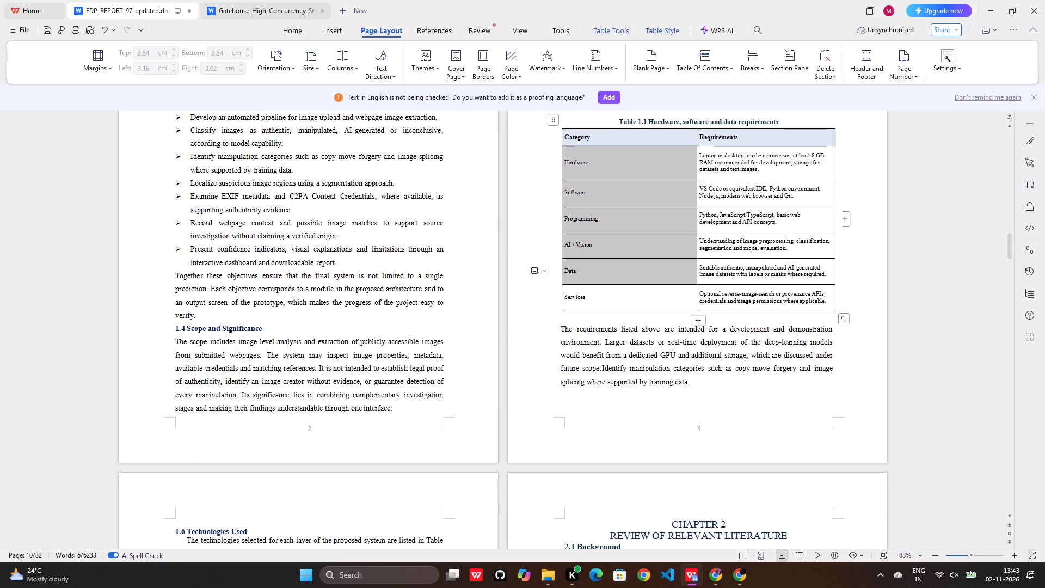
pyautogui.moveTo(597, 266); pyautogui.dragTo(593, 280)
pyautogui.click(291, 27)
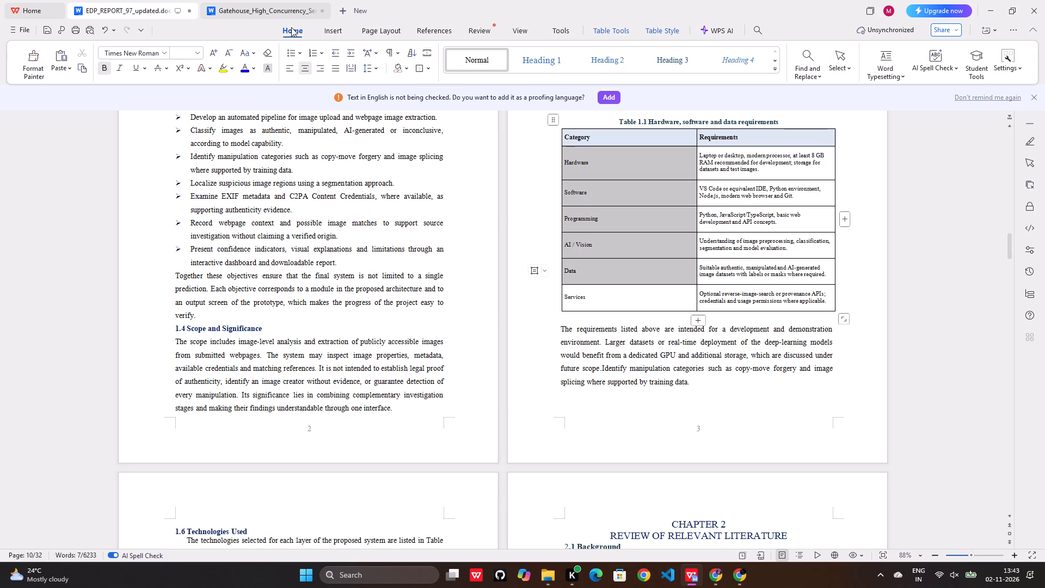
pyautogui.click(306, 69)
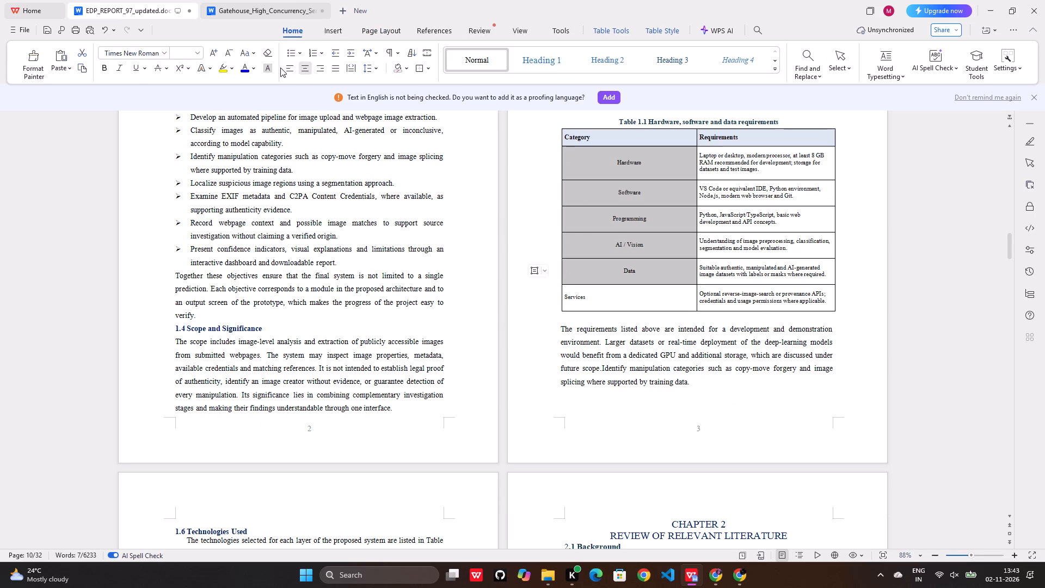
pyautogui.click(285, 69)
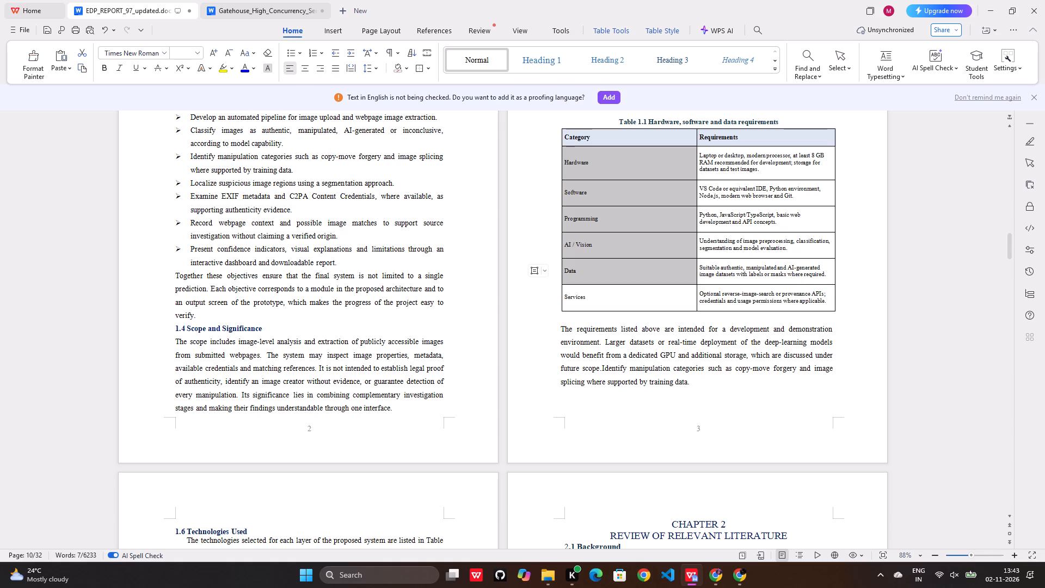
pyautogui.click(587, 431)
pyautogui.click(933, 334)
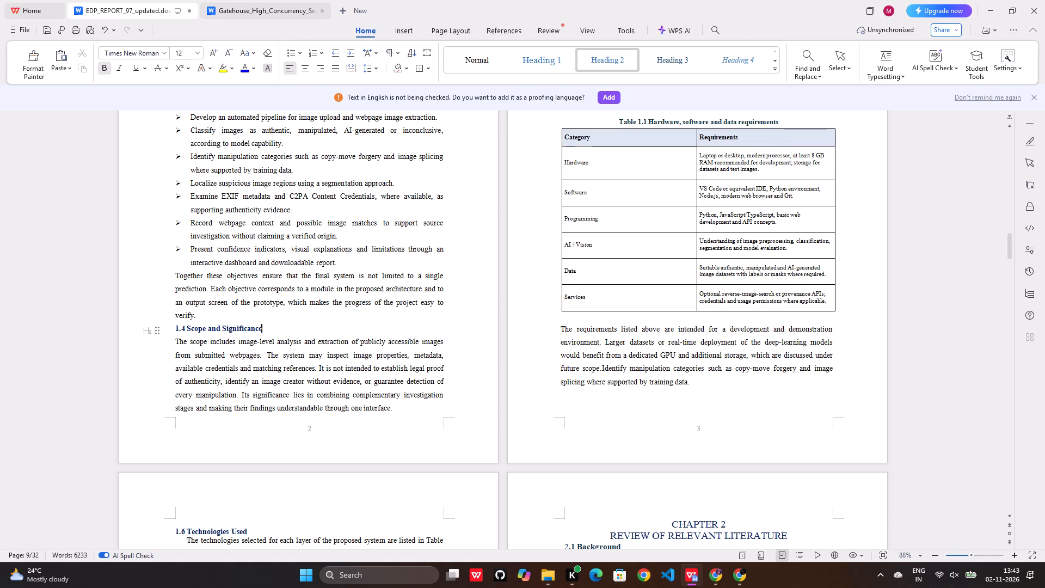
# Remove the first-line indent of section 1.6's opening paragraph, starting "The technologies selected for each layer".
pyautogui.scroll(-5, 410, 424)
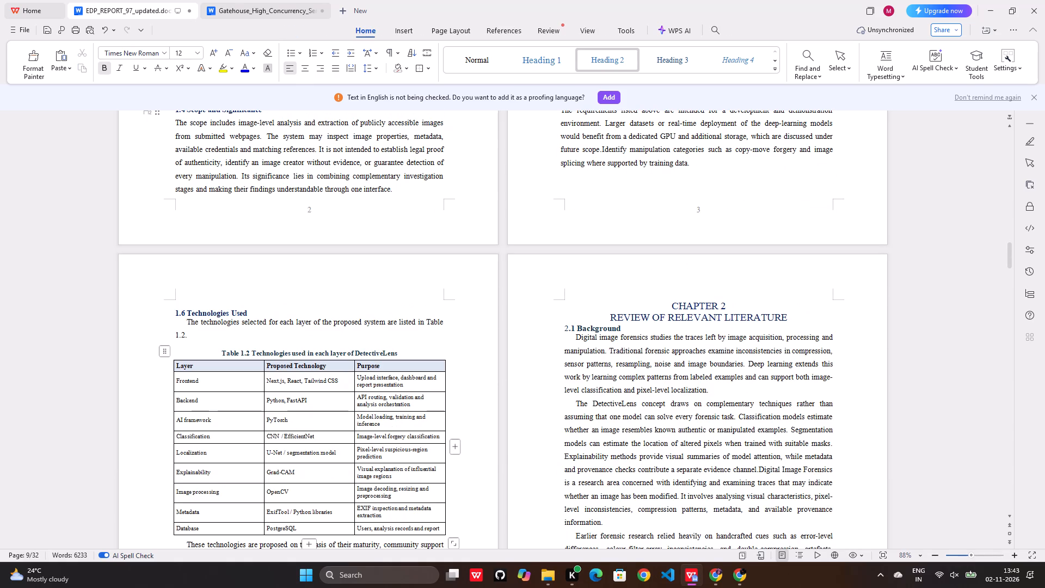
pyautogui.click(183, 323)
pyautogui.press('BackSpace')
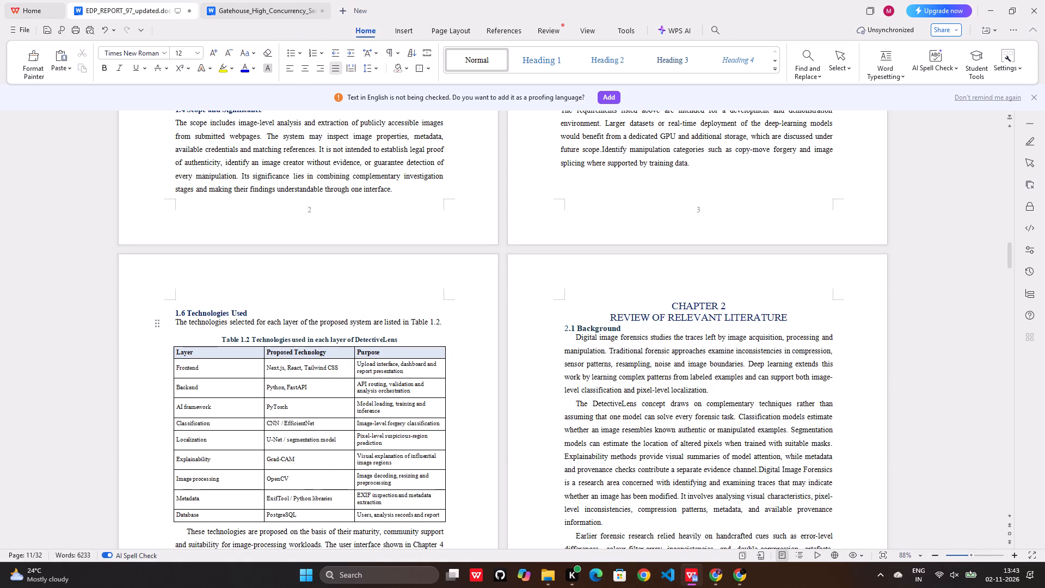
# Enlarge Table 1.2 vertically so that its rows become taller and the table fills more of the page.
pyautogui.scroll(-2, 321, 360)
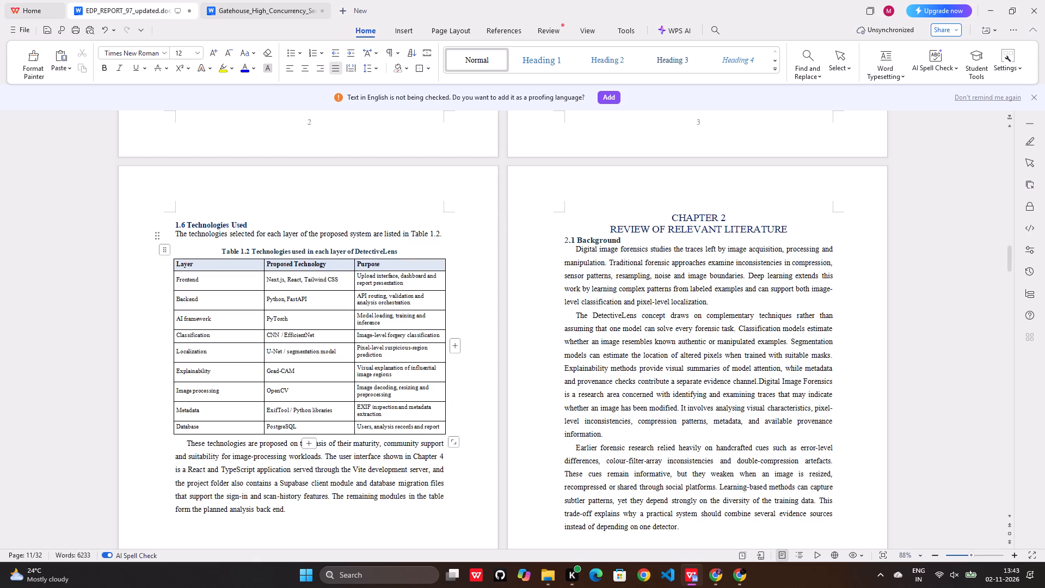
pyautogui.scroll(-2, 452, 446)
pyautogui.moveTo(454, 356); pyautogui.dragTo(453, 356)
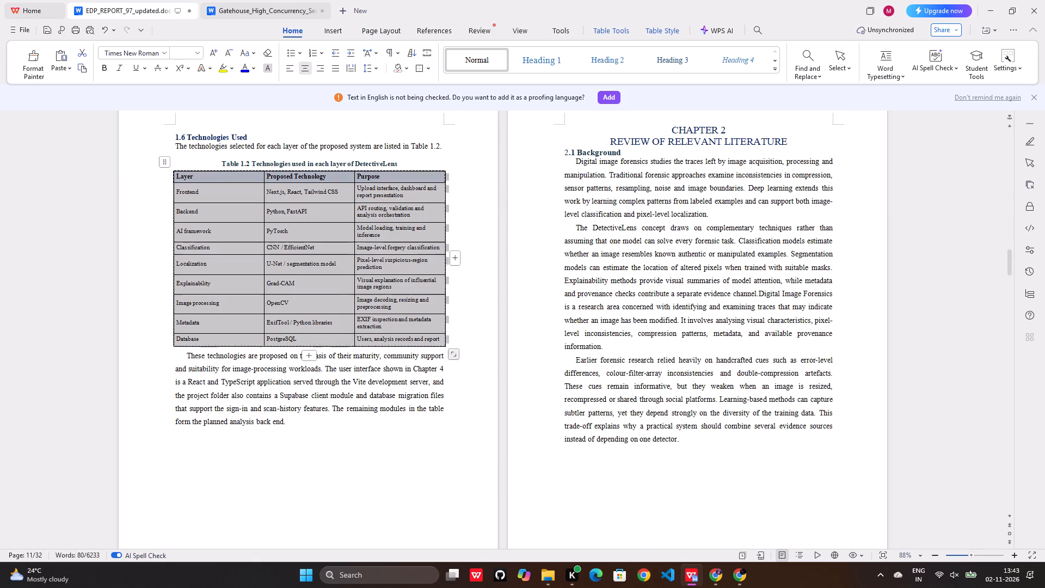
pyautogui.moveTo(453, 356); pyautogui.dragTo(453, 380)
pyautogui.scroll(-2, 453, 380)
pyautogui.click(414, 458)
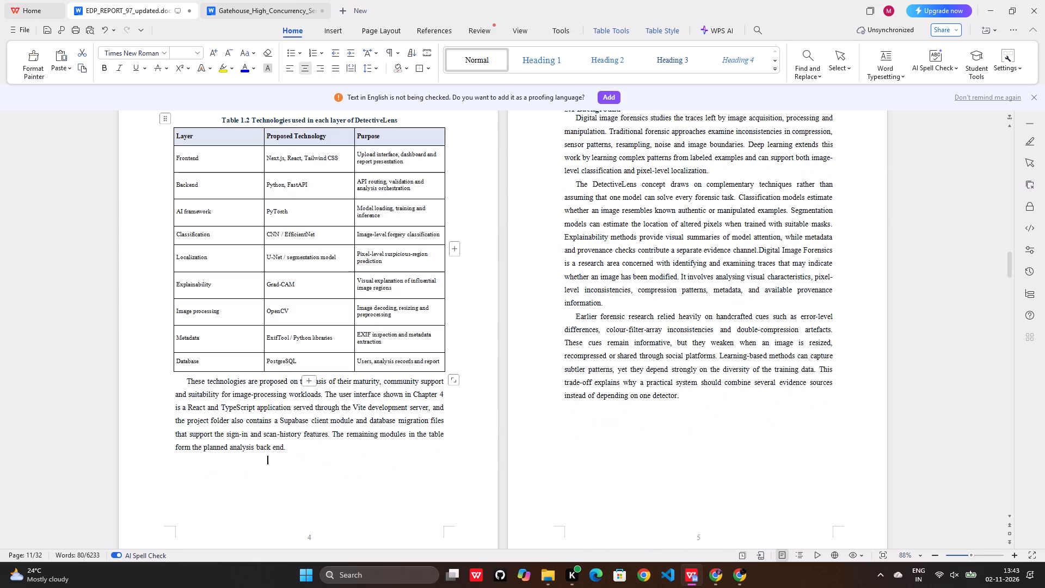
pyautogui.moveTo(453, 378); pyautogui.dragTo(453, 393)
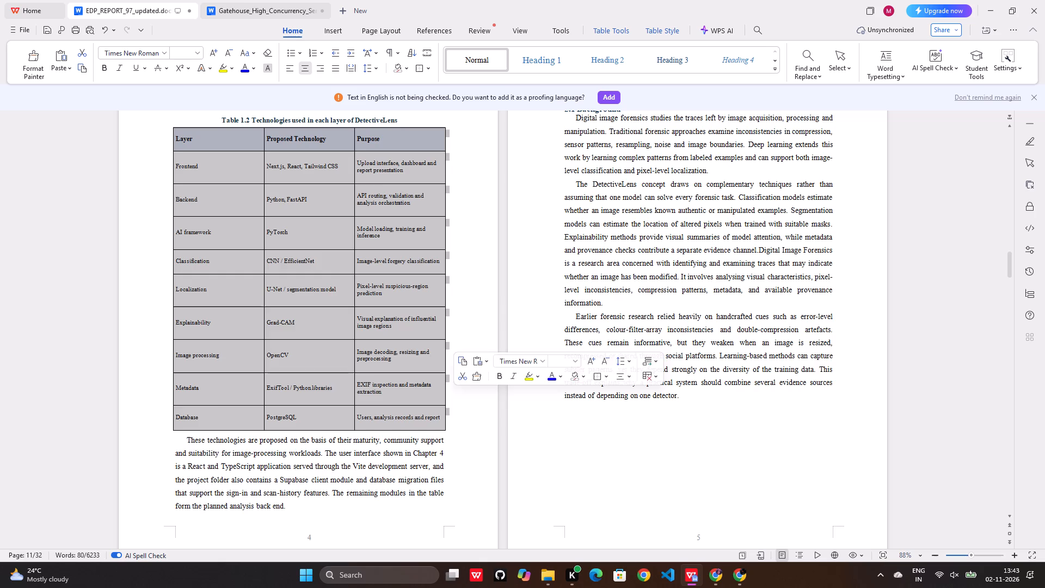
# Remove the first-line indent of the paragraph below Table 1.2, starting "These technologies are proposed".
pyautogui.scroll(-2, 446, 399)
pyautogui.click(189, 398)
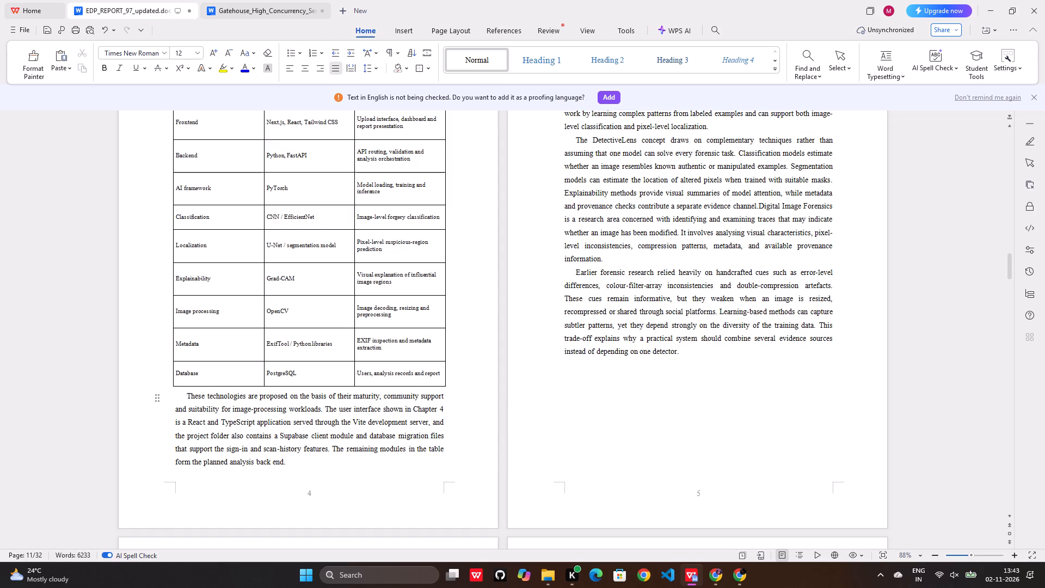
pyautogui.press('BackSpace')
# Apply one dark font colour to the whole "2.1 Background" heading in Chapter 2.
pyautogui.scroll(2, 310, 433)
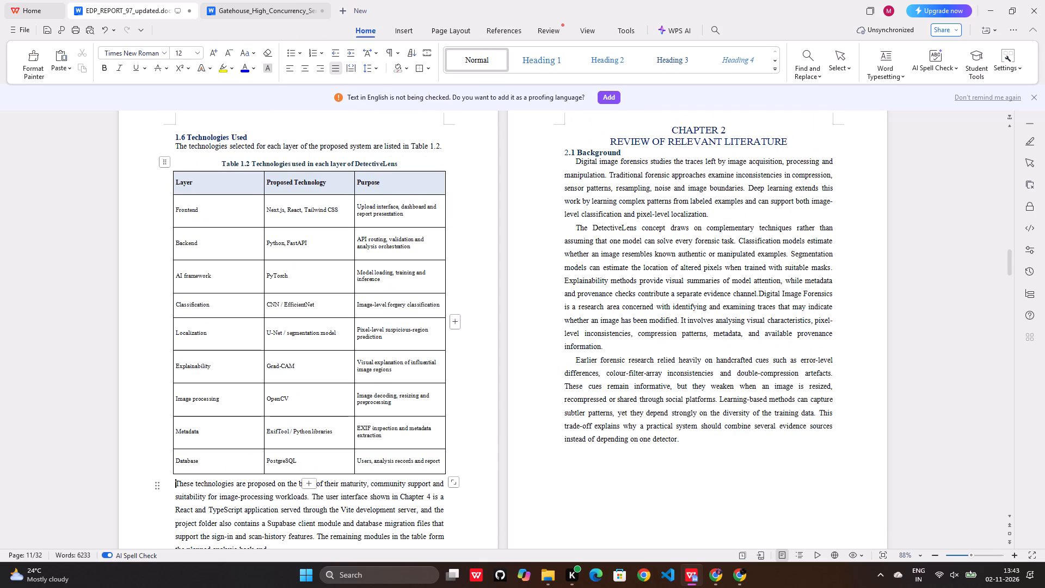
pyautogui.scroll(3, 462, 360)
pyautogui.scroll(-2, 619, 409)
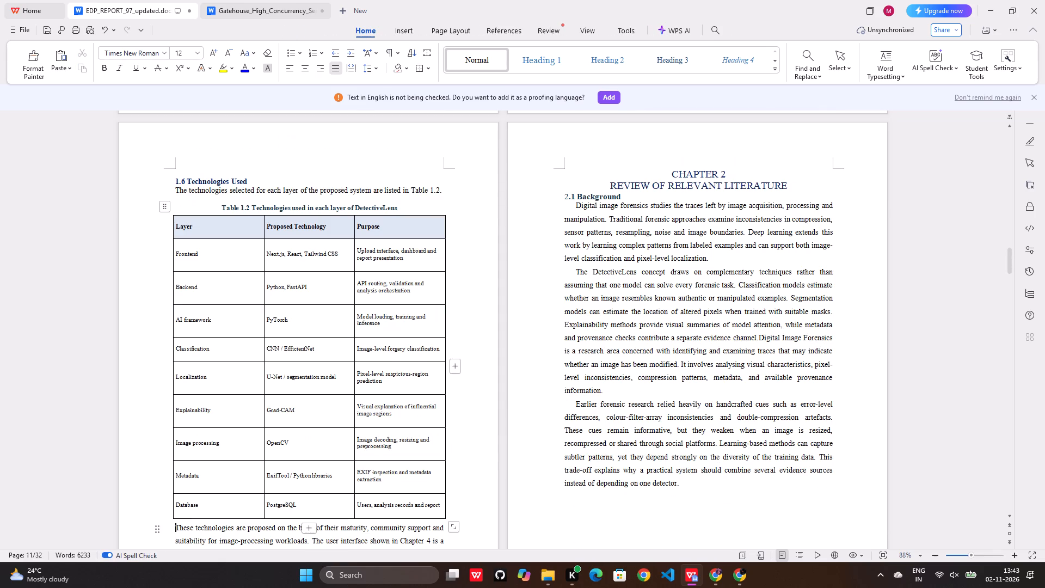
pyautogui.moveTo(562, 197); pyautogui.dragTo(598, 196)
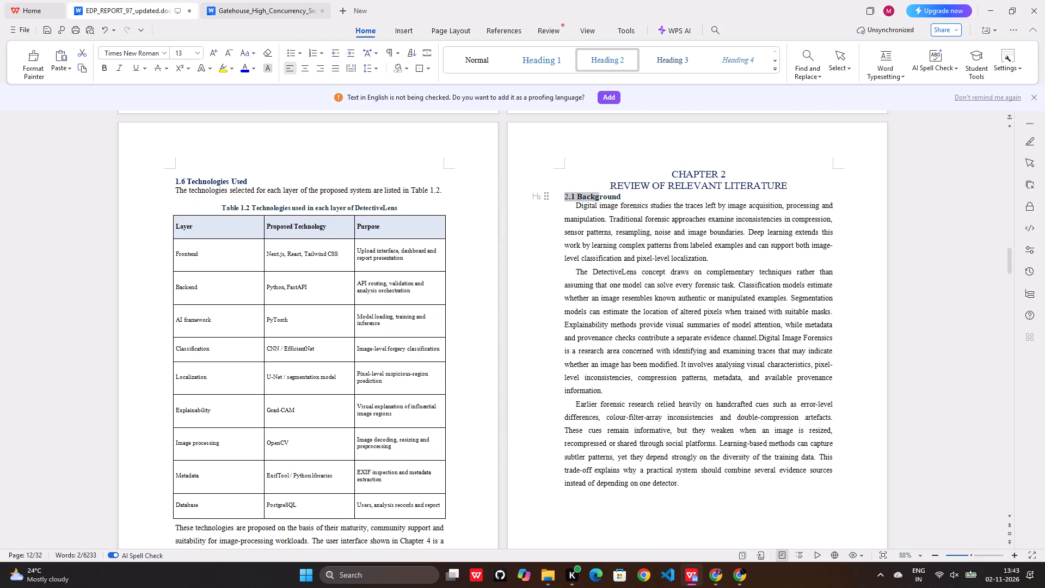
pyautogui.moveTo(598, 196); pyautogui.dragTo(629, 196)
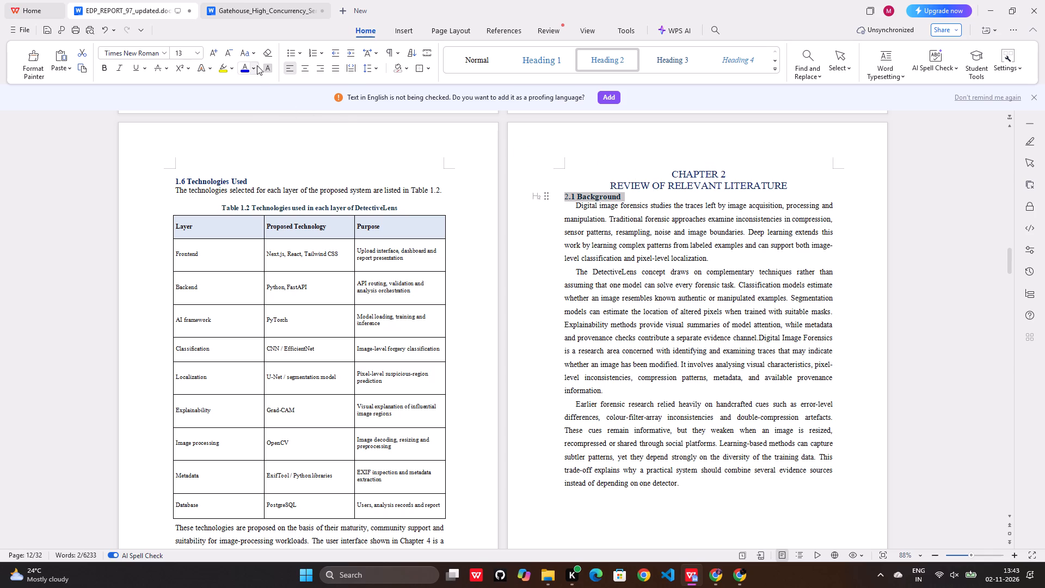
pyautogui.click(257, 65)
pyautogui.click(286, 150)
pyautogui.click(560, 224)
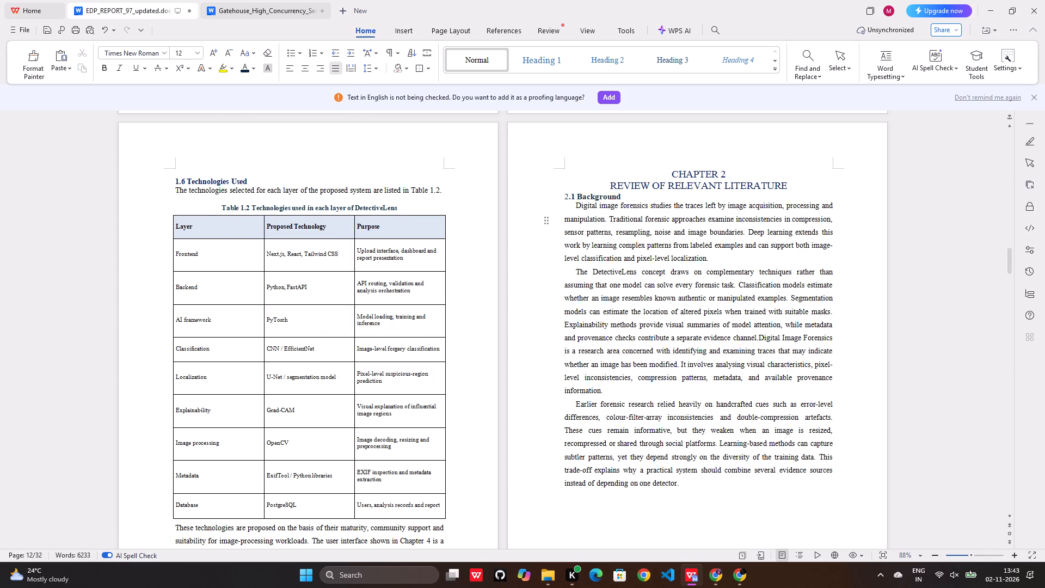
# Make the leading "2" of the "2.1 Background" heading bold.
pyautogui.click(567, 199)
pyautogui.moveTo(568, 199); pyautogui.dragTo(561, 195)
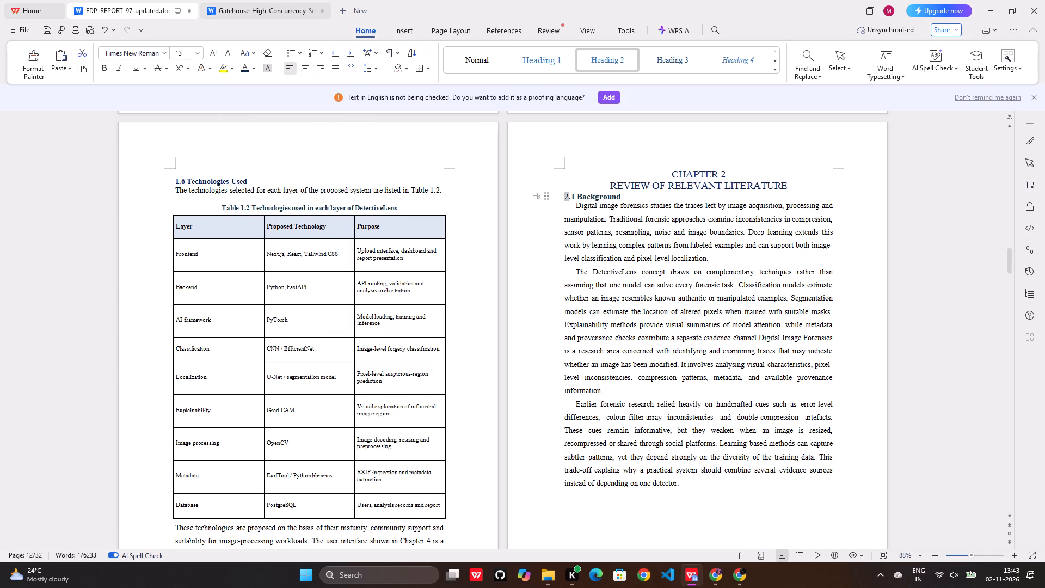
pyautogui.moveTo(561, 195); pyautogui.dragTo(560, 195)
pyautogui.click(106, 69)
pyautogui.click(517, 271)
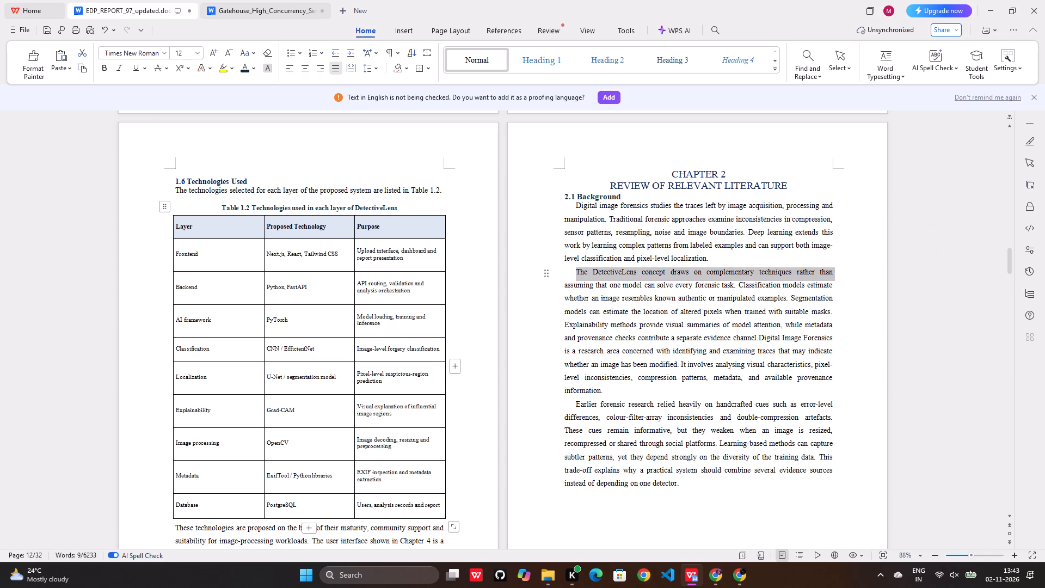
# Remove the first-line indent of section 2.1's opening paragraph, starting "Digital image forensics studies".
pyautogui.click(573, 206)
pyautogui.press('BackSpace')
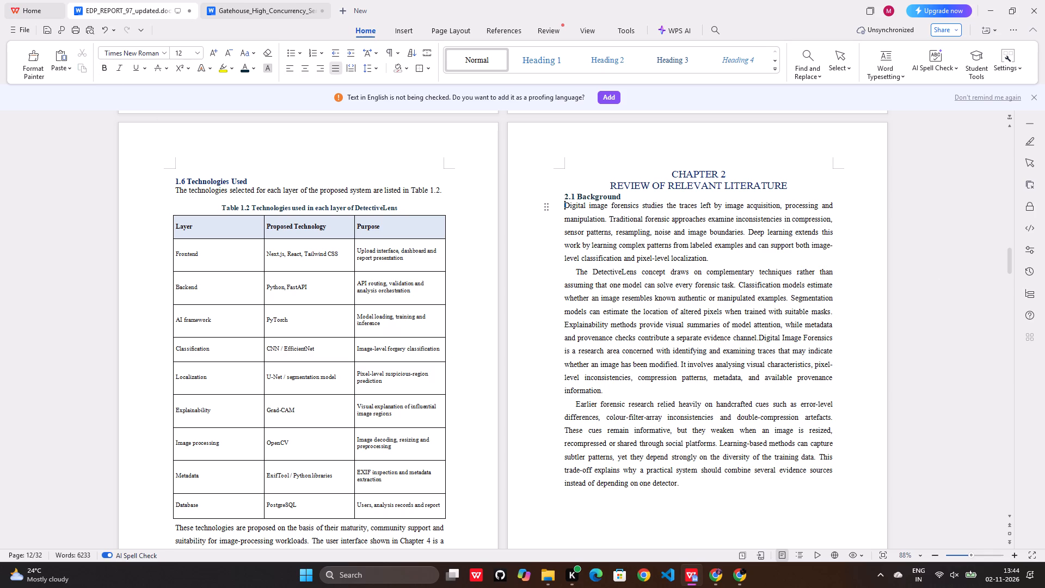
# Examine the Chapter 2 Literature Survey and Chapter 3 Methodology formatting in the Gatehouse document, and return to the EDP report.
pyautogui.click(255, 13)
pyautogui.scroll(-4, 525, 352)
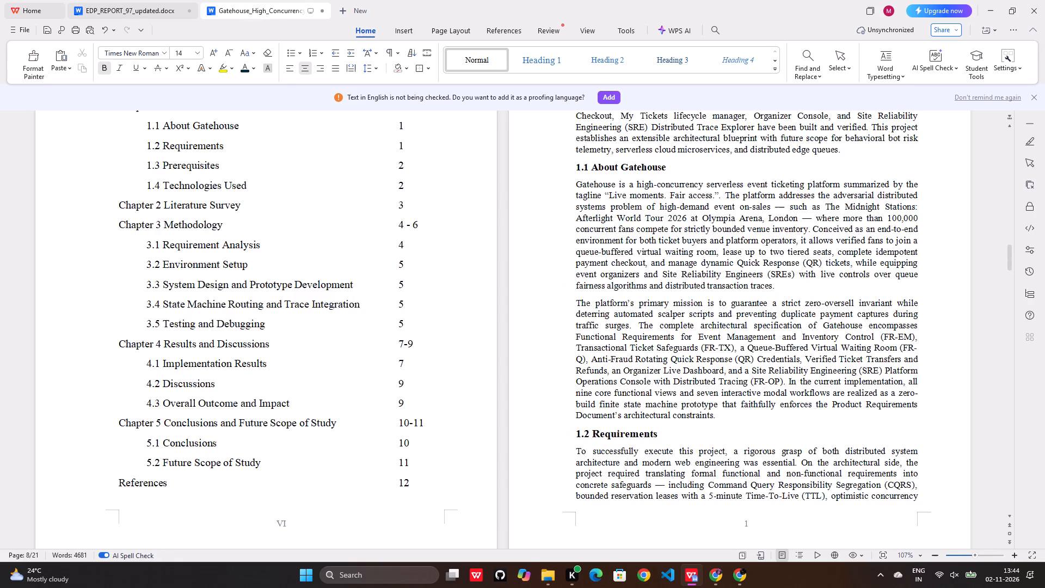
pyautogui.scroll(-20, 525, 352)
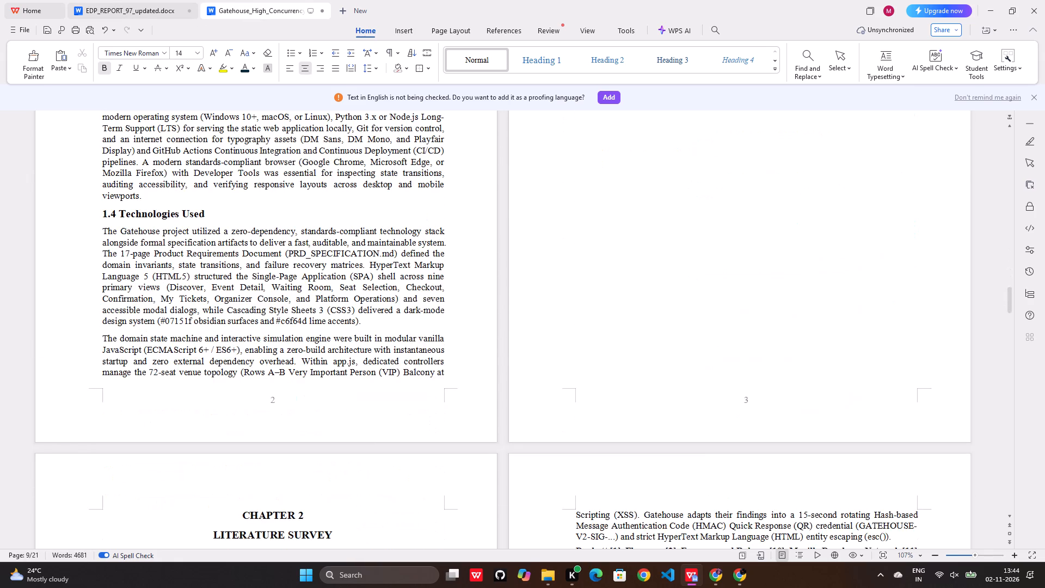
pyautogui.scroll(-6, 525, 352)
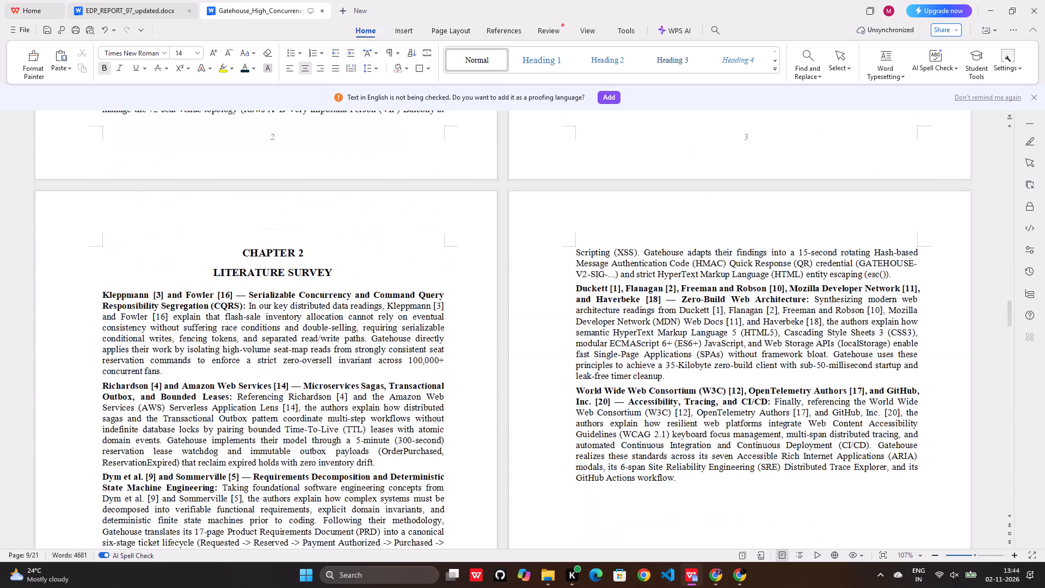
pyautogui.scroll(-16, 525, 352)
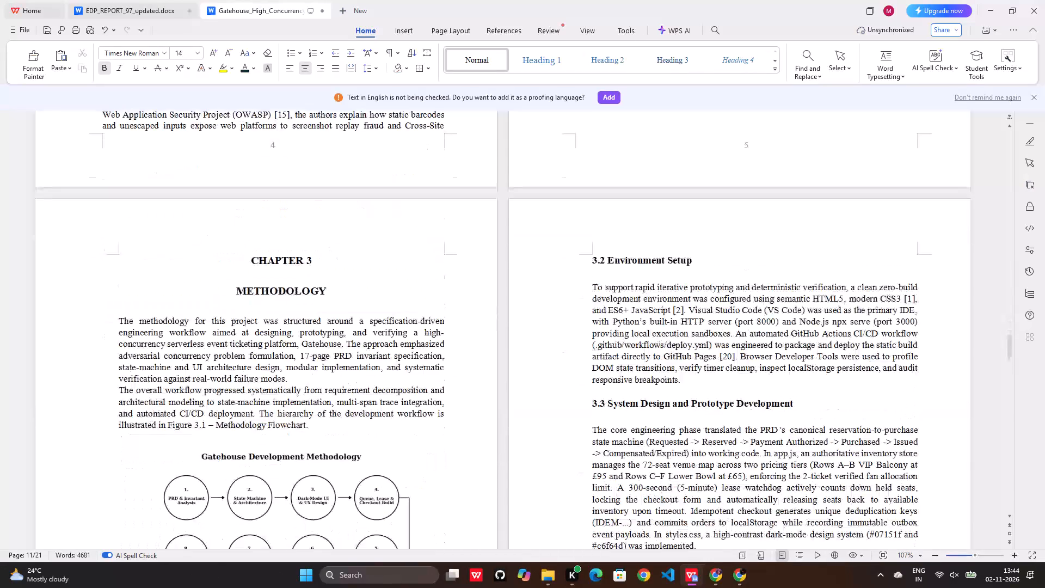
pyautogui.scroll(-2, 525, 352)
pyautogui.scroll(15, 525, 352)
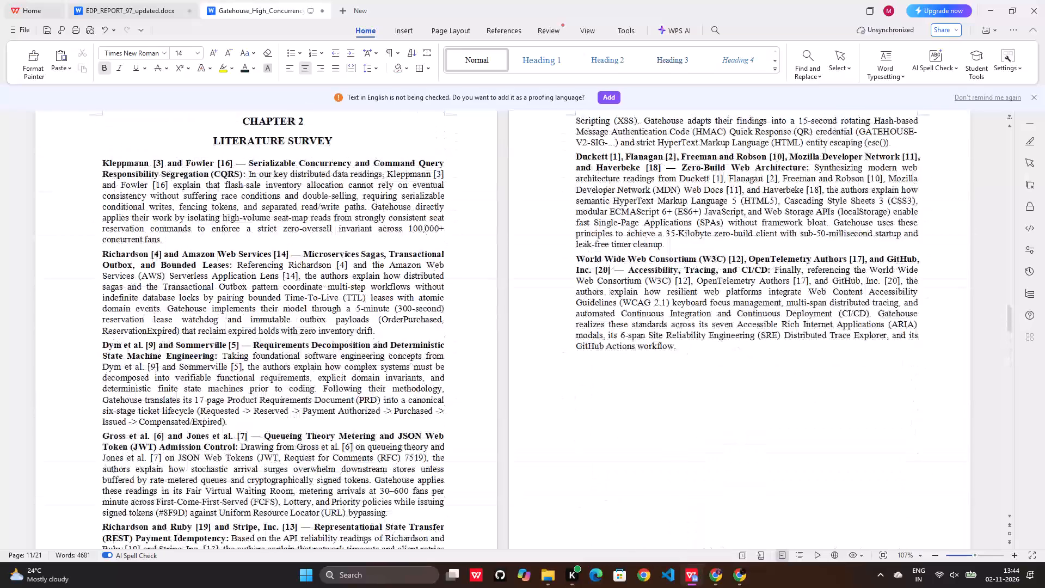
pyautogui.scroll(4, 525, 352)
pyautogui.click(152, 0)
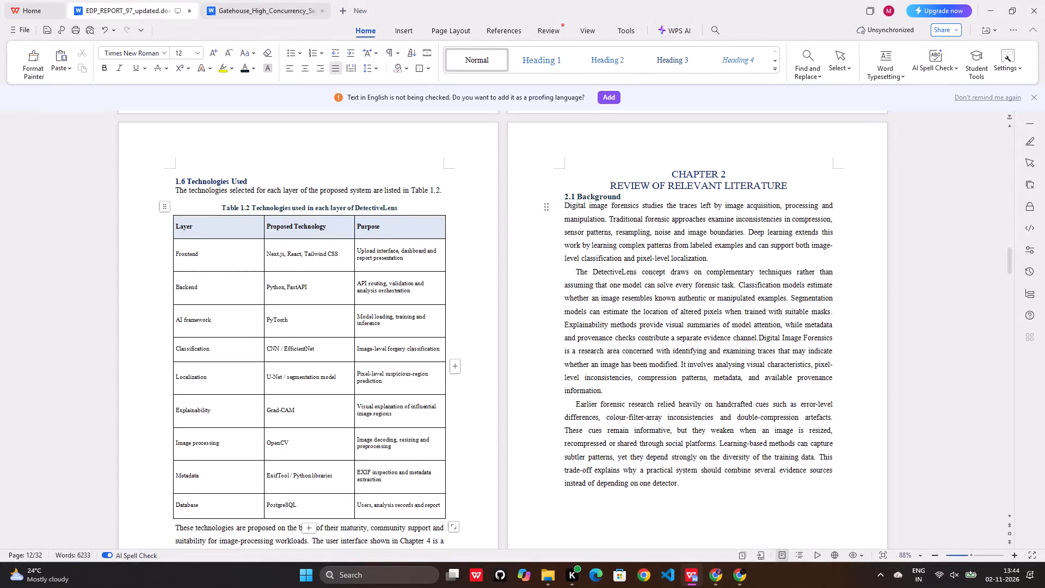
# Merge section 2.1's paragraph starting "The DetectiveLens concept" into the opening paragraph before it, without its first-line indent.
pyautogui.click(576, 275)
pyautogui.press('BackSpace')
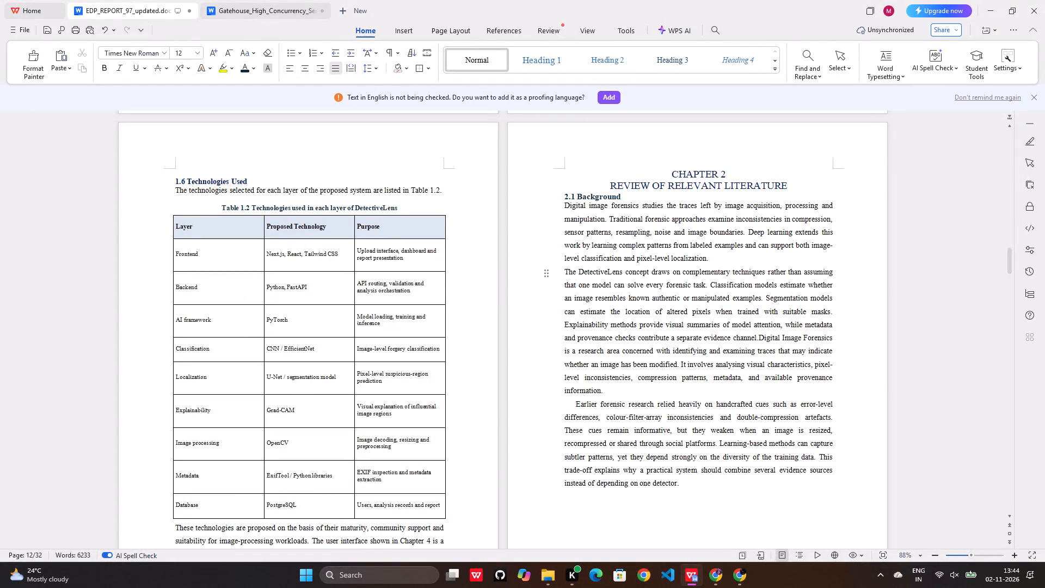
pyautogui.press('BackSpace')
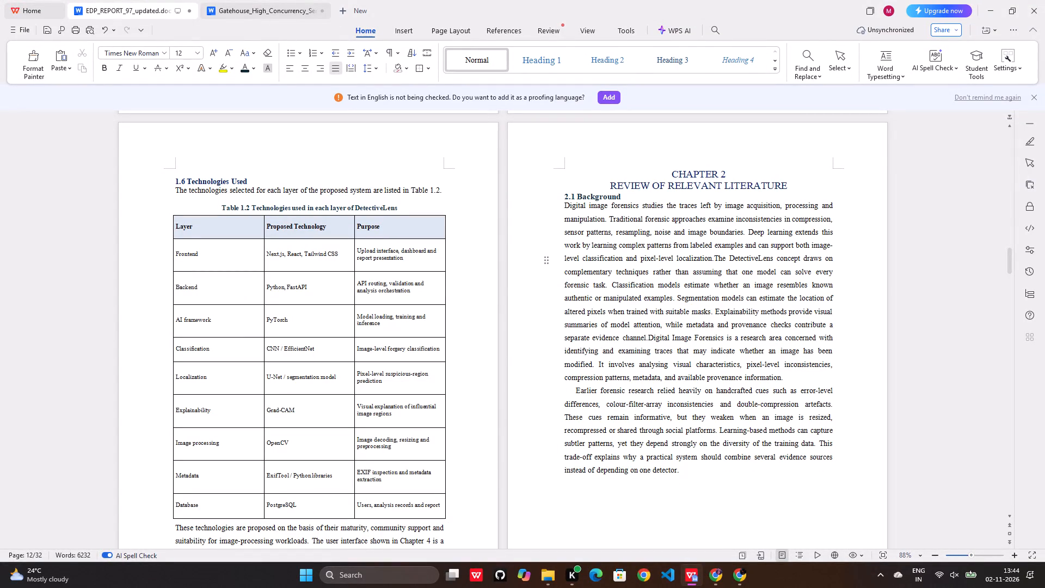
# Remove the first-line indent of section 2.1's paragraph starting "Earlier forensic research".
pyautogui.click(574, 391)
pyautogui.press('BackSpace')
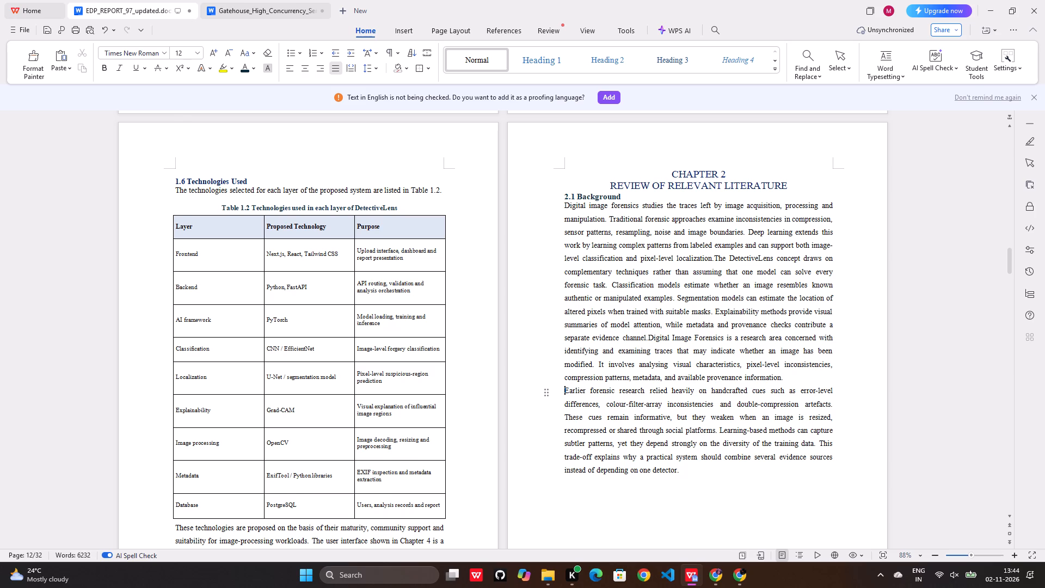
pyautogui.scroll(-8, 653, 396)
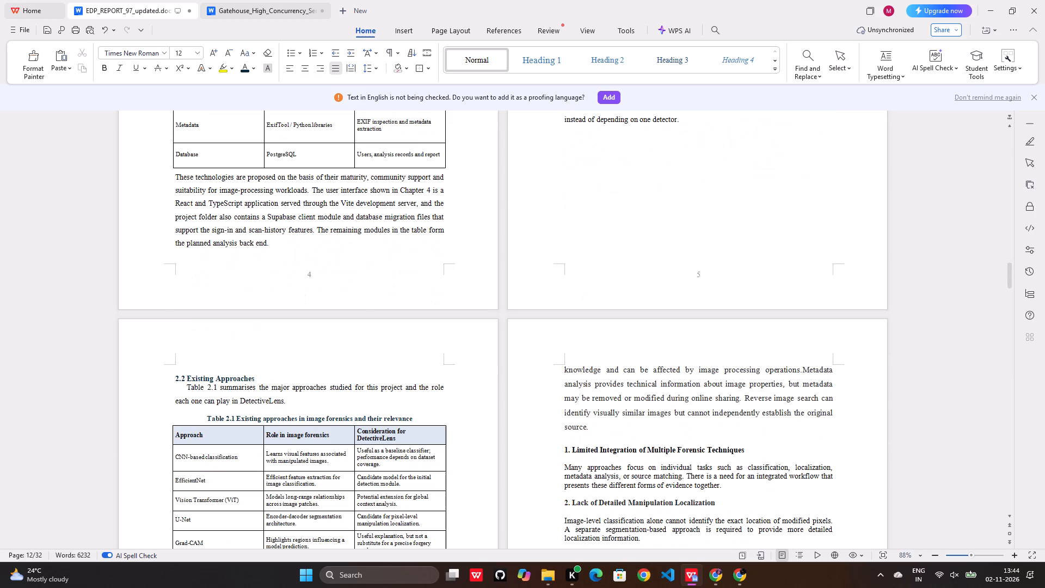
pyautogui.scroll(8, 653, 397)
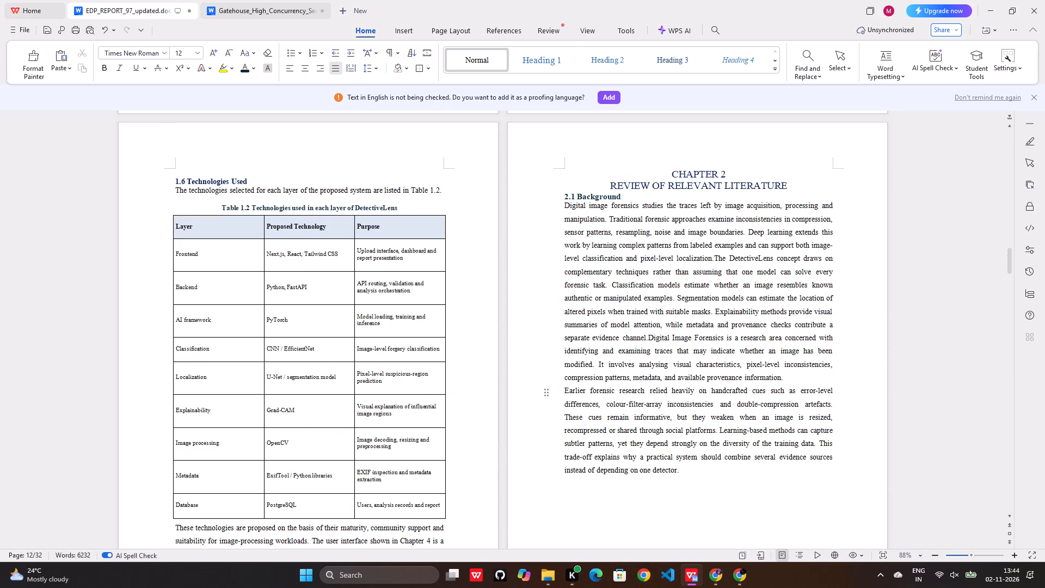
pyautogui.moveTo(557, 191); pyautogui.dragTo(688, 464)
pyautogui.press('Return')
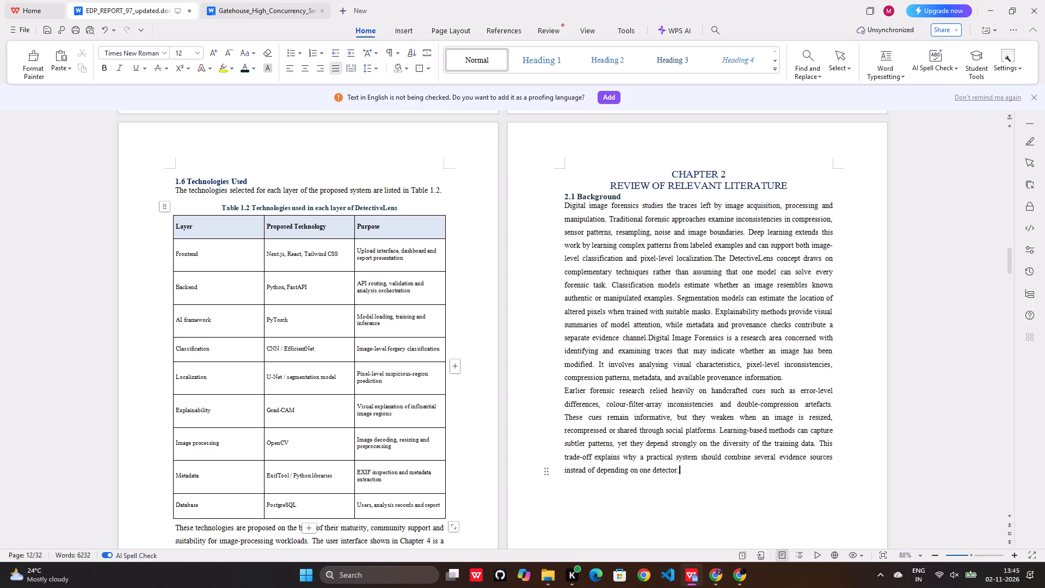
pyautogui.hotkey('ctrl', 'v')
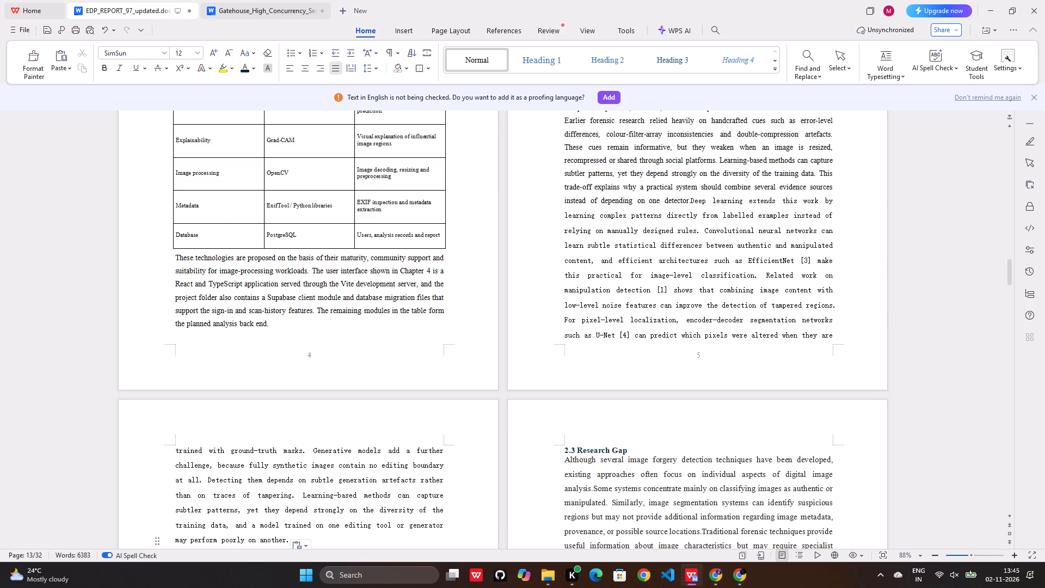
# Format the "Deep learning extends this work" text pasted at the end of section 2.1 as 12 pt Times New Roman.
pyautogui.moveTo(691, 201); pyautogui.dragTo(384, 540)
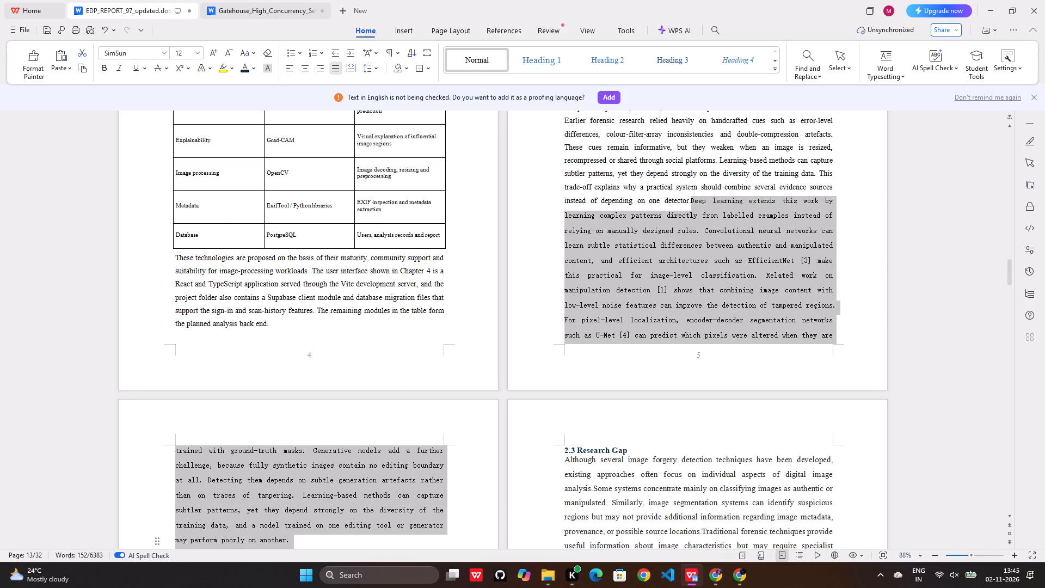
pyautogui.moveTo(384, 540); pyautogui.dragTo(377, 532)
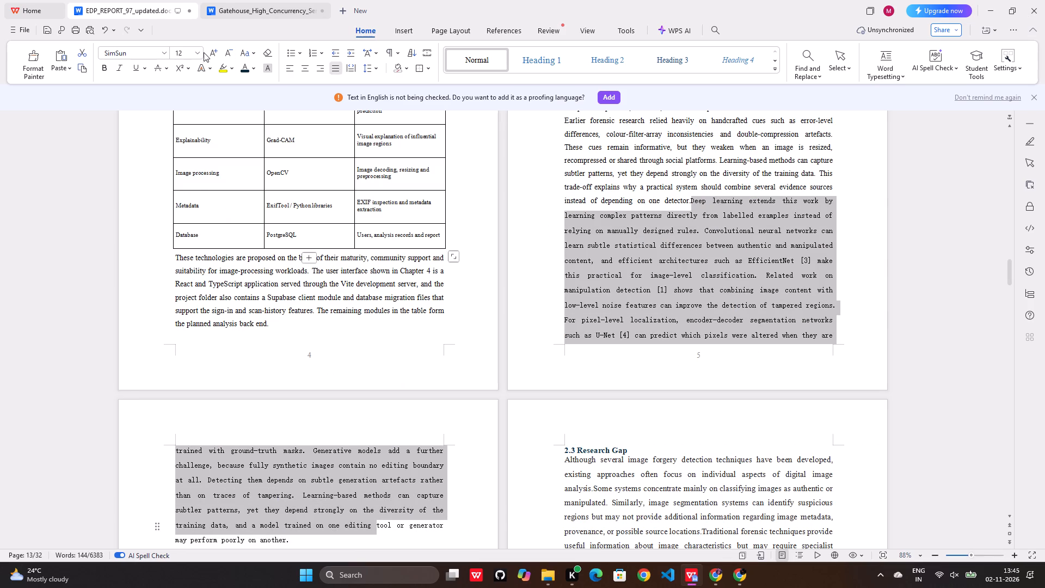
pyautogui.click(202, 52)
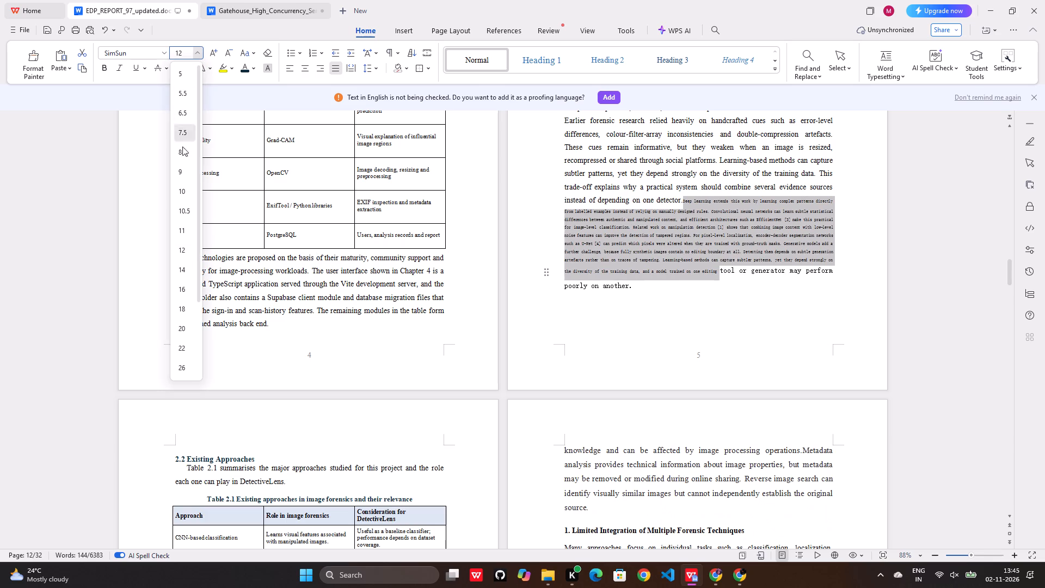
pyautogui.click(186, 249)
pyautogui.click(161, 56)
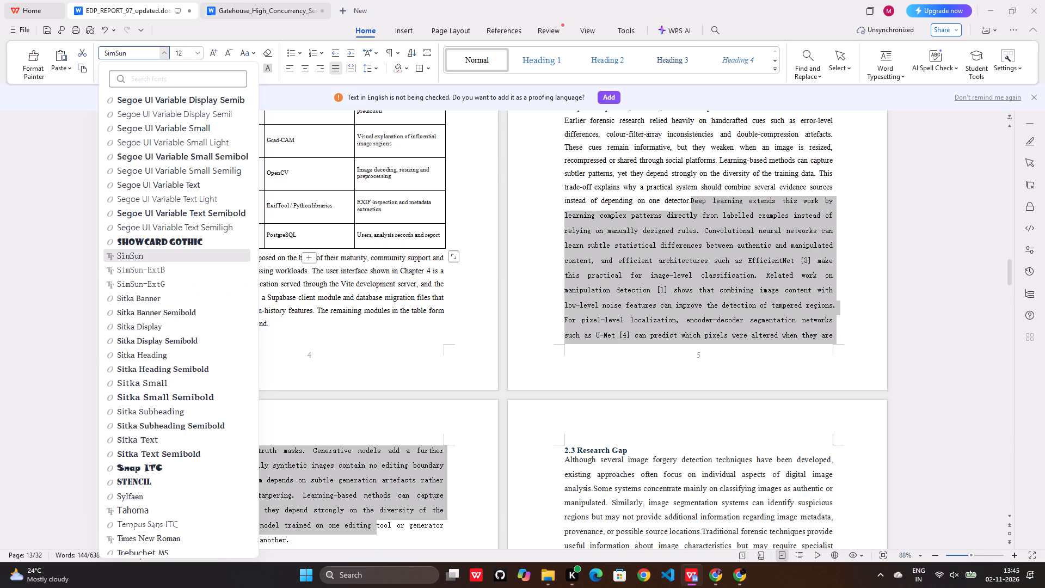
pyautogui.write('tim')
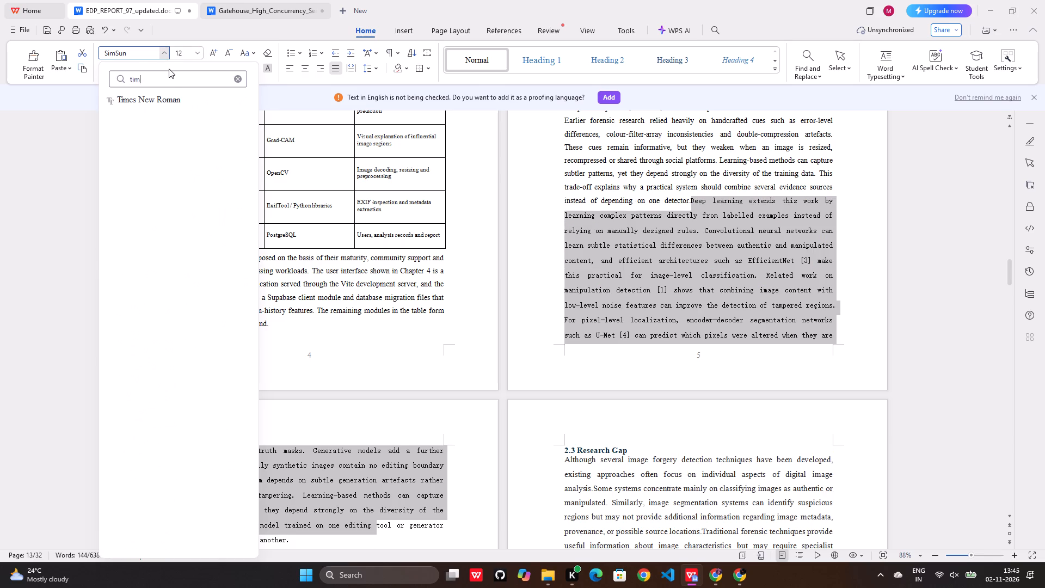
pyautogui.click(165, 97)
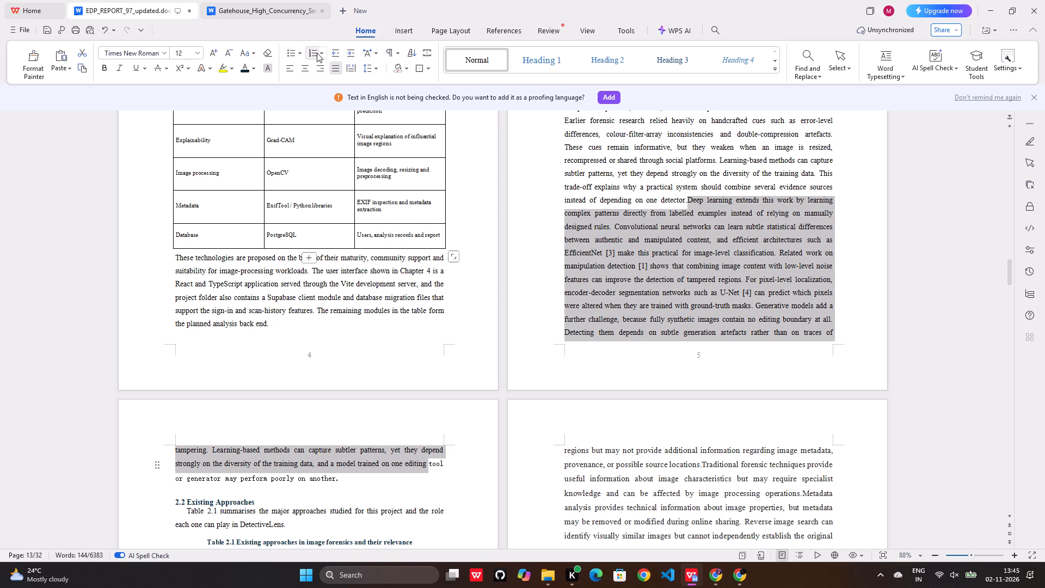
# Set the remaining words "tool or generator may perform poorly on another." at the end of section 2.1 to Times New Roman.
pyautogui.click(569, 383)
pyautogui.scroll(-10, 481, 426)
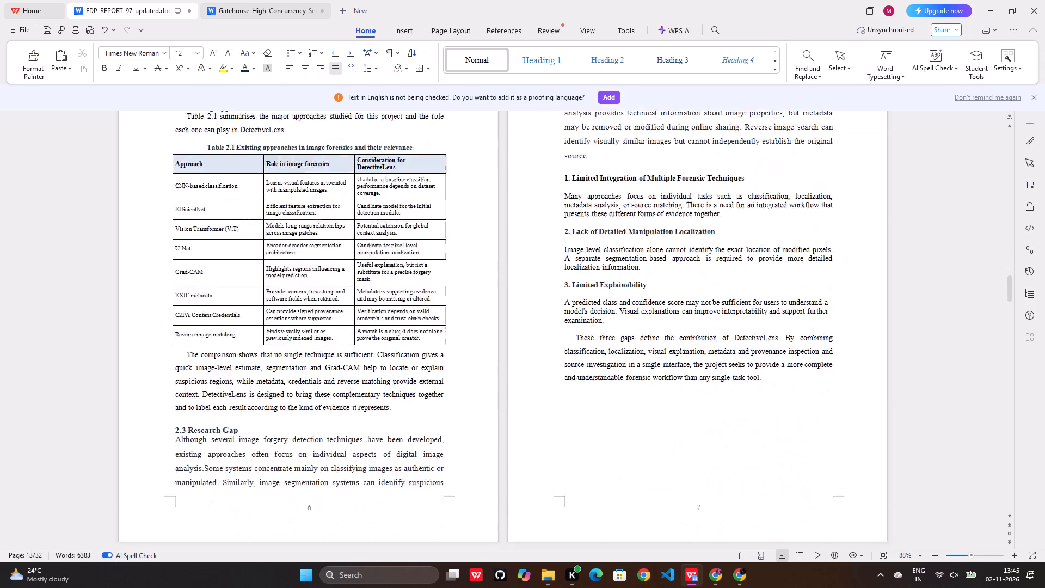
pyautogui.scroll(-6, 476, 424)
pyautogui.scroll(4, 476, 424)
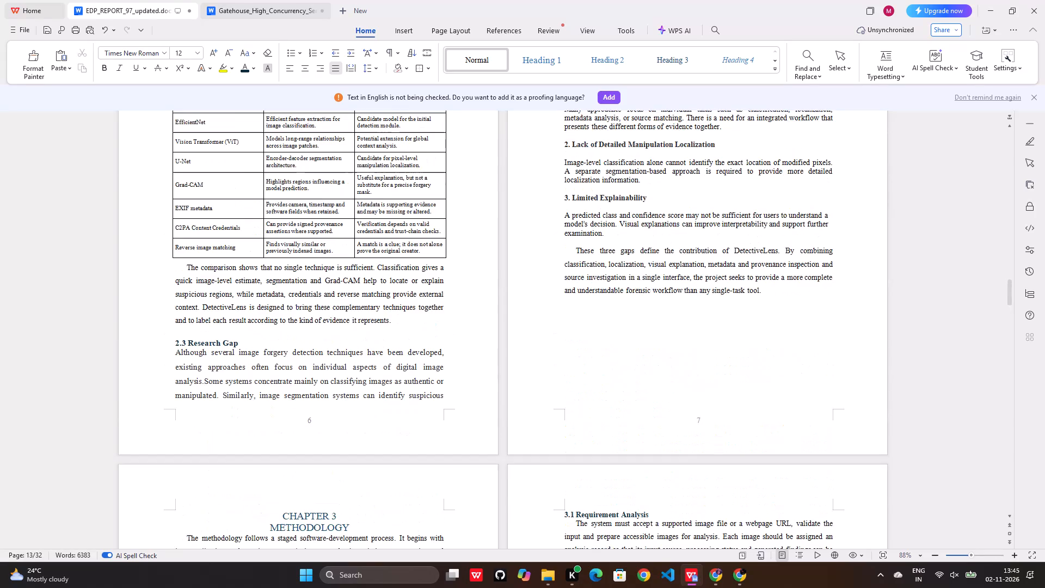
pyautogui.scroll(7, 476, 424)
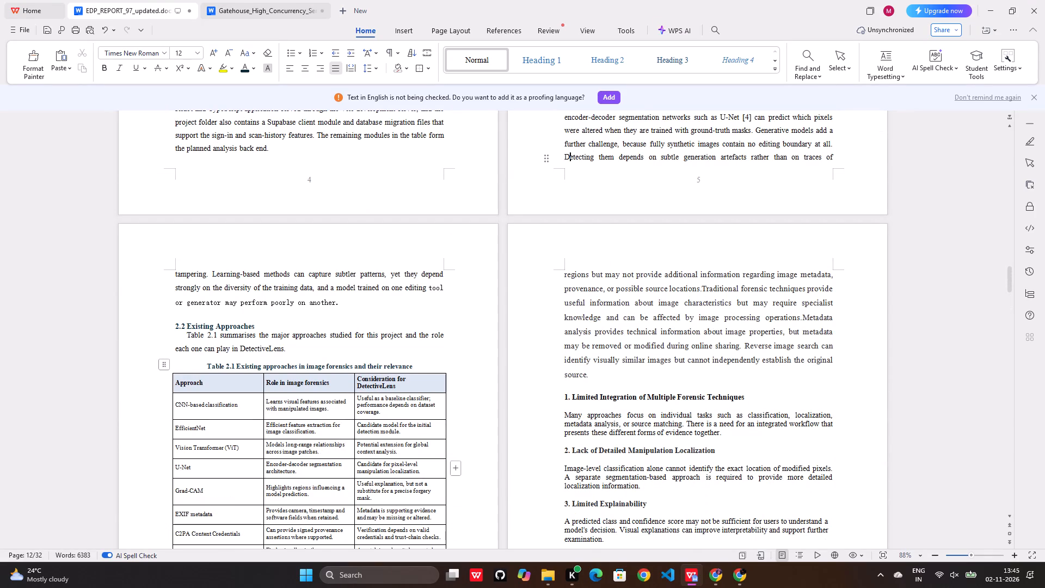
pyautogui.moveTo(340, 308); pyautogui.dragTo(427, 290)
pyautogui.click(166, 52)
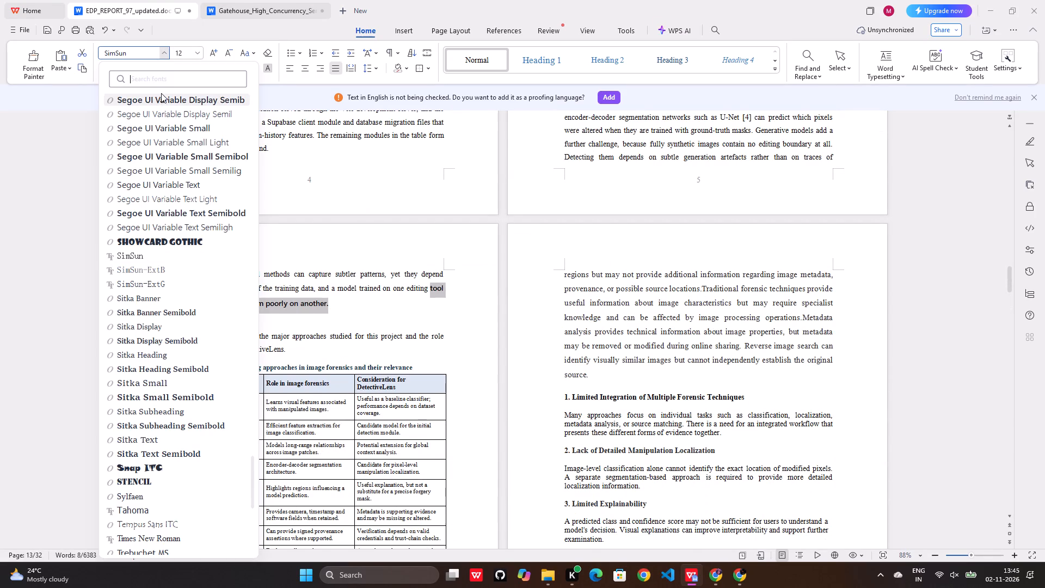
pyautogui.write('ti')
pyautogui.click(164, 103)
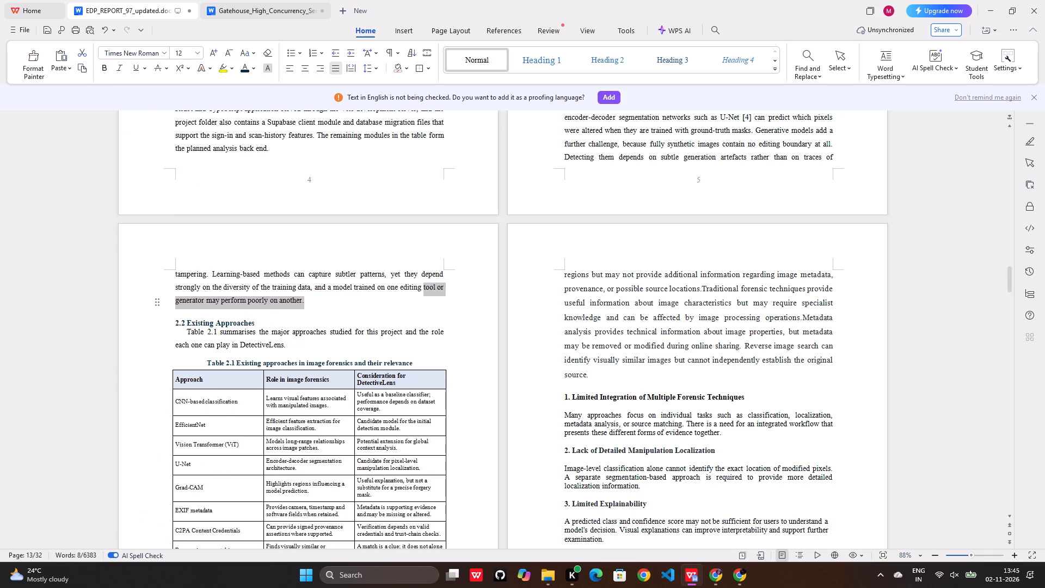
pyautogui.click(615, 168)
# Delete the citation markers [4], [3] and [1] from the added deep learning text in section 2.1.
pyautogui.scroll(3, 713, 195)
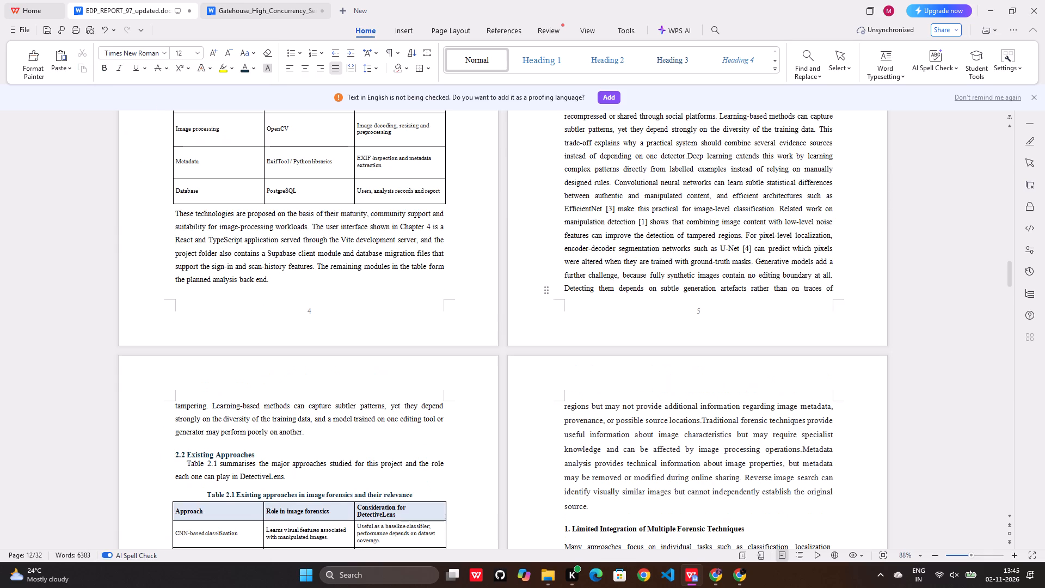
pyautogui.click(751, 249)
pyautogui.press('BackSpace')
pyautogui.press('BackSpace')
pyautogui.press('BackSpace')
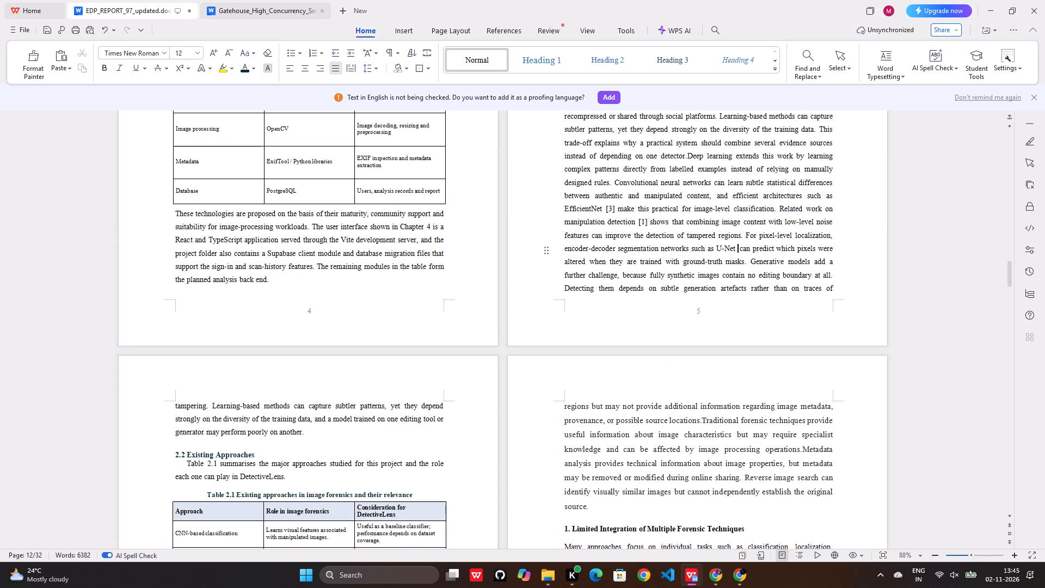
pyautogui.click(616, 208)
pyautogui.press('BackSpace')
pyautogui.press('BackSpace')
pyautogui.press('BackSpace')
pyautogui.press('BackSpace')
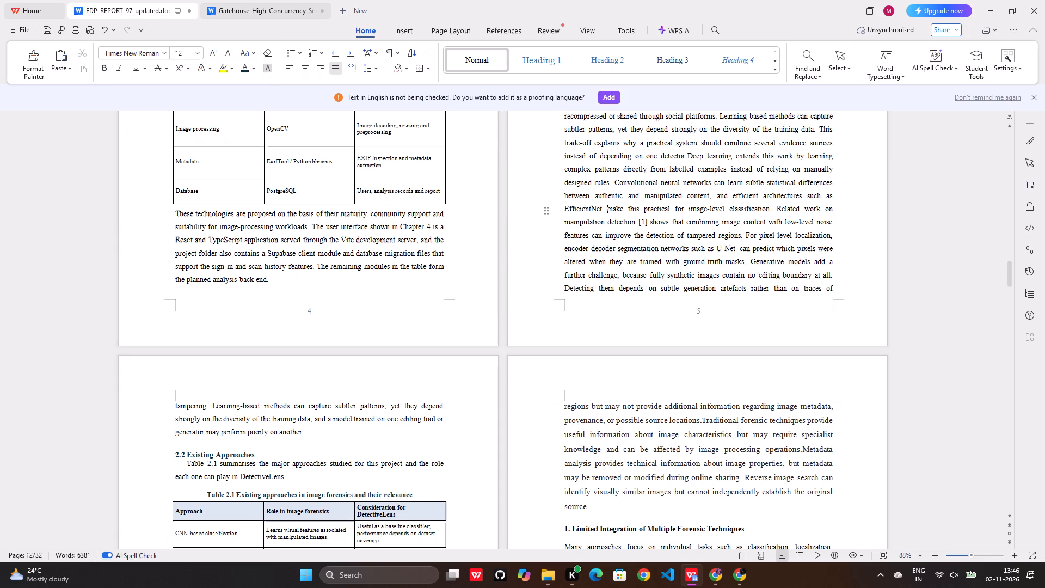
pyautogui.click(646, 223)
pyautogui.press('BackSpace')
pyautogui.press('BackSpace')
pyautogui.click(646, 223)
pyautogui.press('BackSpace')
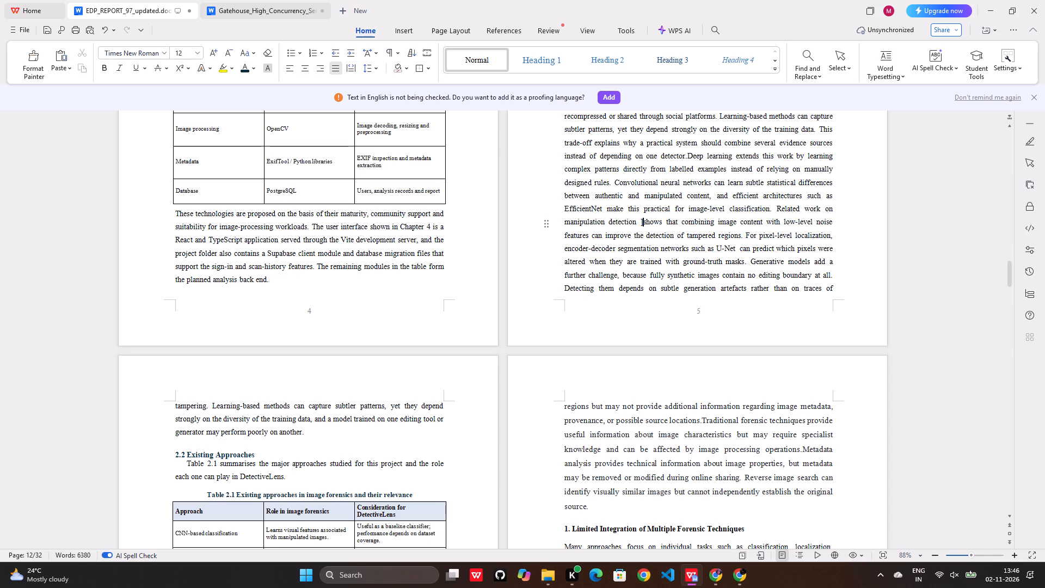
pyautogui.press('BackSpace')
# Remove the first-line indents from the section 2.2 paragraphs directly above and below Table 2.1.
pyautogui.scroll(2, 761, 251)
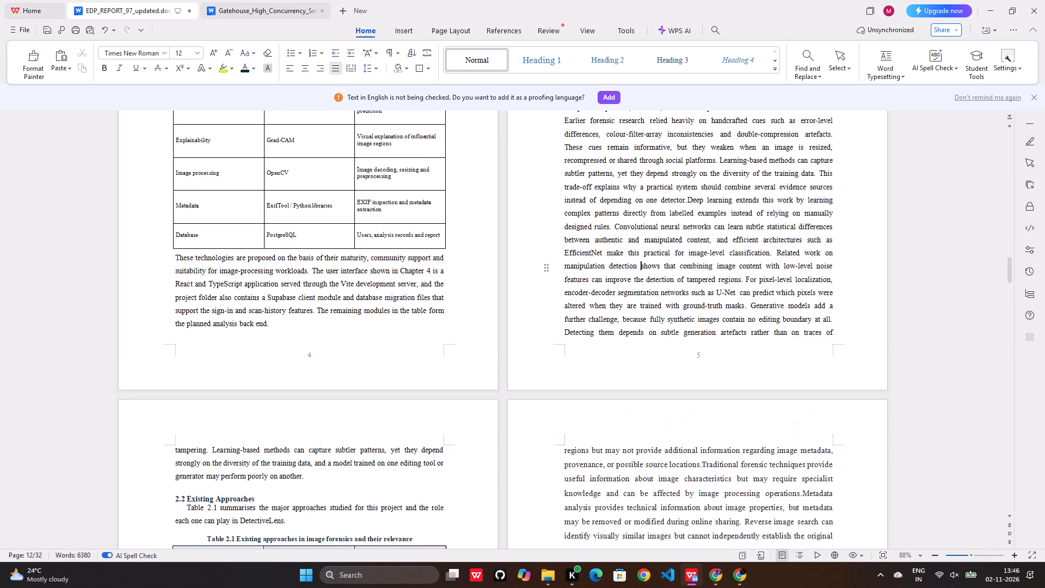
pyautogui.scroll(5, 761, 251)
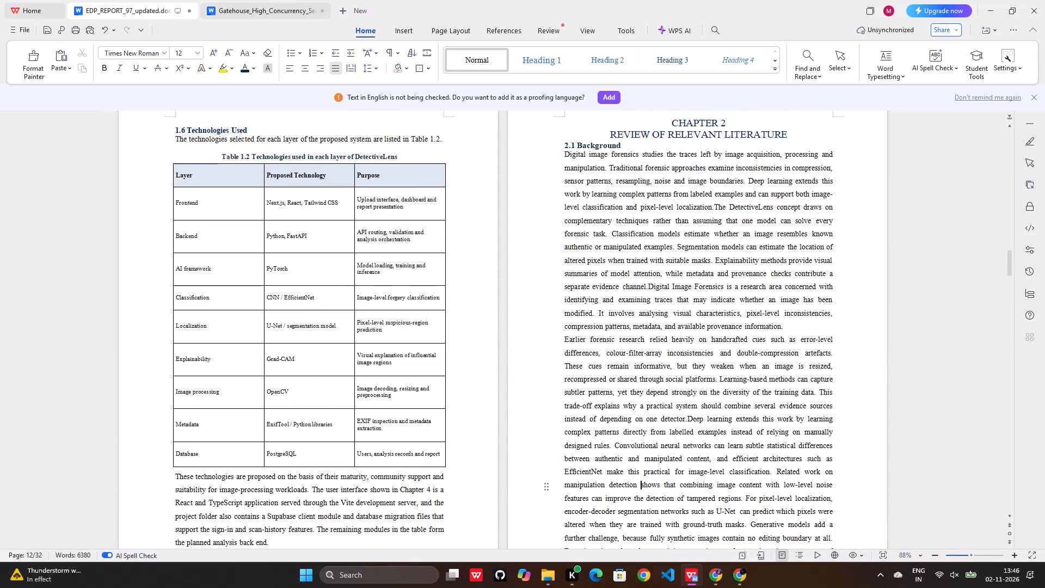
pyautogui.scroll(-12, 748, 258)
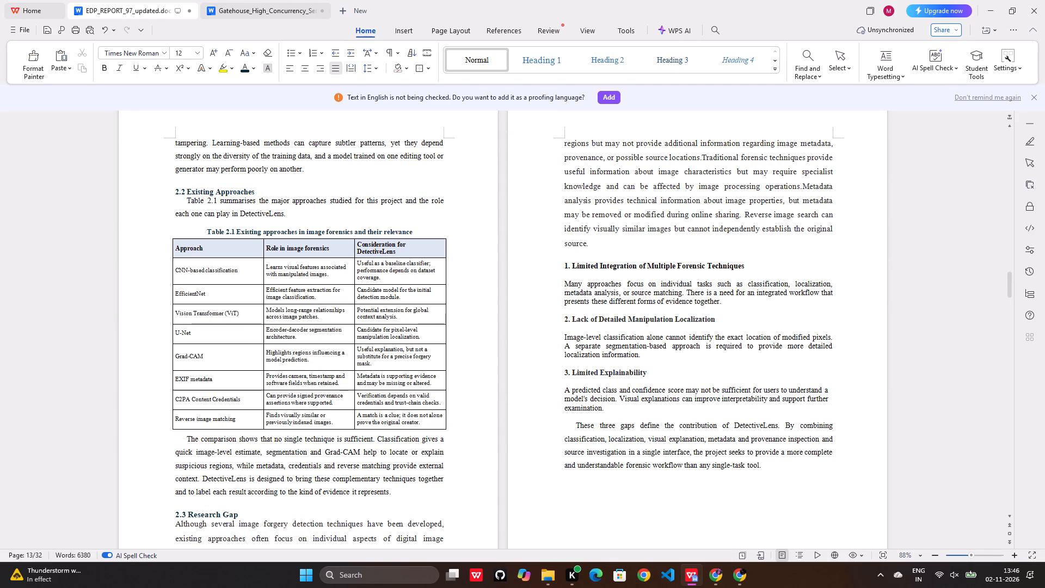
pyautogui.click(186, 200)
pyautogui.press('BackSpace')
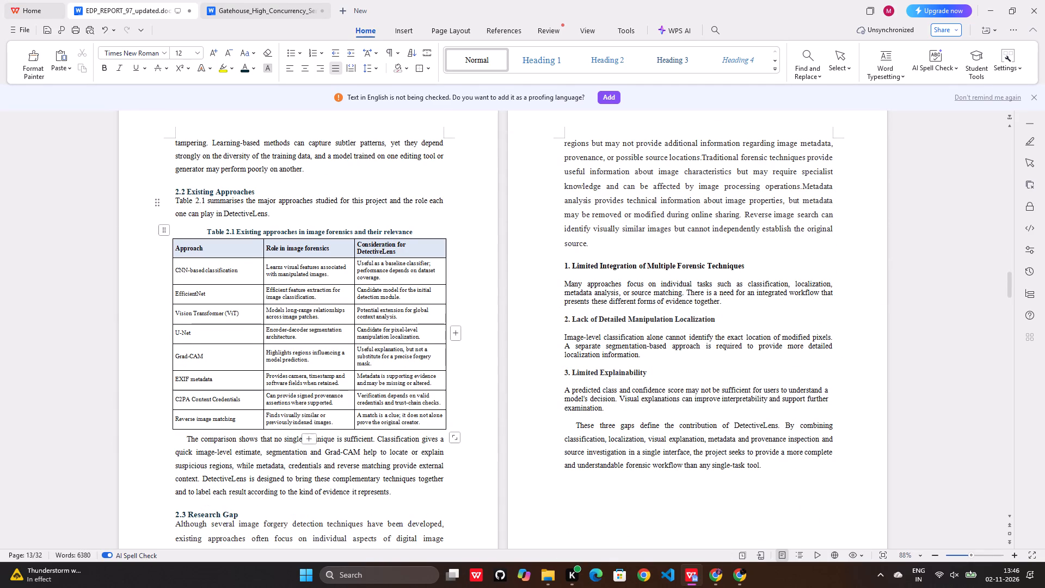
pyautogui.scroll(-3, 283, 250)
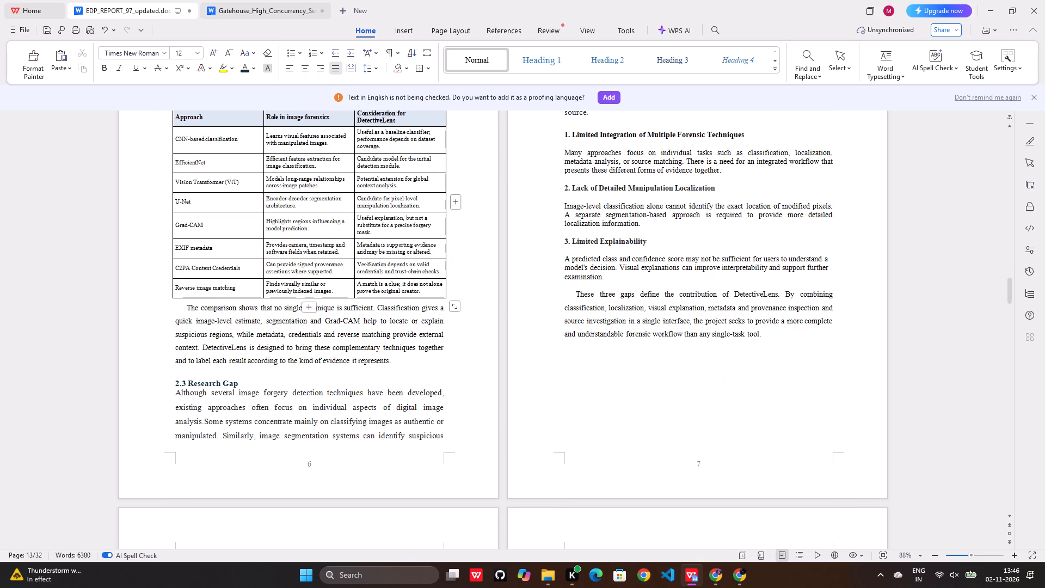
pyautogui.click(185, 309)
pyautogui.press('BackSpace')
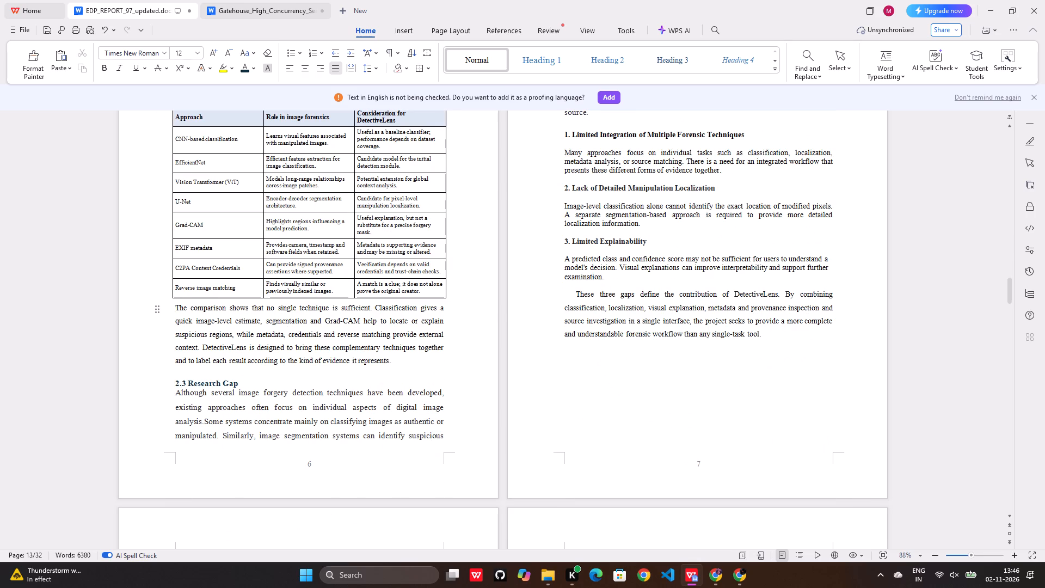
# Colour the section 2.3 subheading "1. Limited Integration of Multiple Forensic Techniques" dark blue to match the 2.2 heading.
pyautogui.scroll(4, 537, 389)
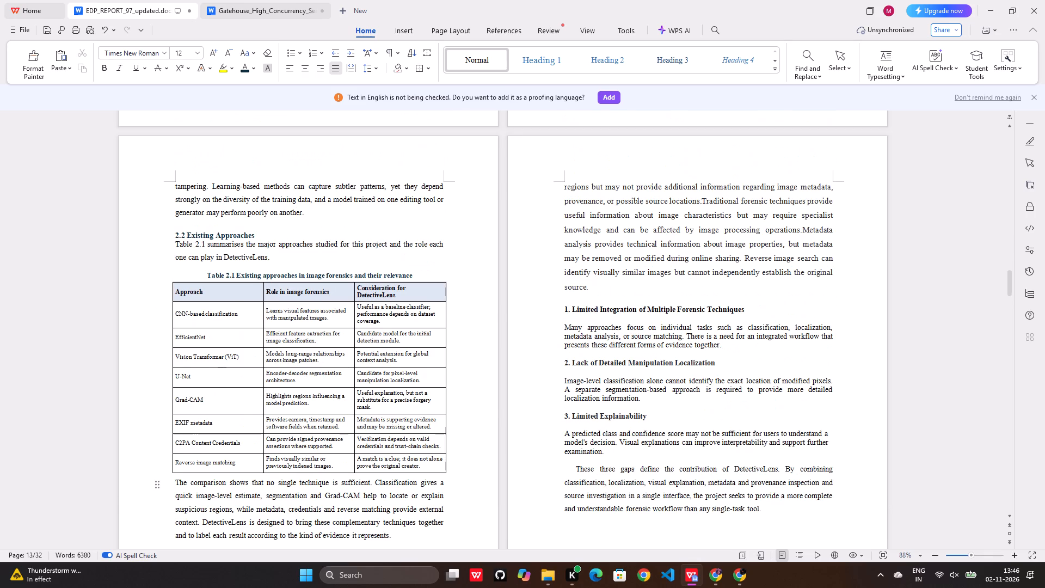
pyautogui.scroll(-2, 630, 338)
pyautogui.moveTo(561, 222); pyautogui.dragTo(745, 220)
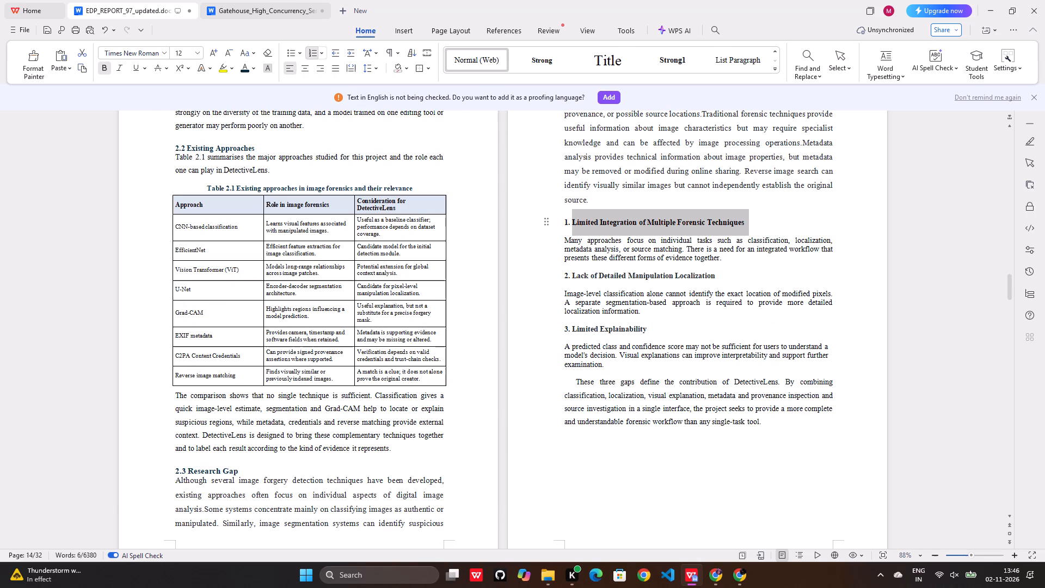
pyautogui.moveTo(745, 220); pyautogui.dragTo(754, 220)
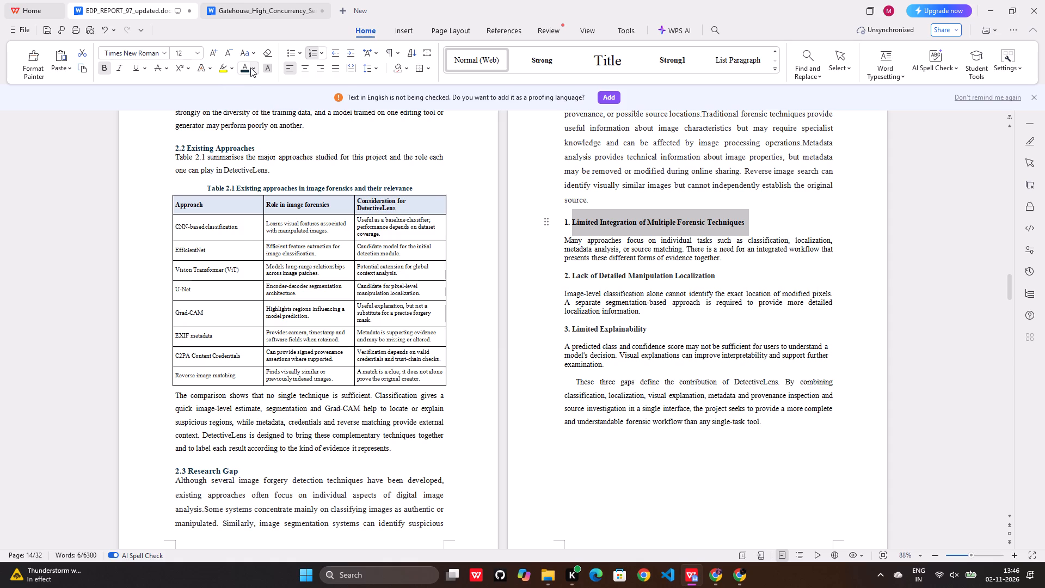
pyautogui.click(250, 67)
pyautogui.click(286, 146)
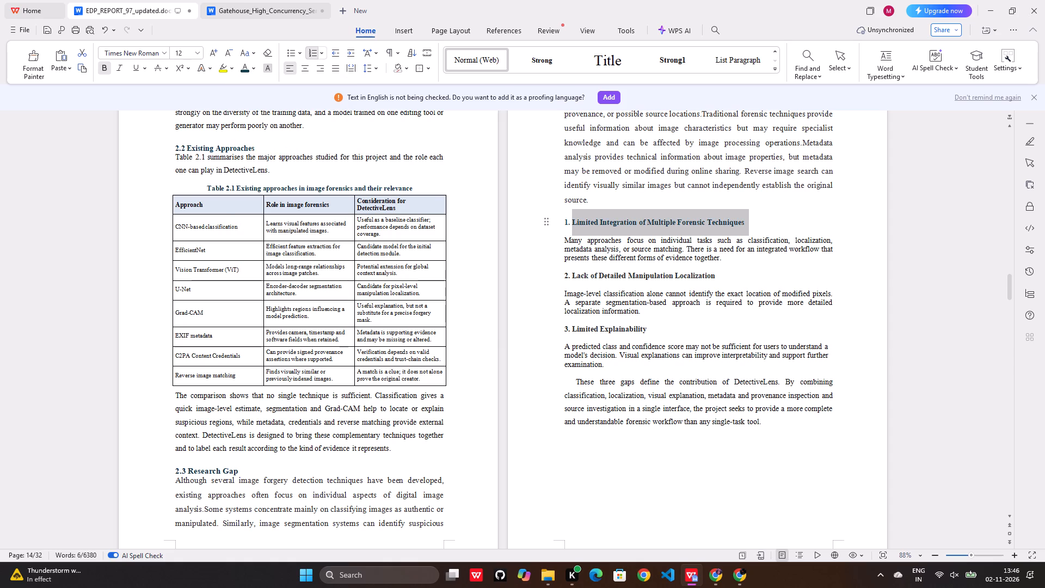
pyautogui.click(582, 256)
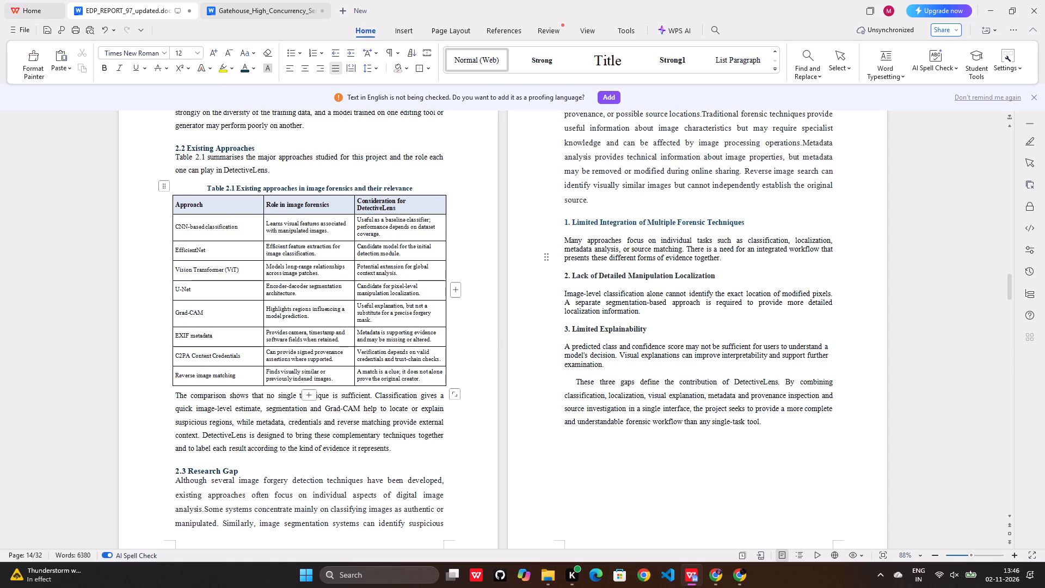
pyautogui.click(212, 149)
pyautogui.click(256, 68)
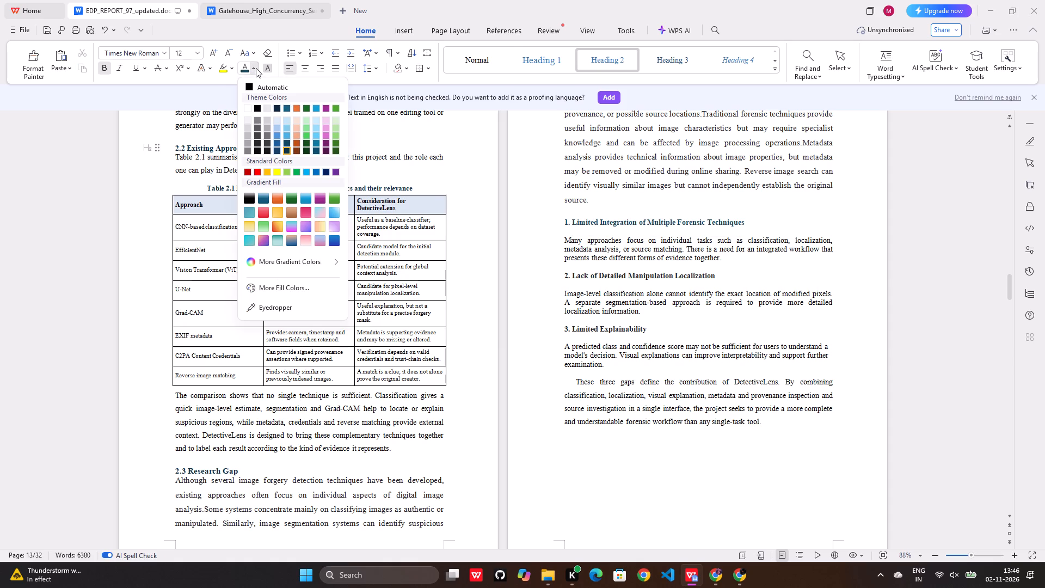
pyautogui.click(584, 248)
pyautogui.moveTo(754, 225); pyautogui.dragTo(753, 225)
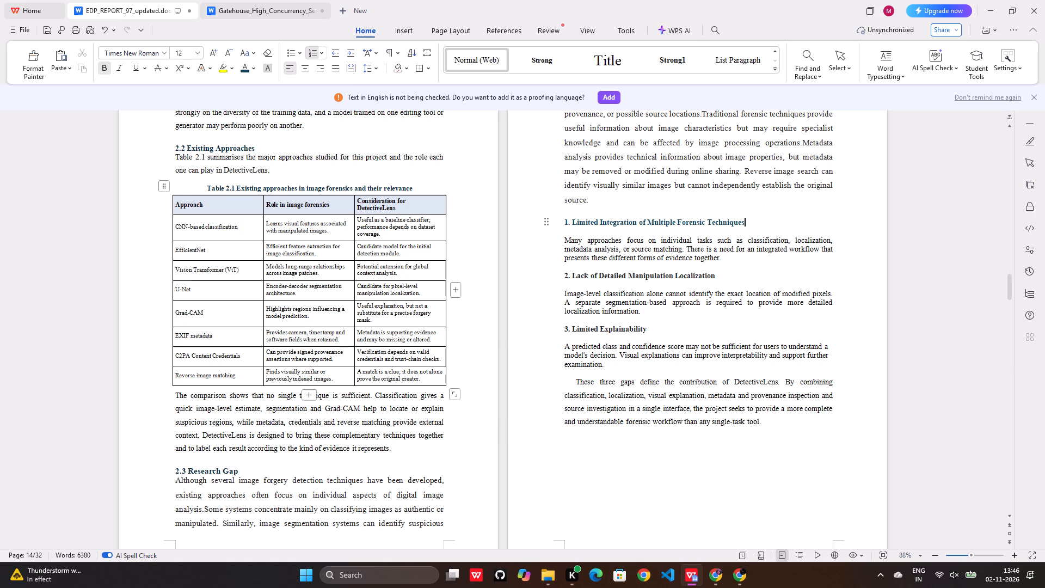
pyautogui.moveTo(753, 225); pyautogui.dragTo(558, 220)
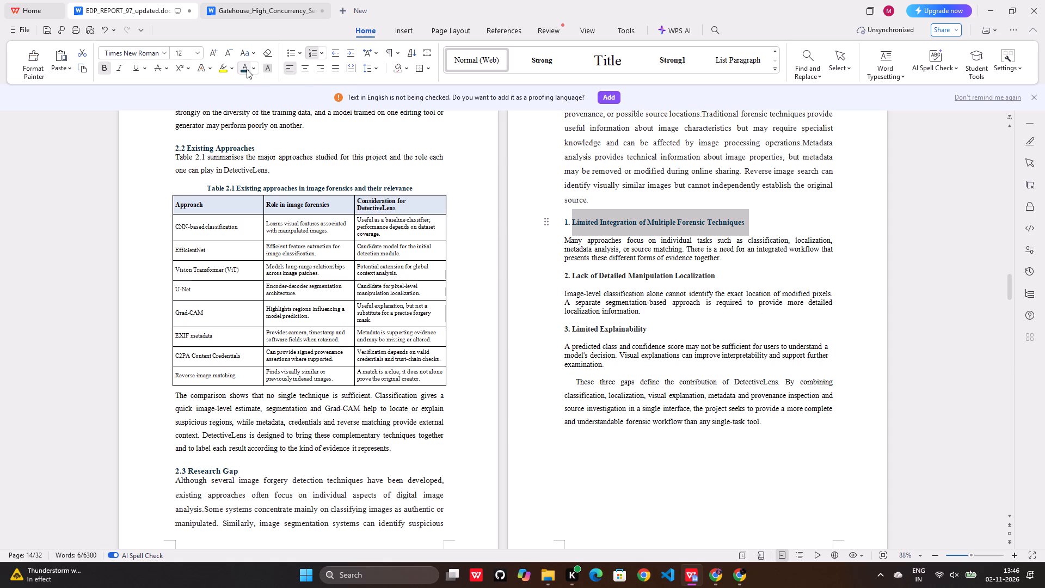
pyautogui.click(243, 69)
# Apply the same dark blue to subheadings "2. Lack of Detailed Manipulation Localization" and "3. Limited Explainability", reapplying it to subheading 1.
pyautogui.click(720, 276)
pyautogui.moveTo(717, 276); pyautogui.dragTo(703, 278)
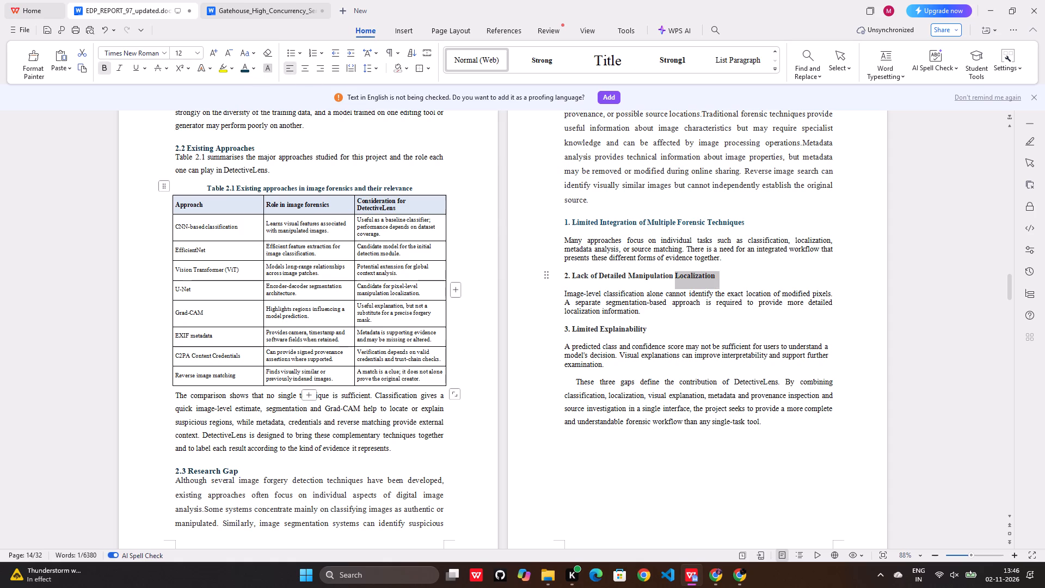
pyautogui.moveTo(703, 278); pyautogui.dragTo(566, 281)
pyautogui.click(246, 71)
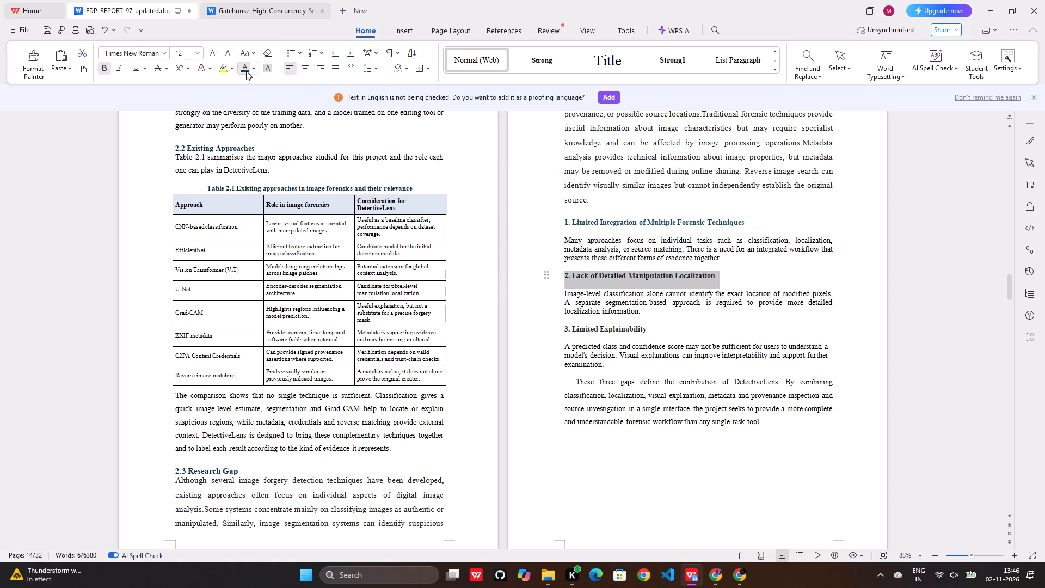
pyautogui.click(640, 312)
pyautogui.moveTo(746, 223); pyautogui.dragTo(679, 224)
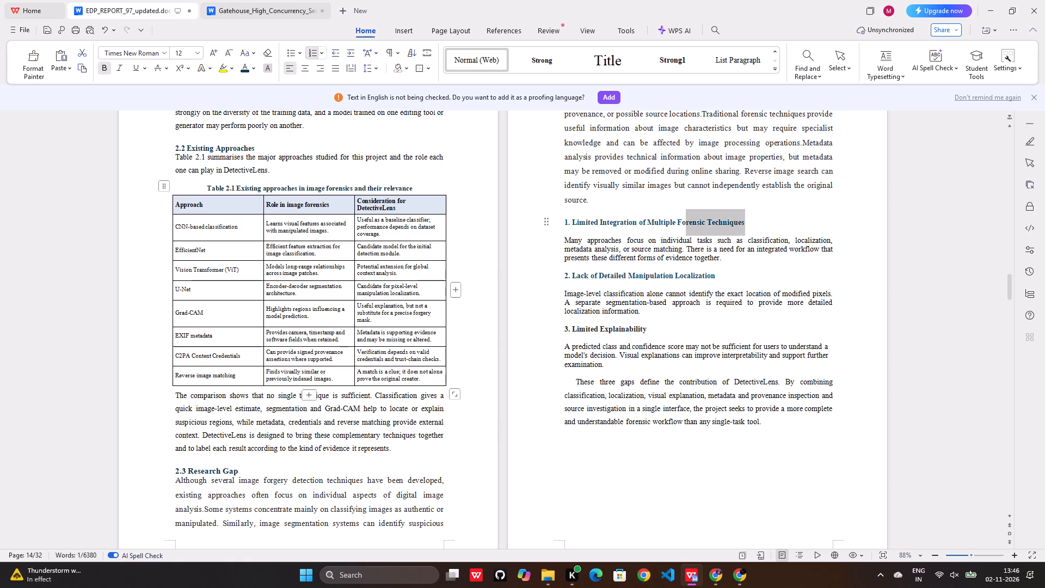
pyautogui.moveTo(679, 224); pyautogui.dragTo(555, 242)
pyautogui.click(247, 69)
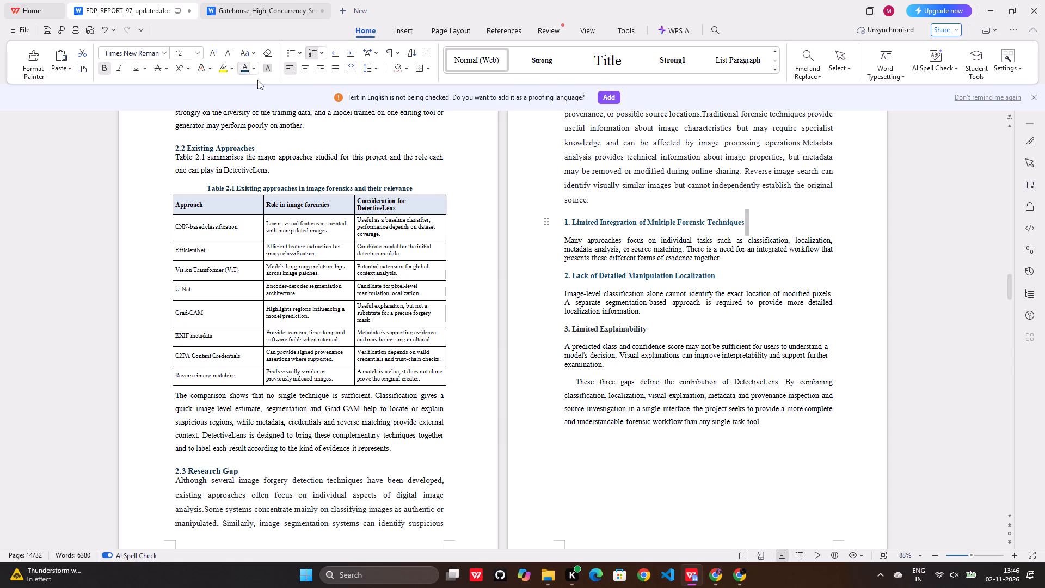
pyautogui.doubleClick(656, 333)
pyautogui.click(649, 328)
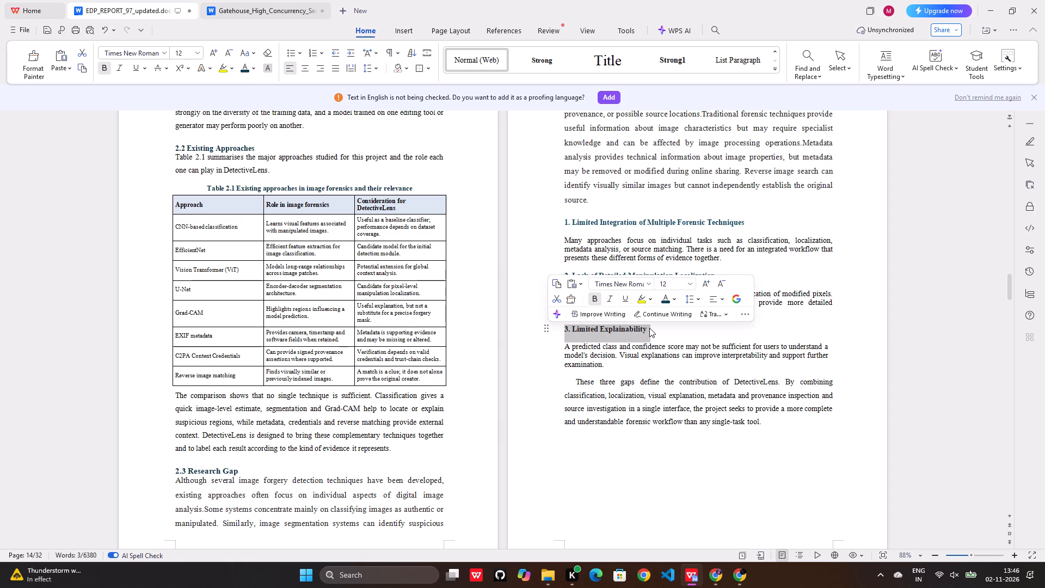
pyautogui.click(241, 69)
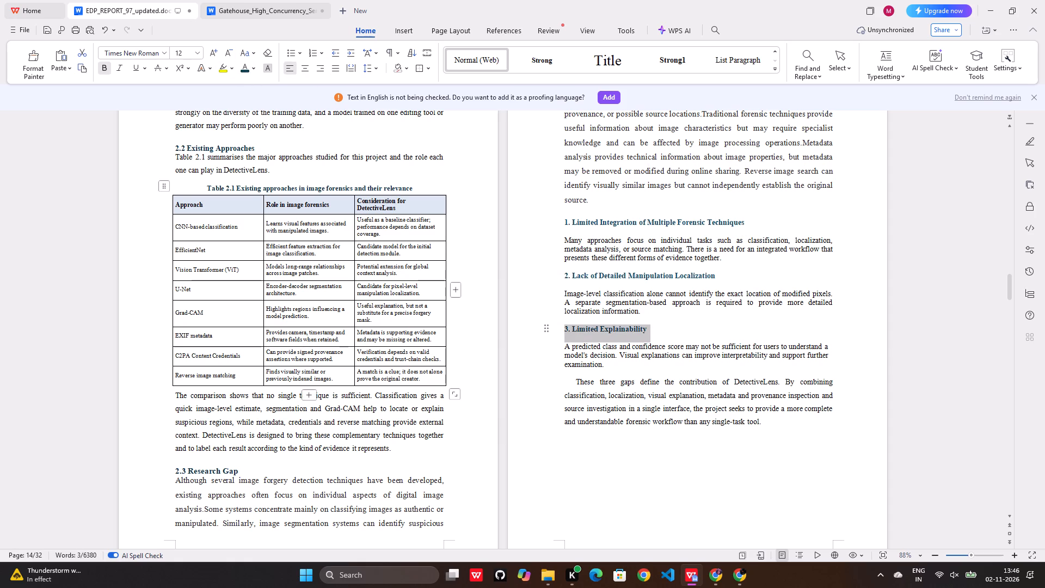
# Join the closing "These three gaps define the contribution" paragraph onto the end of the text under "3. Limited Explainability".
pyautogui.click(667, 370)
pyautogui.click(575, 378)
pyautogui.press('BackSpace')
pyautogui.press('BackSpace')
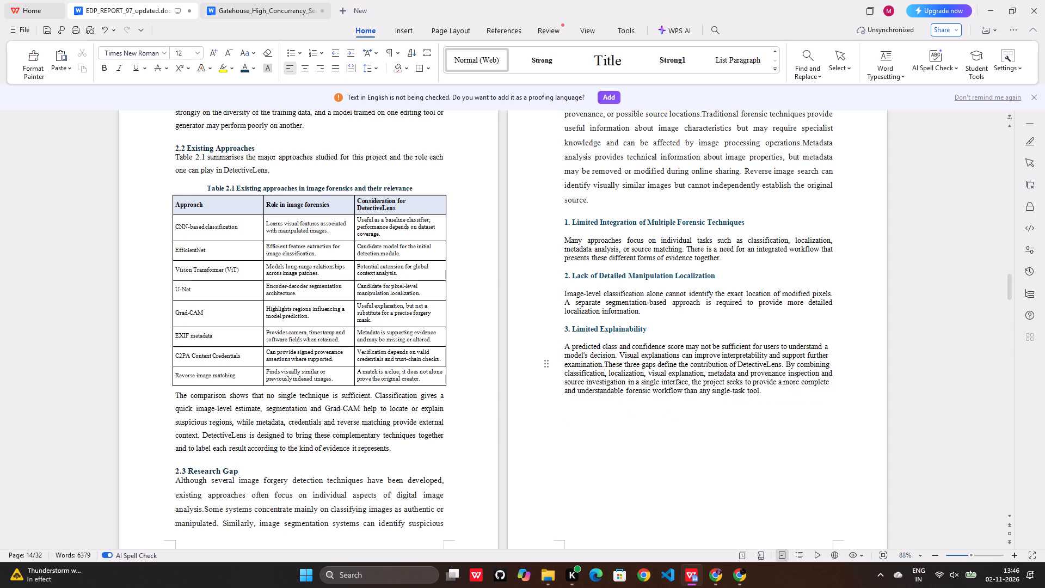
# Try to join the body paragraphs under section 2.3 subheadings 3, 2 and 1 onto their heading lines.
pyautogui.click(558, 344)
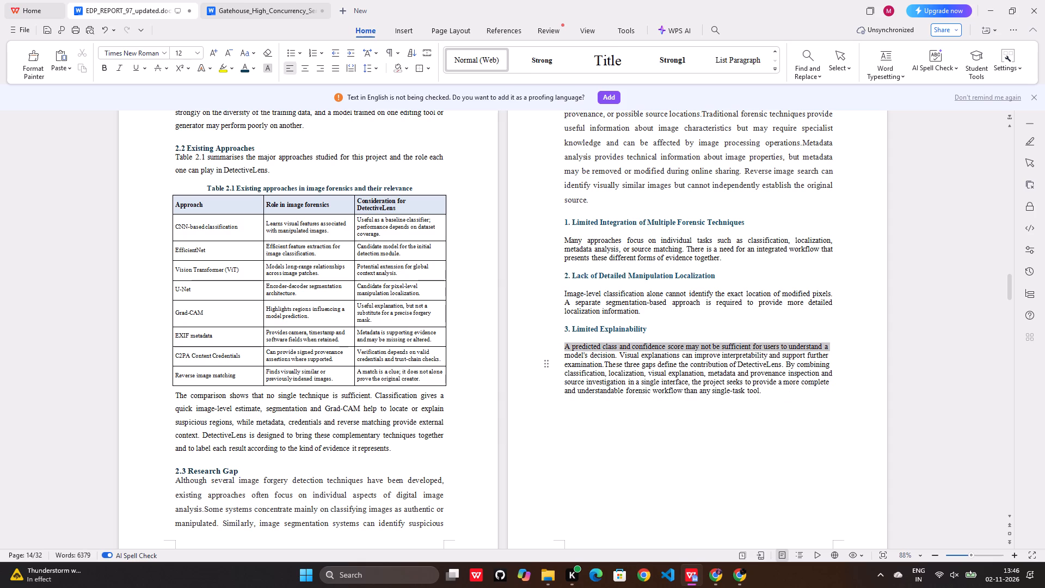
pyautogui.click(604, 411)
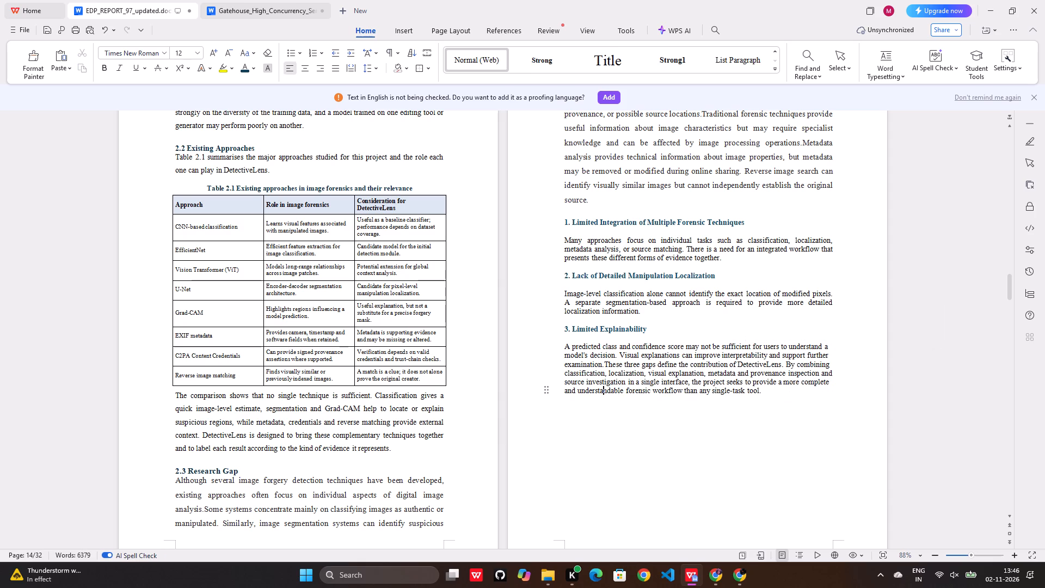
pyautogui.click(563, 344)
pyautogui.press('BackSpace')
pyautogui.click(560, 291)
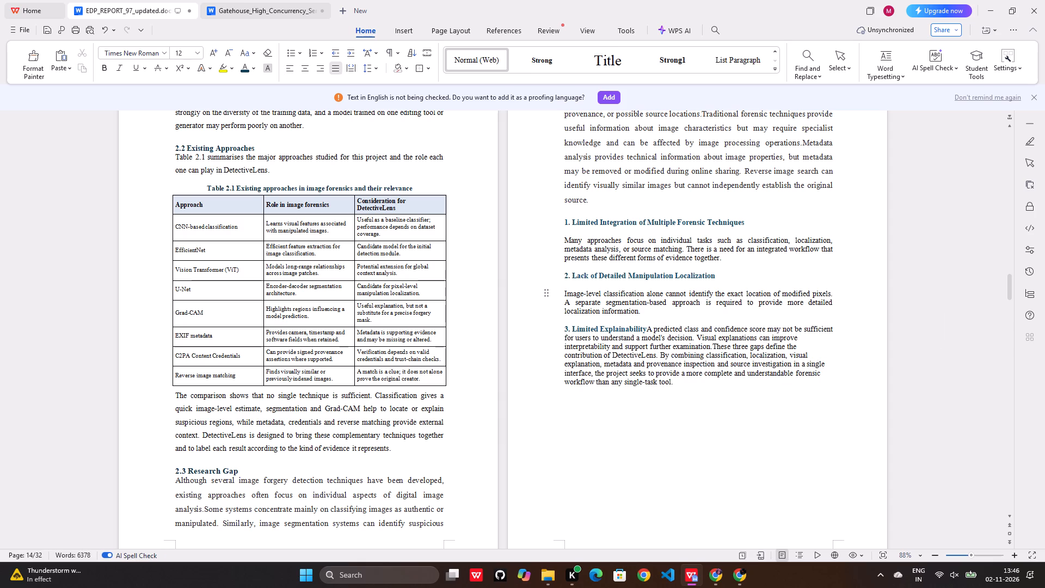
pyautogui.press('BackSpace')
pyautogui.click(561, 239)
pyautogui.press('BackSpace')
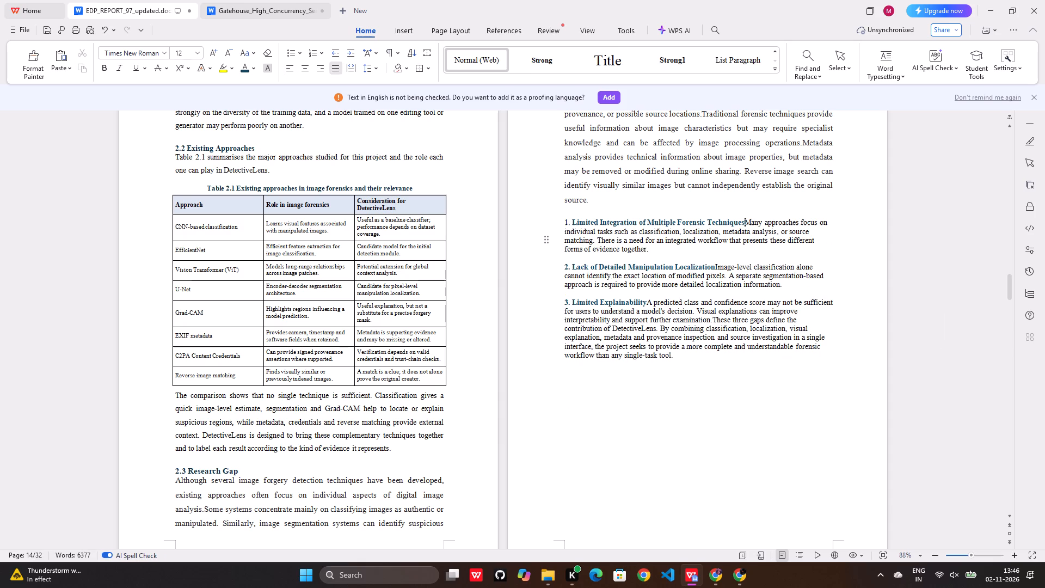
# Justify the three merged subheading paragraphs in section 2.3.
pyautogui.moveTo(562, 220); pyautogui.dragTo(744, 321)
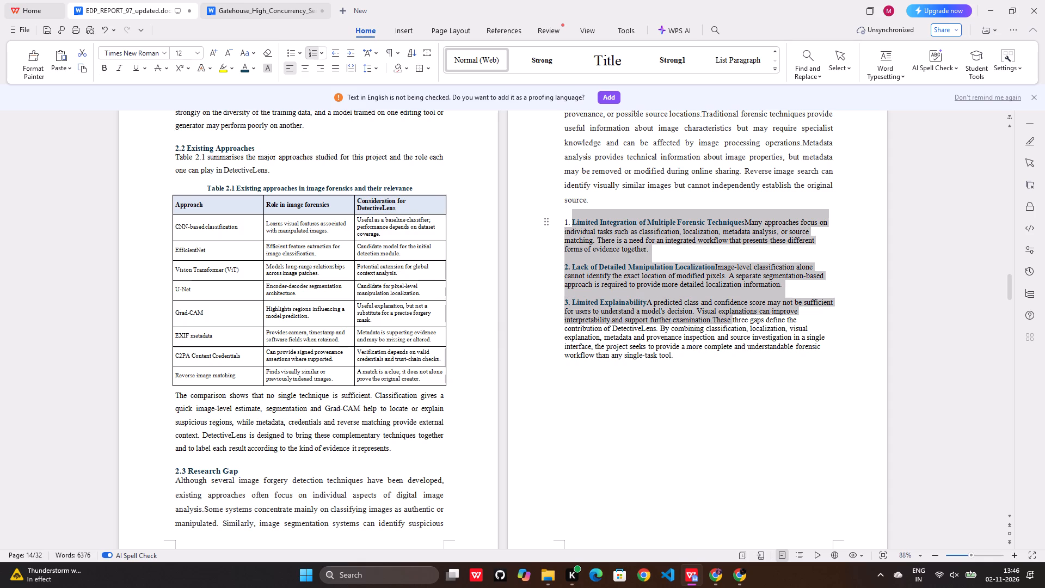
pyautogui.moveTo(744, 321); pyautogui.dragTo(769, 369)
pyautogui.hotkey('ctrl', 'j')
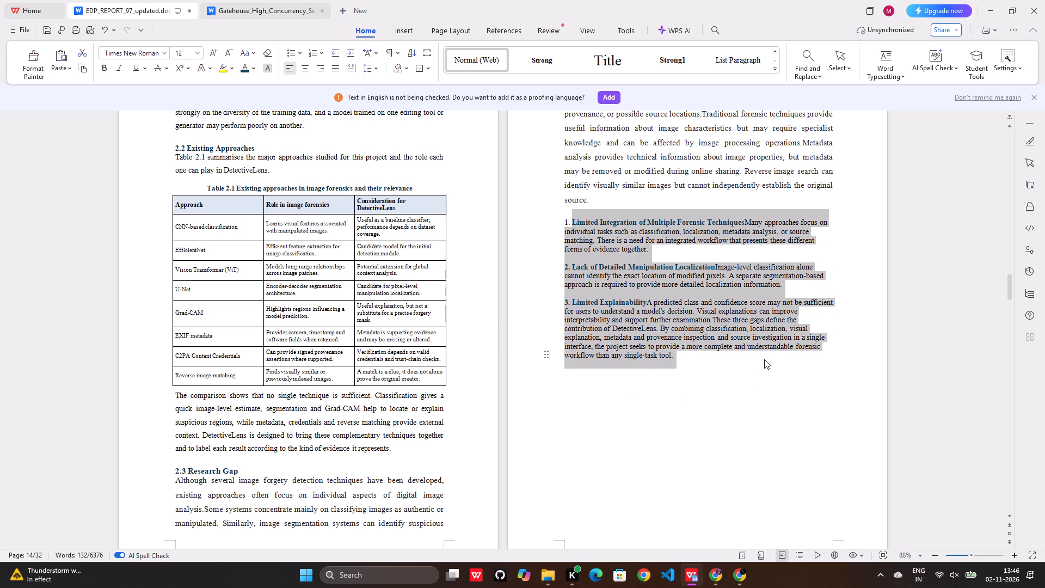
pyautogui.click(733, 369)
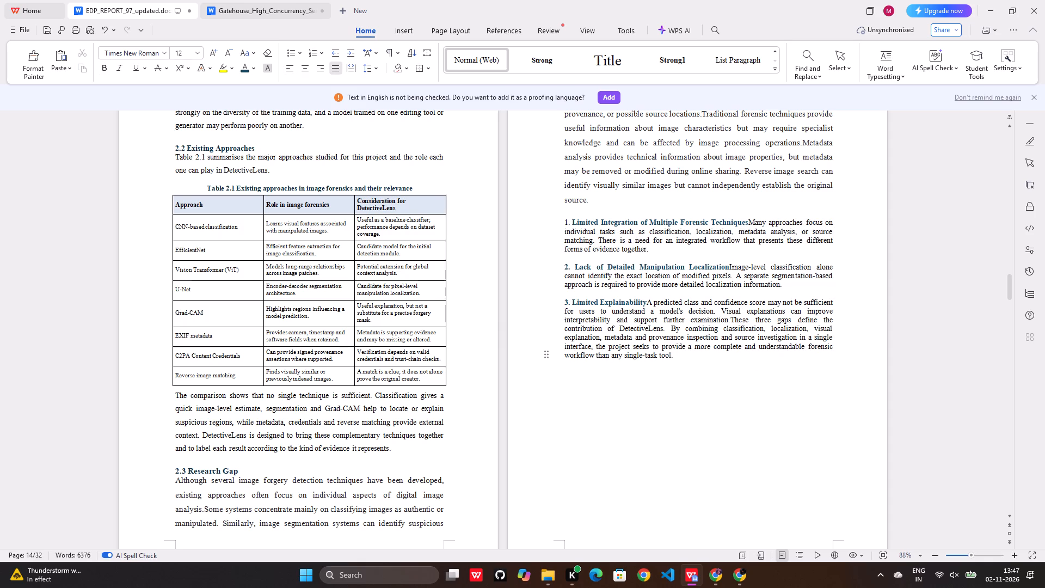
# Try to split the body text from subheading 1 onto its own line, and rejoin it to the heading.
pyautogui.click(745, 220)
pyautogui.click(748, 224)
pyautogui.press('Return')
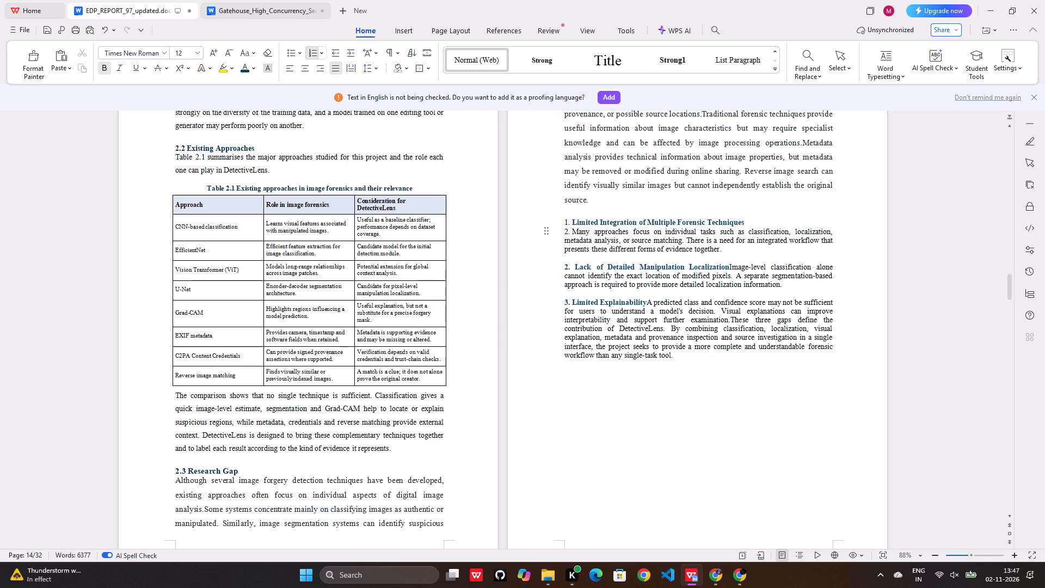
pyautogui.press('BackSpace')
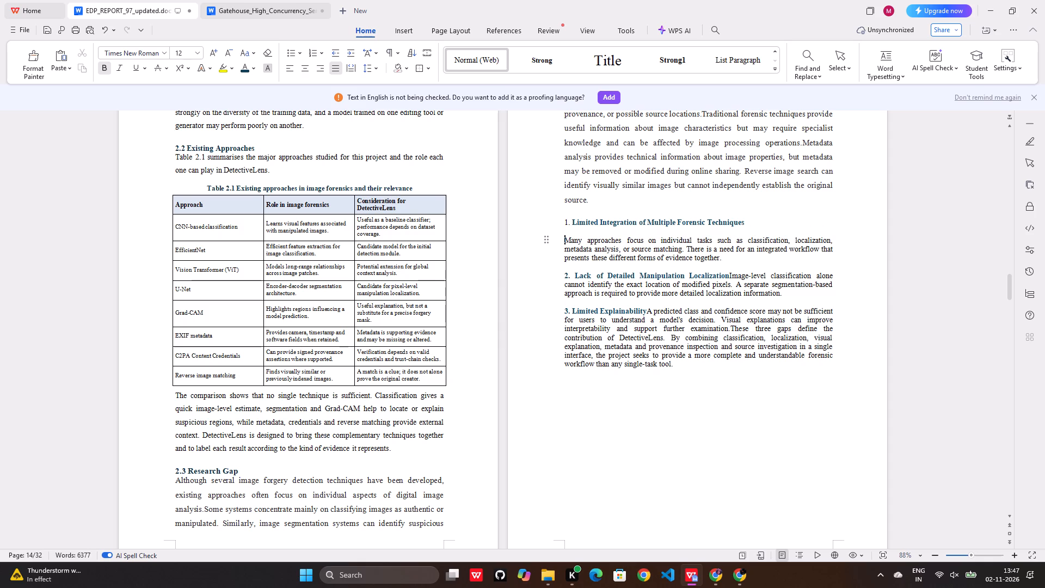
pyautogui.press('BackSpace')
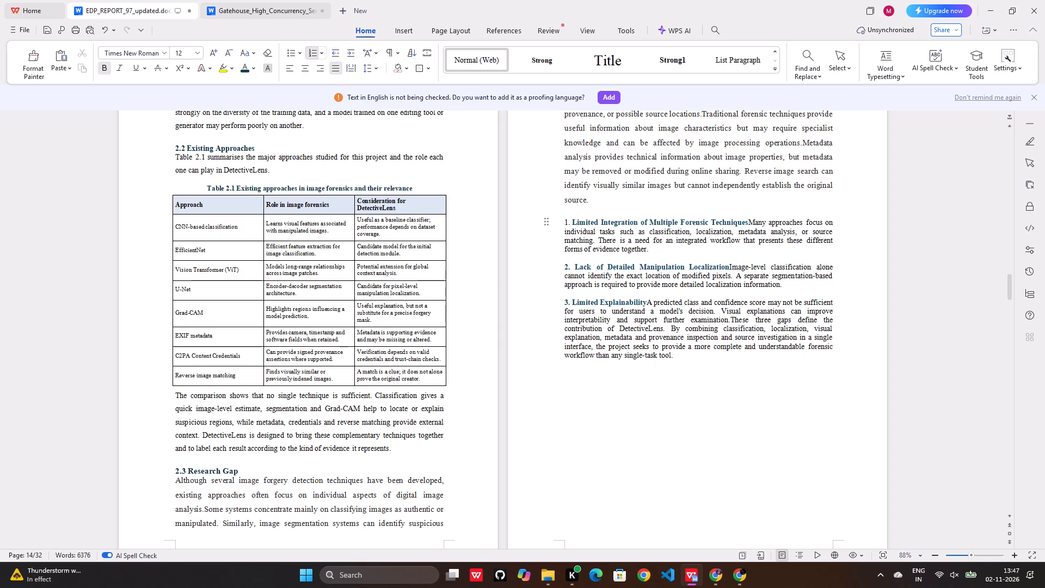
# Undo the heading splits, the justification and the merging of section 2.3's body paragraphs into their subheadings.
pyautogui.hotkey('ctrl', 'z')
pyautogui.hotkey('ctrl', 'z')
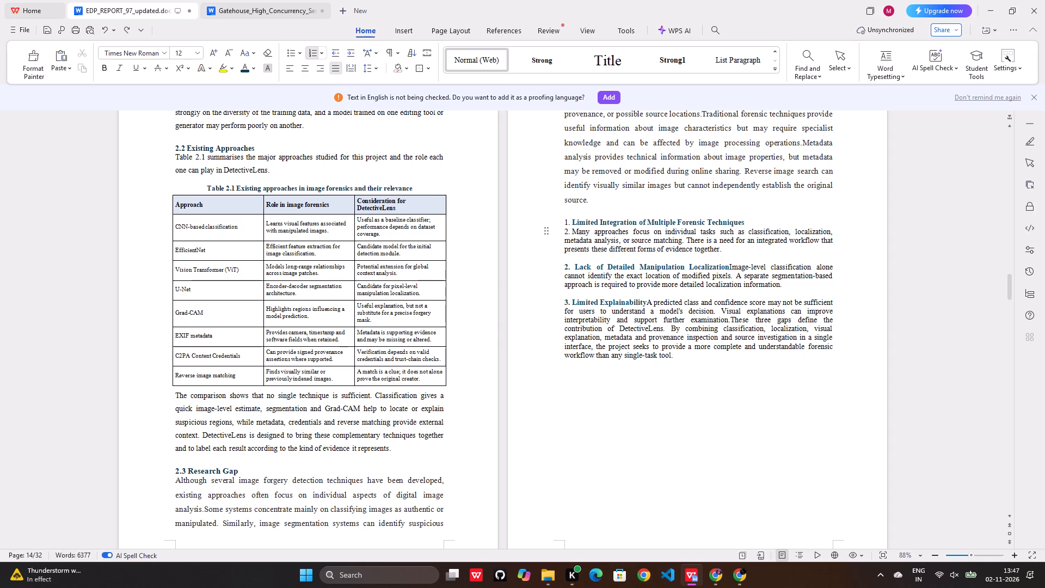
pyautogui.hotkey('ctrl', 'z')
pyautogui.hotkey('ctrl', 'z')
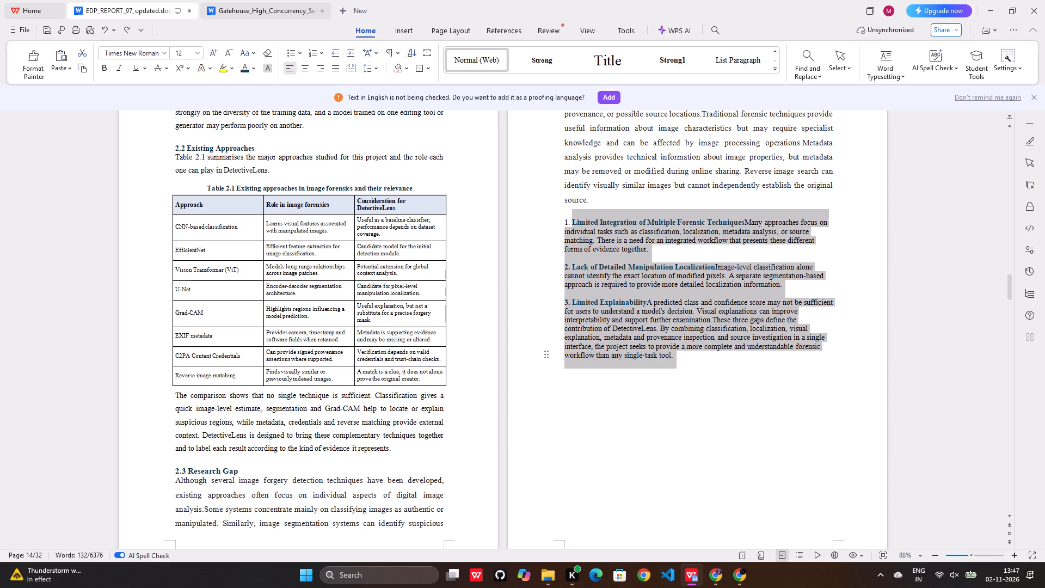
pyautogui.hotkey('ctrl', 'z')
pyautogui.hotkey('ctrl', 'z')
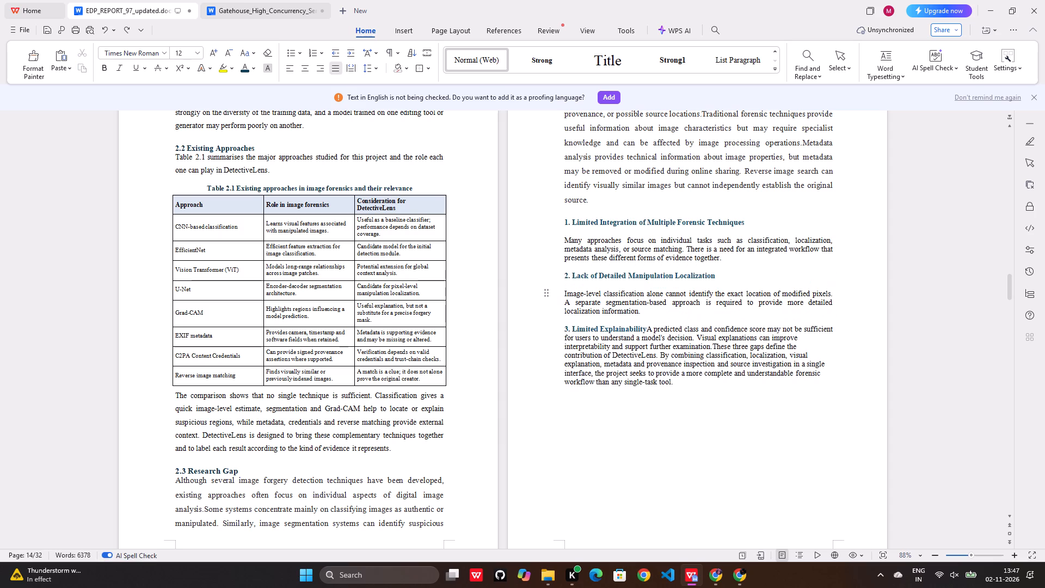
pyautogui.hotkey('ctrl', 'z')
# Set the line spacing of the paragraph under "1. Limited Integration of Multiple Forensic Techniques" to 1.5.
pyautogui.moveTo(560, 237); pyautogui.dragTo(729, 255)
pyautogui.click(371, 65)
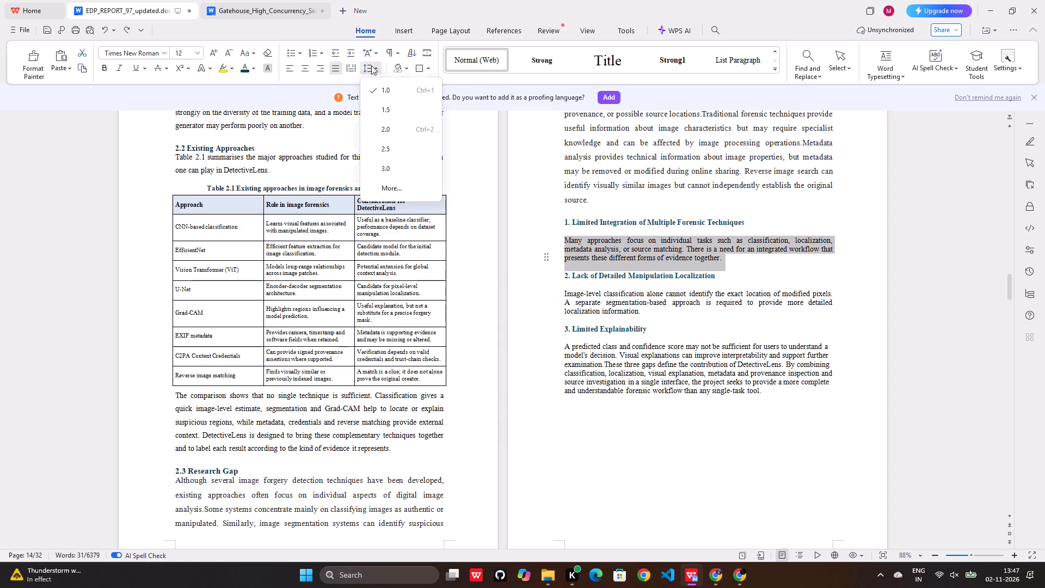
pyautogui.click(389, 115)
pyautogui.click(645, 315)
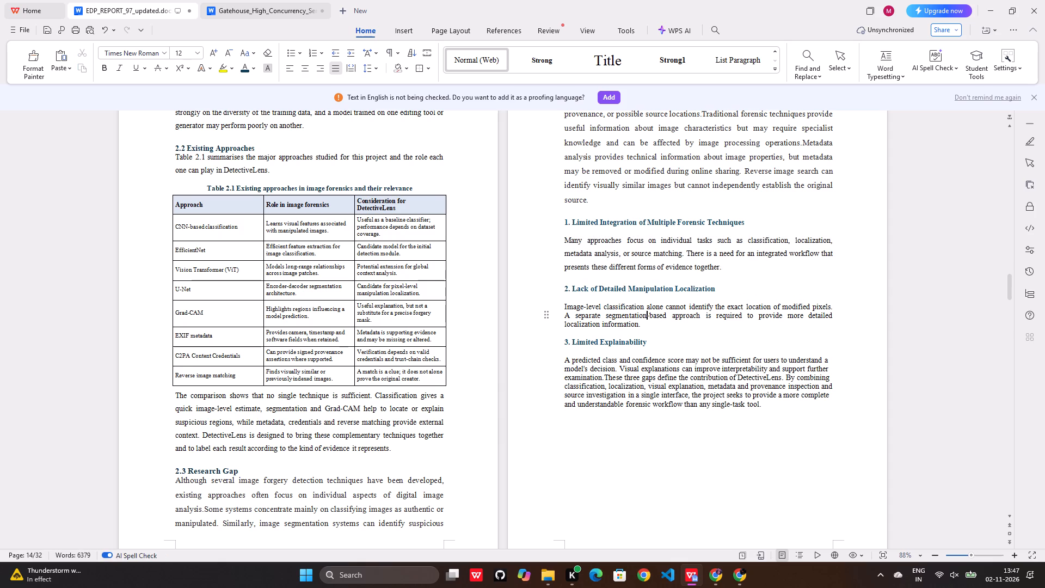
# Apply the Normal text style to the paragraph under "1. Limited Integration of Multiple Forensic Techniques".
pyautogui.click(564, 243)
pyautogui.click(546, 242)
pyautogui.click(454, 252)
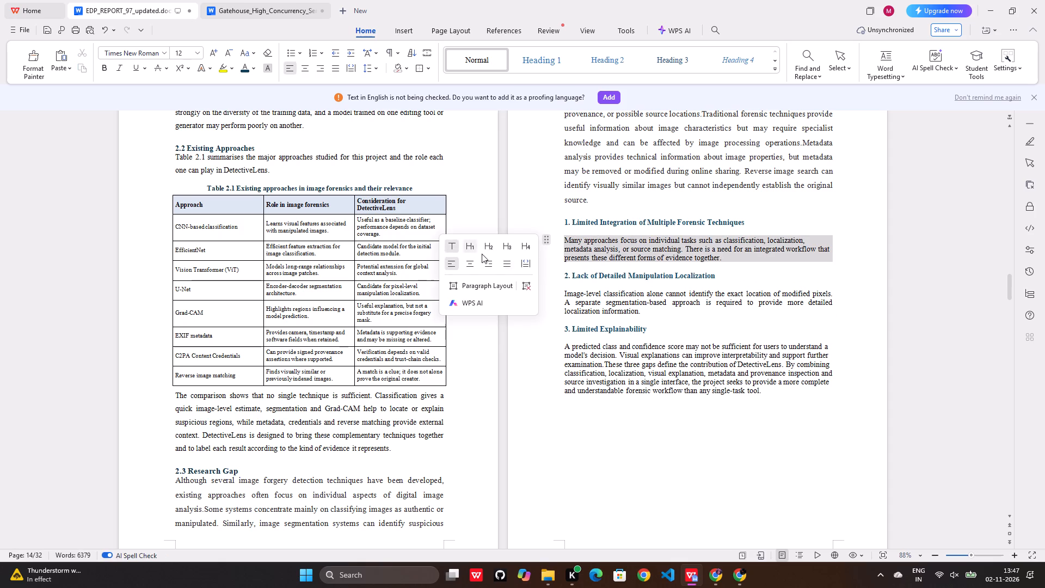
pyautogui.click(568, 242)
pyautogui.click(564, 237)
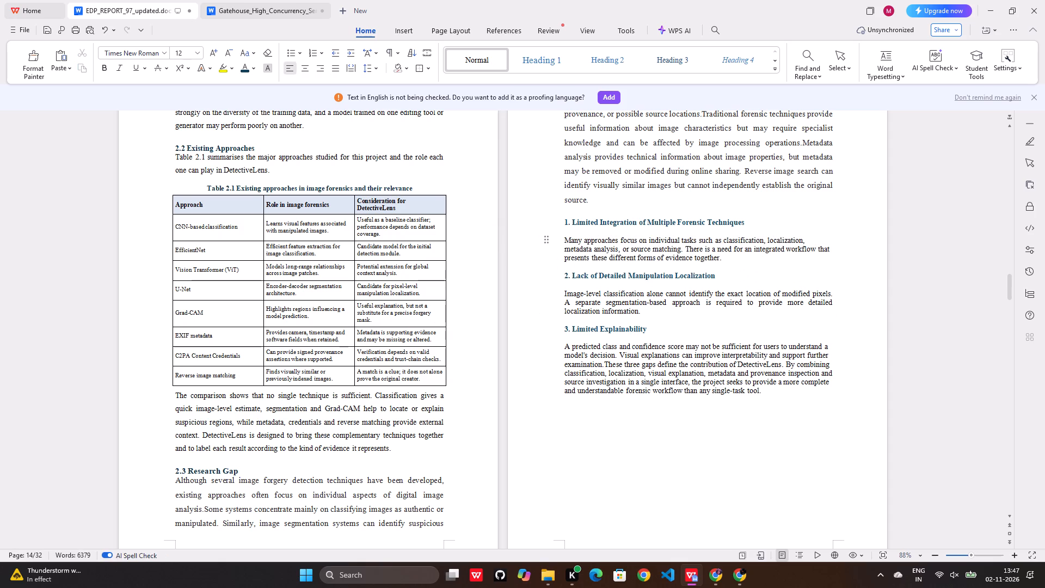
# Add a colon after subheading 1, "Limited Integration of Multiple Forensic Techniques", keeping its body text as a separate unnumbered paragraph.
pyautogui.press('BackSpace')
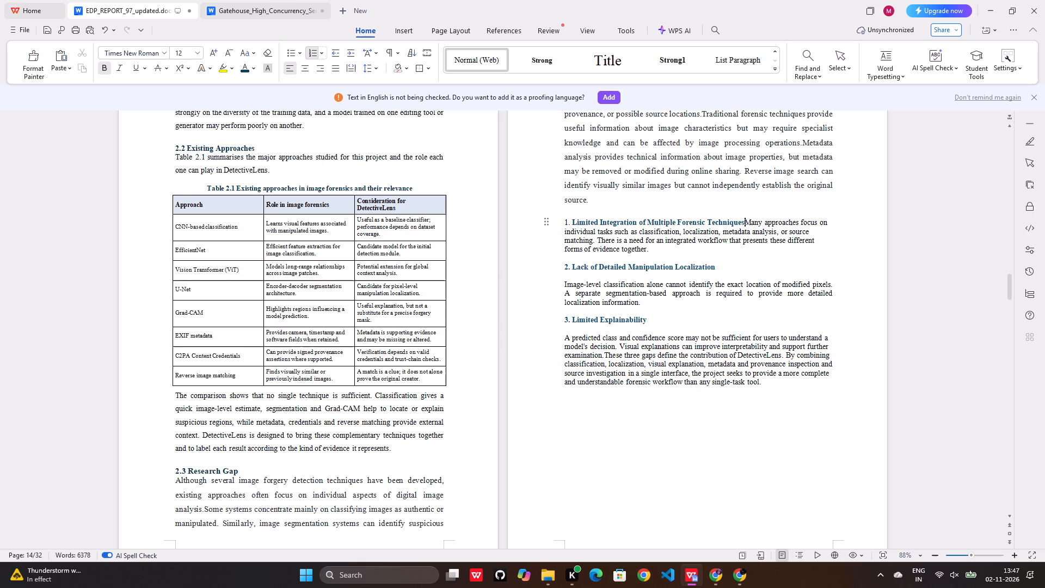
pyautogui.hotkey('shift', ':')
pyautogui.press('Return')
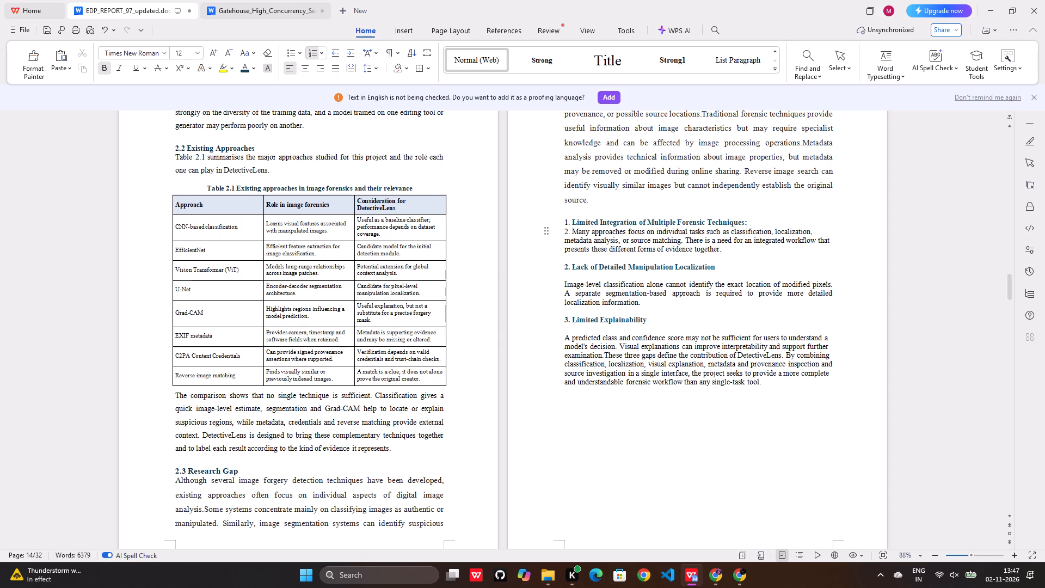
pyautogui.press('BackSpace')
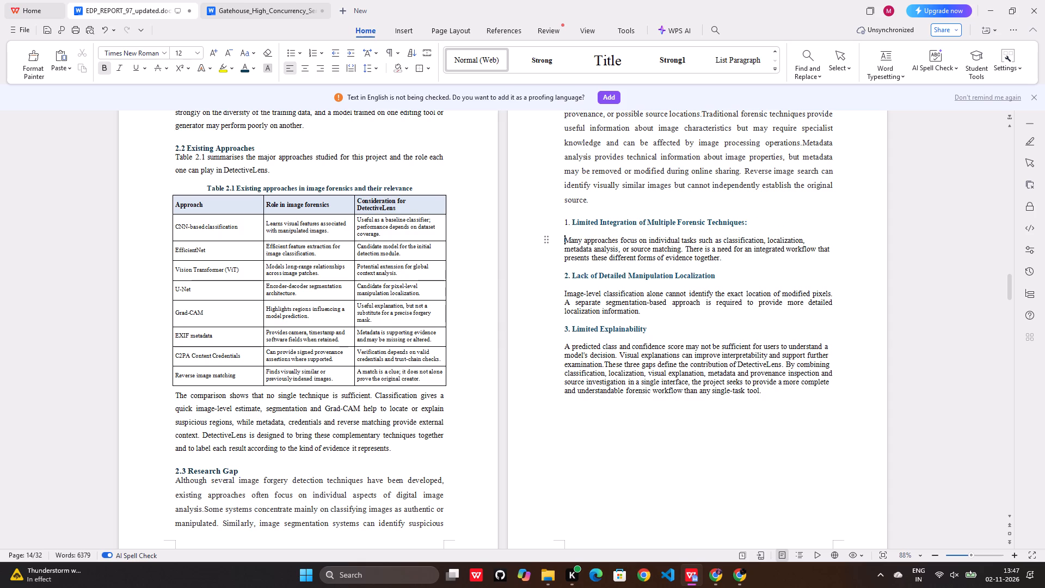
# Give the paragraph under "Limited Integration of Multiple Forensic Techniques:" 1.5 line spacing and justified alignment.
pyautogui.moveTo(729, 262); pyautogui.dragTo(562, 240)
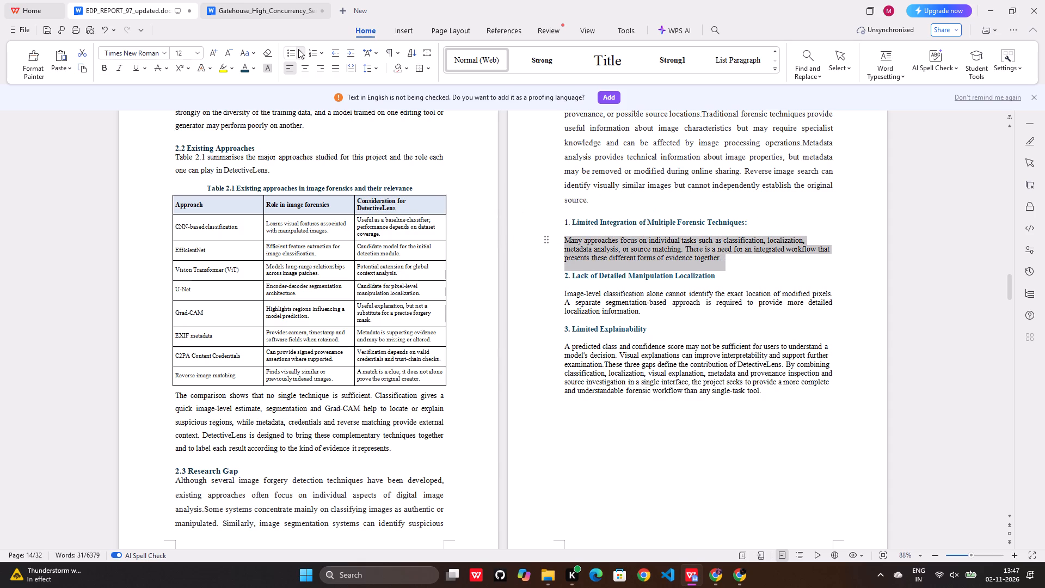
pyautogui.click(373, 68)
pyautogui.click(396, 113)
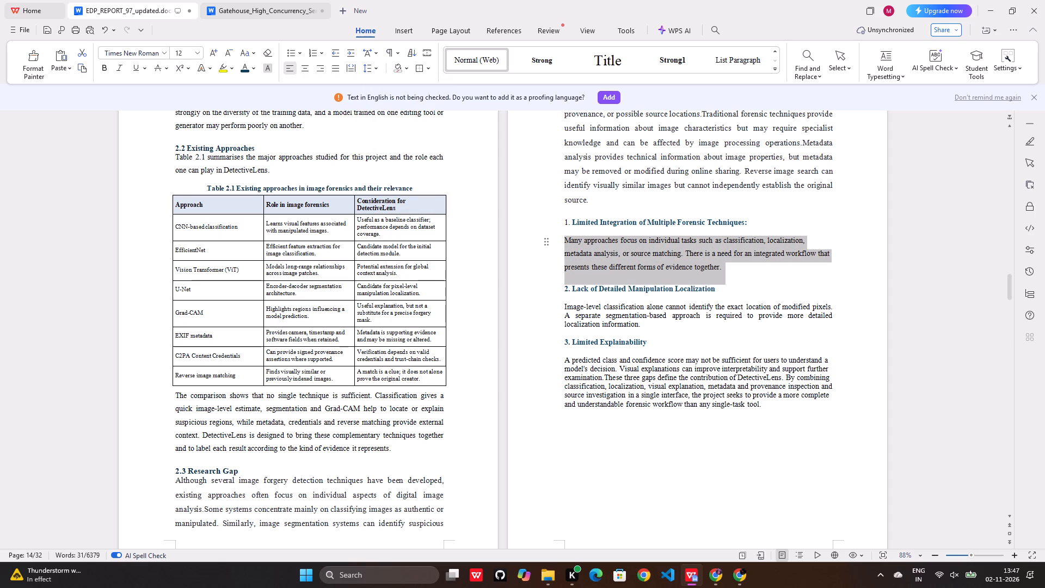
pyautogui.hotkey('ctrl', 'j')
pyautogui.click(772, 315)
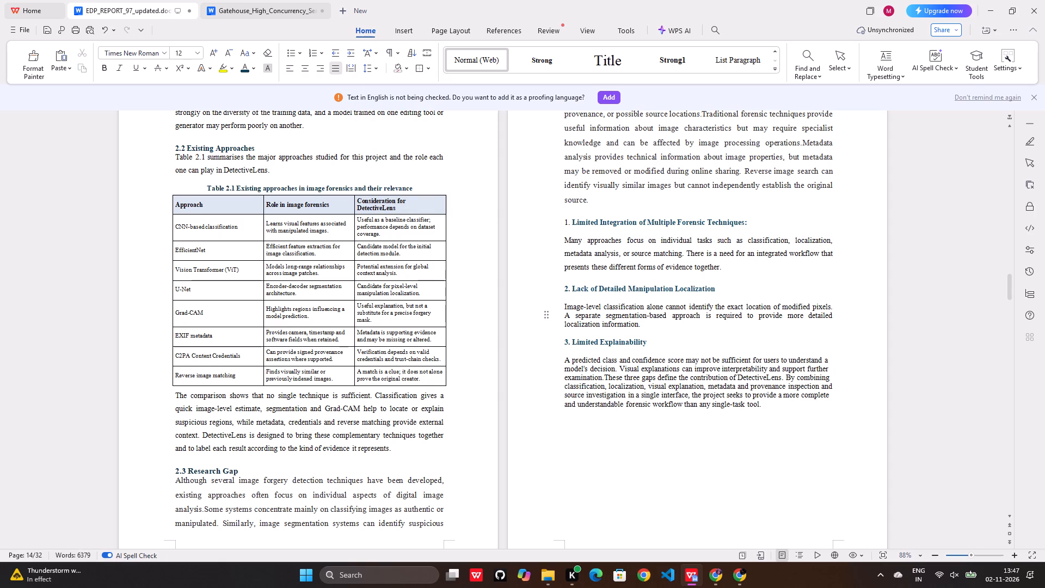
# Give the paragraph under "2. Lack of Detailed Manipulation Localization" justified alignment and 1.5 line spacing.
pyautogui.moveTo(563, 303); pyautogui.dragTo(649, 320)
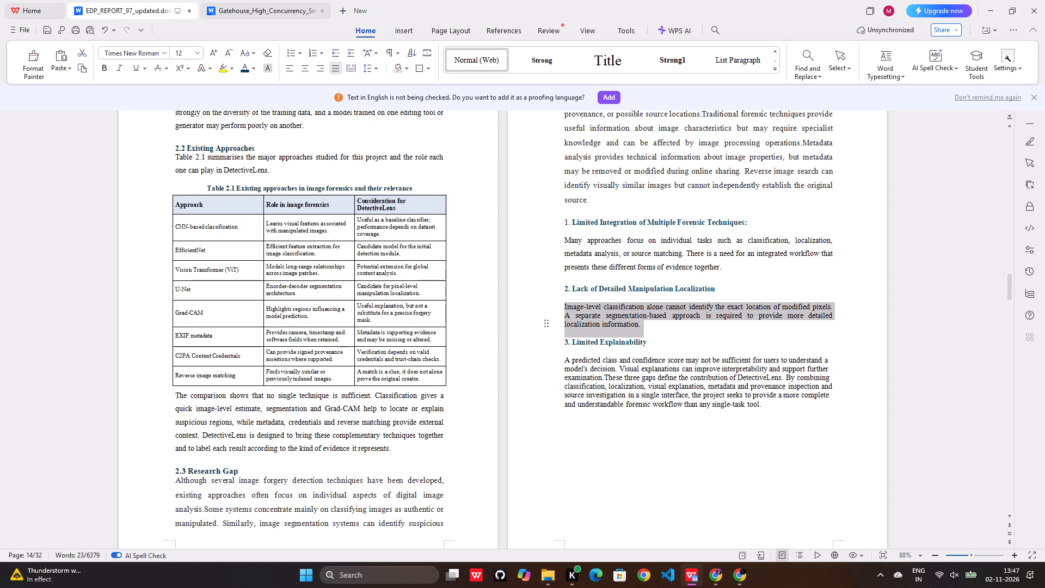
pyautogui.hotkey('ctrl', 'j')
pyautogui.hotkey('ctrl', 'j')
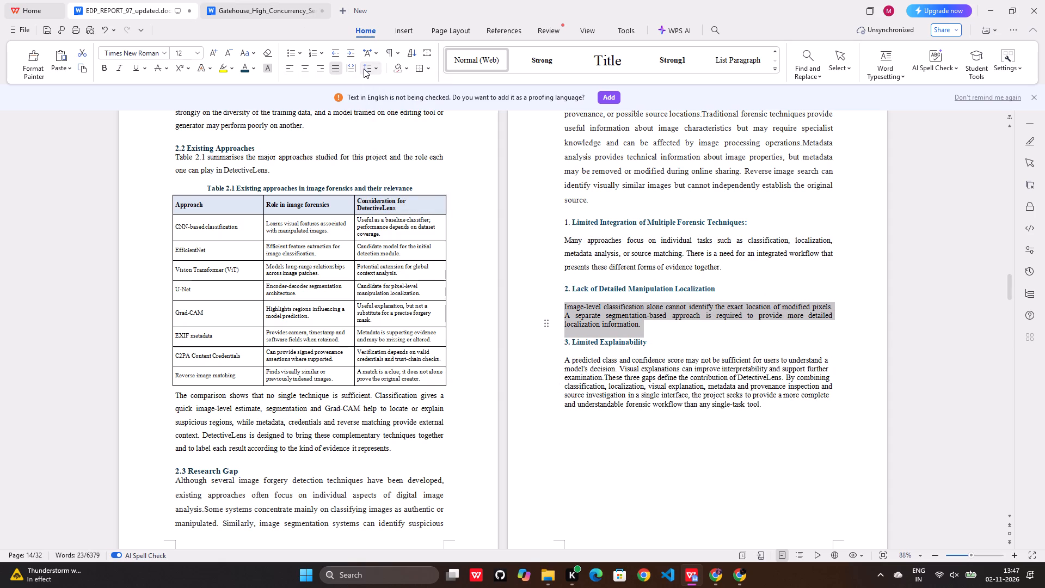
pyautogui.click(376, 66)
pyautogui.click(389, 110)
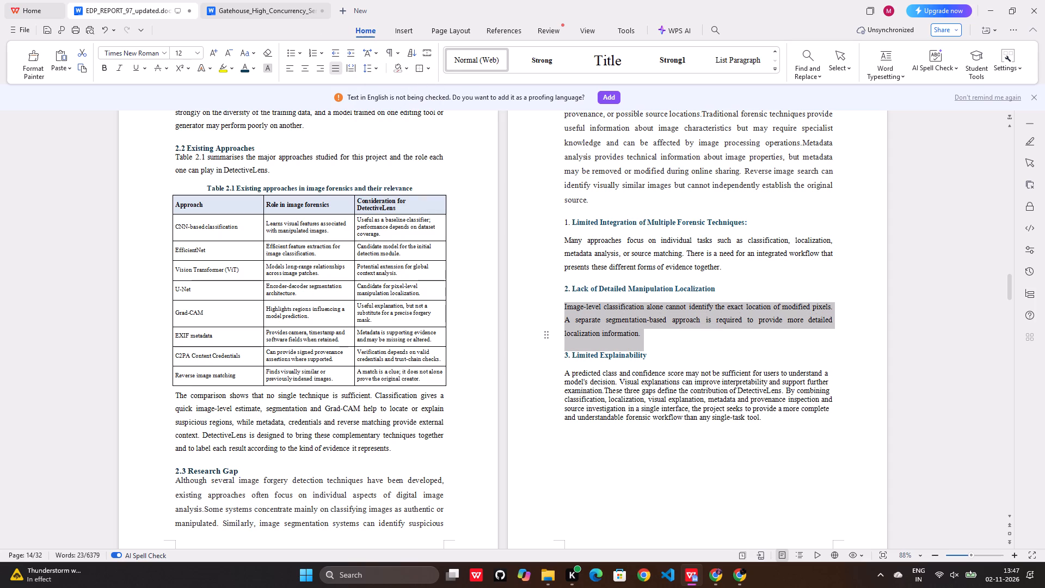
# Format the paragraph under "2. Lack of Detailed Manipulation Localization" as an arrowhead bullet point.
pyautogui.click(294, 50)
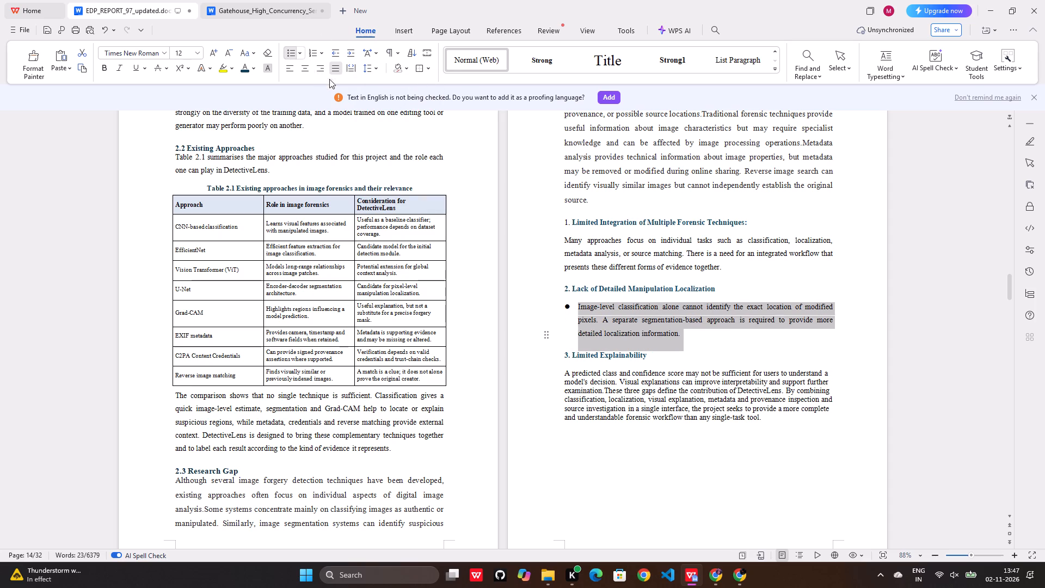
pyautogui.click(299, 53)
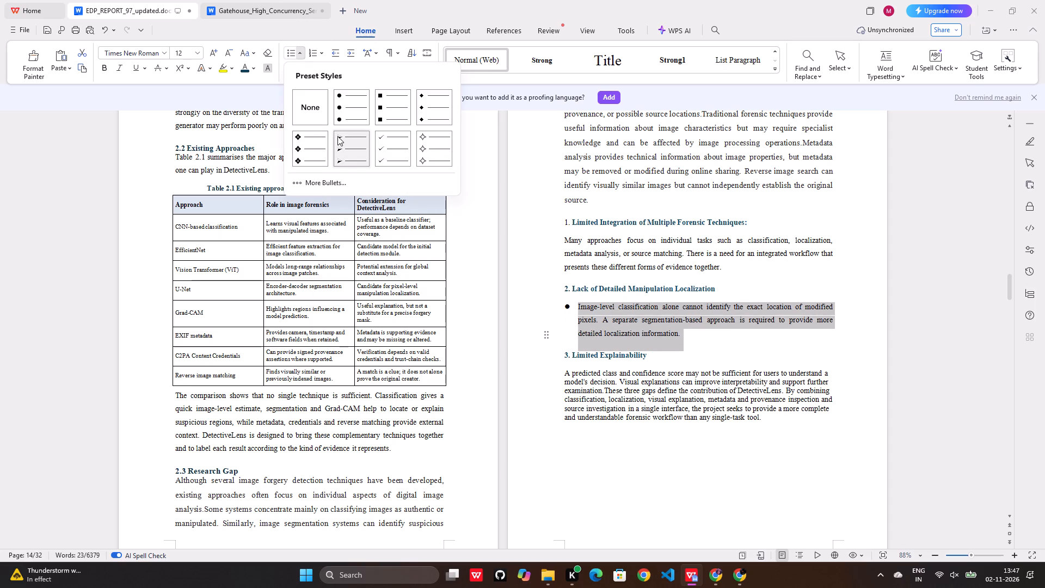
pyautogui.click(338, 137)
# Format the paragraph under "Limited Integration of Multiple Forensic Techniques:" with the same arrowhead bullet.
pyautogui.moveTo(561, 240); pyautogui.dragTo(642, 265)
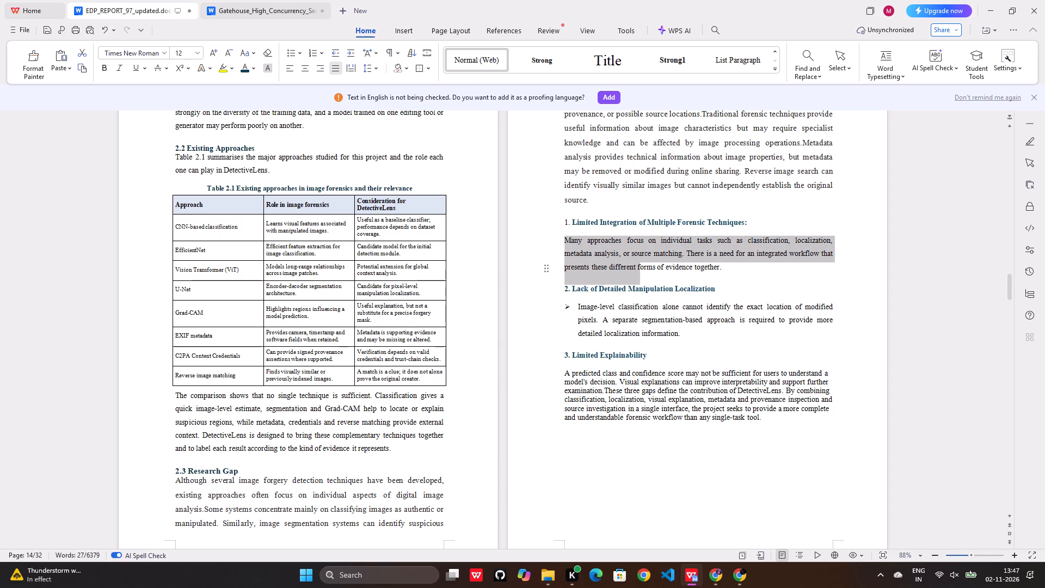
pyautogui.moveTo(642, 265); pyautogui.dragTo(719, 266)
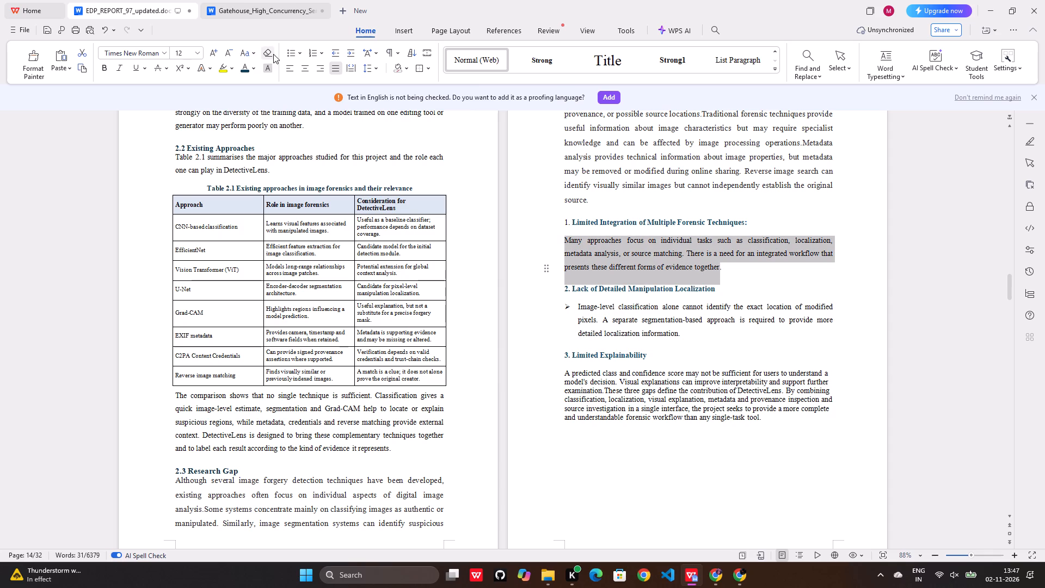
pyautogui.click(283, 52)
pyautogui.click(296, 55)
pyautogui.click(291, 55)
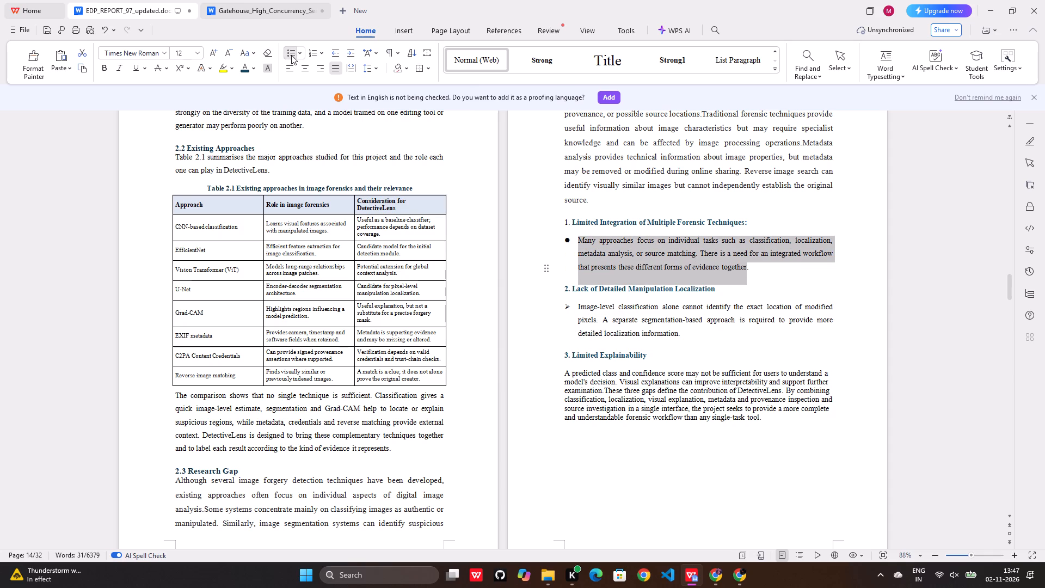
pyautogui.click(292, 54)
pyautogui.click(292, 54)
pyautogui.click(292, 54)
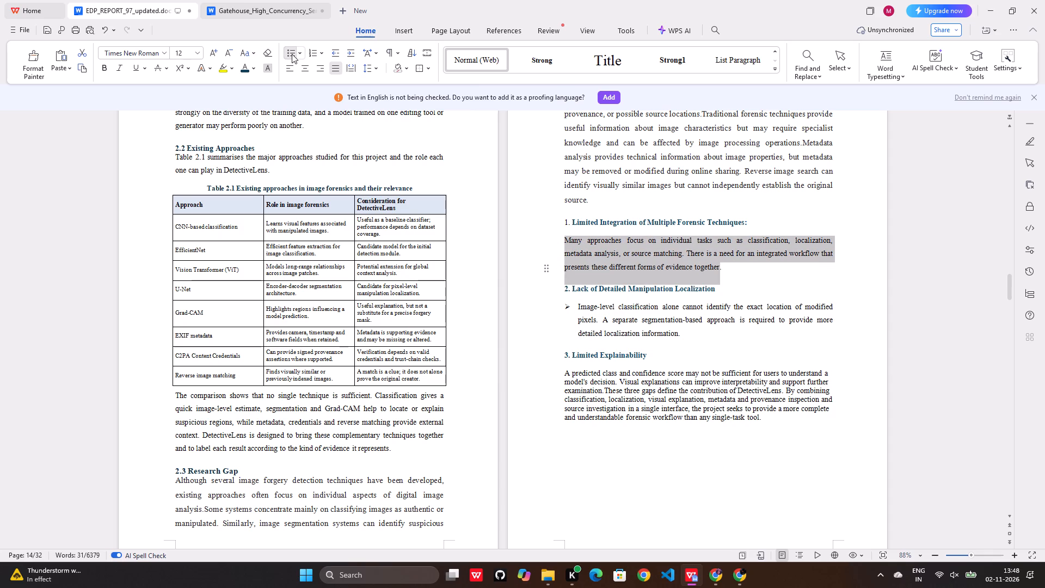
pyautogui.click(301, 52)
pyautogui.click(343, 139)
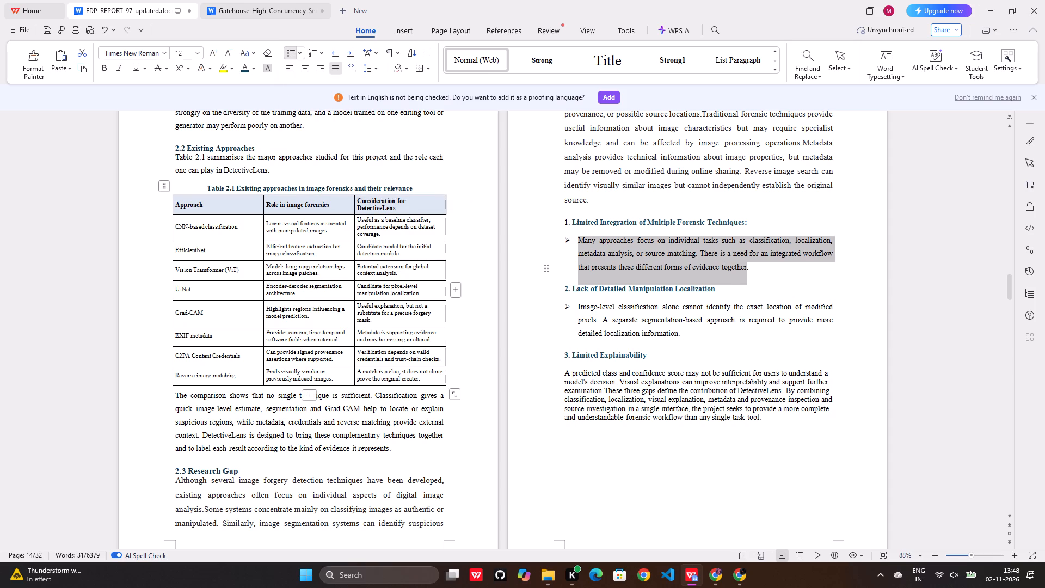
# Format the paragraph under "3. Limited Explainability" as a justified arrowhead bullet with 1.5 line spacing.
pyautogui.click(640, 354)
pyautogui.moveTo(563, 373); pyautogui.dragTo(731, 422)
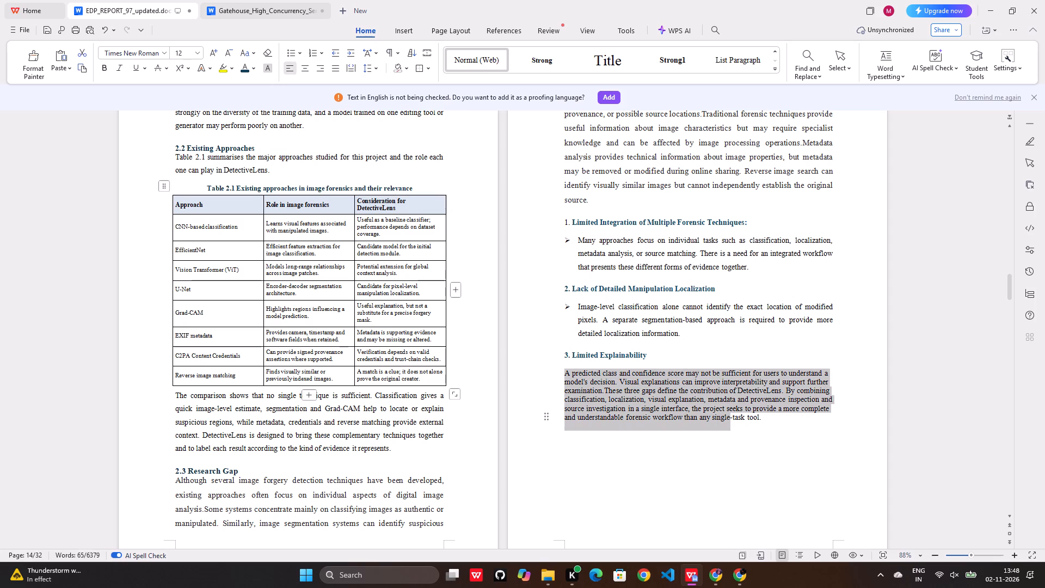
pyautogui.moveTo(731, 422); pyautogui.dragTo(770, 419)
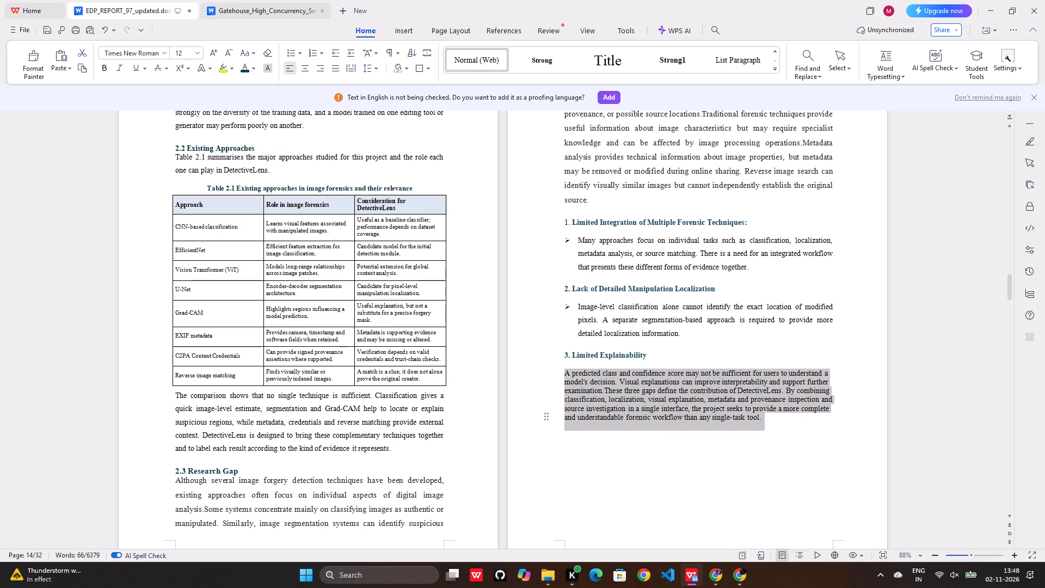
pyautogui.hotkey('ctrl', 'j')
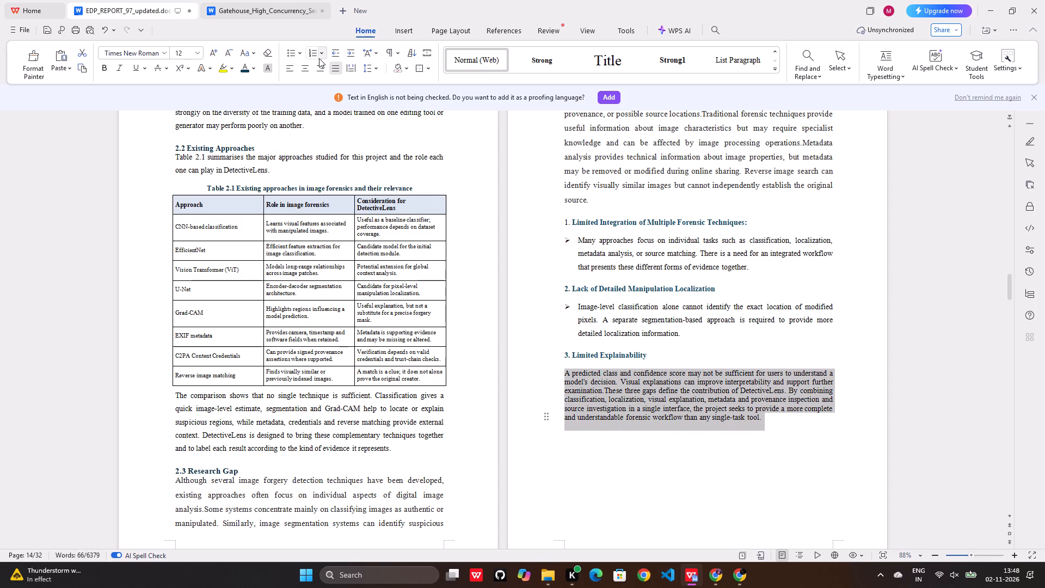
pyautogui.click(299, 53)
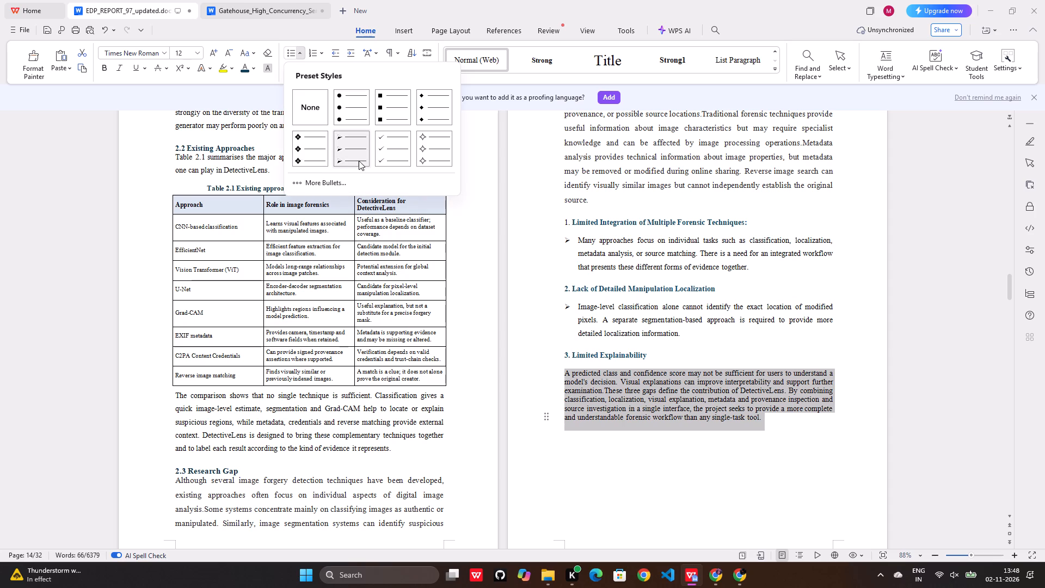
pyautogui.click(360, 158)
pyautogui.click(378, 70)
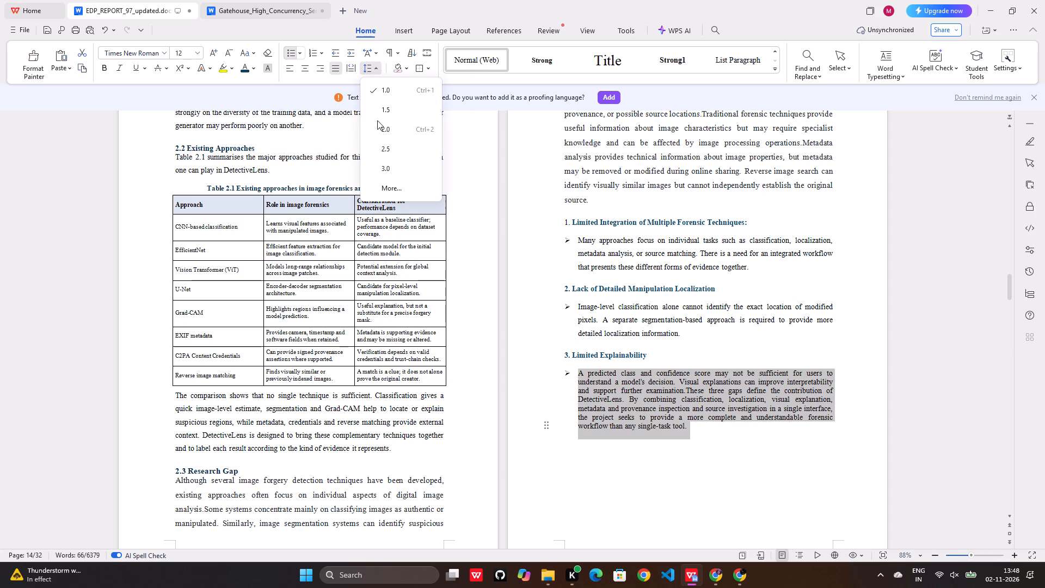
pyautogui.click(380, 113)
pyautogui.click(672, 356)
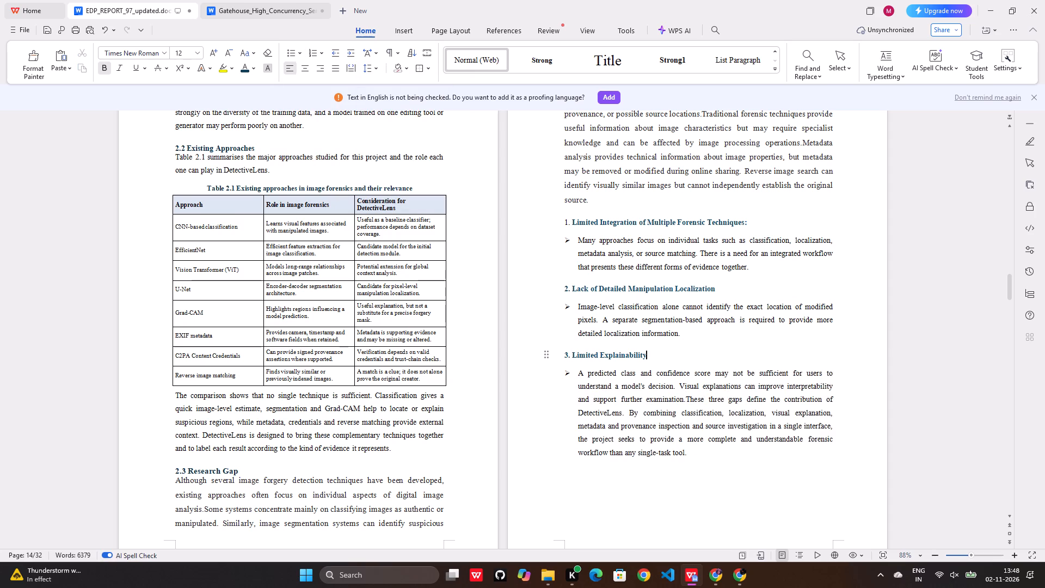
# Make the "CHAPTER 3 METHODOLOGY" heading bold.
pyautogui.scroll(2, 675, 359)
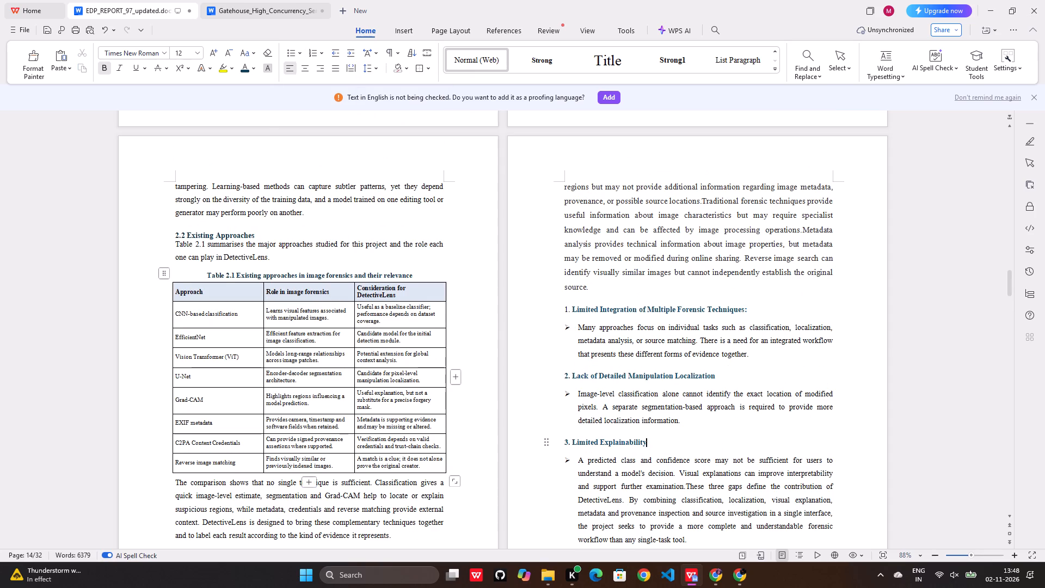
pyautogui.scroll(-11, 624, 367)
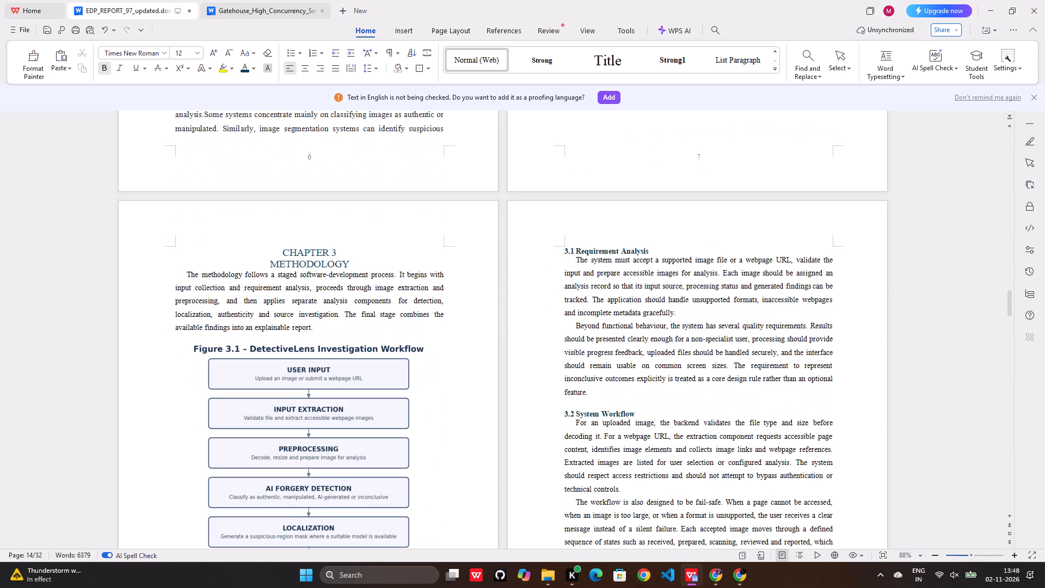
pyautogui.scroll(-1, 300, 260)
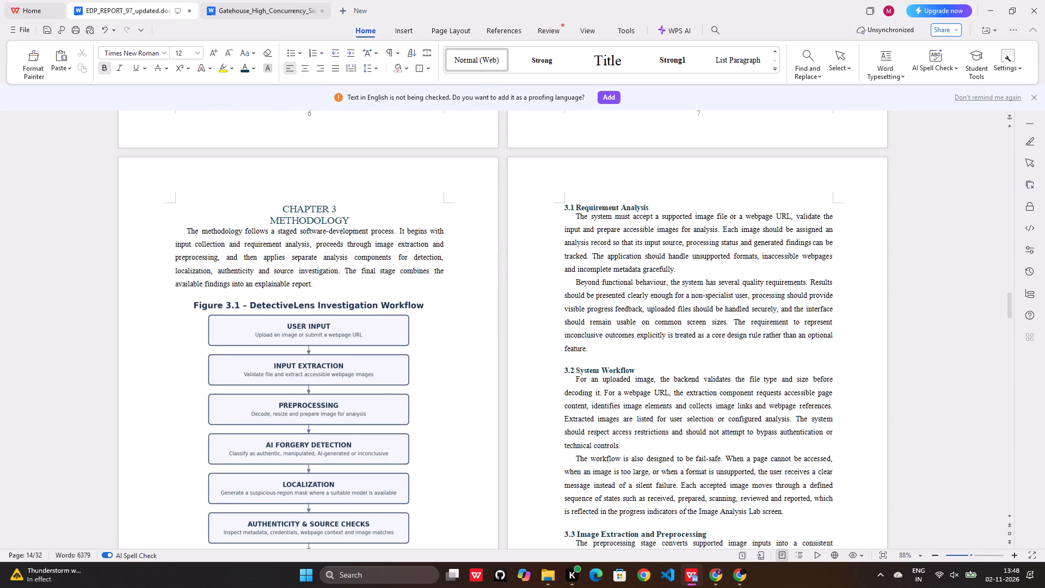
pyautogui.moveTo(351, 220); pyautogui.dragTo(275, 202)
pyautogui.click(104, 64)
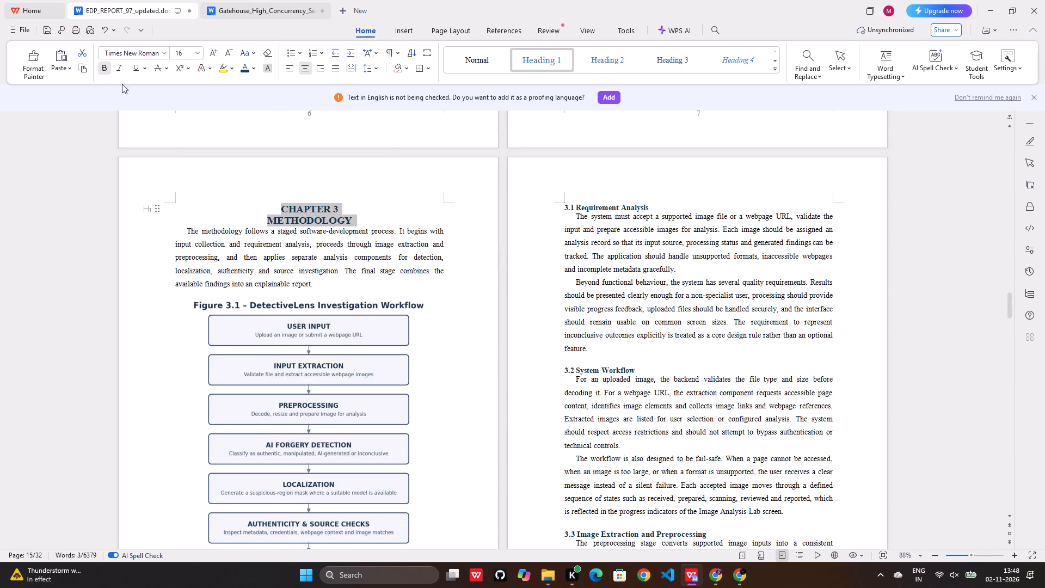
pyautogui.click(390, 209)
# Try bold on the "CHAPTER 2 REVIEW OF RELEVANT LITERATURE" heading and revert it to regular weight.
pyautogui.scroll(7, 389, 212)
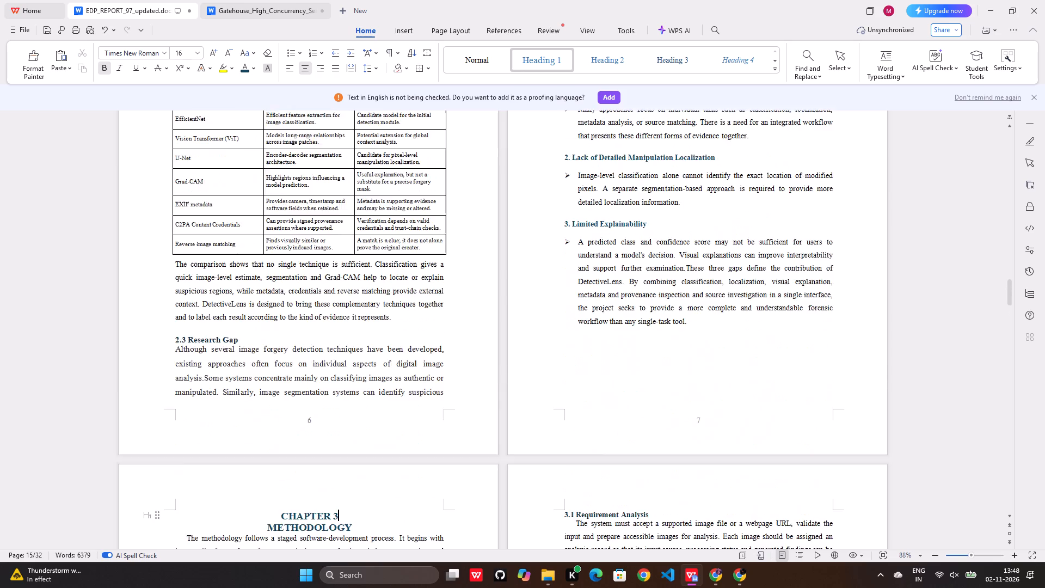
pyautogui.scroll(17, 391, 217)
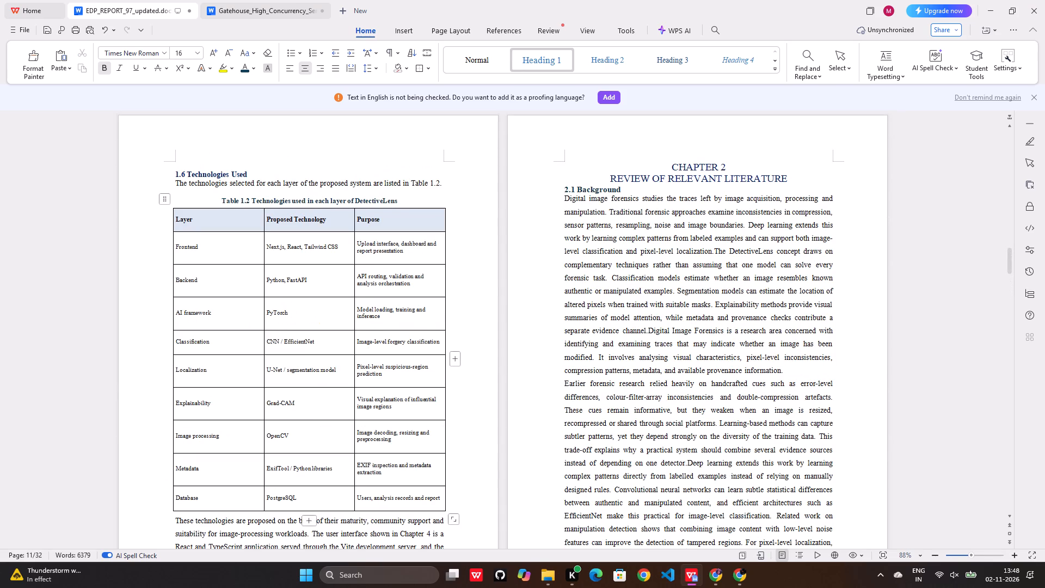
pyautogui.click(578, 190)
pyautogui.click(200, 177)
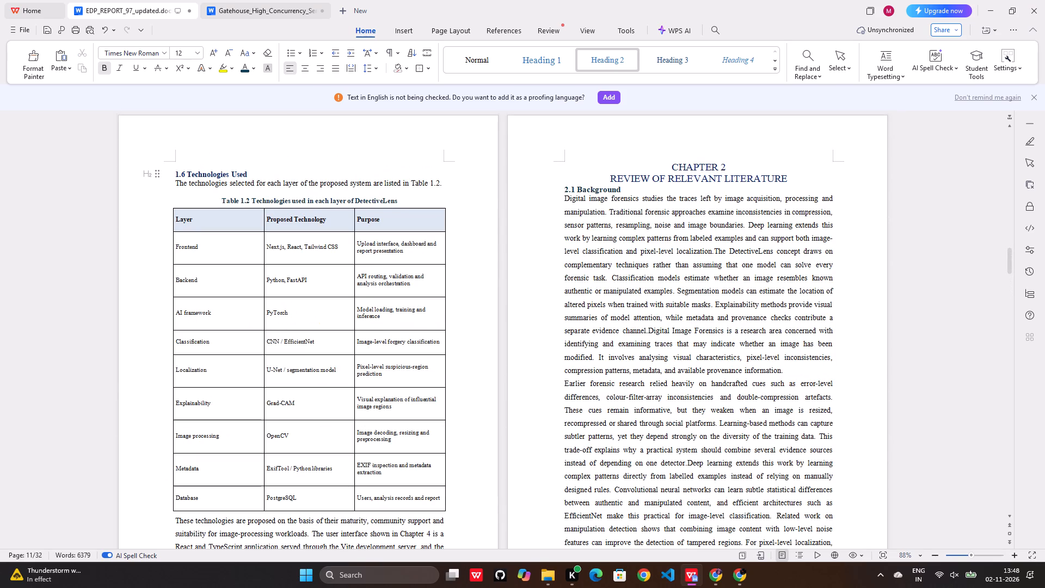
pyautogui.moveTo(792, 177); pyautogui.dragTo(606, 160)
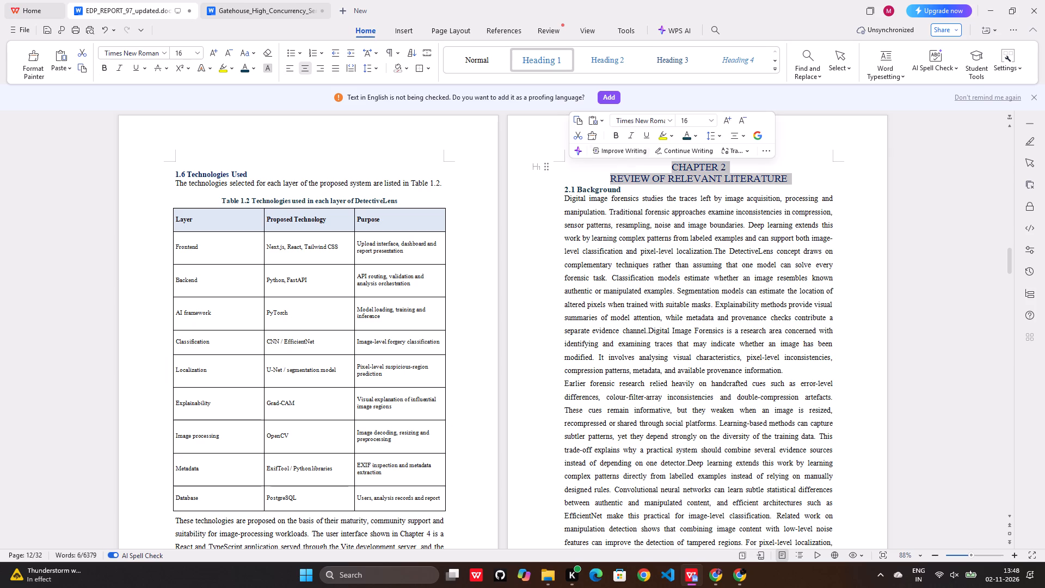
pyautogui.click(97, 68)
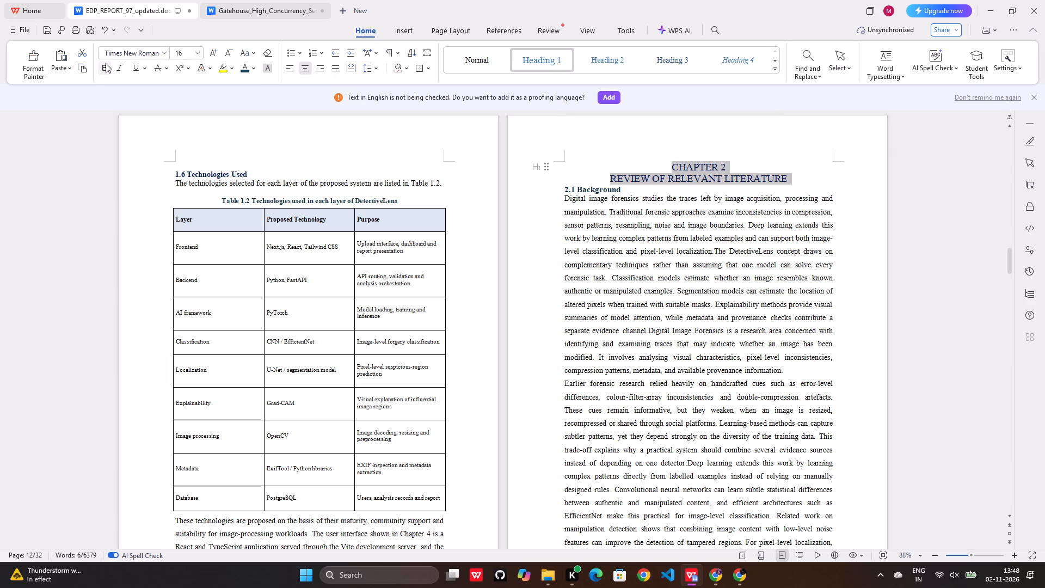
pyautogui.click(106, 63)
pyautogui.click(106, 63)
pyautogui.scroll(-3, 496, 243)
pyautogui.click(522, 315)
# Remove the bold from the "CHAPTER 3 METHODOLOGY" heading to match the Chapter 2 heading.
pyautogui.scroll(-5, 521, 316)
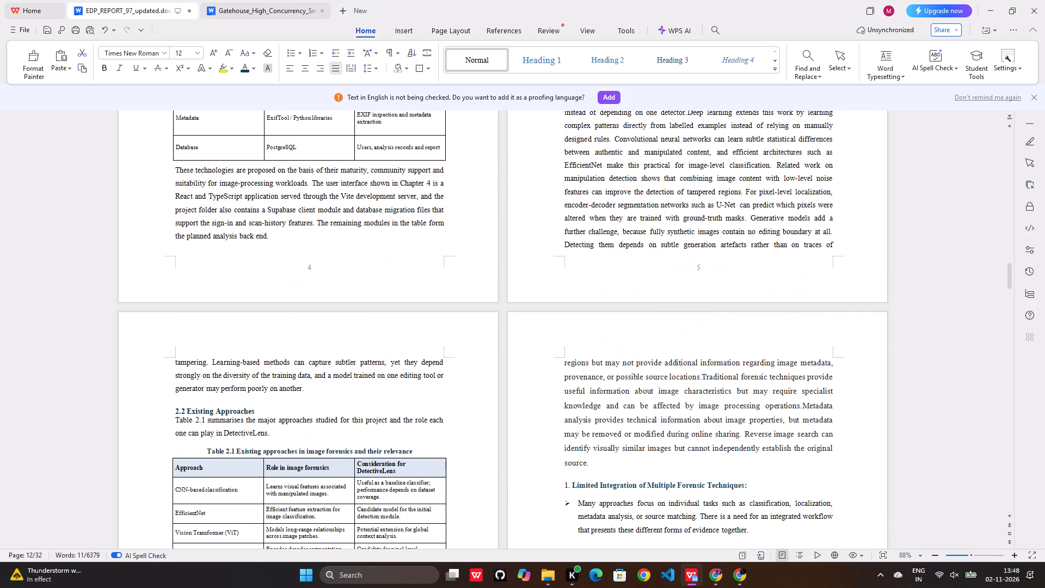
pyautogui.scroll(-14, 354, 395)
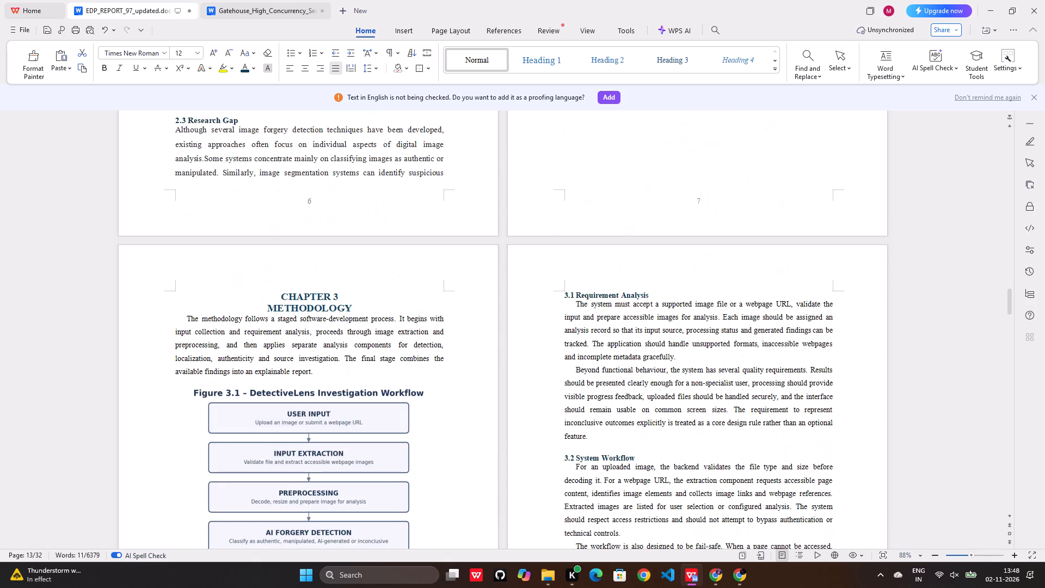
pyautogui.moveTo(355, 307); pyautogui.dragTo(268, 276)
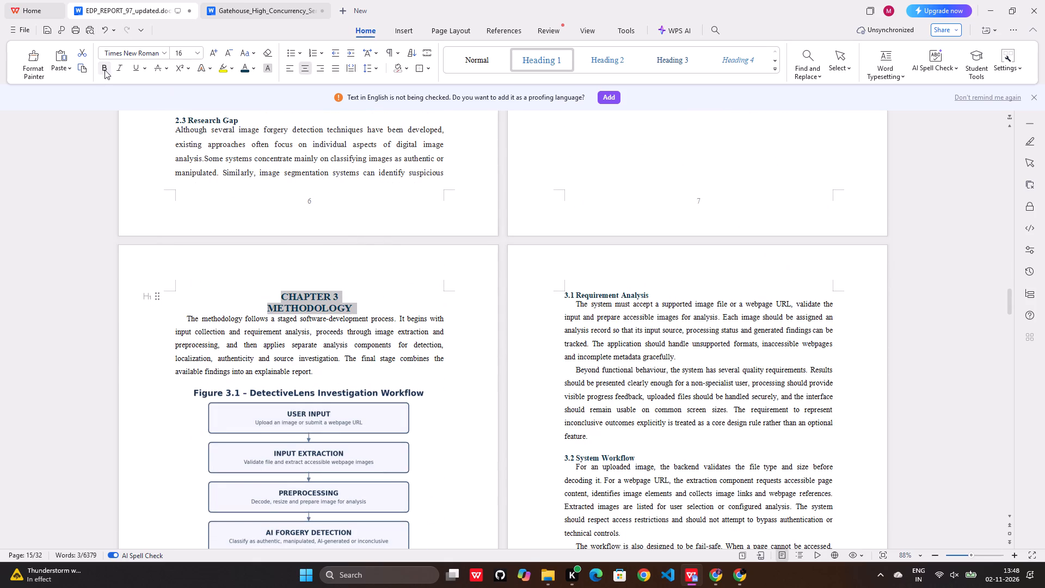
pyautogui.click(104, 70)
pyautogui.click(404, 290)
# Examine the layout of Chapter 3 in the Gatehouse report, including its flowchart, figure caption and section paragraphs.
pyautogui.scroll(-4, 396, 296)
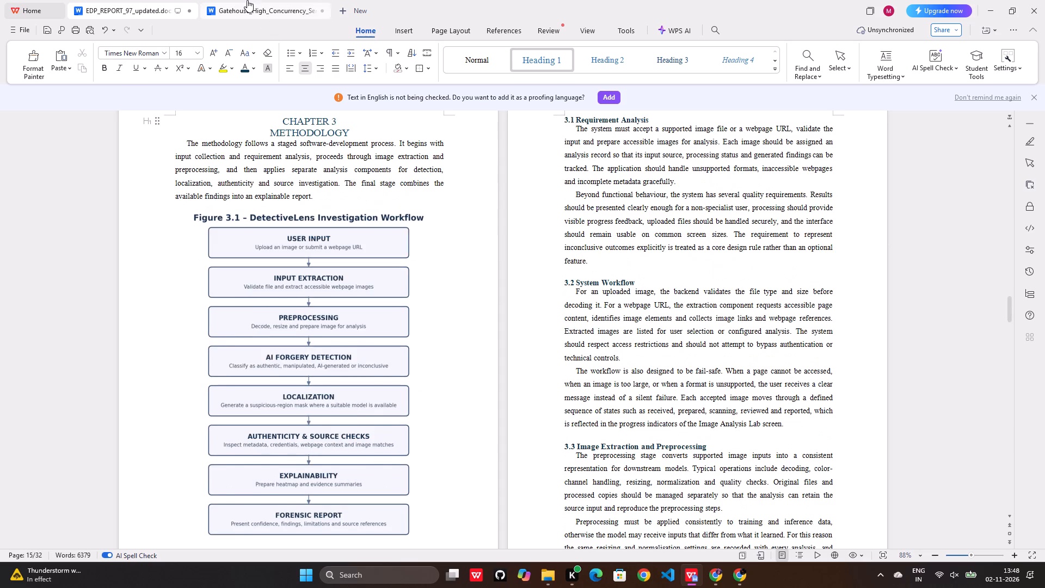
pyautogui.click(247, 0)
pyautogui.scroll(-15, 516, 295)
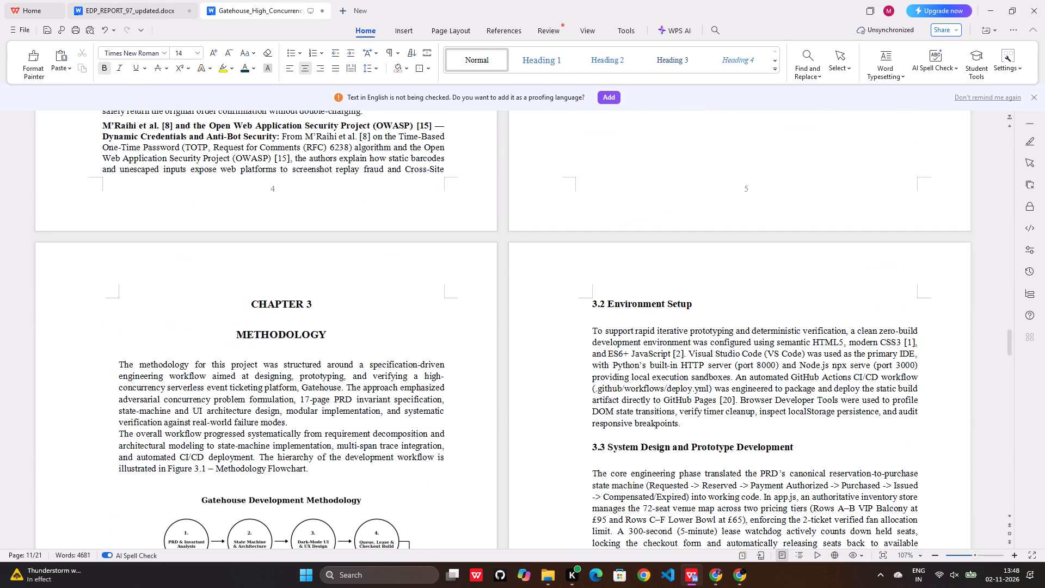
pyautogui.scroll(-3, 516, 295)
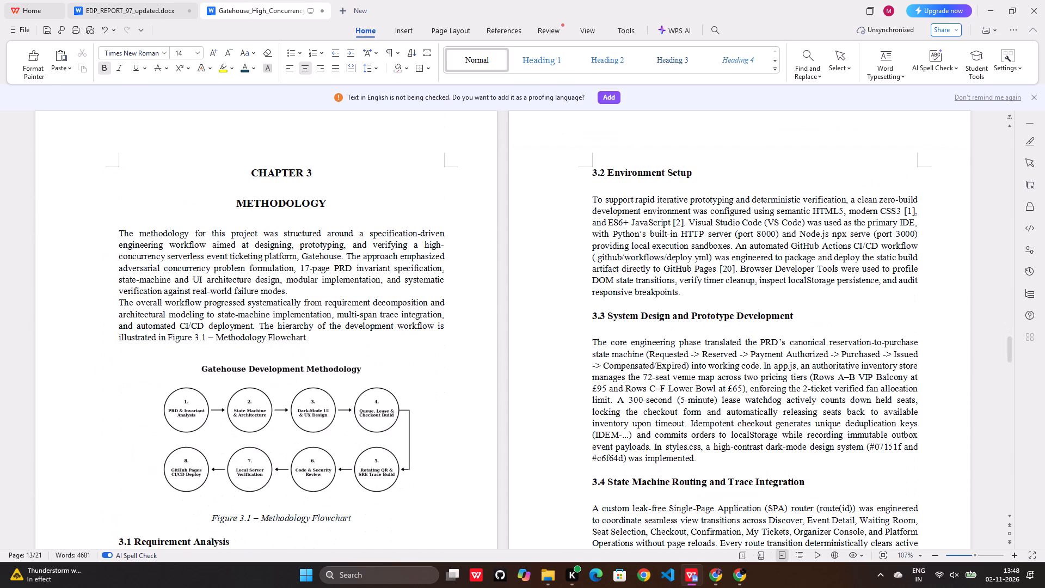
pyautogui.scroll(-4, 516, 295)
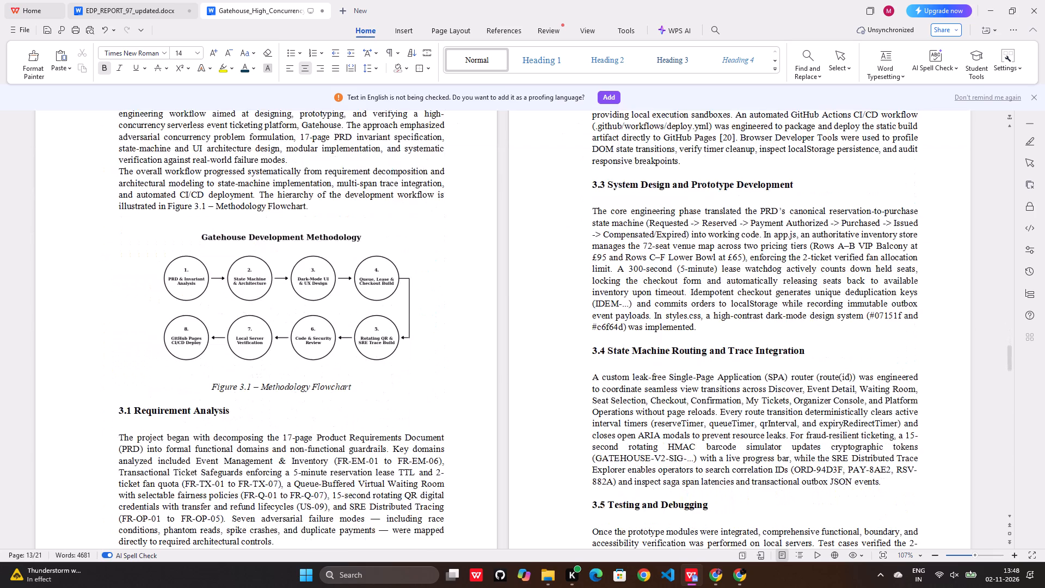
pyautogui.scroll(-1, 516, 295)
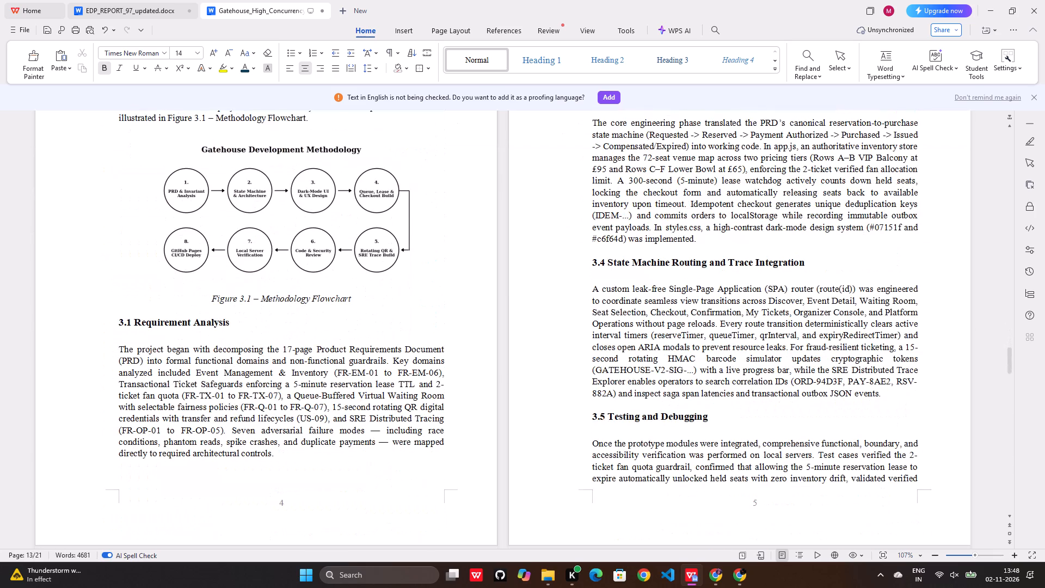
pyautogui.scroll(3, 515, 295)
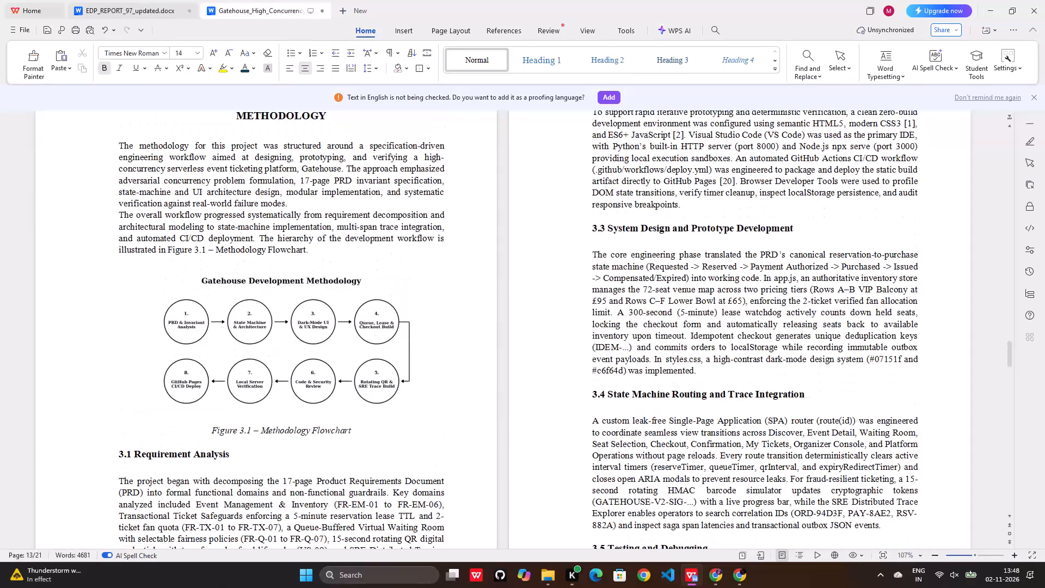
# In the DetectiveLens report, remove the first-line indent from the introductory paragraph under "CHAPTER 3 METHODOLOGY".
pyautogui.click(151, 2)
pyautogui.click(399, 284)
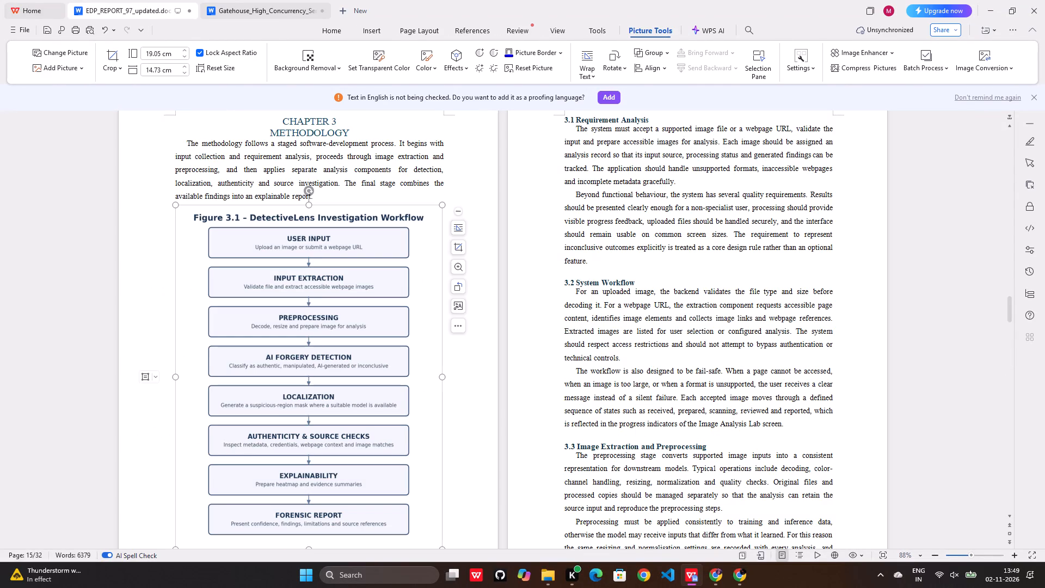
pyautogui.click(477, 181)
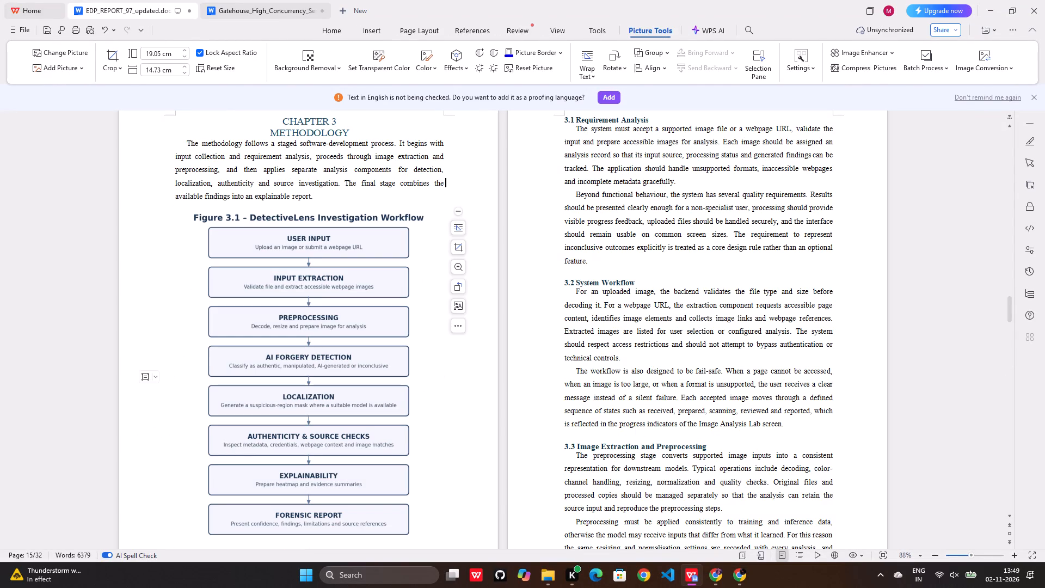
pyautogui.click(187, 143)
pyautogui.press('BackSpace')
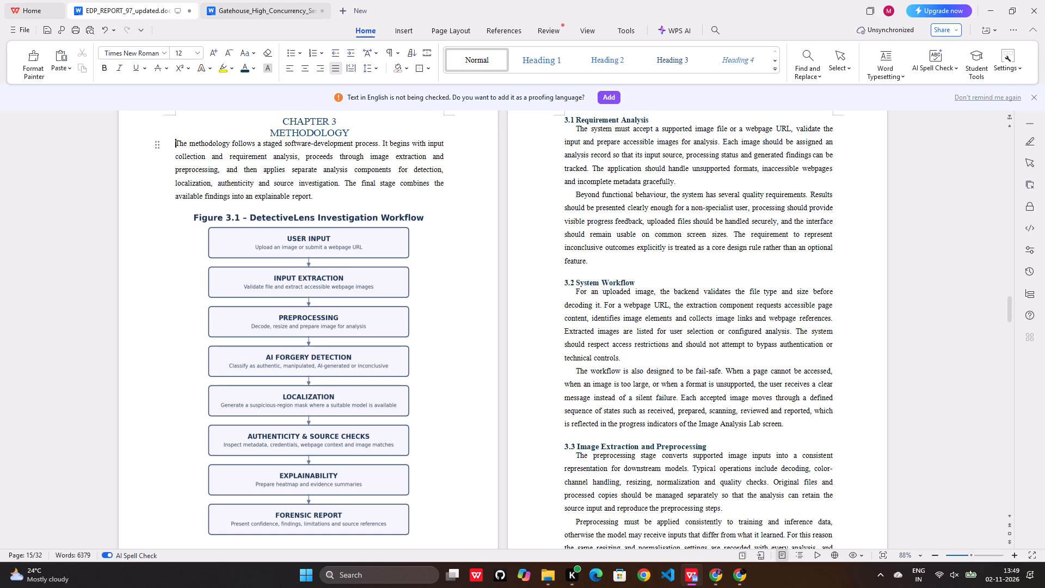
# Crop the built-in title off the top of the Figure 3.1 workflow image, leaving it about 18.09 cm high.
pyautogui.scroll(6, 539, 230)
pyautogui.scroll(-4, 542, 232)
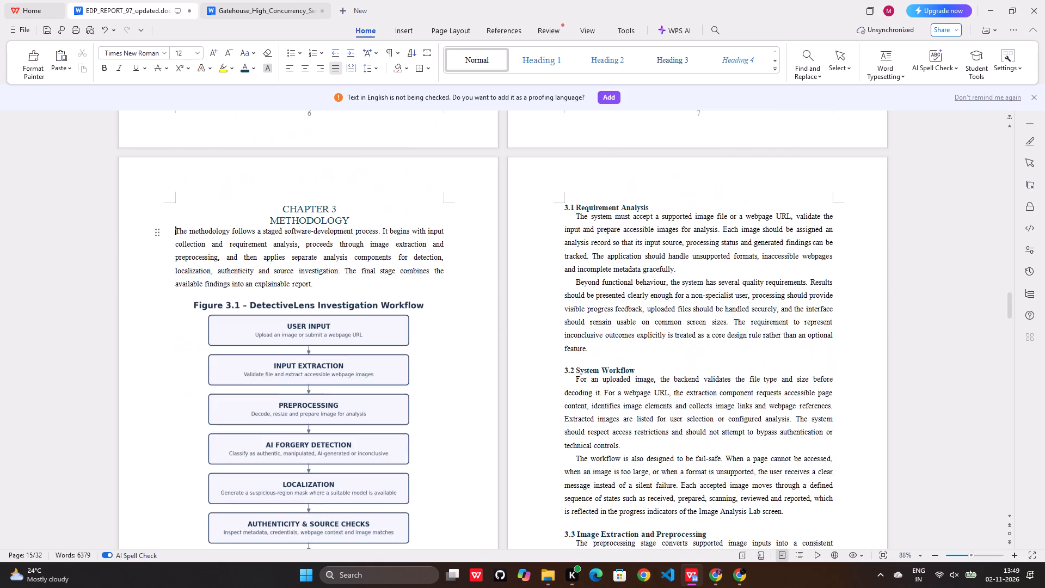
pyautogui.scroll(-8, 542, 232)
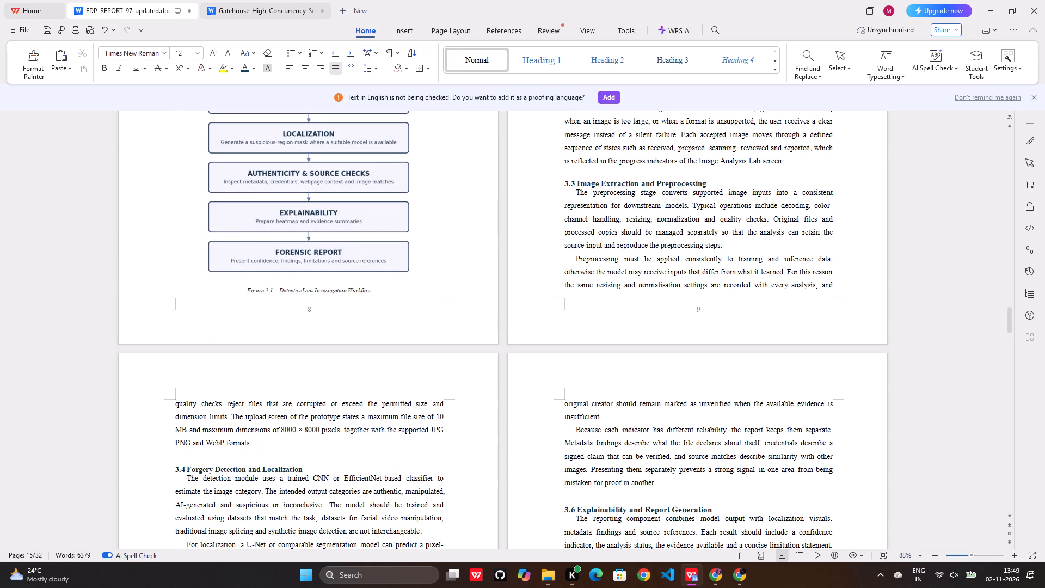
pyautogui.click(377, 292)
pyautogui.scroll(6, 377, 292)
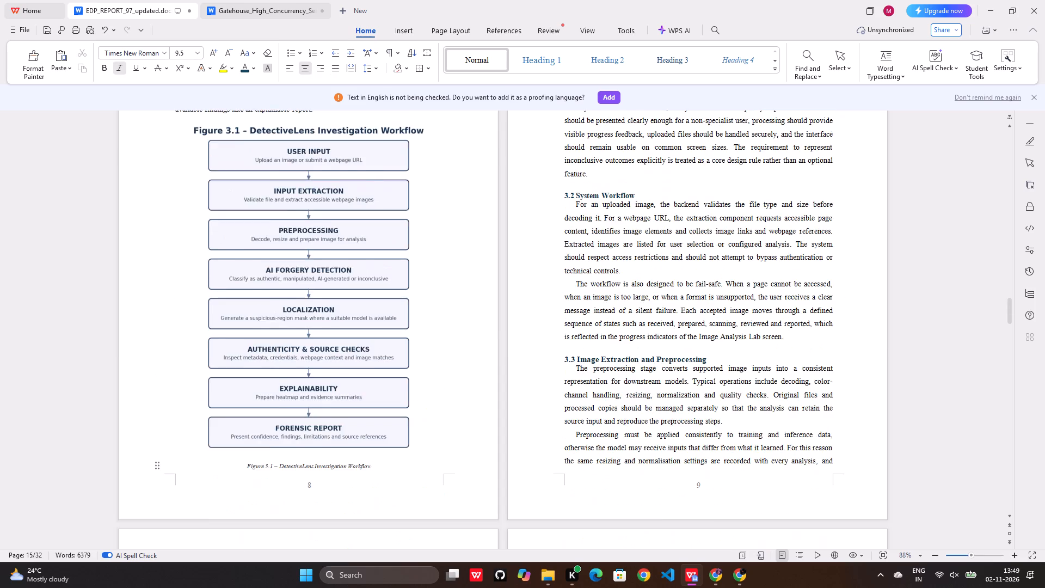
pyautogui.scroll(2, 380, 288)
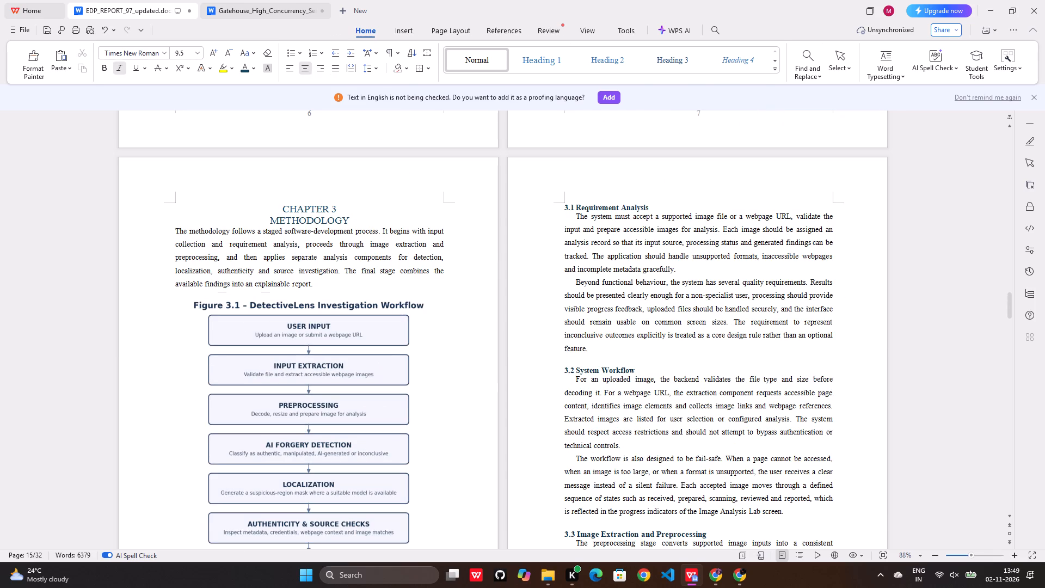
pyautogui.click(364, 305)
pyautogui.click(459, 333)
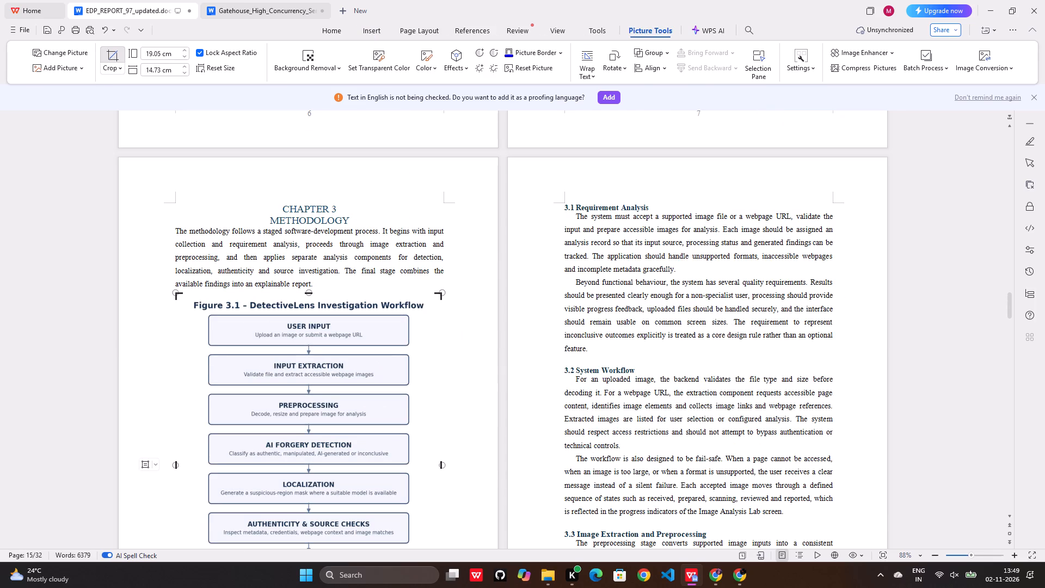
pyautogui.moveTo(308, 293); pyautogui.dragTo(308, 308)
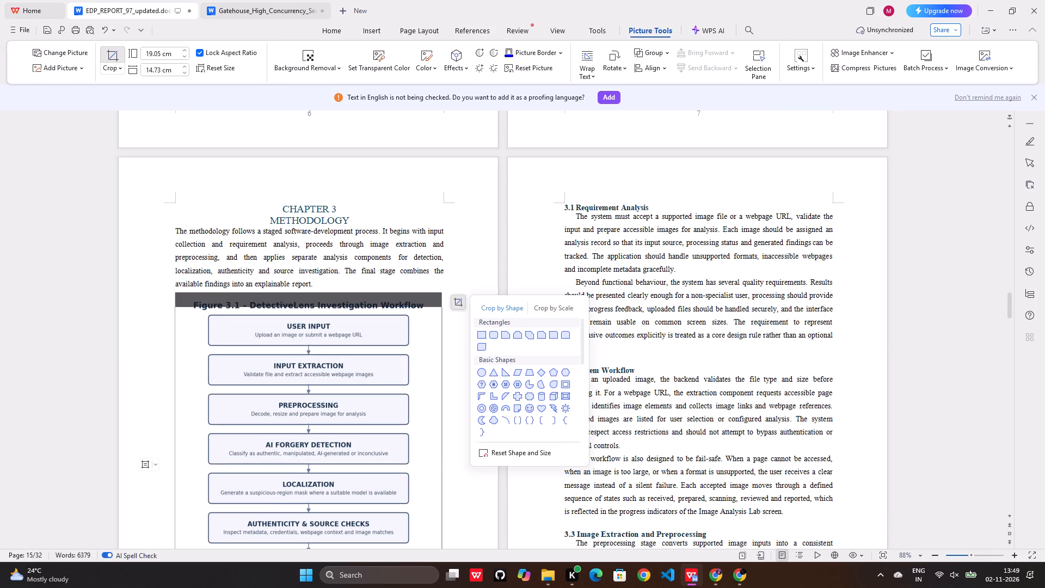
pyautogui.moveTo(308, 308); pyautogui.dragTo(308, 310)
pyautogui.click(308, 310)
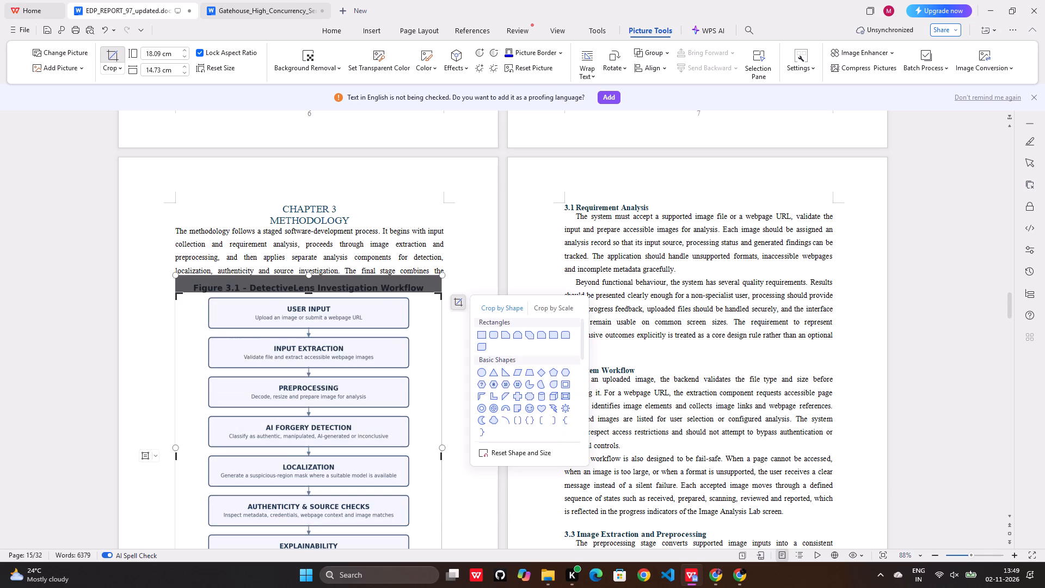
pyautogui.click(456, 222)
# Enlarge the cropped Figure 3.1 workflow image slightly from its lower corner.
pyautogui.scroll(-2, 353, 304)
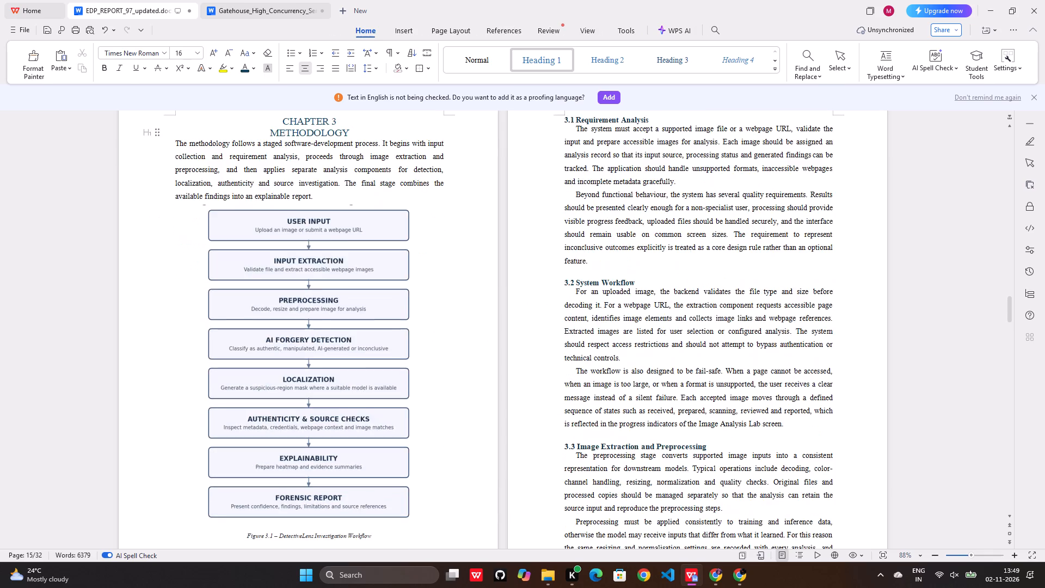
pyautogui.scroll(-4, 353, 302)
pyautogui.click(365, 326)
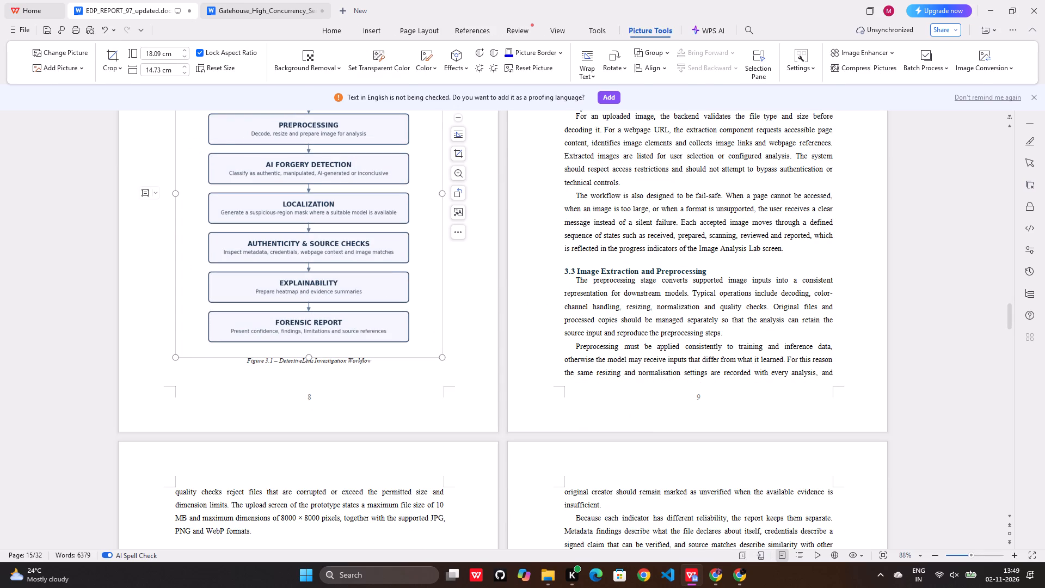
pyautogui.moveTo(441, 359); pyautogui.dragTo(443, 364)
# Format the caption "Figure 3.1 – DetectiveLens Investigation Workflow" as 12 pt bold.
pyautogui.moveTo(373, 368); pyautogui.dragTo(268, 368)
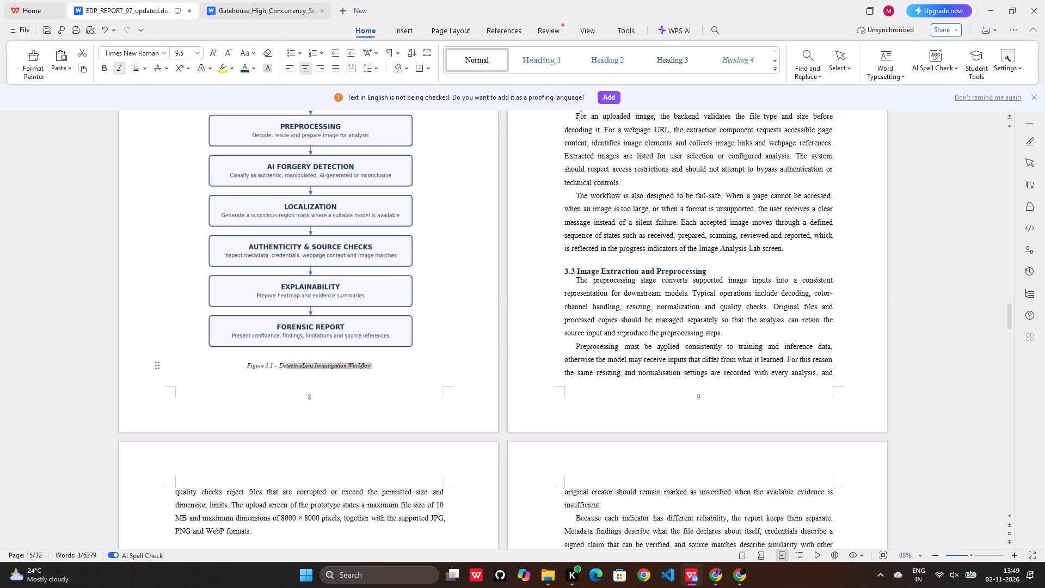
pyautogui.moveTo(268, 368); pyautogui.dragTo(238, 364)
pyautogui.click(201, 54)
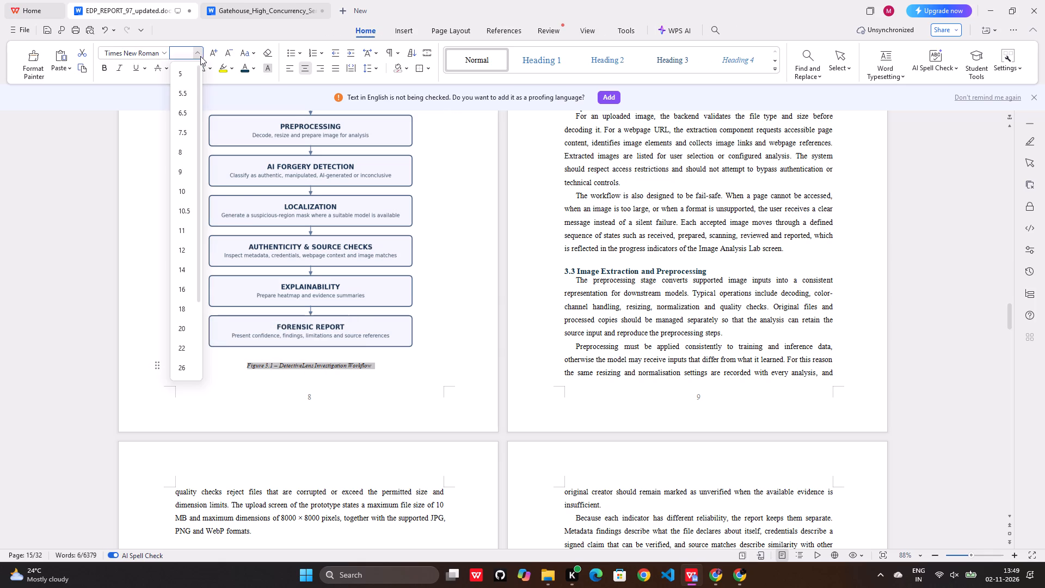
pyautogui.click(185, 243)
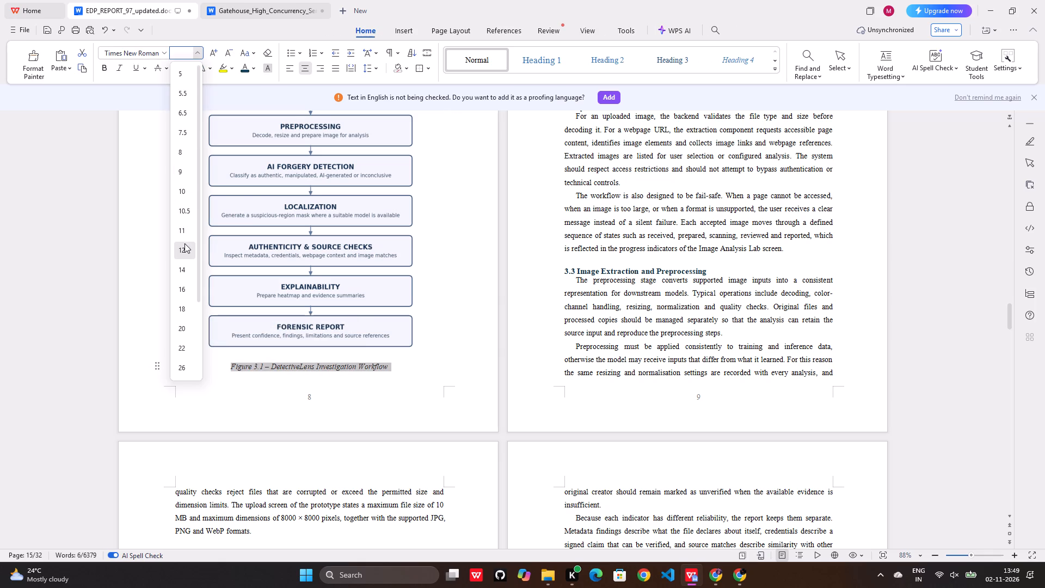
pyautogui.click(106, 69)
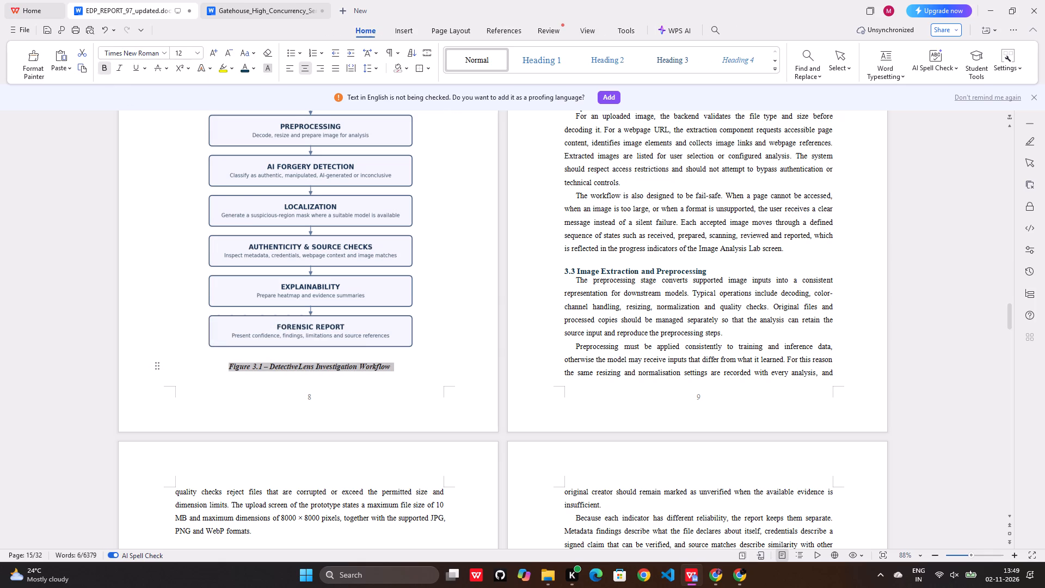
pyautogui.click(248, 392)
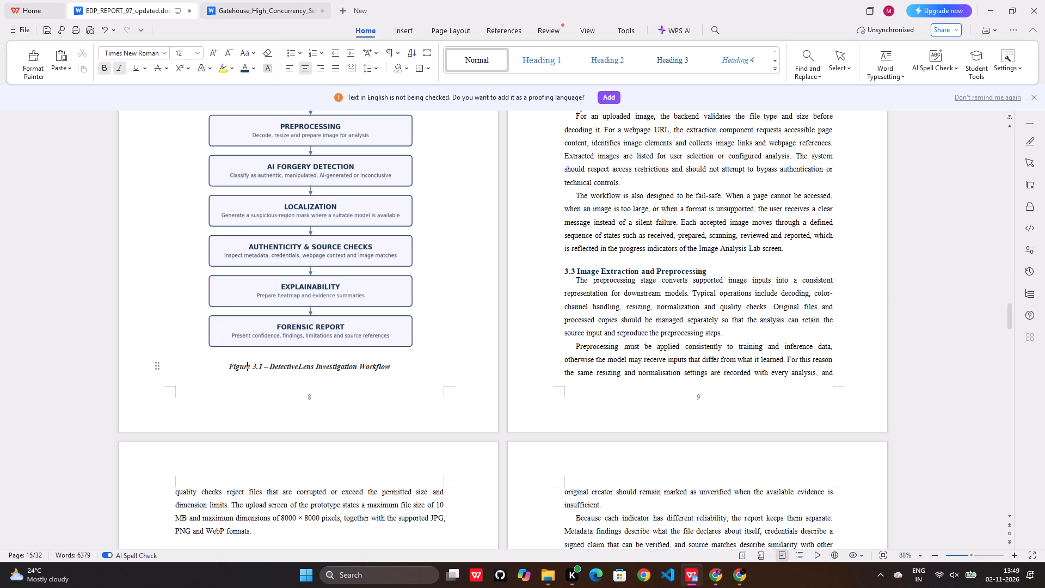
# Remove the first-line indents from both paragraphs of 3.1 Requirement Analysis and both paragraphs of 3.2 System Workflow.
pyautogui.scroll(2, 637, 267)
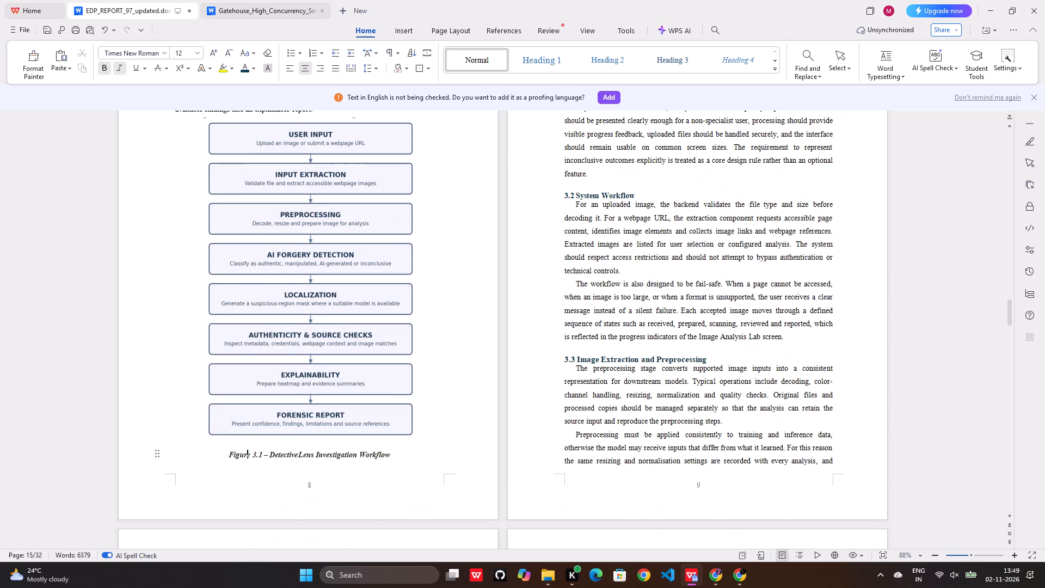
pyautogui.scroll(4, 637, 267)
pyautogui.scroll(-1, 637, 267)
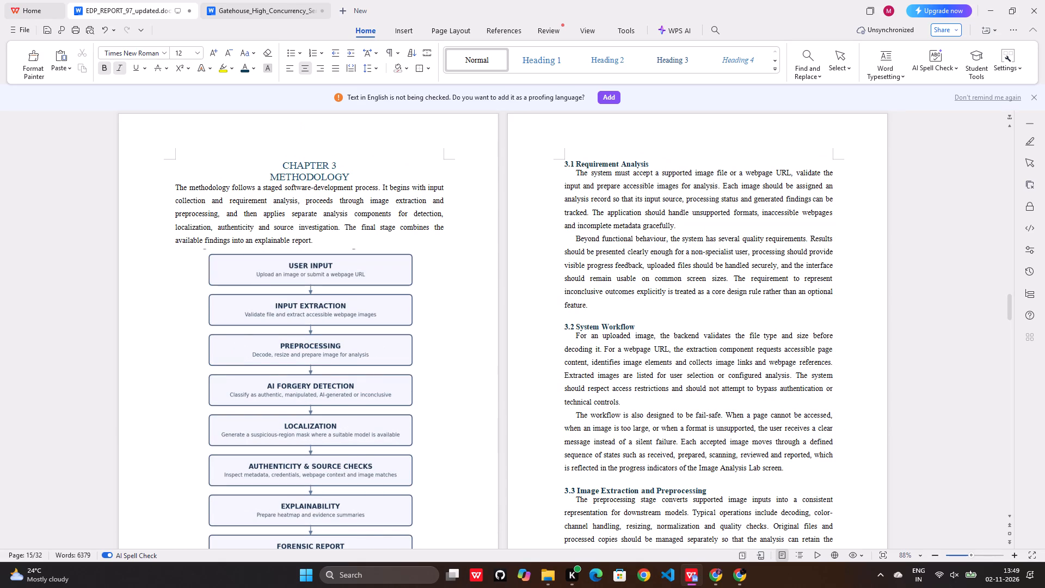
pyautogui.click(575, 174)
pyautogui.press('BackSpace')
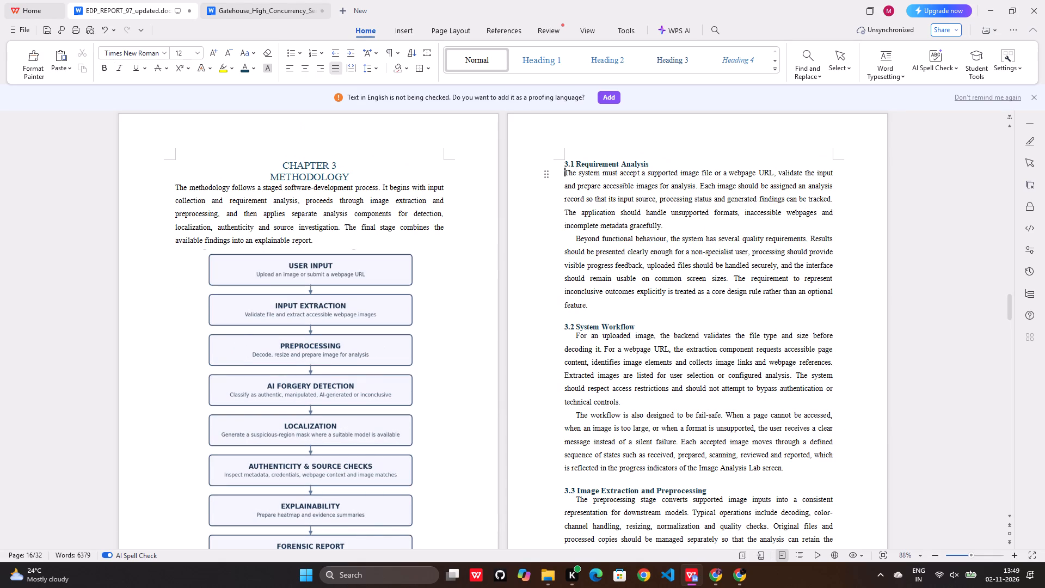
pyautogui.click(575, 339)
pyautogui.press('BackSpace')
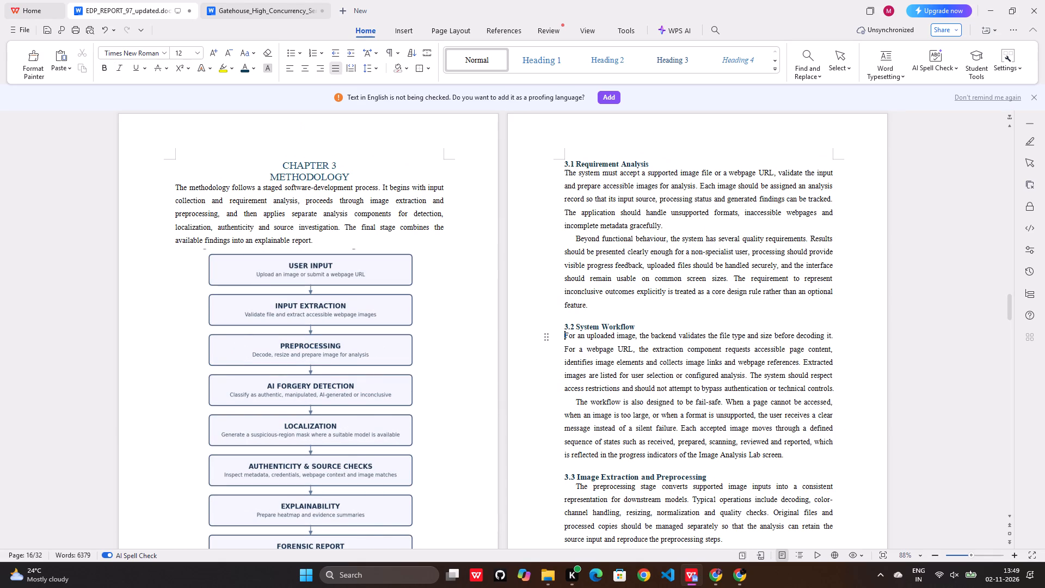
pyautogui.click(571, 242)
pyautogui.click(574, 240)
pyautogui.press('BackSpace')
pyautogui.scroll(-3, 628, 312)
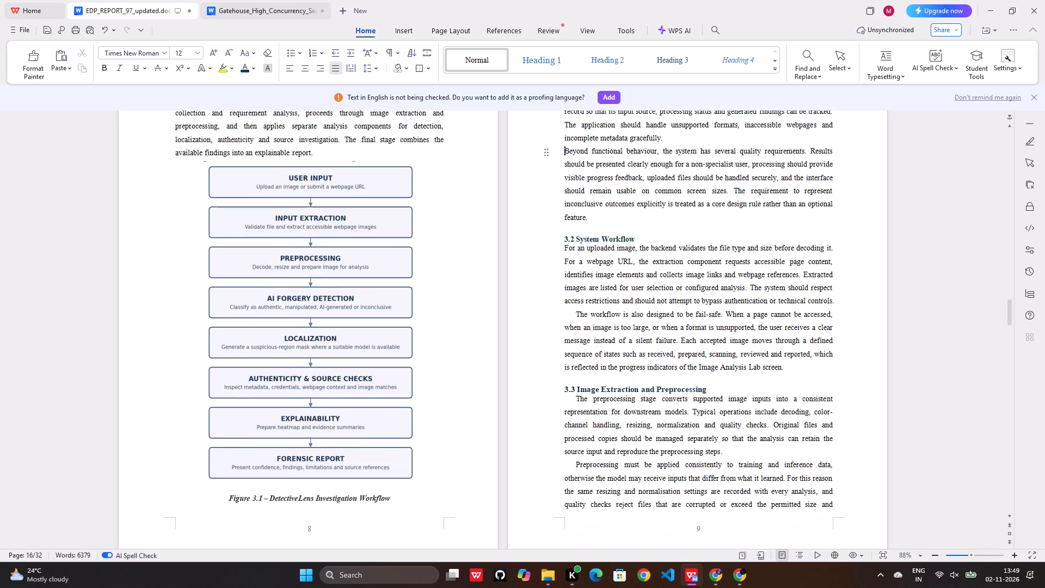
pyautogui.click(574, 269)
pyautogui.press('BackSpace')
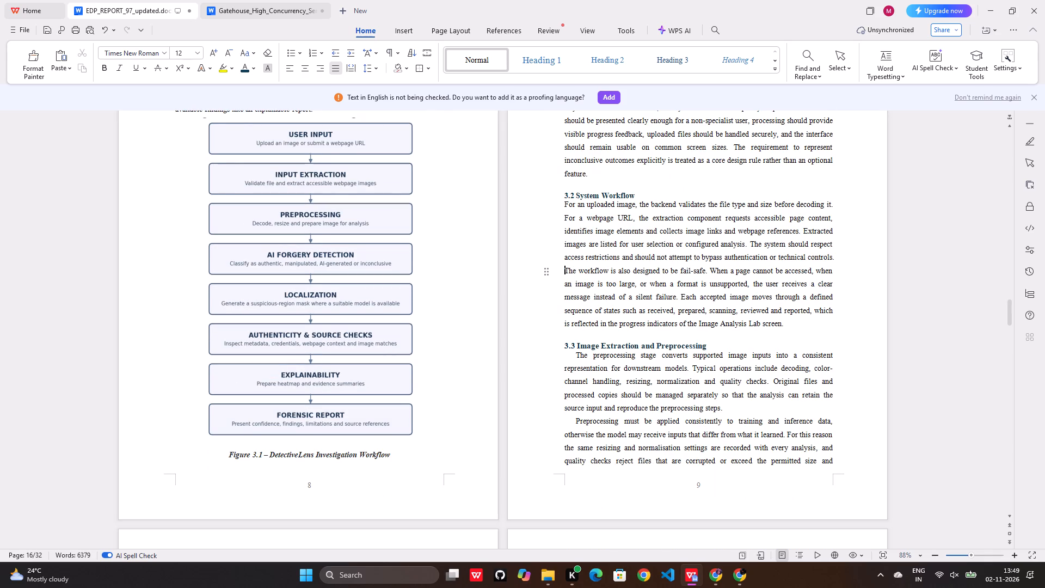
# In 3.3 Image Extraction and Preprocessing, remove the first paragraph's first-line indent and join the second paragraph onto it.
pyautogui.click(576, 356)
pyautogui.press('BackSpace')
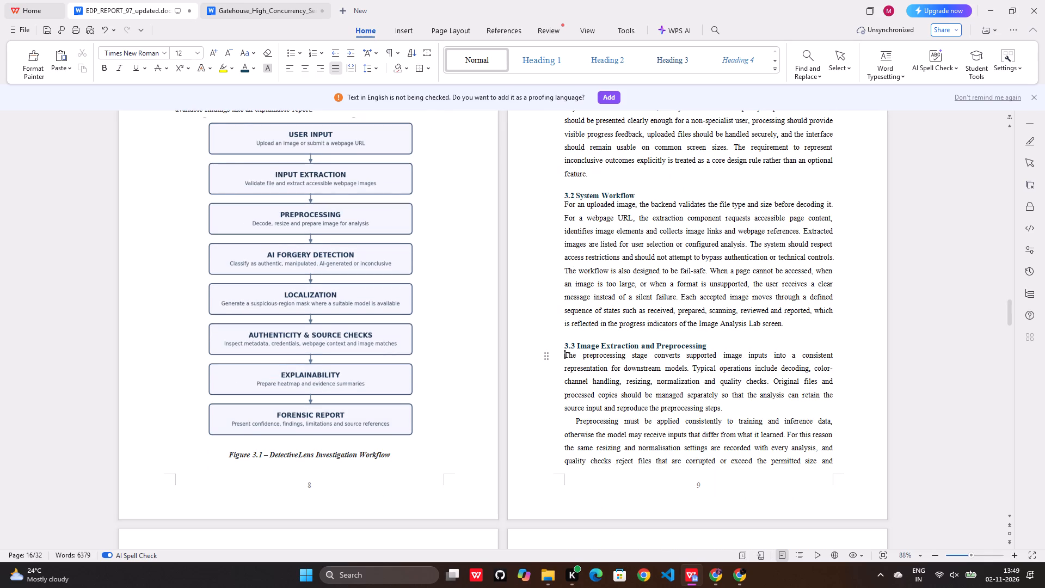
pyautogui.click(575, 425)
pyautogui.press('BackSpace')
pyautogui.press('BackSpace')
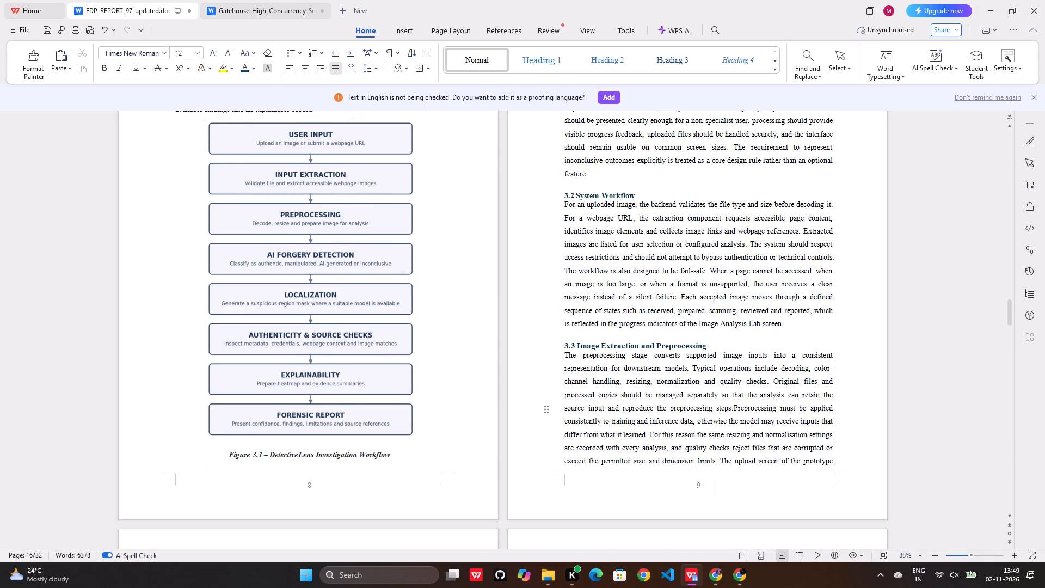
# Remove the first-line indents from the three paragraphs of 3.4 Forgery Detection and Localization.
pyautogui.scroll(-9, 613, 396)
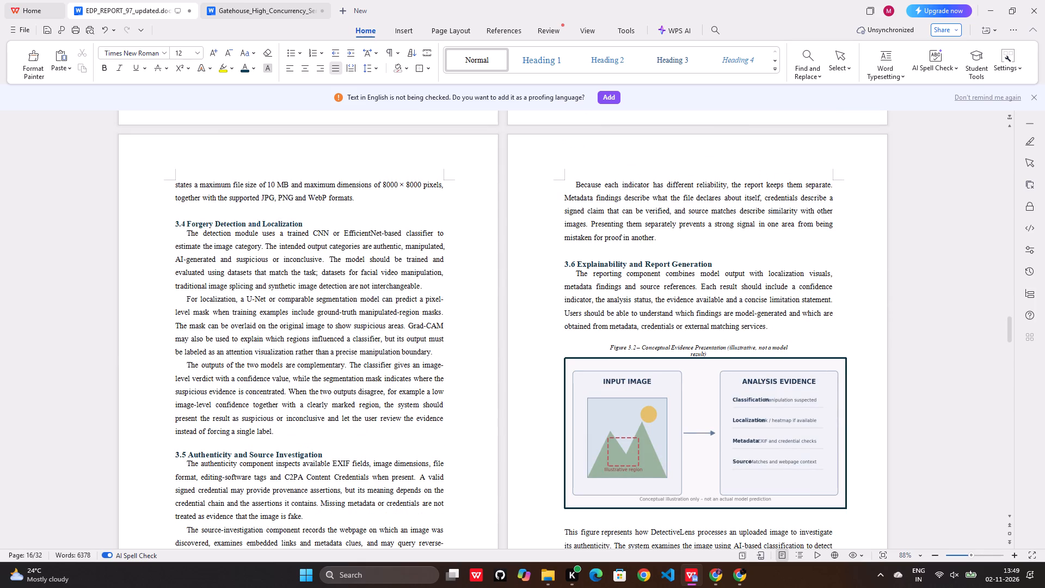
pyautogui.click(187, 235)
pyautogui.press('BackSpace')
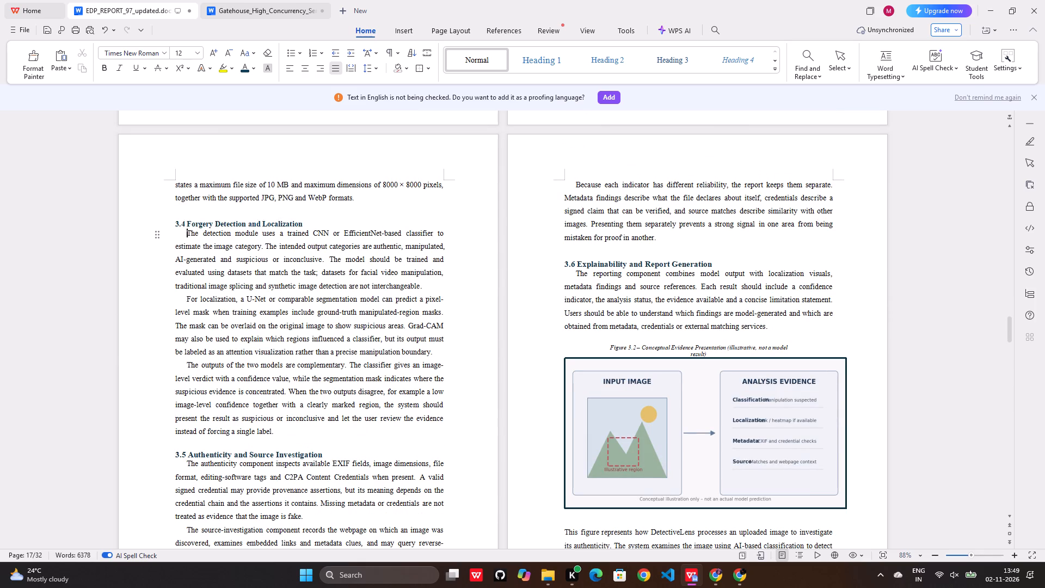
pyautogui.click(185, 303)
pyautogui.press('BackSpace')
pyautogui.click(186, 234)
pyautogui.press('BackSpace')
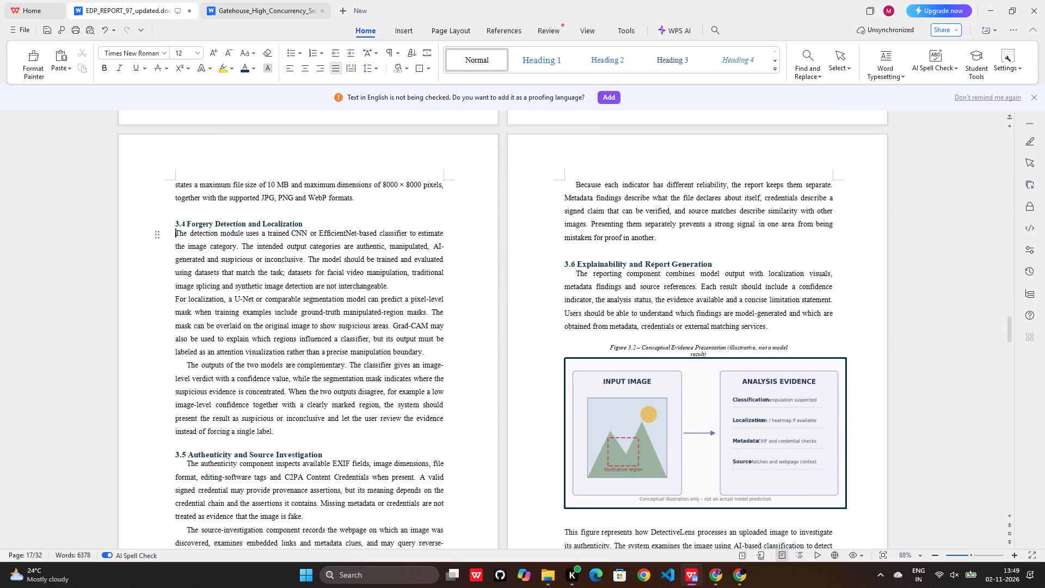
pyautogui.click(187, 365)
pyautogui.press('BackSpace')
# Remove the first-line indents from the first two paragraphs of 3.5 Authenticity and Source Investigation.
pyautogui.scroll(-4, 358, 354)
pyautogui.click(188, 290)
pyautogui.press('BackSpace')
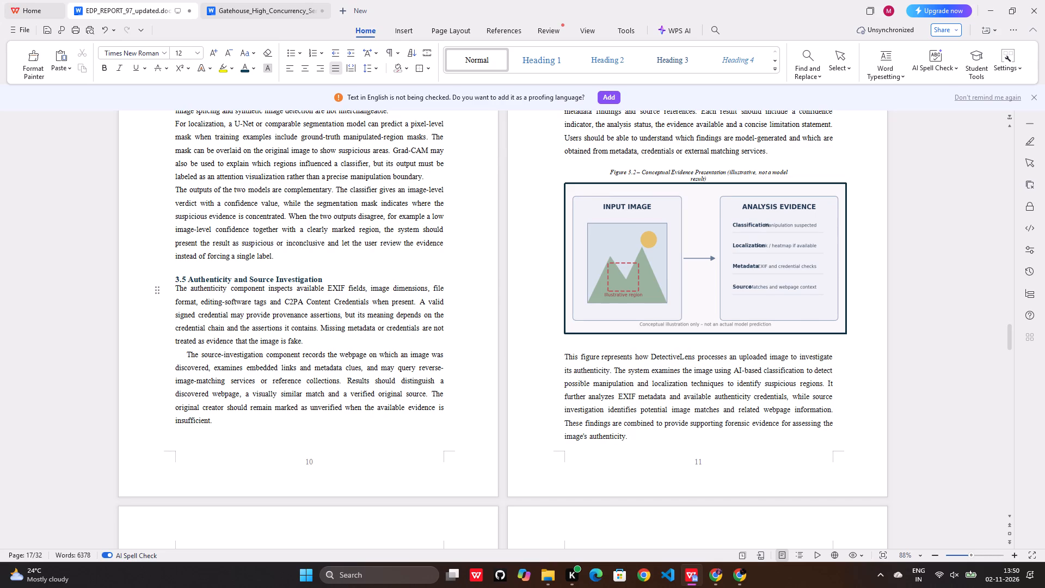
pyautogui.click(186, 358)
pyautogui.press('BackSpace')
# In the Gatehouse report, examine Chapter 3's section spacing, flowcharts and figure captions through to the start of Chapter 4.
pyautogui.click(257, 13)
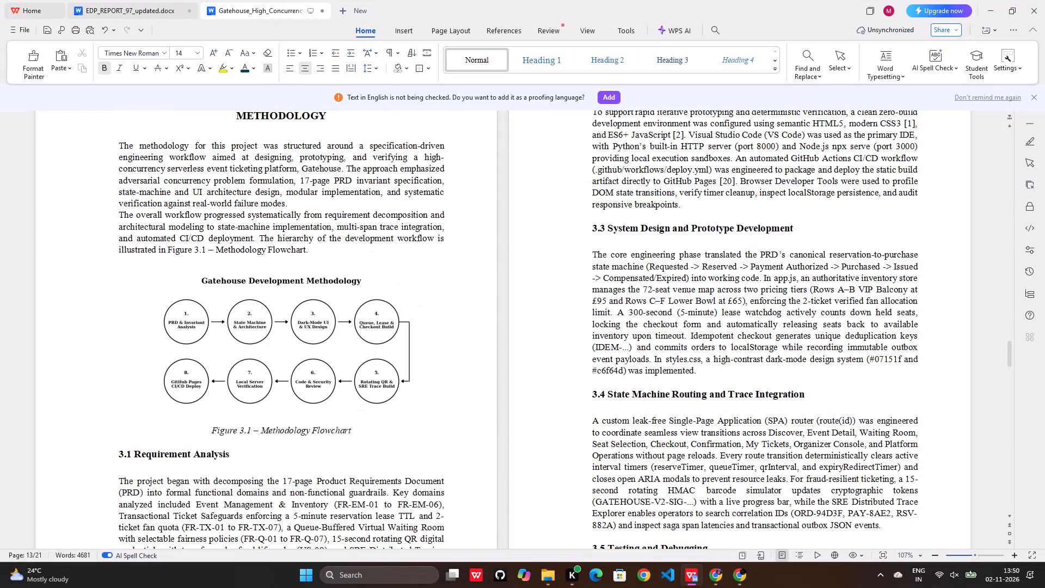
pyautogui.scroll(-3, 402, 265)
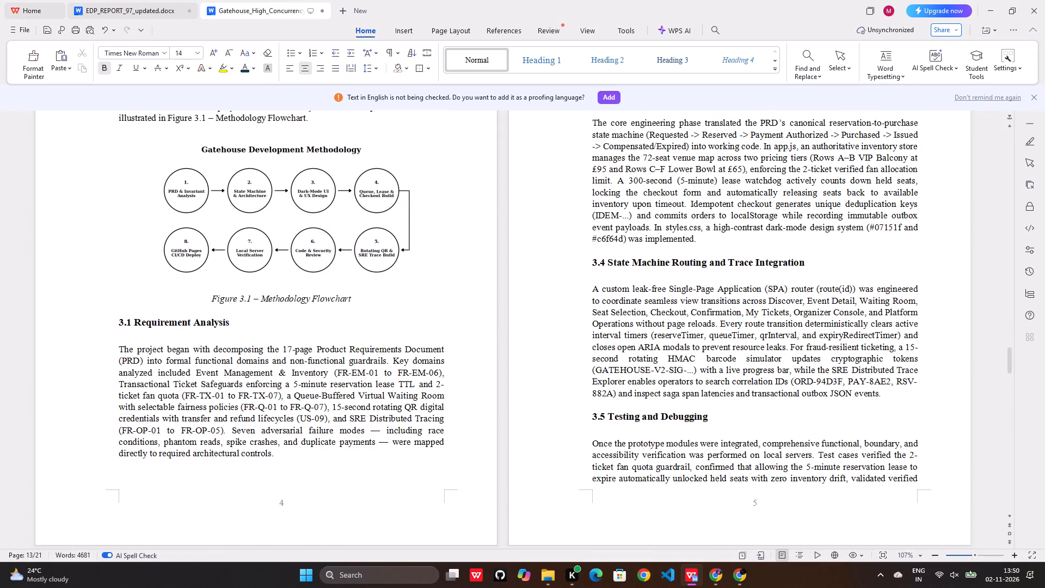
pyautogui.scroll(4, 681, 313)
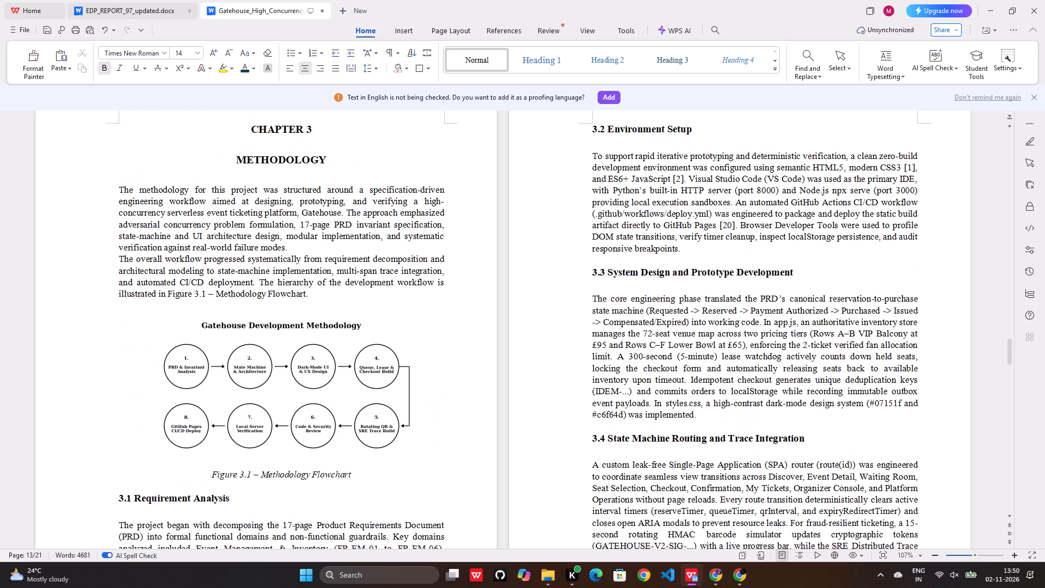
pyautogui.scroll(-12, 681, 313)
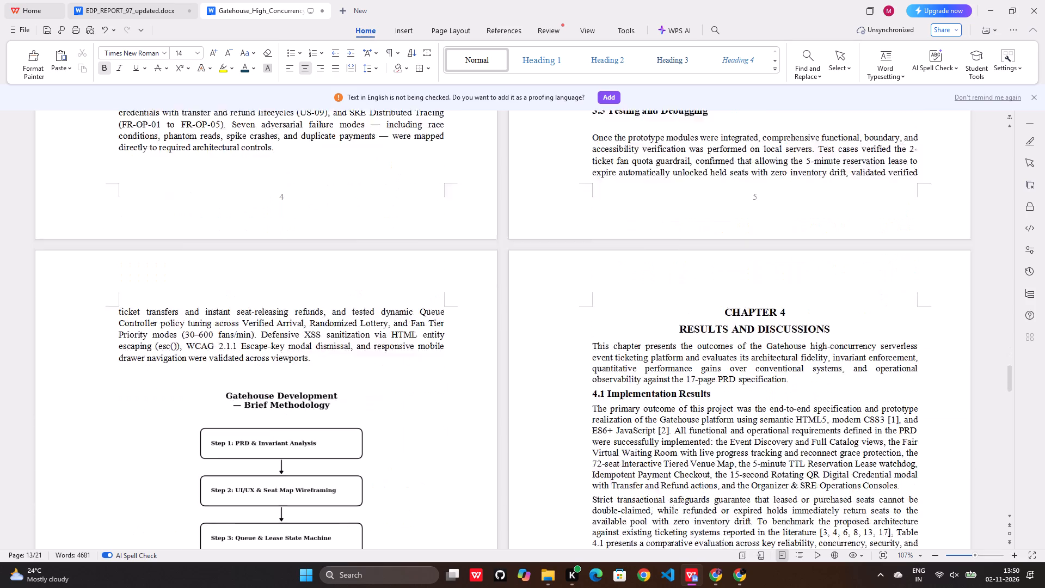
pyautogui.scroll(-2, 681, 313)
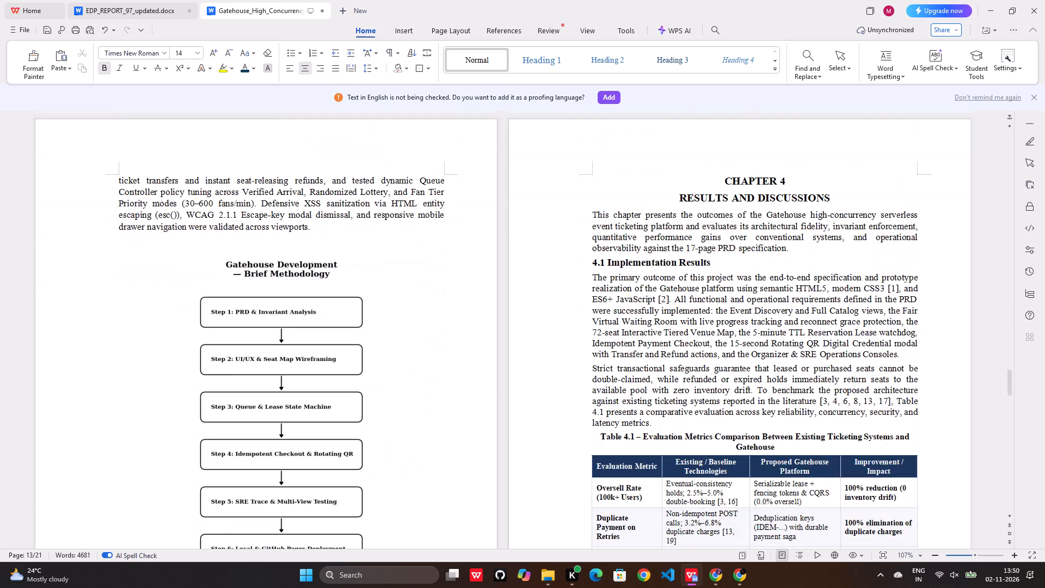
pyautogui.scroll(-2, 681, 313)
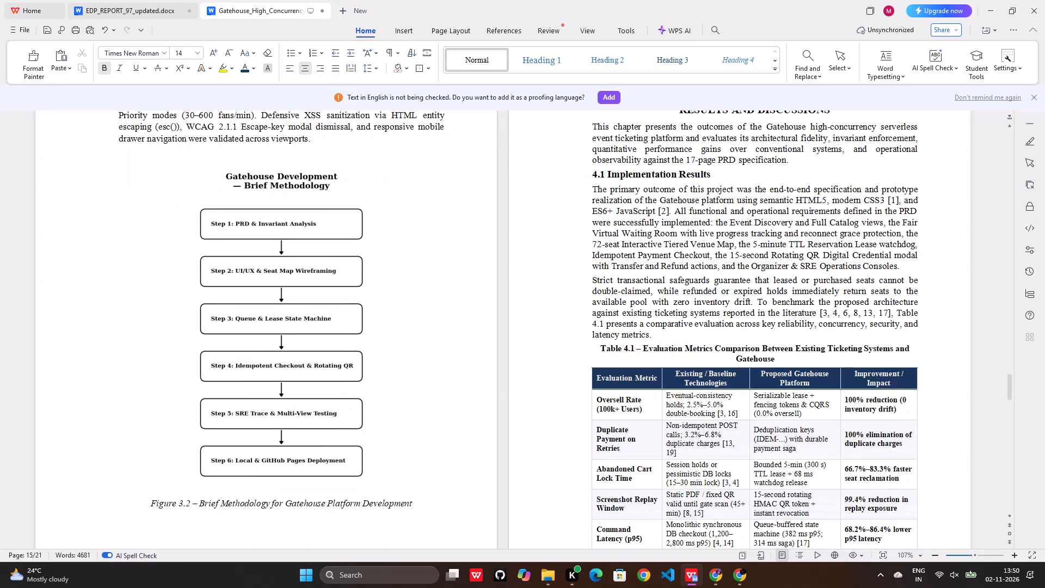
pyautogui.scroll(4, 681, 313)
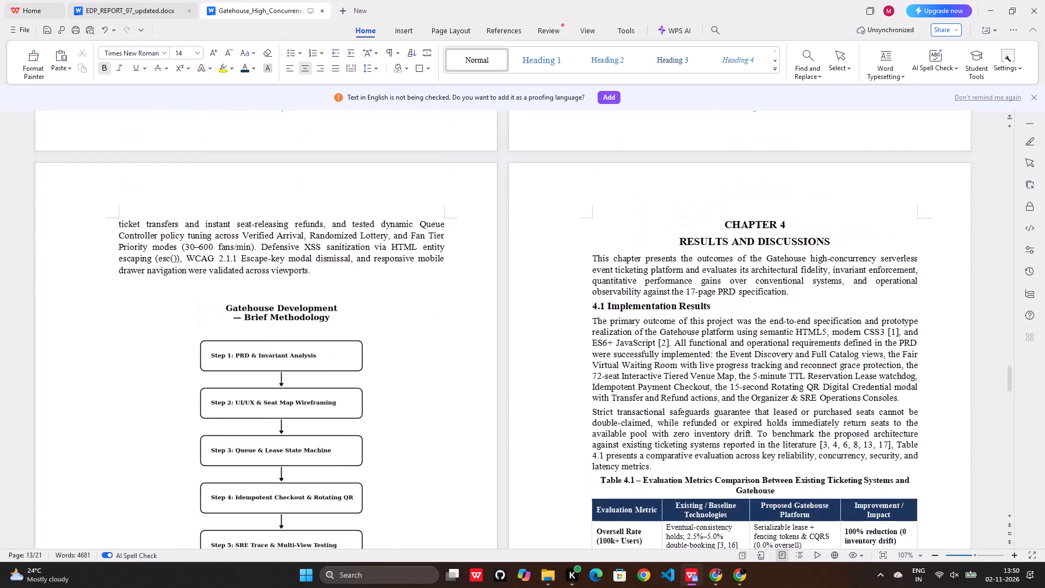
# Back in the DetectiveLens report, remove the first-line indent from the paragraph under 3.6 Explainability and Report Generation.
pyautogui.click(128, 7)
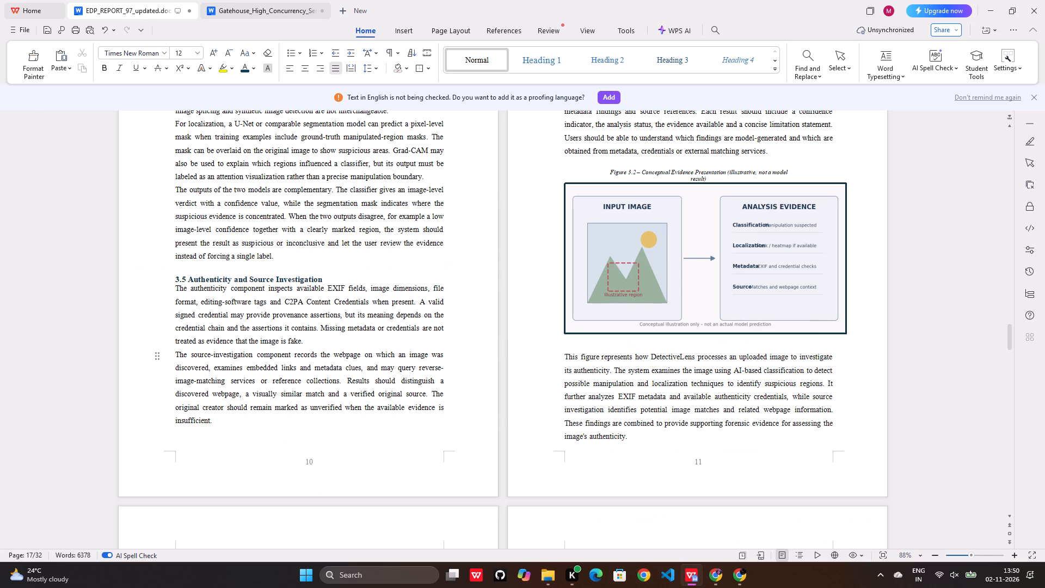
pyautogui.scroll(4, 588, 334)
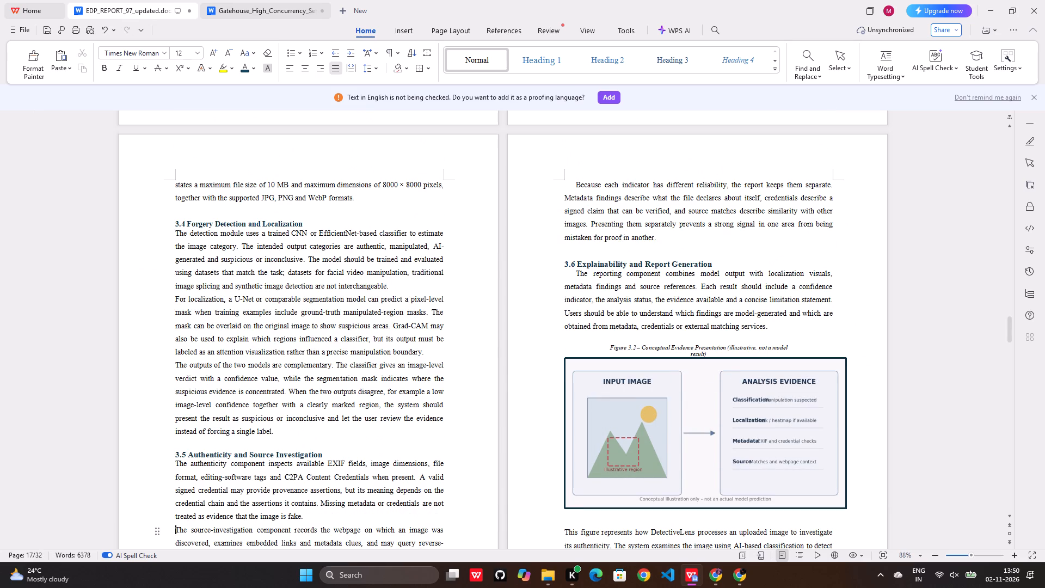
pyautogui.click(576, 274)
pyautogui.press('BackSpace')
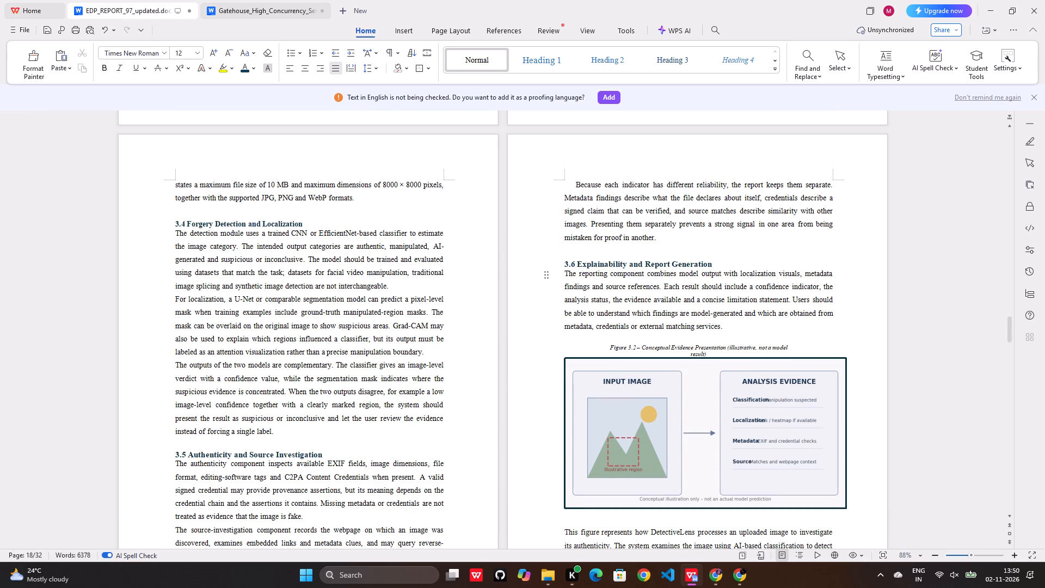
# Move the Figure 3.2 caption below its figure, shortened to "Figure 3.2 – Conceptual Evidence Presentation (illustrative, not a model)".
pyautogui.moveTo(793, 348); pyautogui.dragTo(617, 351)
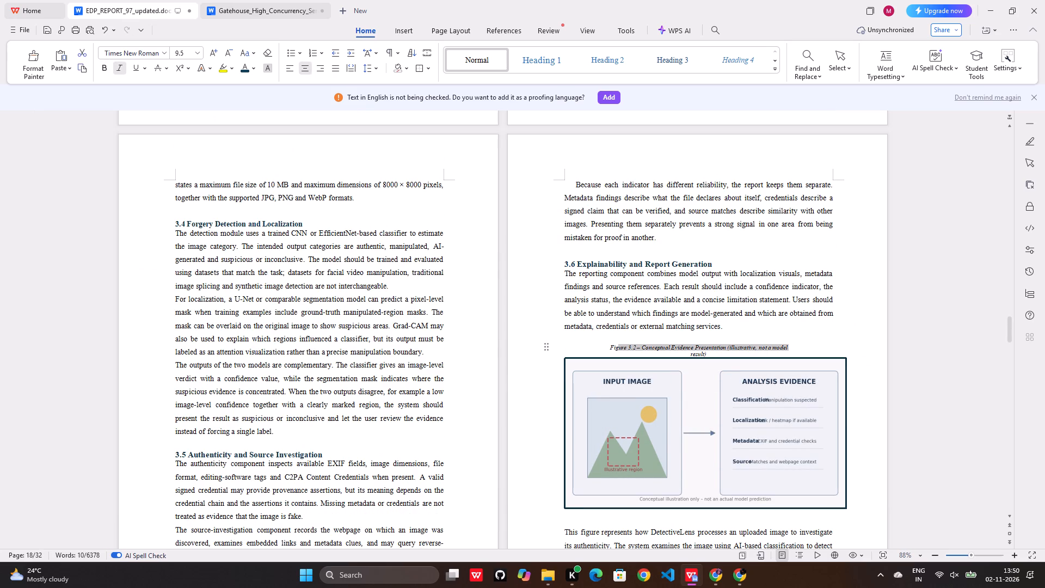
pyautogui.moveTo(617, 351); pyautogui.dragTo(607, 350)
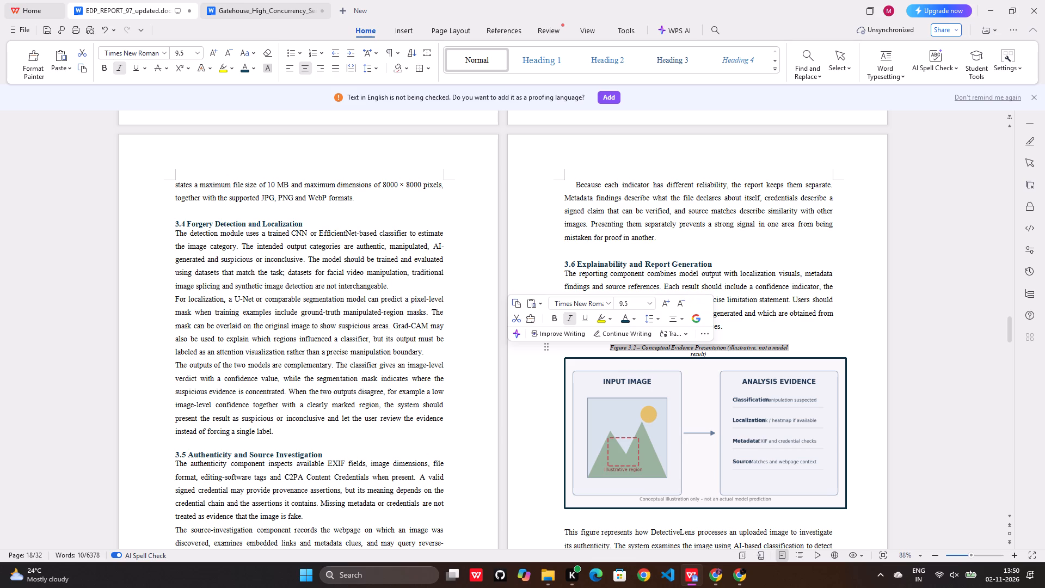
pyautogui.hotkey('ctrl', 'c')
pyautogui.press('BackSpace')
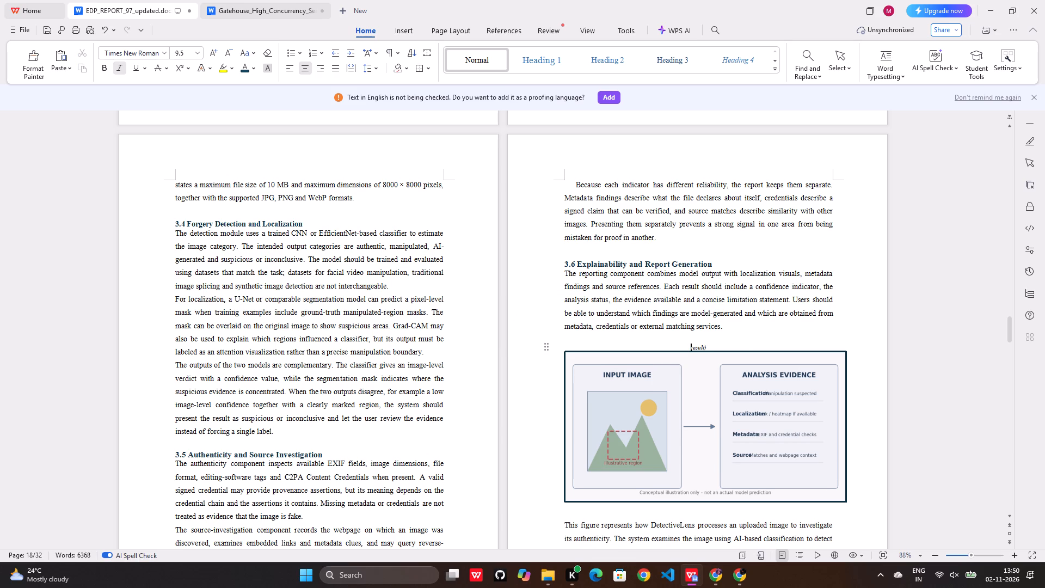
pyautogui.moveTo(717, 344); pyautogui.dragTo(687, 346)
pyautogui.press('BackSpace')
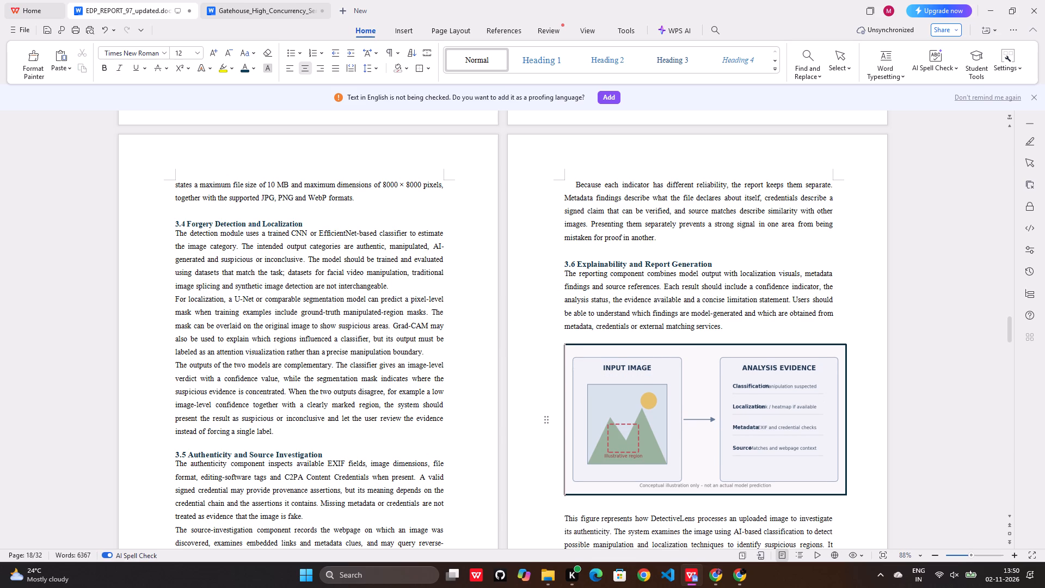
pyautogui.click(812, 503)
pyautogui.hotkey('ctrl', 'v')
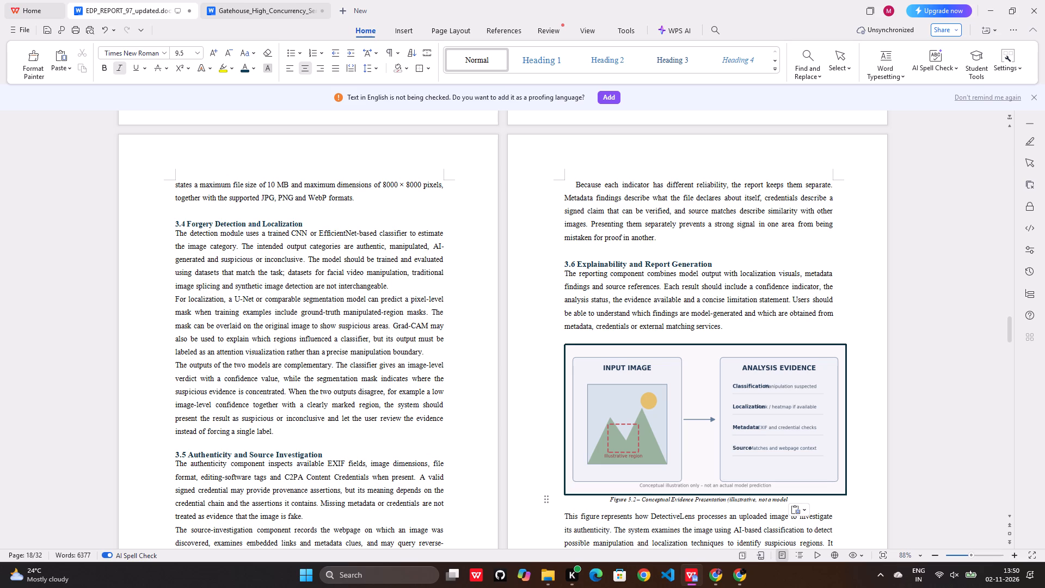
pyautogui.hotkey('shift', ')')
# In the Gatehouse report, examine how Chapter 4 lays out its comparison table, screenshots and figure captions.
pyautogui.scroll(-4, 729, 473)
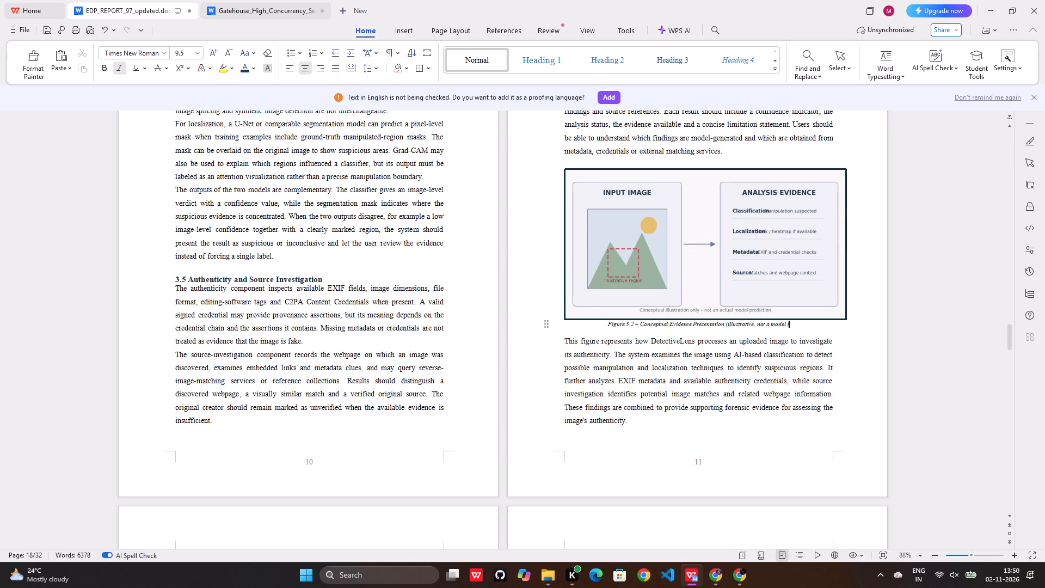
pyautogui.click(131, 0)
pyautogui.click(236, 0)
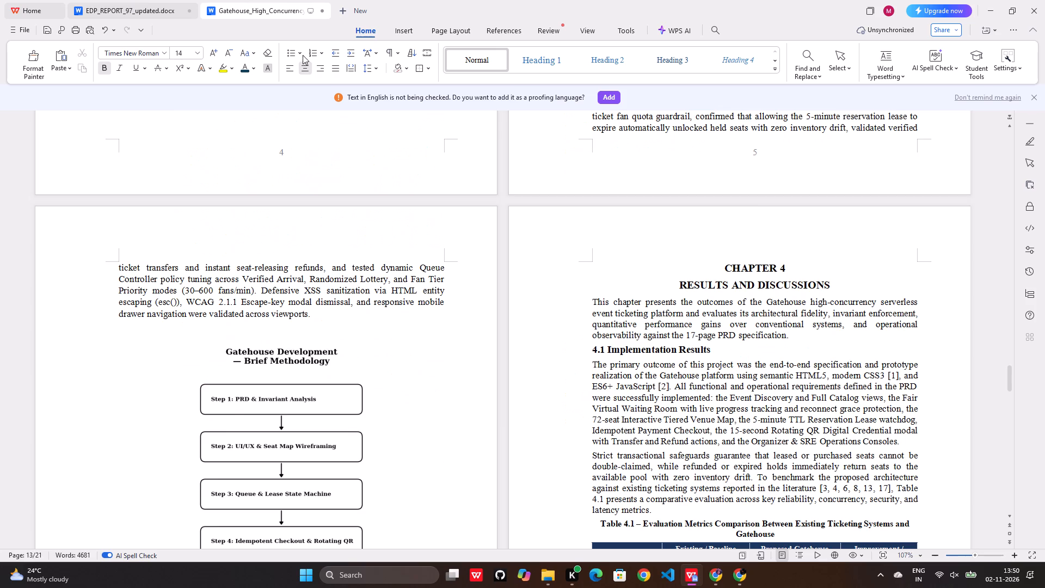
pyautogui.scroll(-18, 526, 473)
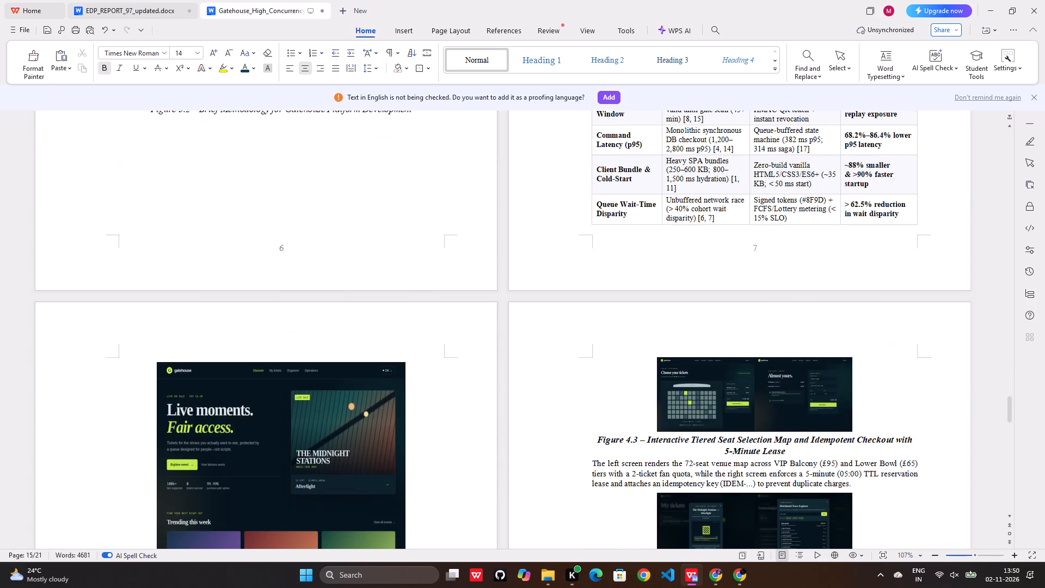
pyautogui.scroll(-3, 526, 473)
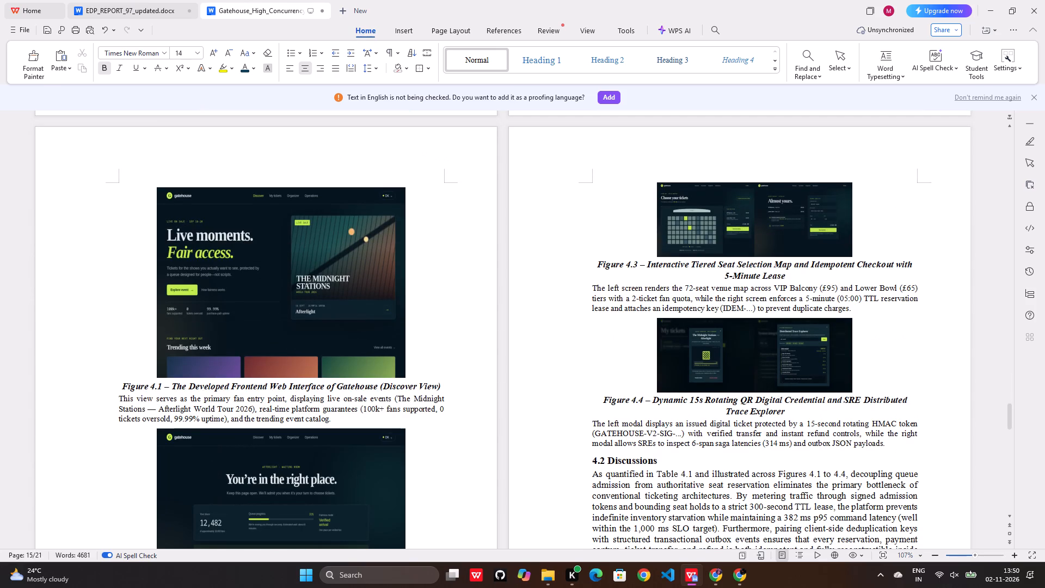
# In the DetectiveLens report, crop the title strip off the top of the 3.7 architecture diagram, leaving it about 15.3 cm high.
pyautogui.click(145, 0)
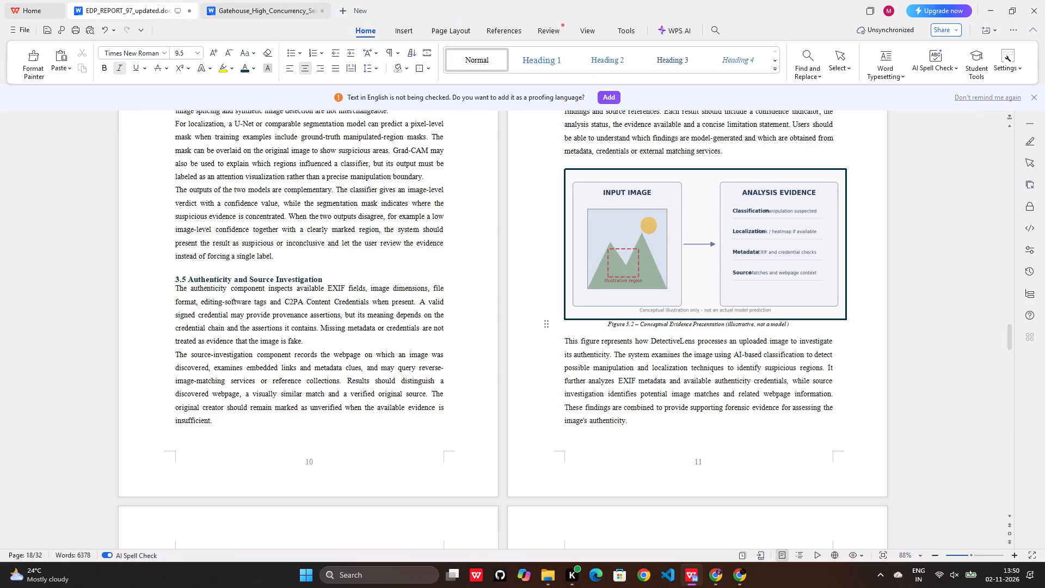
pyautogui.scroll(-8, 663, 444)
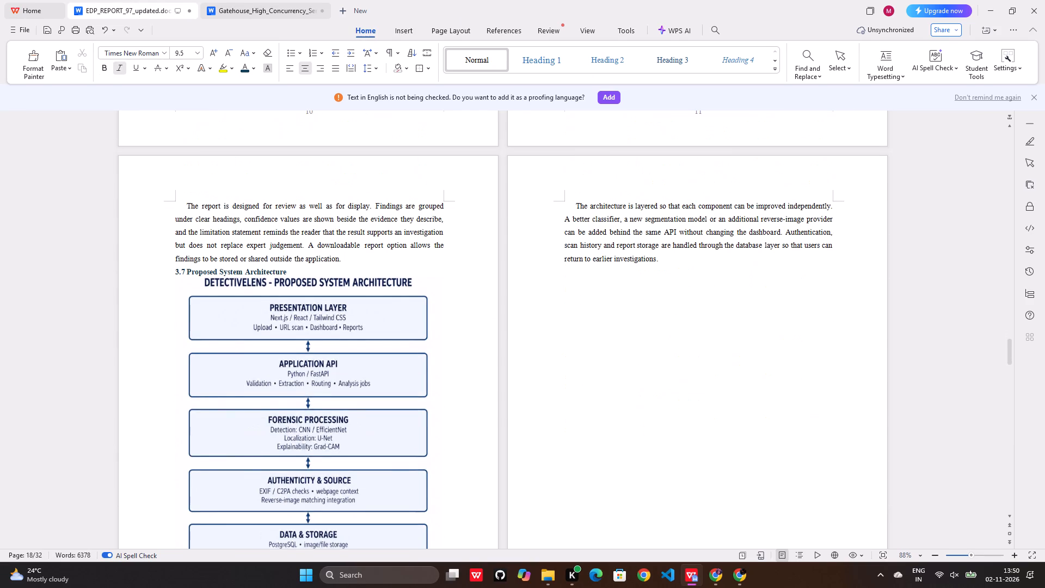
pyautogui.click(269, 296)
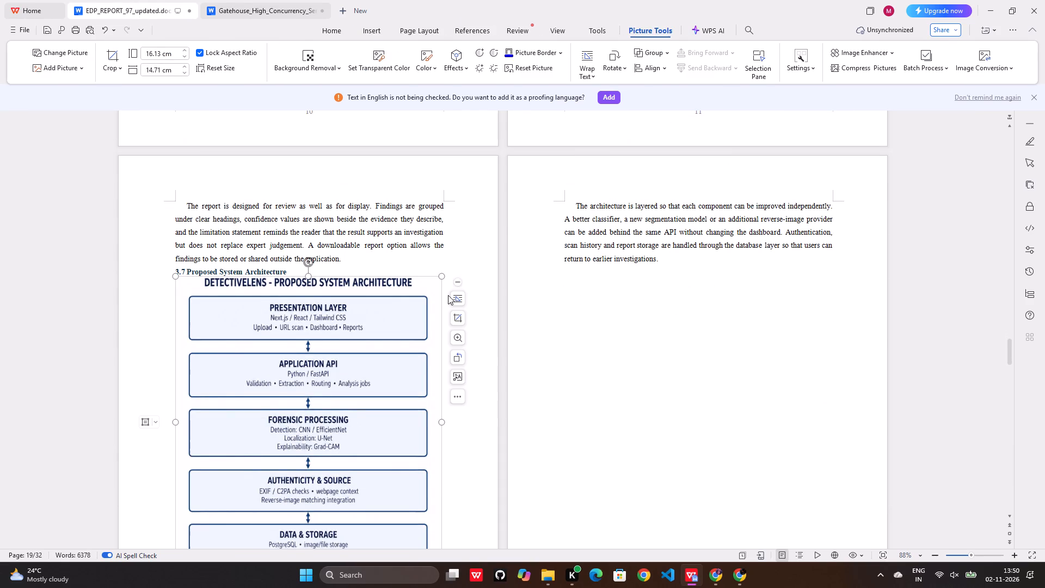
pyautogui.click(458, 318)
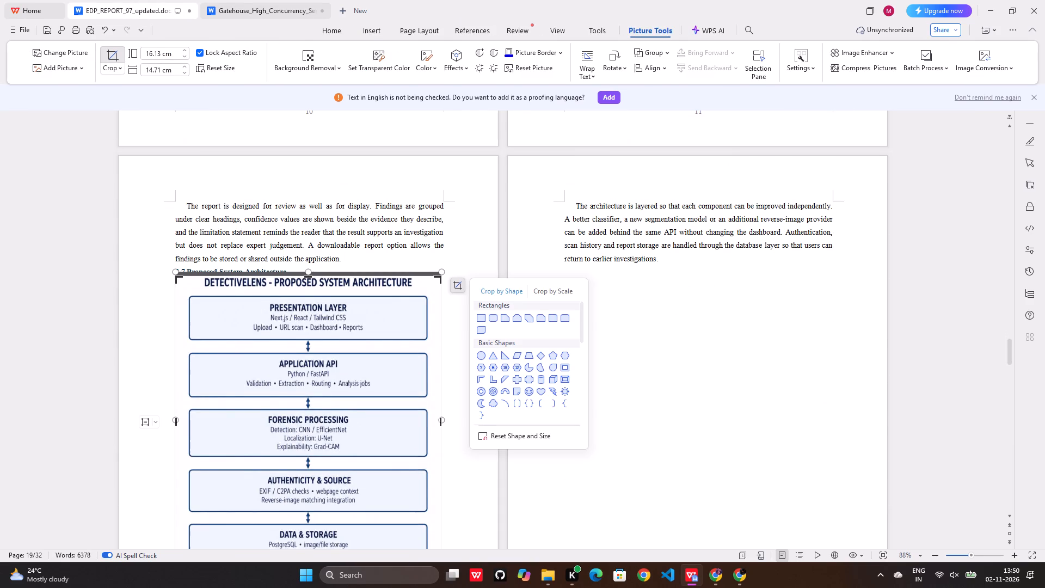
pyautogui.moveTo(305, 276); pyautogui.dragTo(308, 291)
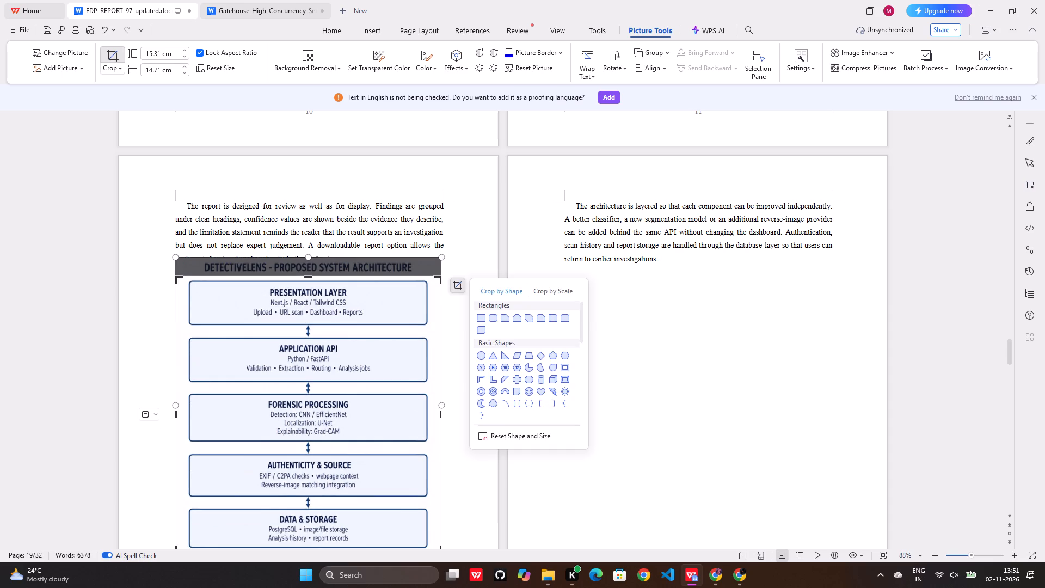
pyautogui.click(477, 238)
# Remove the first-line indent from the last paragraph of 3.6 and insert a blank line before the 3.7 Proposed System Architecture heading.
pyautogui.scroll(-3, 278, 268)
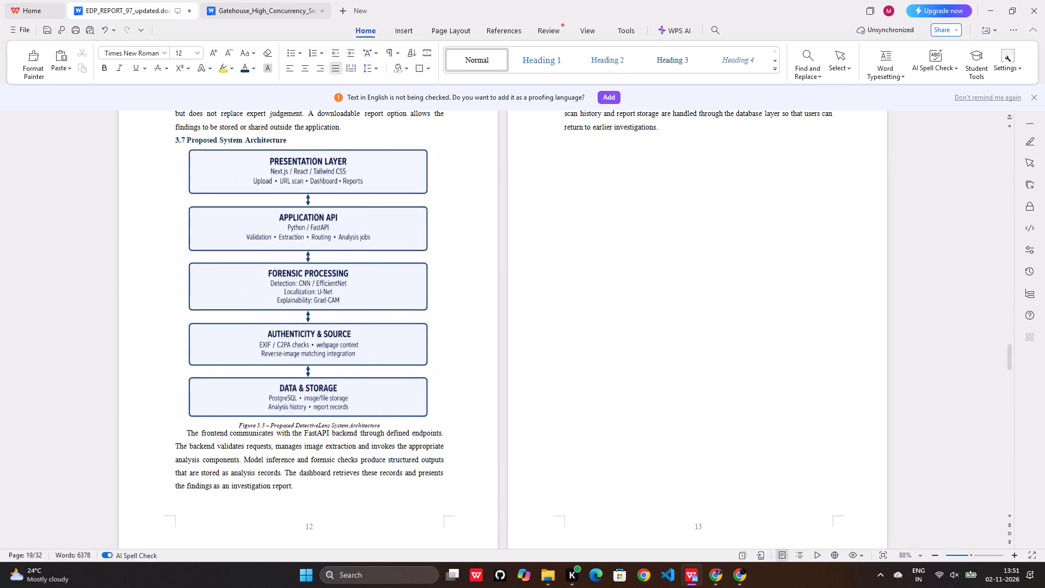
pyautogui.scroll(-4, 280, 272)
pyautogui.scroll(8, 280, 273)
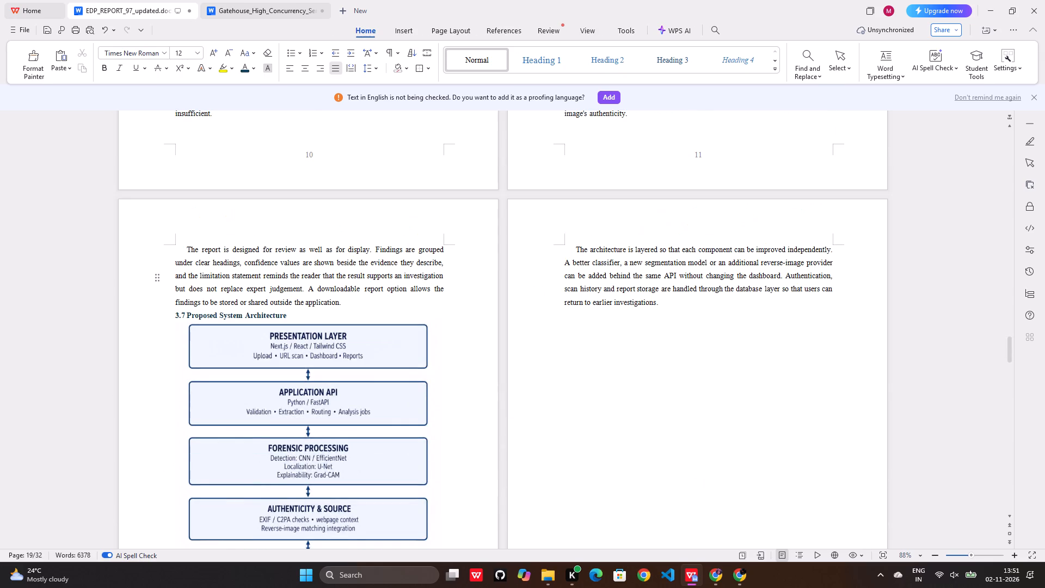
pyautogui.click(187, 250)
pyautogui.press('BackSpace')
pyautogui.scroll(-2, 245, 303)
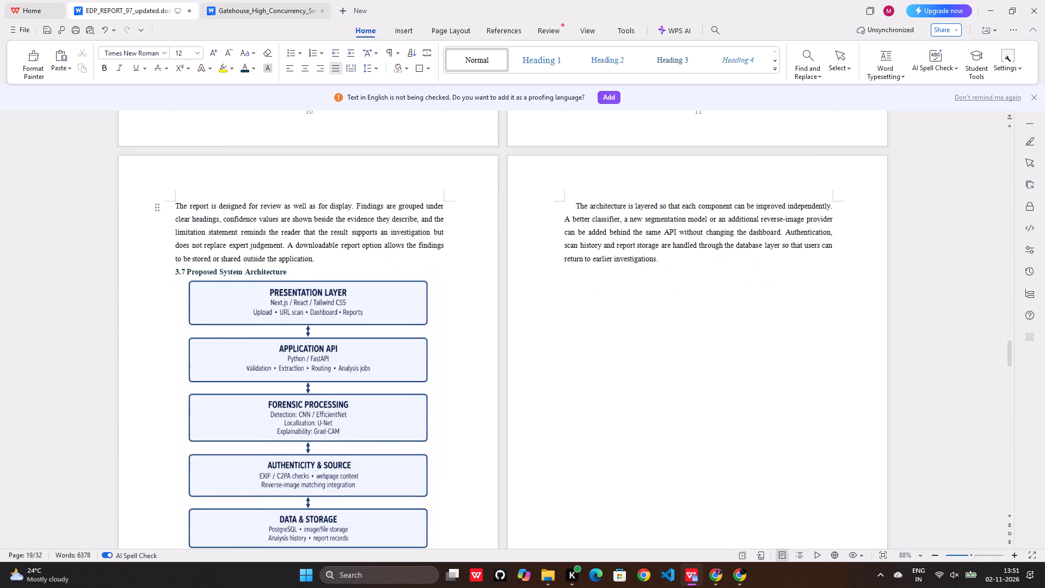
pyautogui.click(326, 215)
pyautogui.press('Return')
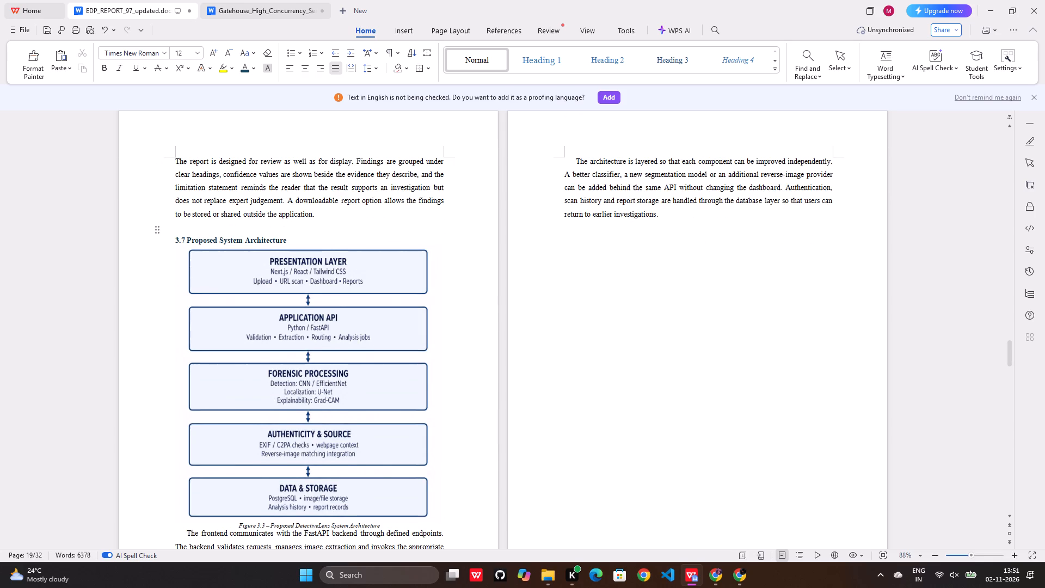
# Format the Figure 3.3 caption as 11 pt bold and add a blank line beneath it.
pyautogui.scroll(-5, 312, 287)
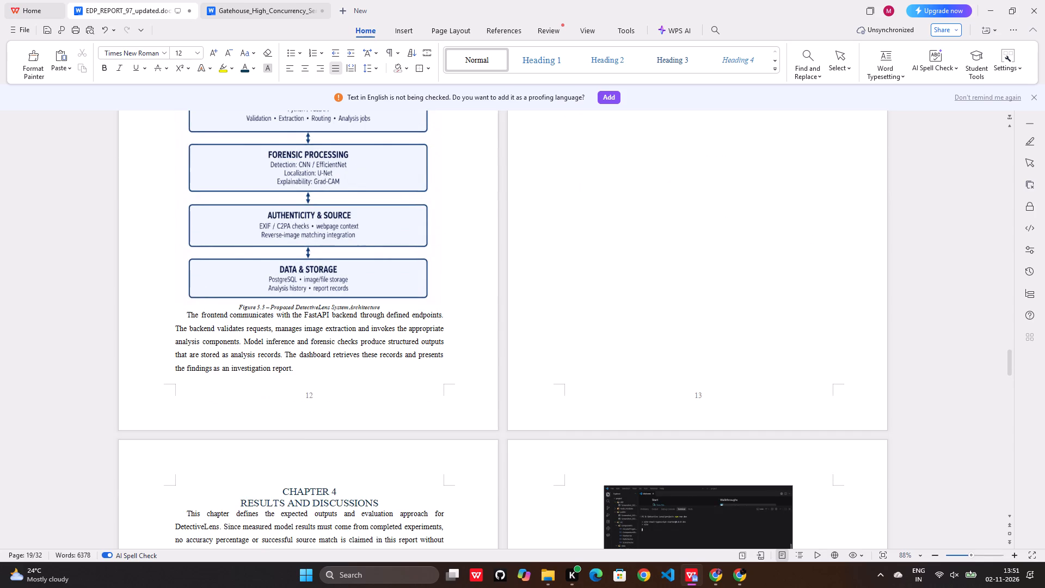
pyautogui.moveTo(391, 305); pyautogui.dragTo(238, 308)
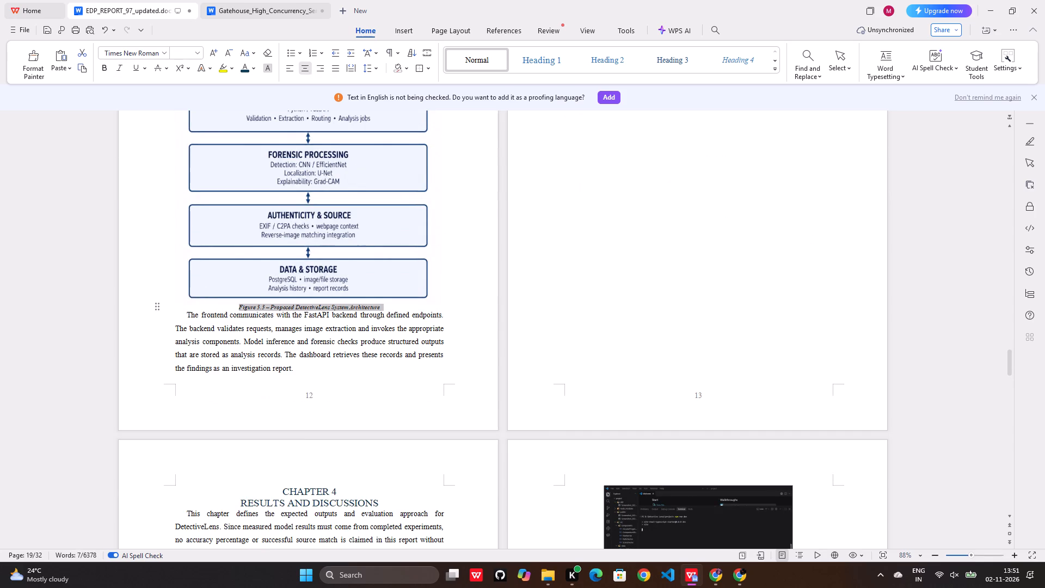
pyautogui.moveTo(238, 308); pyautogui.dragTo(236, 304)
pyautogui.click(201, 53)
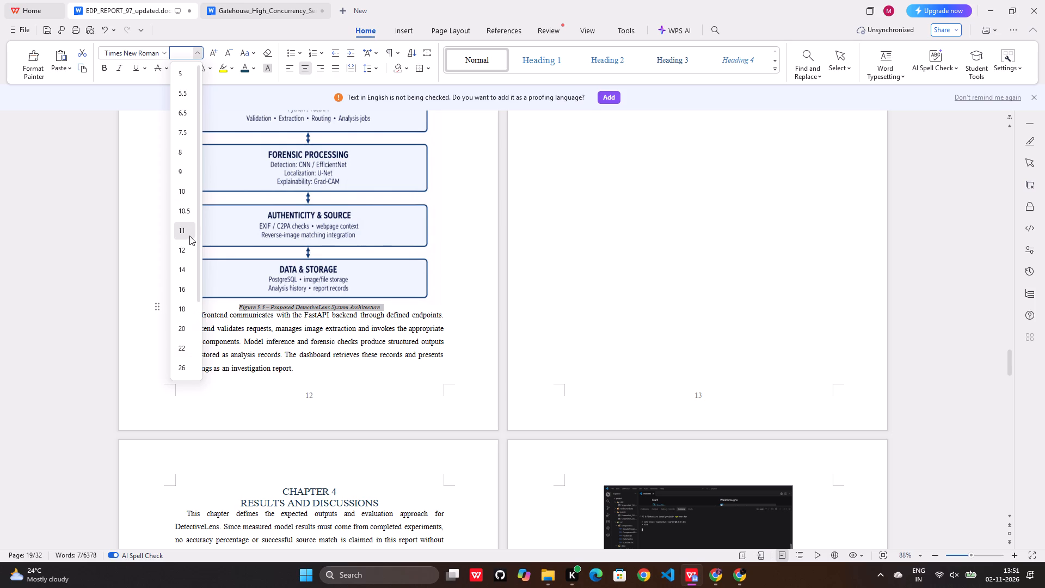
pyautogui.click(189, 237)
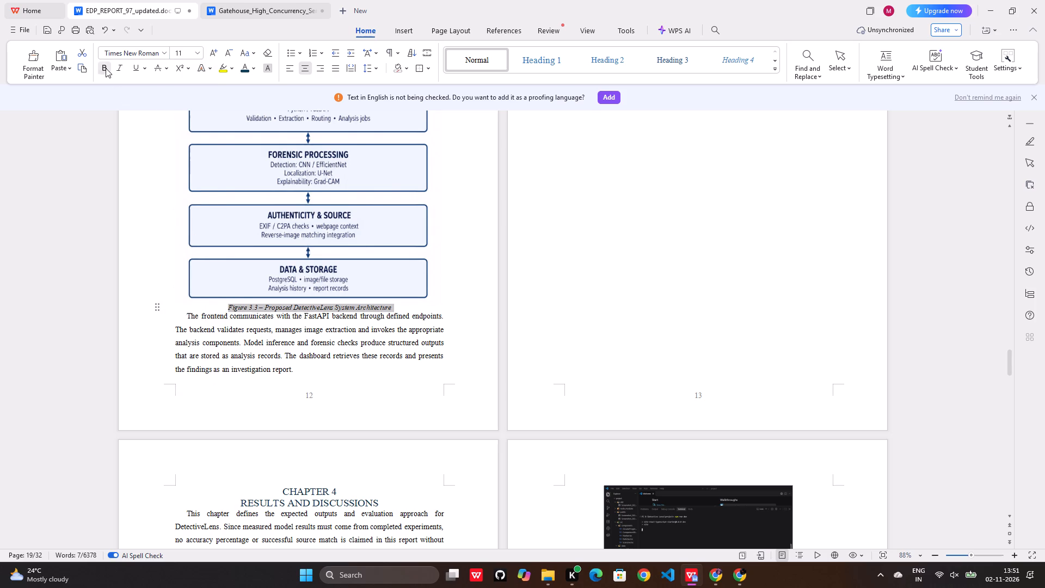
pyautogui.click(106, 68)
pyautogui.click(434, 303)
pyautogui.click(495, 297)
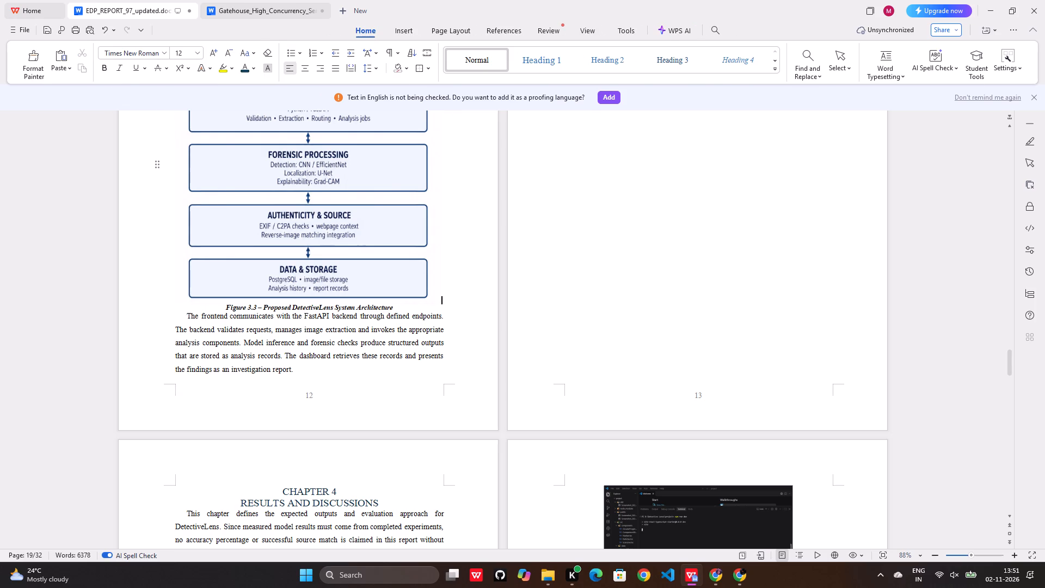
pyautogui.click(399, 310)
pyautogui.press('Return')
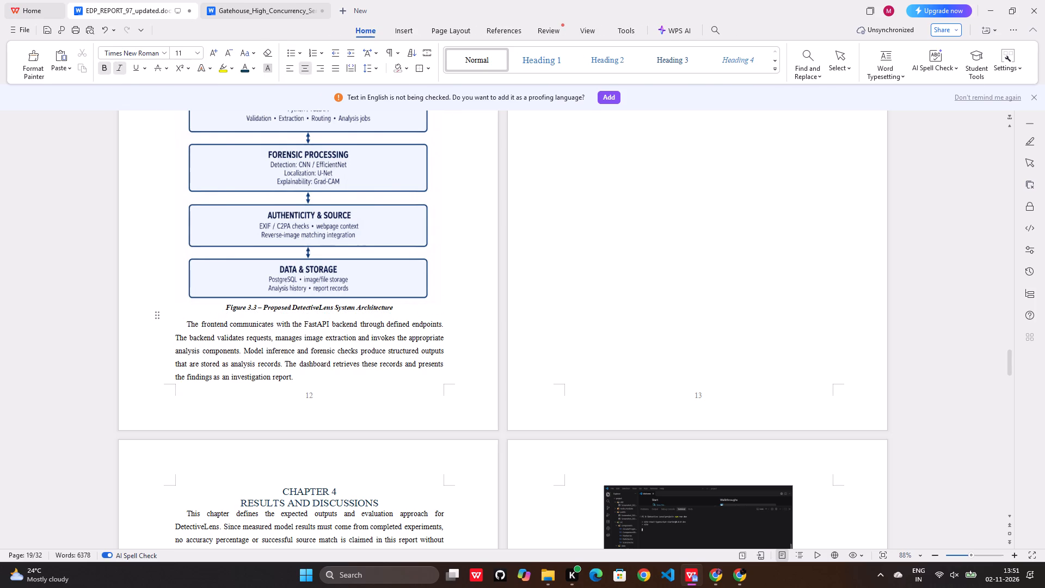
# Delete the paragraph beginning "The architecture is layered" at the end of 3.7, along with its leftover empty line.
pyautogui.scroll(6, 404, 310)
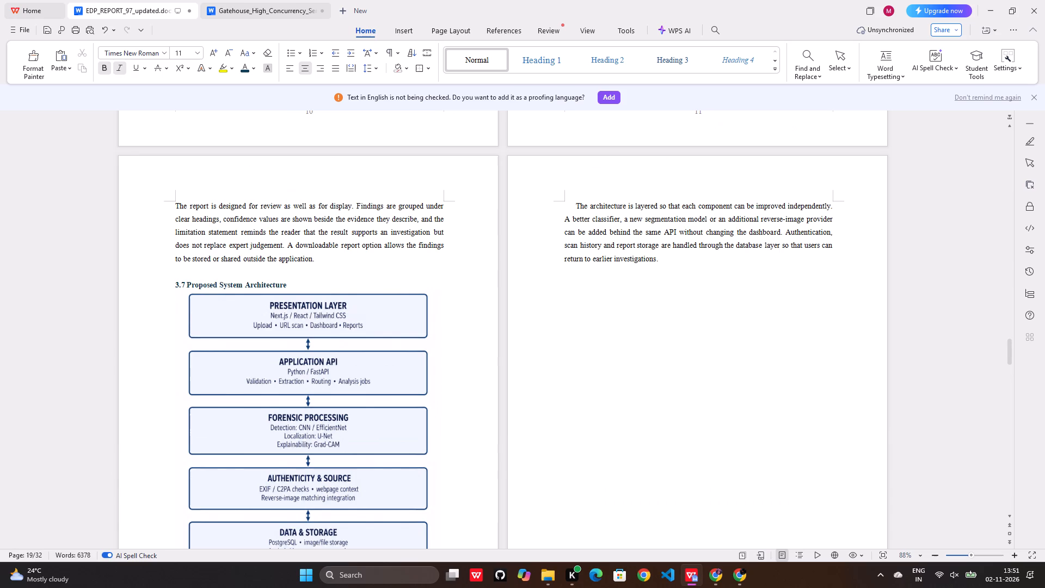
pyautogui.moveTo(689, 262); pyautogui.dragTo(547, 207)
pyautogui.press('BackSpace')
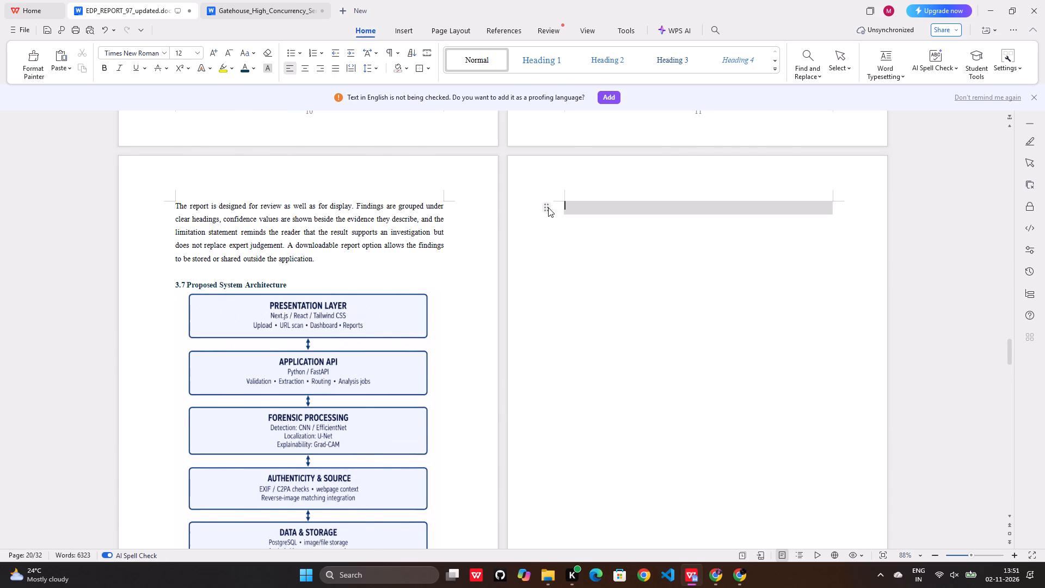
pyautogui.press('BackSpace')
# Remove the first-line indent from the paragraph below Figure 3.3 that begins "The frontend communicates".
pyautogui.scroll(-2, 502, 329)
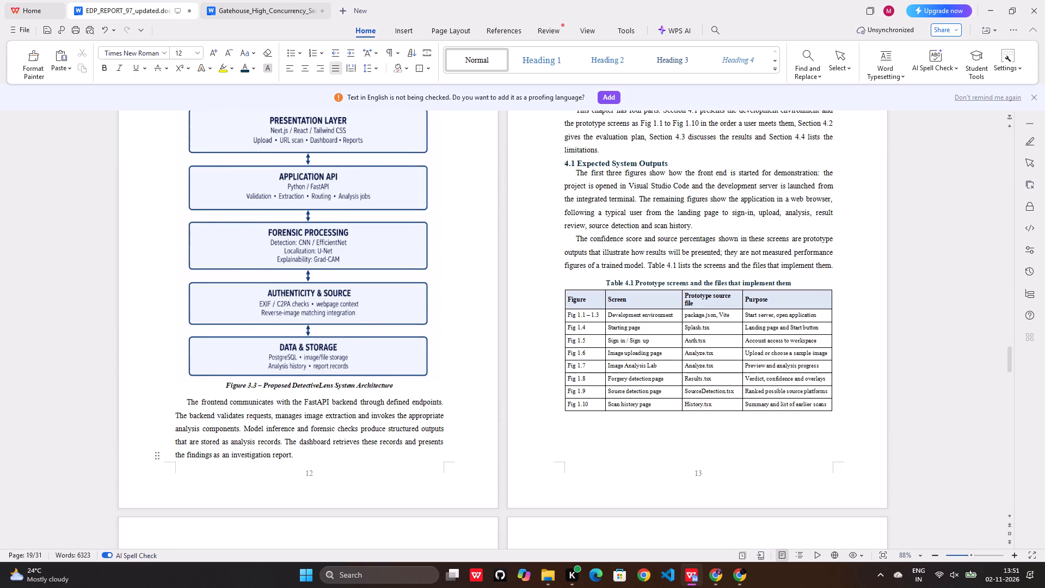
pyautogui.click(186, 403)
pyautogui.press('BackSpace')
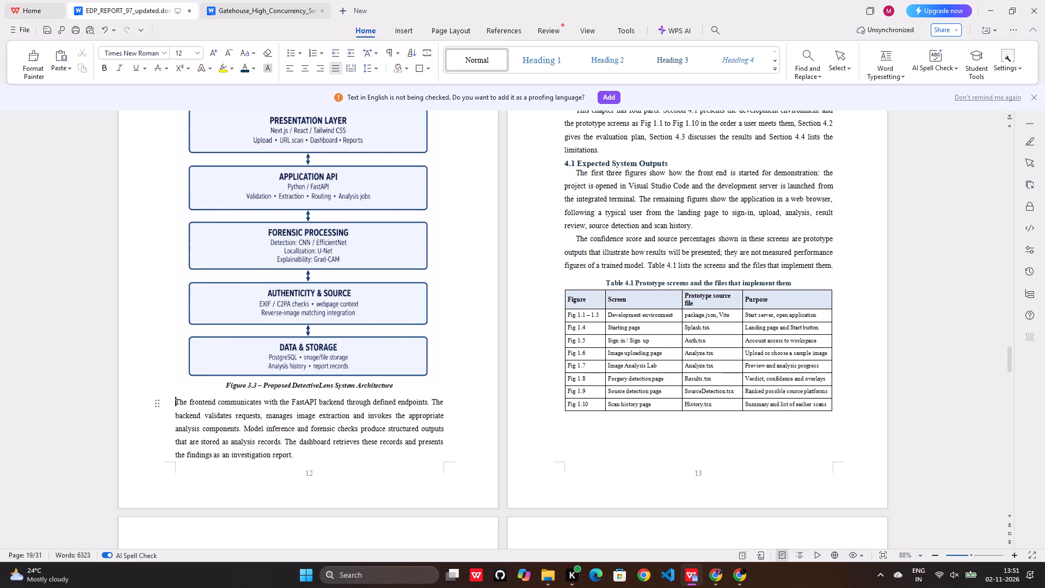
# Remove the first-line indents from both Chapter 4 introduction paragraphs and join them into one, checking Gatehouse's Chapter 4 opening as reference.
pyautogui.scroll(4, 548, 336)
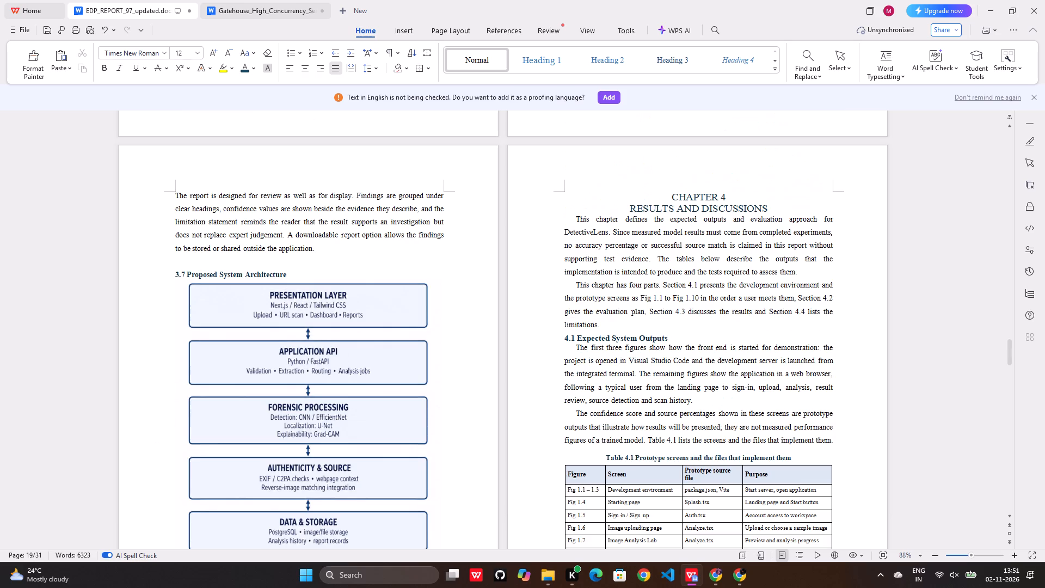
pyautogui.click(571, 220)
pyautogui.press('BackSpace')
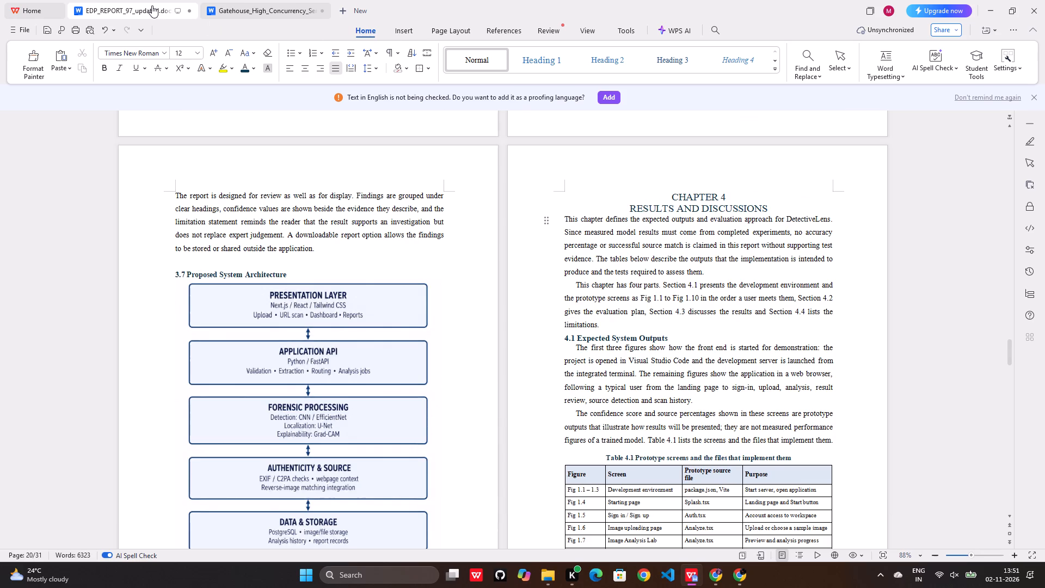
pyautogui.click(152, 5)
pyautogui.click(255, 2)
pyautogui.scroll(3, 663, 383)
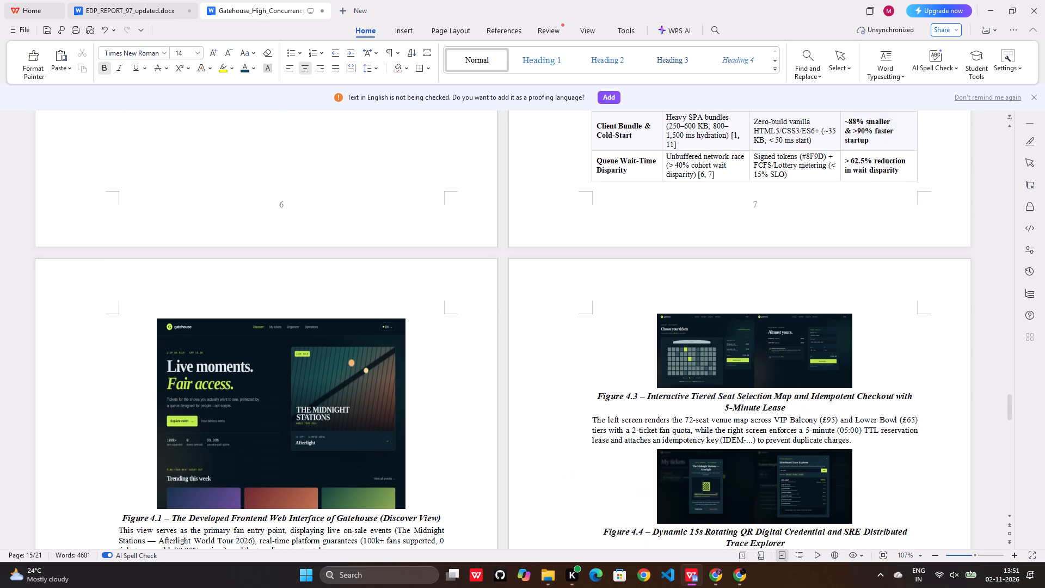
pyautogui.scroll(13, 663, 383)
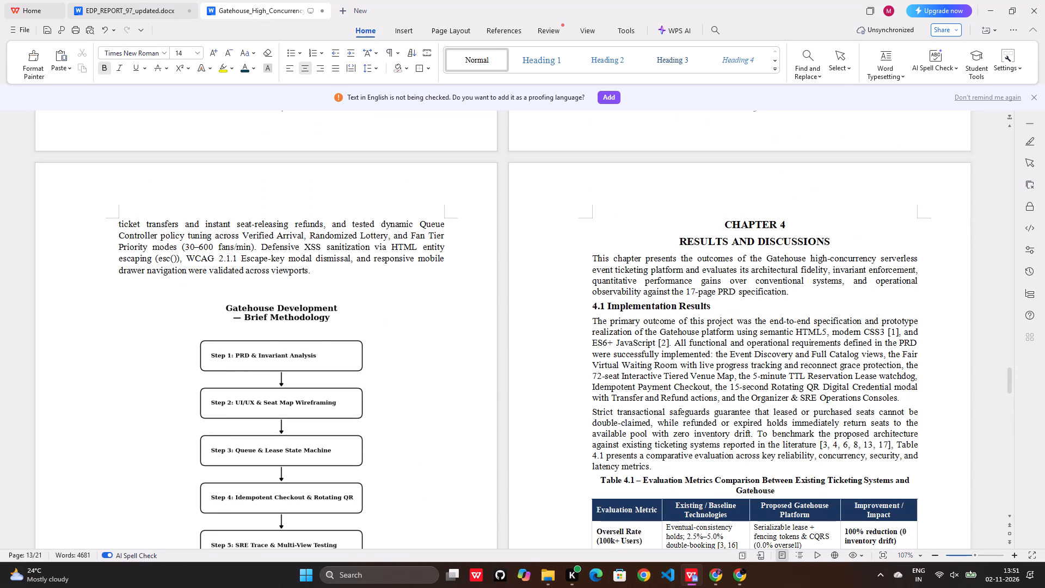
pyautogui.click(149, 0)
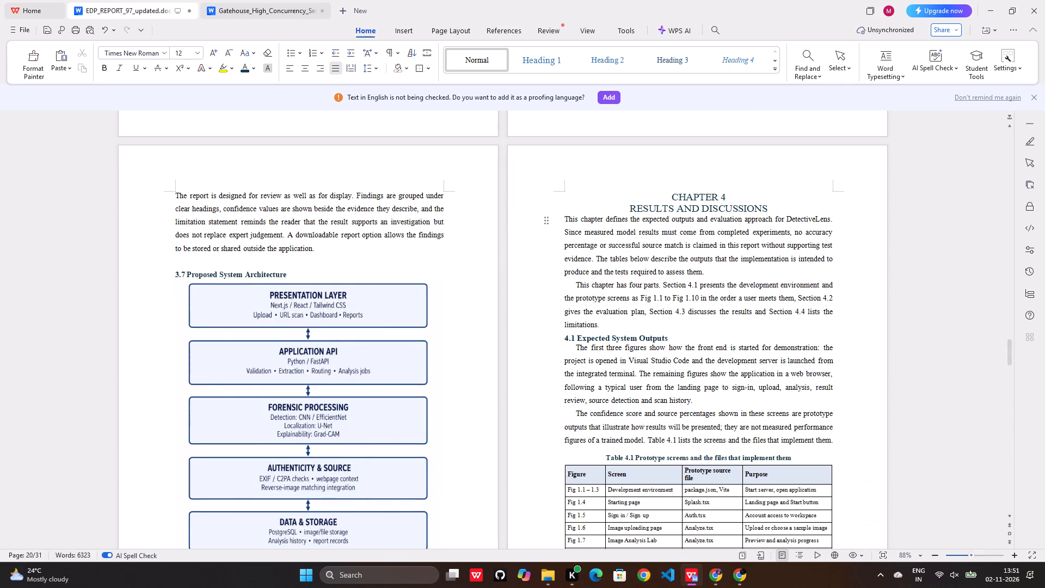
pyautogui.click(574, 285)
pyautogui.press('BackSpace')
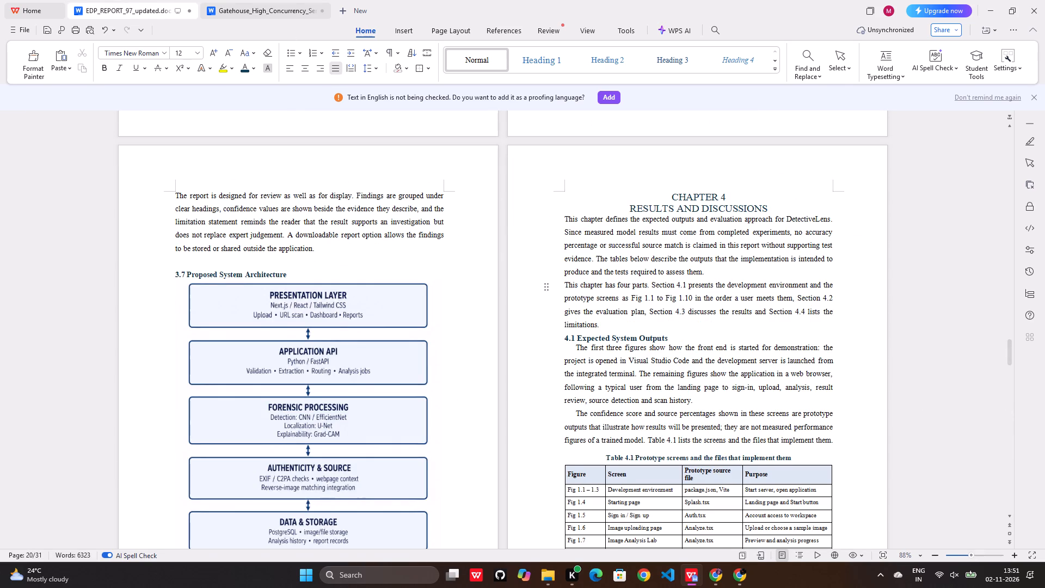
pyautogui.press('BackSpace')
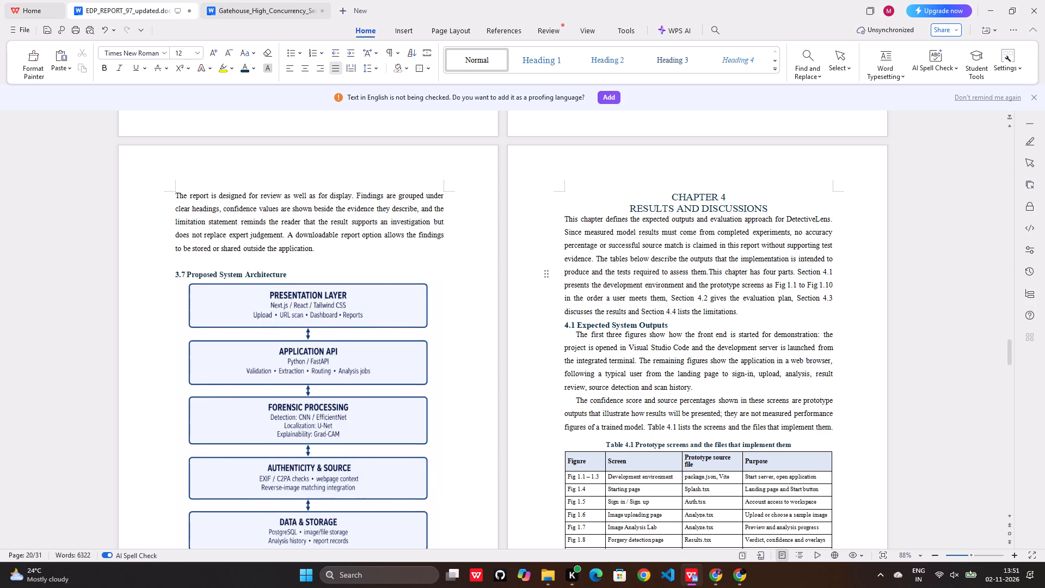
# Remove the first-line indents from the two paragraphs under 4.1 Expected System Outputs.
pyautogui.click(576, 334)
pyautogui.press('BackSpace')
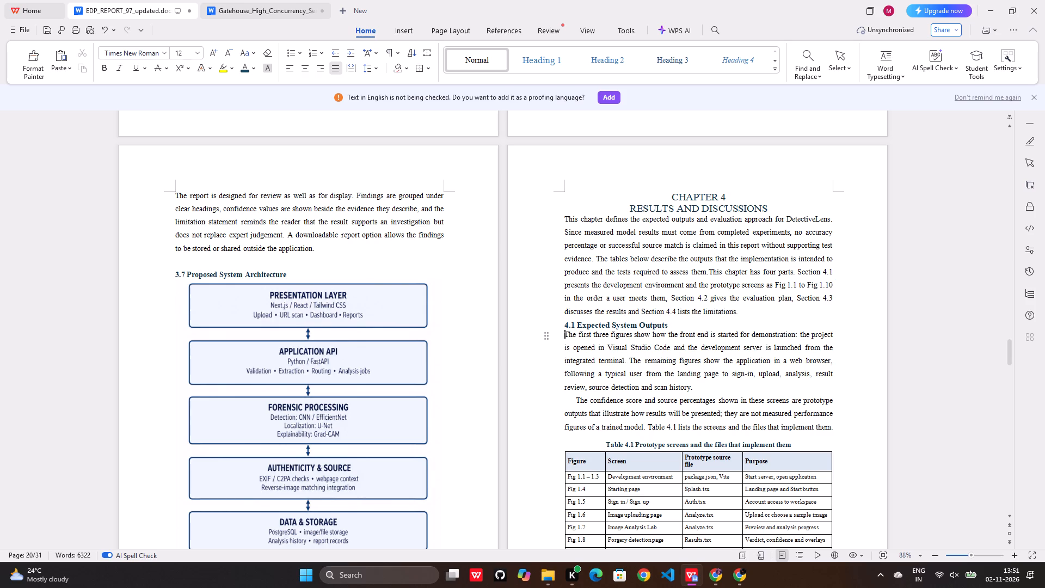
pyautogui.click(575, 401)
pyautogui.press('BackSpace')
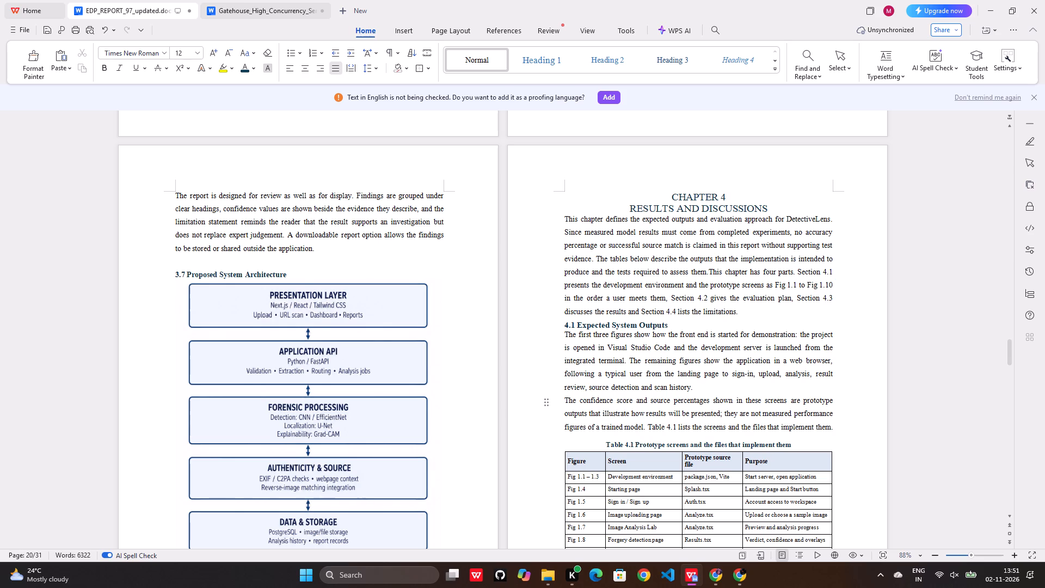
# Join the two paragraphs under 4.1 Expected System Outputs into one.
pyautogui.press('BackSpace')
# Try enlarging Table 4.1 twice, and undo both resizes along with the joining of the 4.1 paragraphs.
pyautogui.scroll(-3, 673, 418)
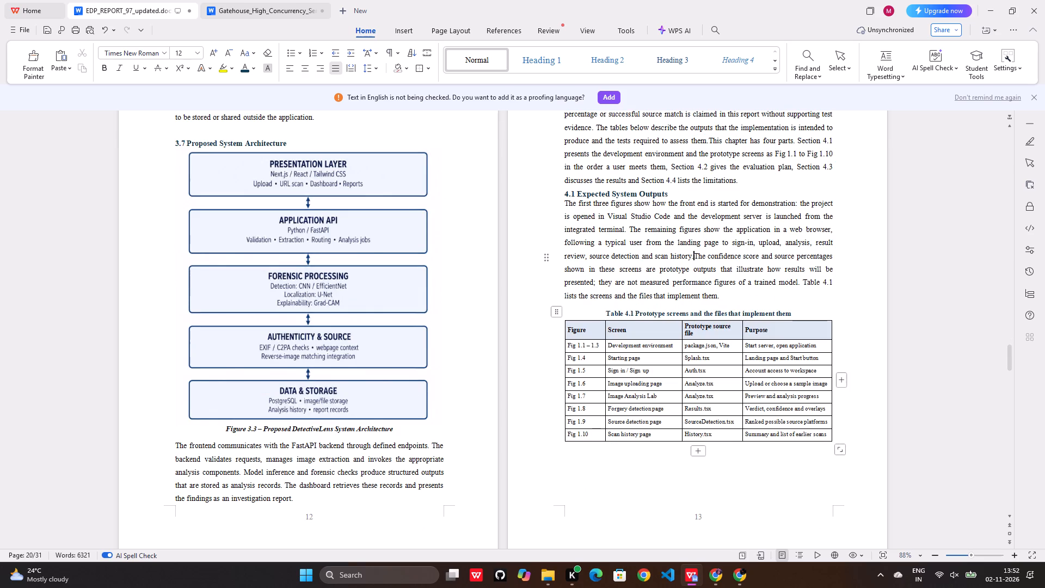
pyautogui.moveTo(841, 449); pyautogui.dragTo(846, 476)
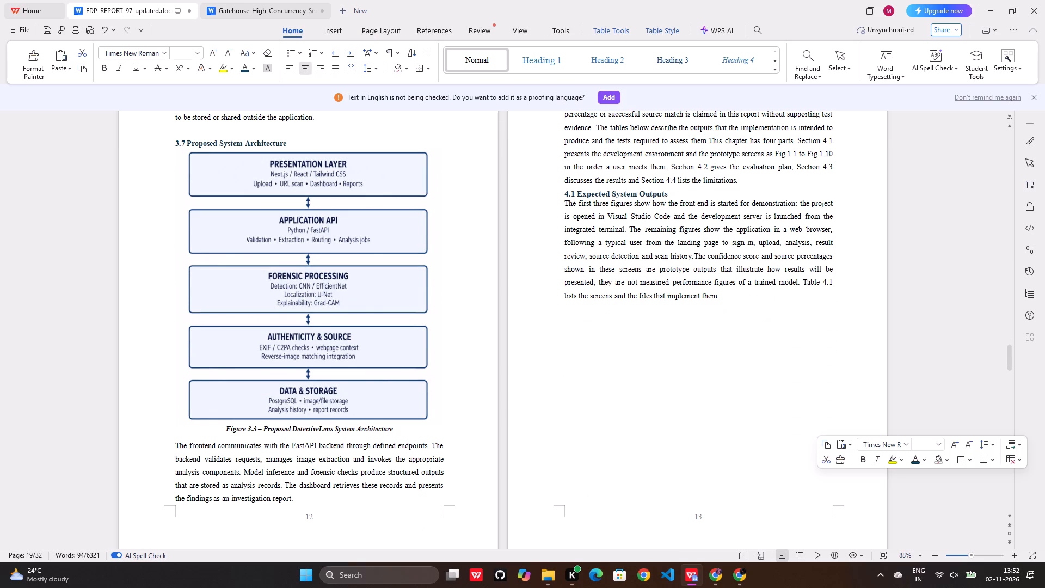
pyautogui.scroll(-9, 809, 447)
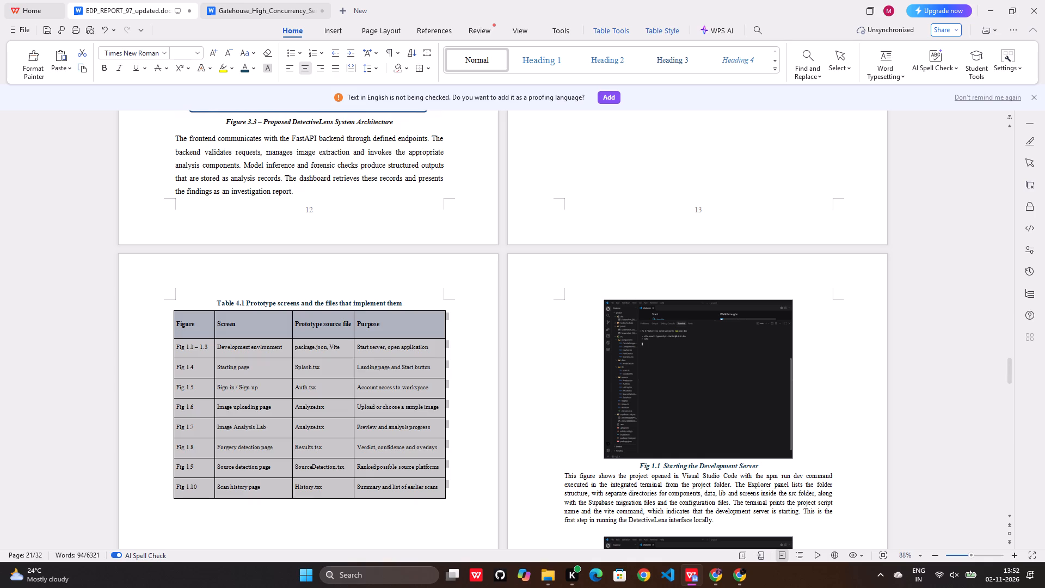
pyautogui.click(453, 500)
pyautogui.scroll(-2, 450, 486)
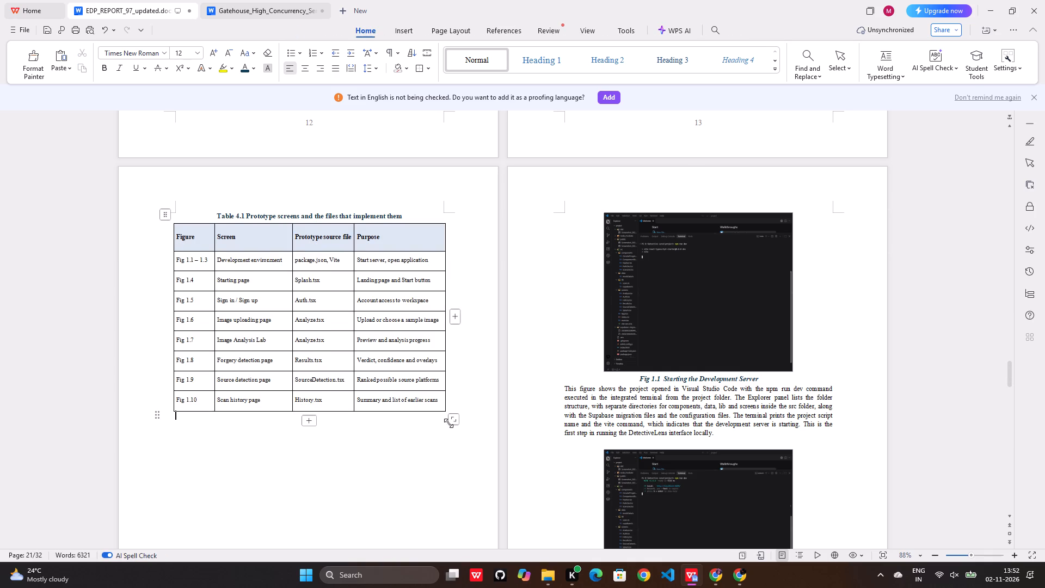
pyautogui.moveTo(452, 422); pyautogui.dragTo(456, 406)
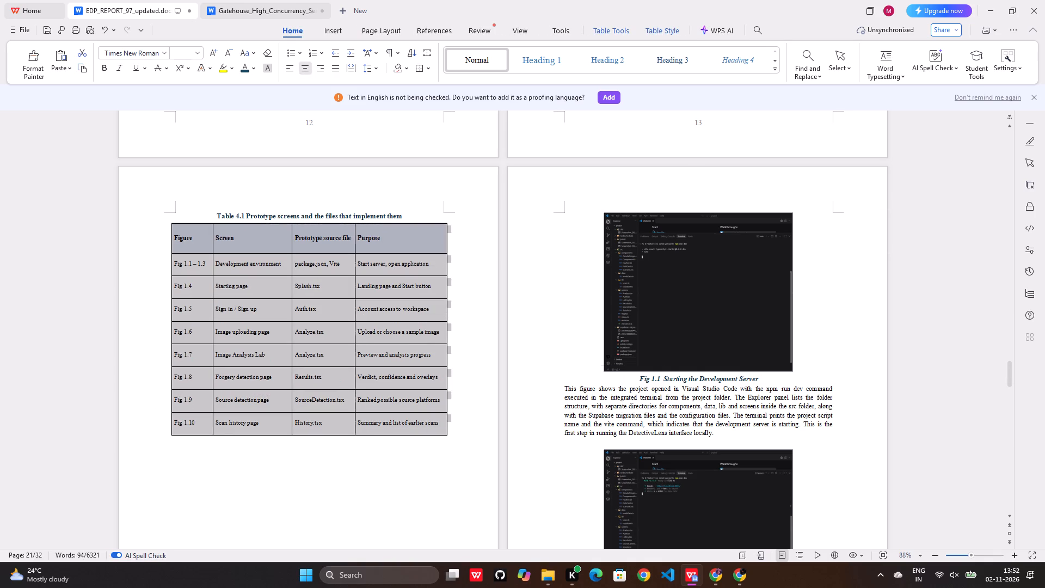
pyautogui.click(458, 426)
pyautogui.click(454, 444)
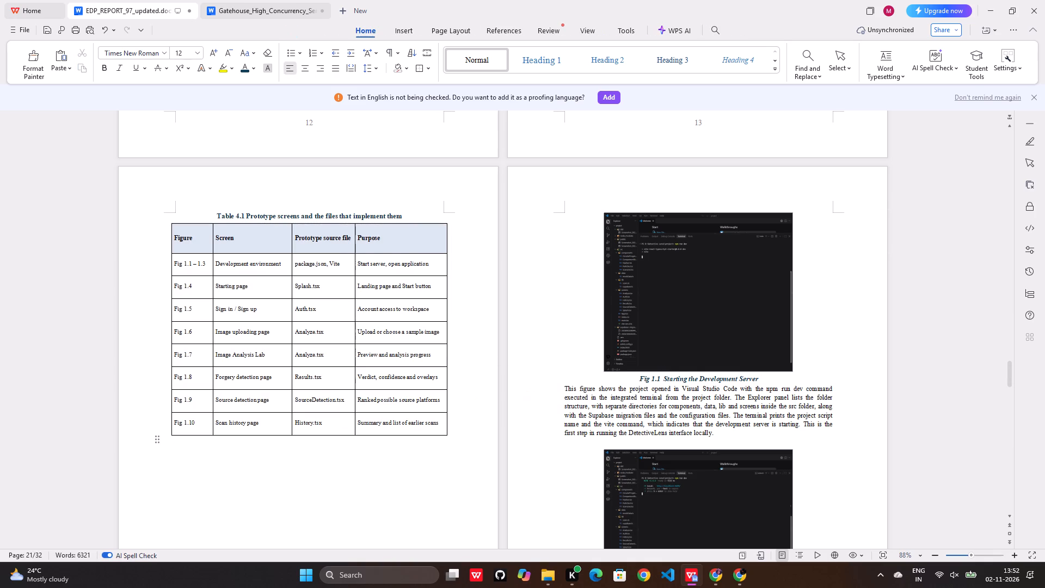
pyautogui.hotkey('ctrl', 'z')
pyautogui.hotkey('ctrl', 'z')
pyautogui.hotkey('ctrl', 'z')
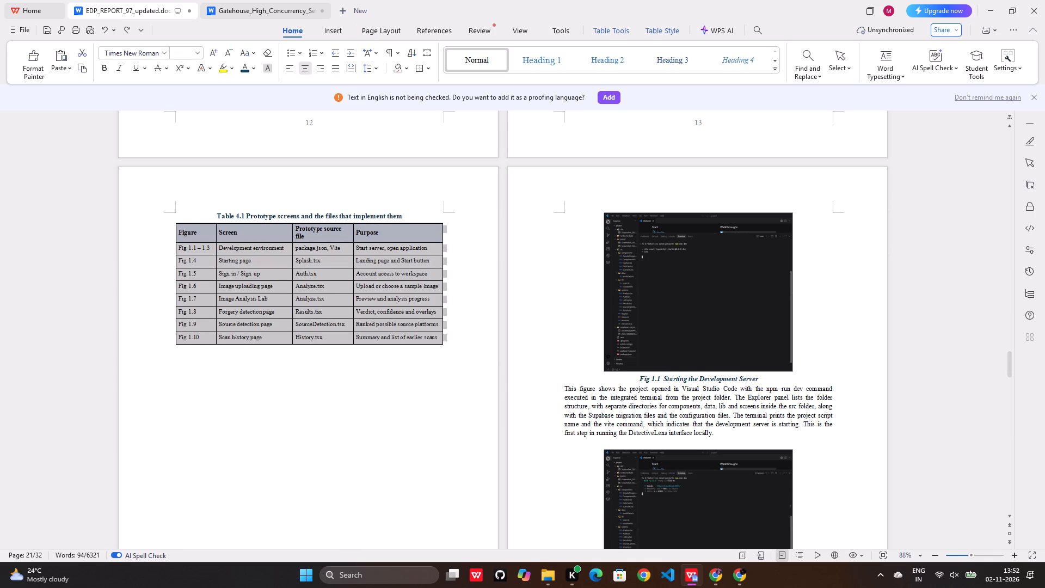
# Enlarge Table 4.1 slightly, mainly in height, to give its rows more space.
pyautogui.click(724, 366)
pyautogui.click(824, 288)
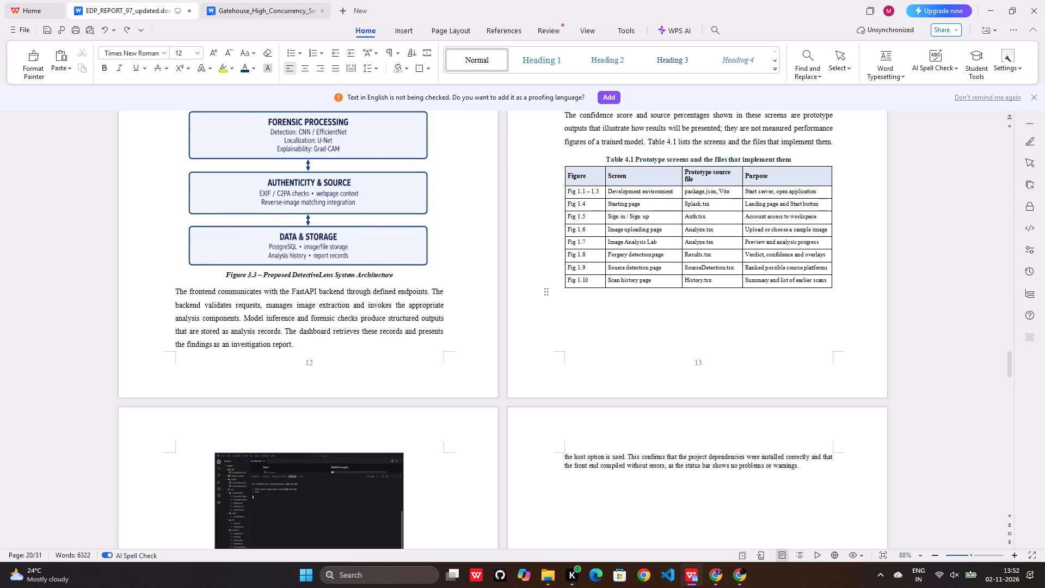
pyautogui.moveTo(840, 298); pyautogui.dragTo(843, 307)
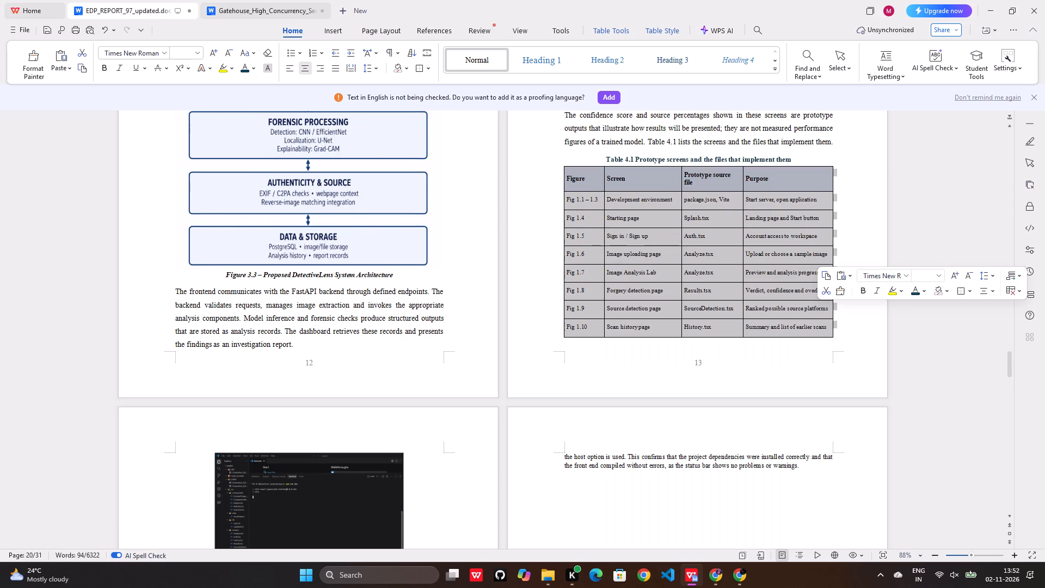
pyautogui.click(853, 312)
# Widen the Starting the Development Server screenshot to about 13.05 cm, keeping its height at 8.73 cm.
pyautogui.scroll(-6, 439, 382)
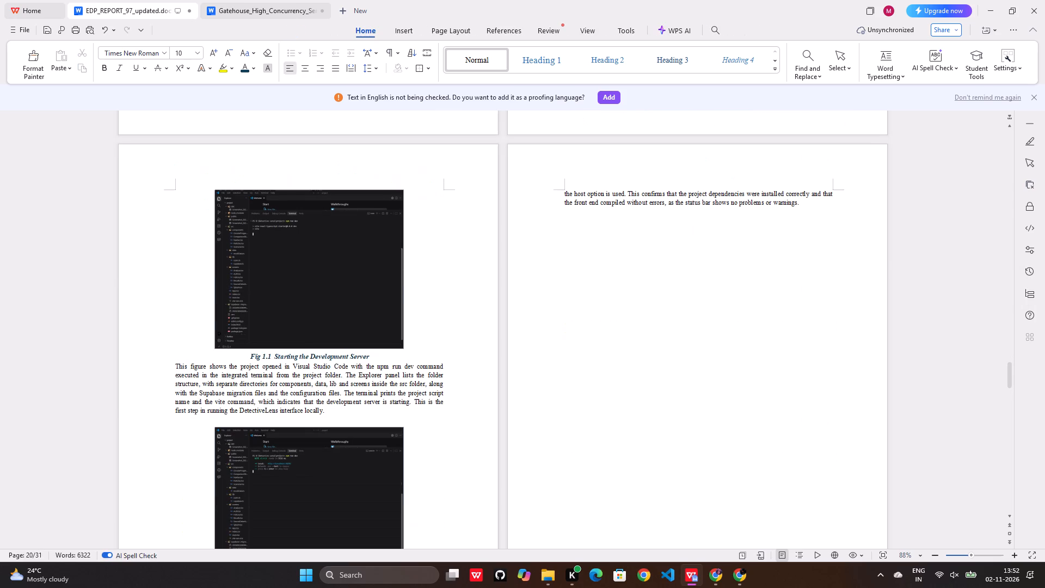
pyautogui.click(390, 307)
pyautogui.moveTo(403, 271); pyautogui.dragTo(405, 271)
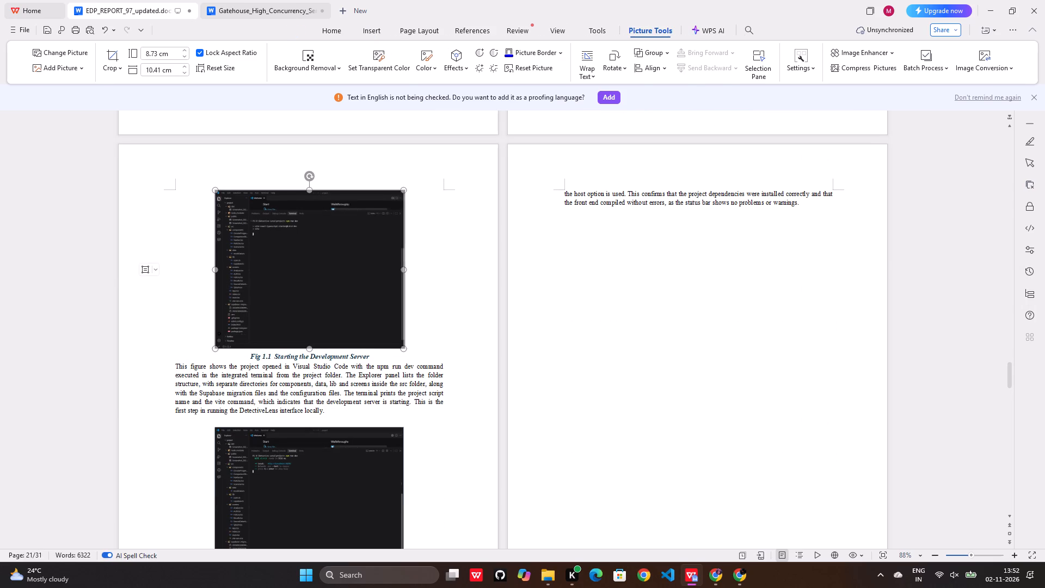
pyautogui.moveTo(405, 271); pyautogui.dragTo(423, 273)
pyautogui.moveTo(202, 271); pyautogui.dragTo(194, 268)
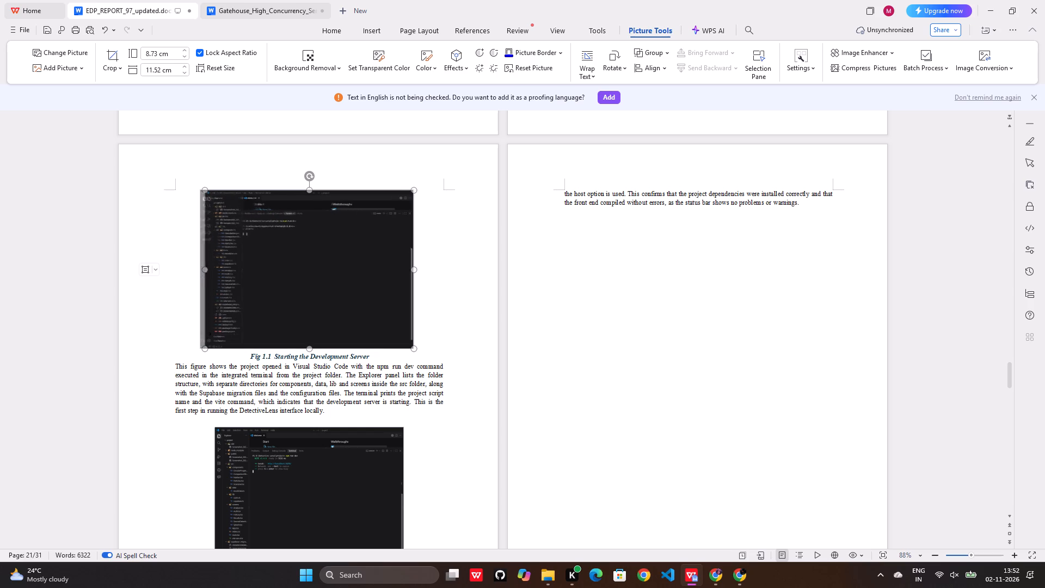
pyautogui.moveTo(194, 268); pyautogui.dragTo(174, 262)
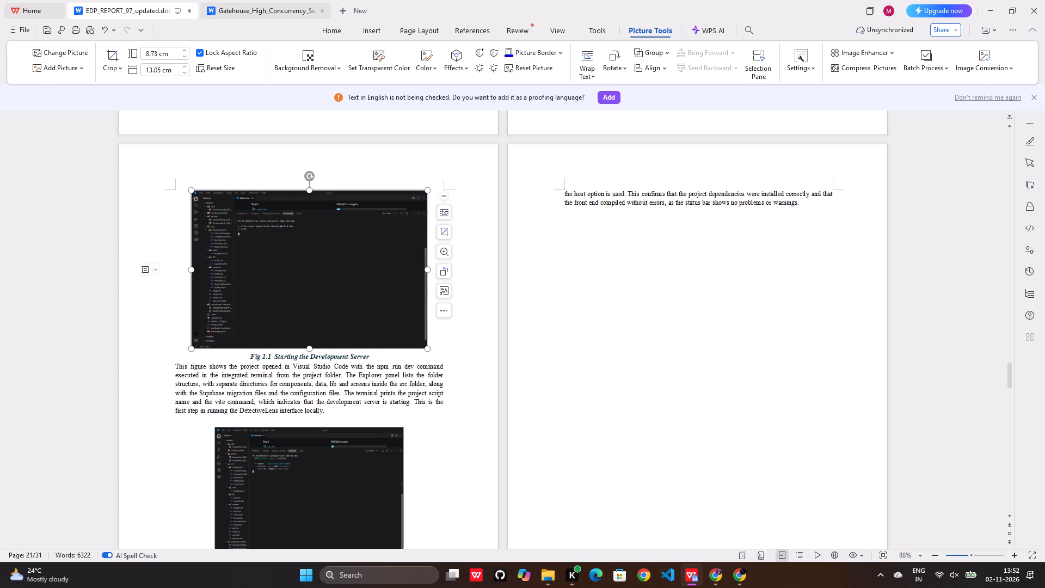
# Change the caption label under the Starting the Development Server screenshot to "Figure-1.1".
pyautogui.click(258, 357)
pyautogui.click(261, 356)
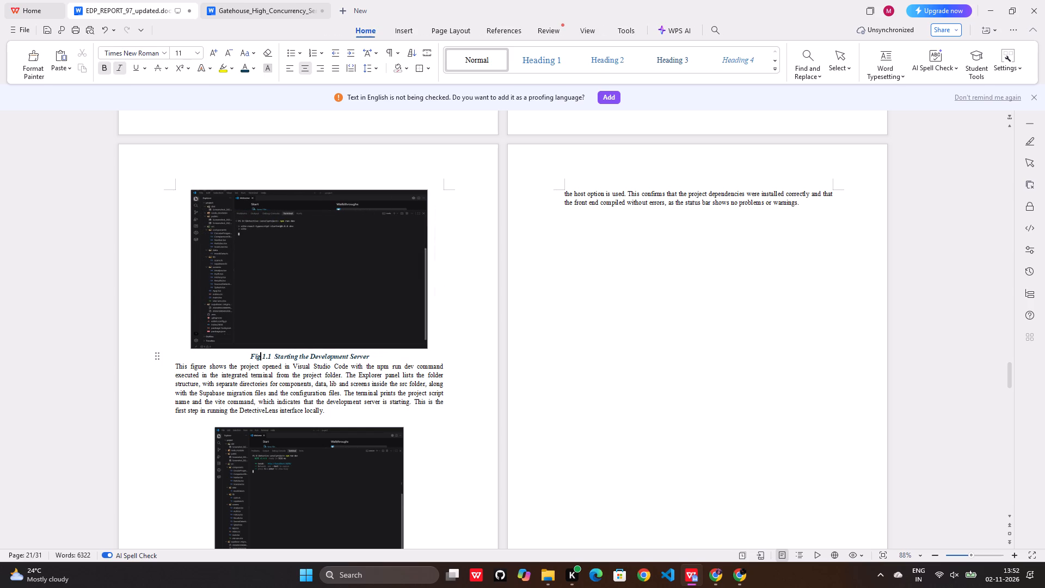
pyautogui.write('ure')
pyautogui.scroll(-2, 309, 416)
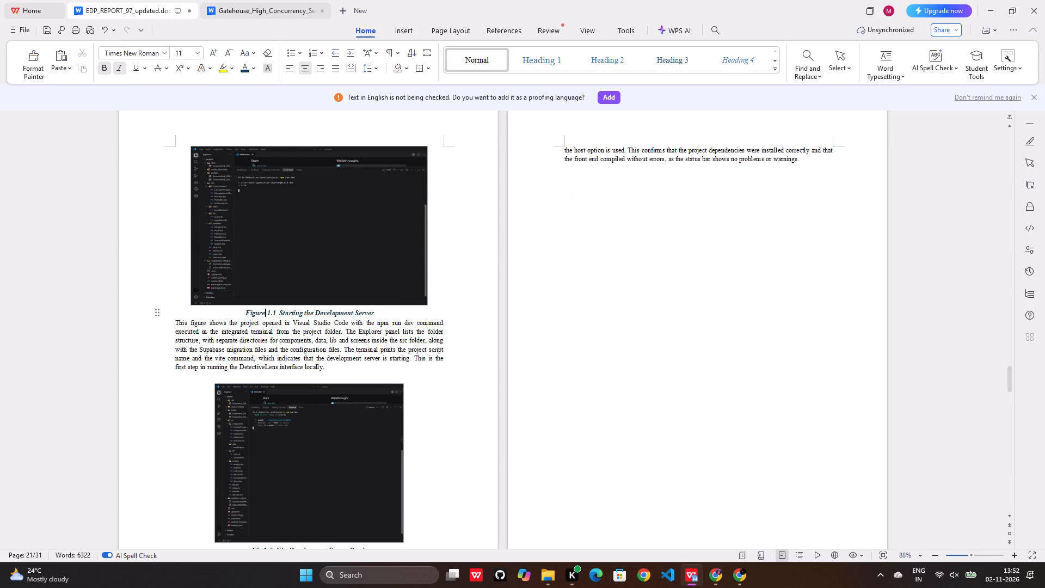
pyautogui.press('-')
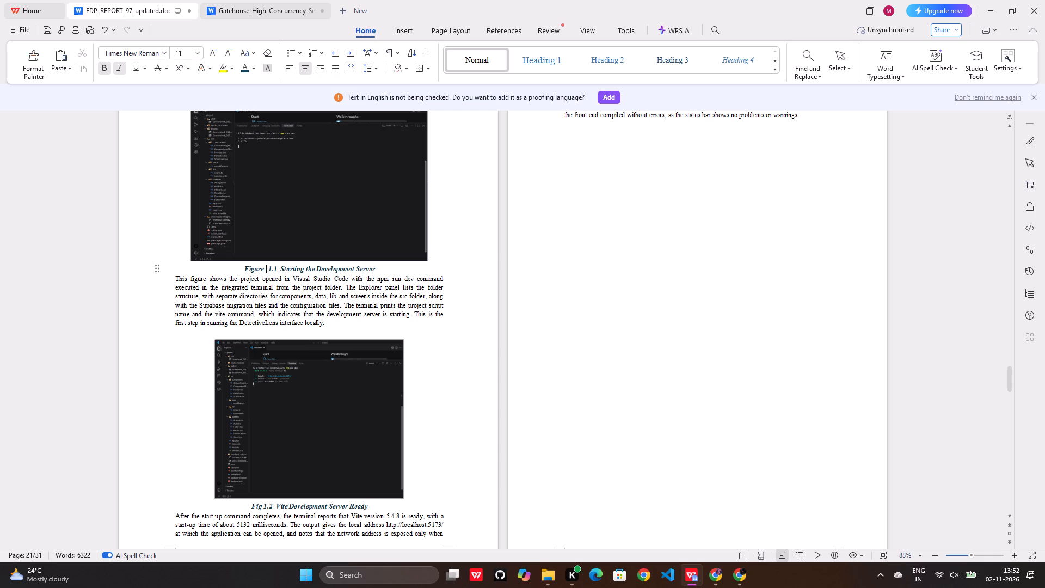
pyautogui.press('BackSpace')
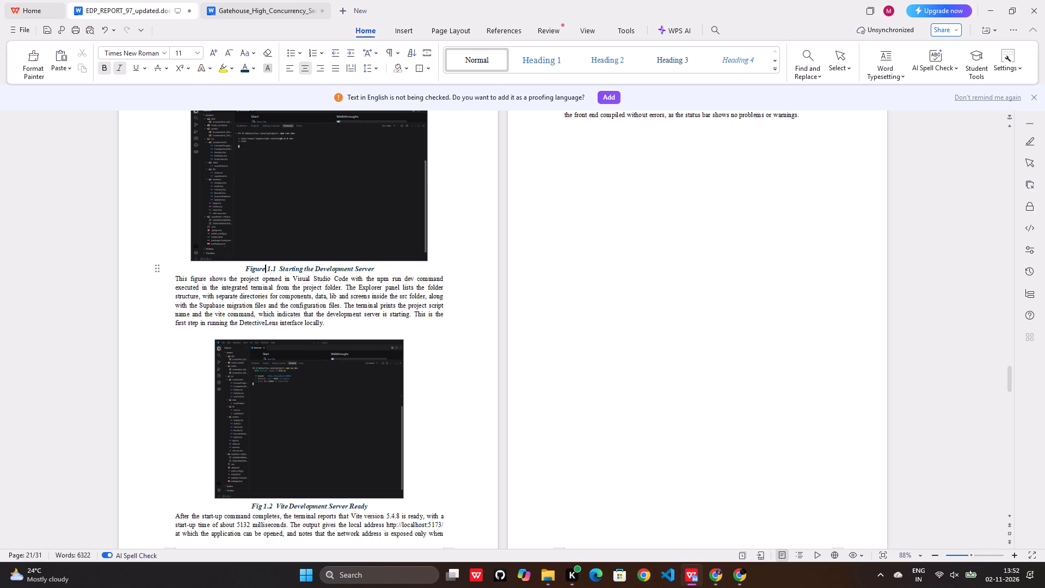
pyautogui.press('Right')
pyautogui.press('BackSpace')
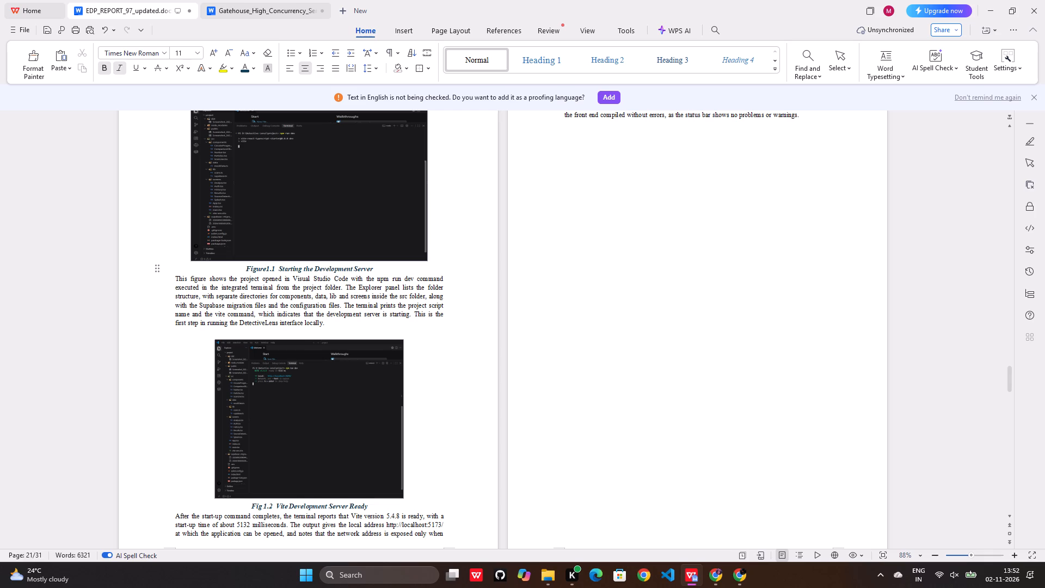
pyautogui.press('-')
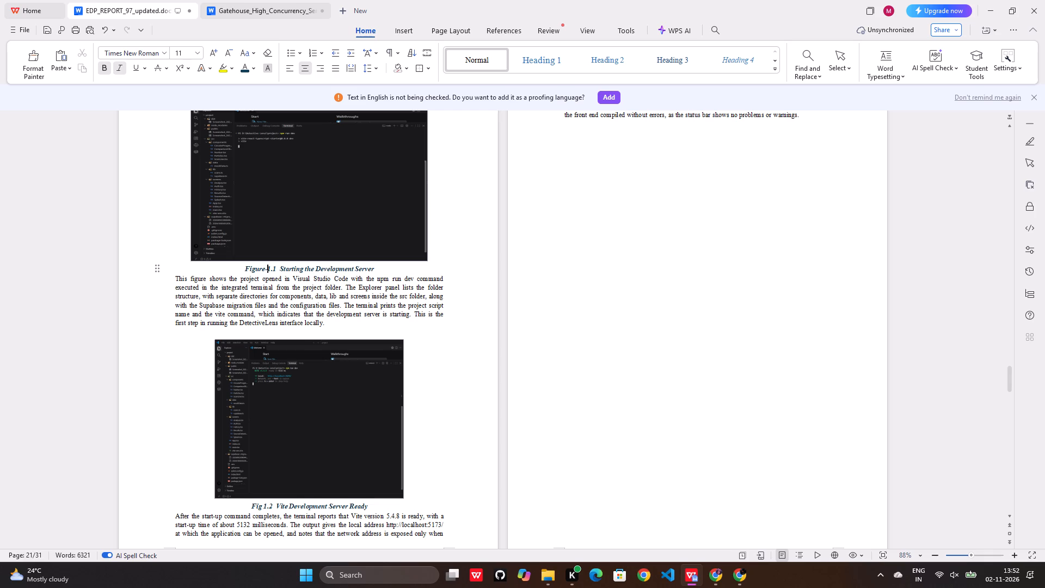
# Look through the Chapter 4 screenshots to examine their sizes, caption labels and page placement.
pyautogui.scroll(-5, 307, 420)
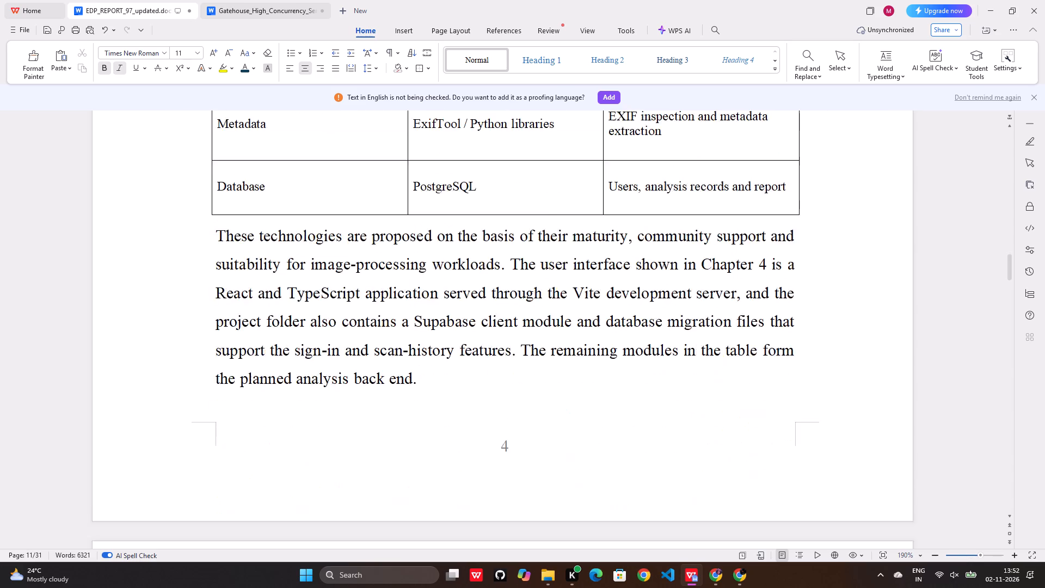
pyautogui.scroll(-14, 307, 420)
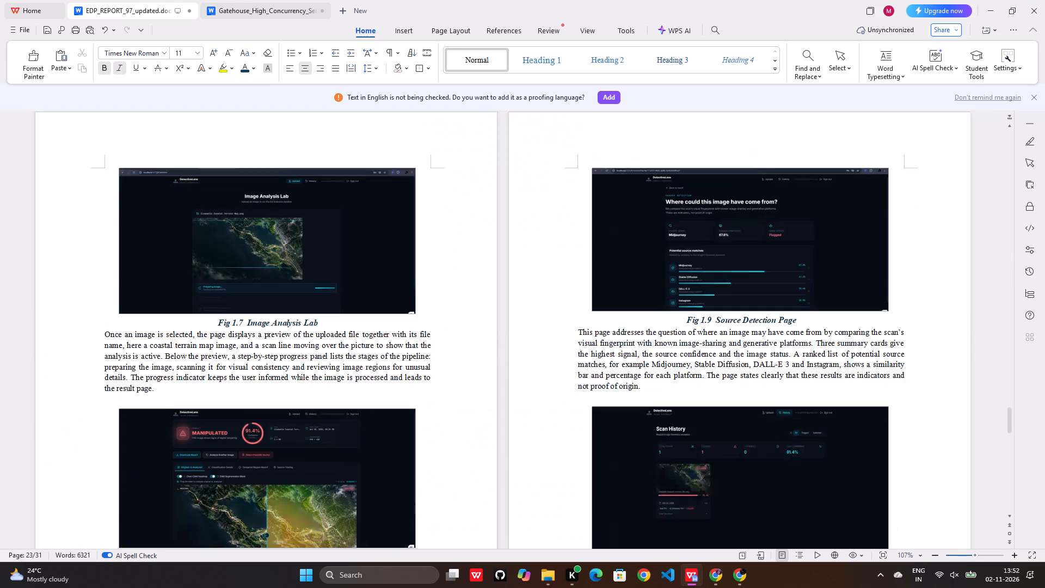
pyautogui.scroll(-1, 306, 420)
pyautogui.scroll(9, 306, 420)
pyautogui.scroll(-1, 306, 420)
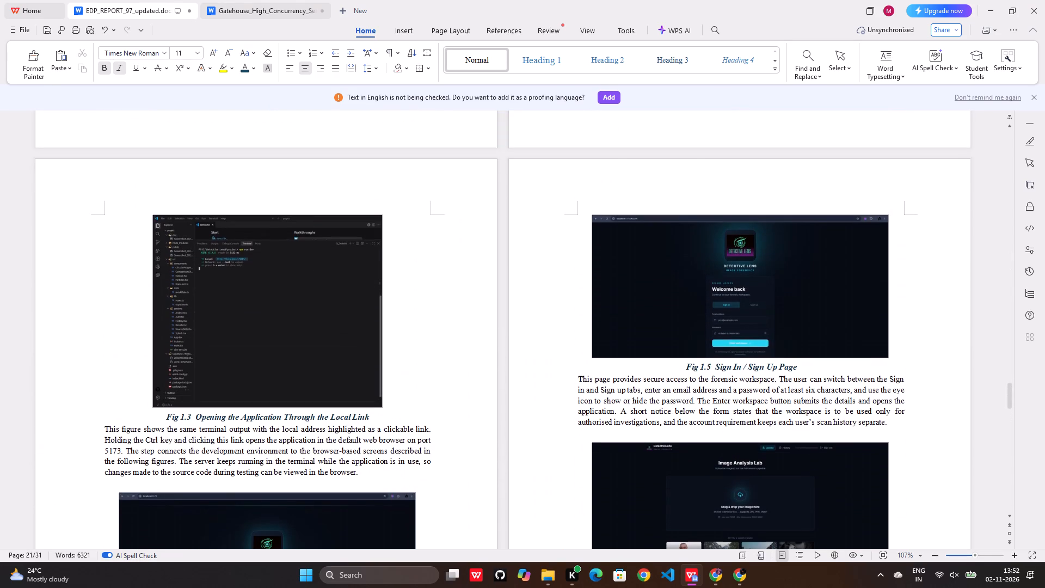
pyautogui.scroll(-1, 306, 419)
pyautogui.scroll(7, 193, 401)
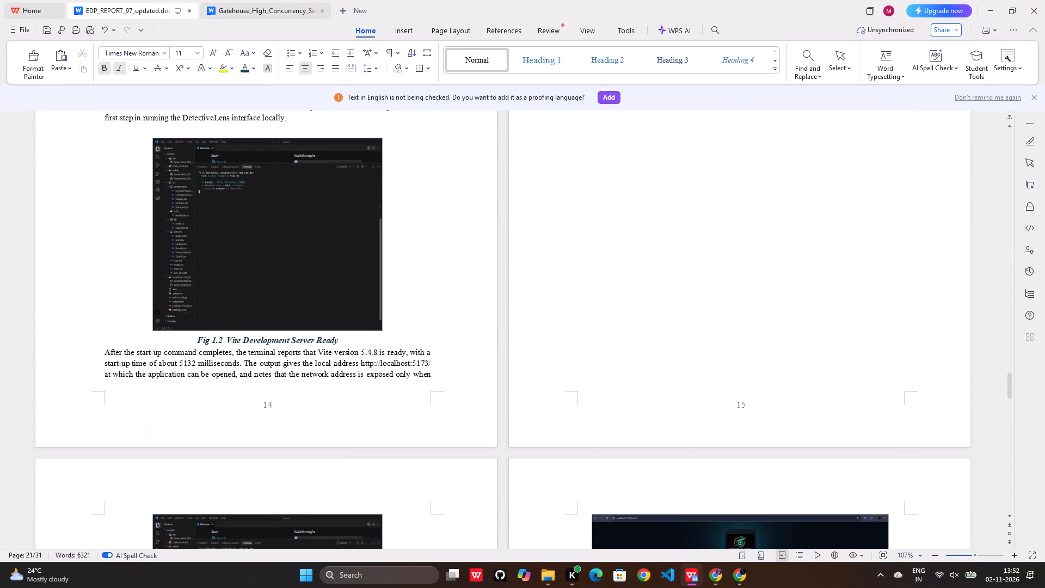
pyautogui.scroll(7, 194, 406)
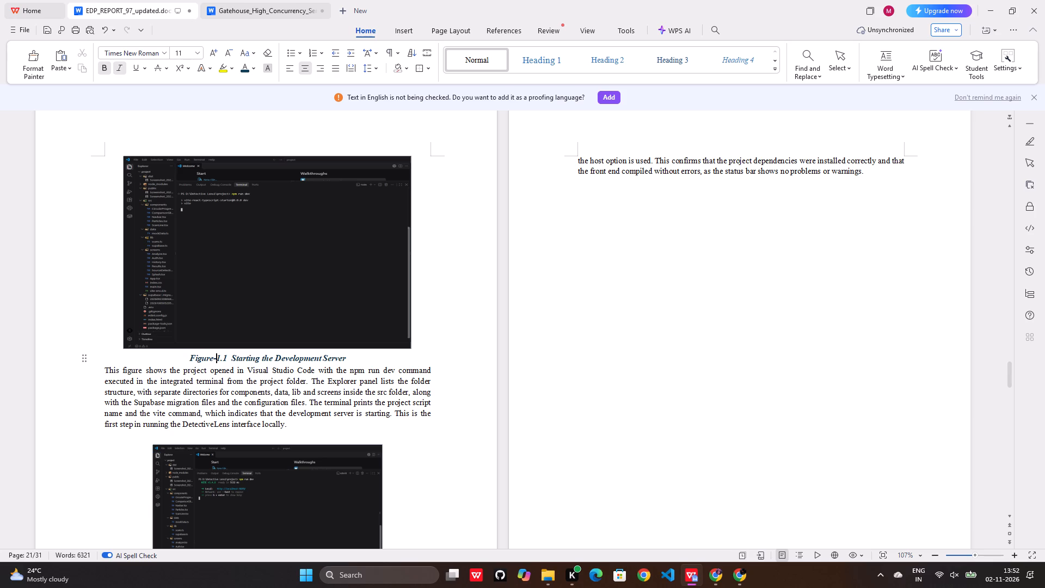
pyautogui.scroll(-3, 193, 329)
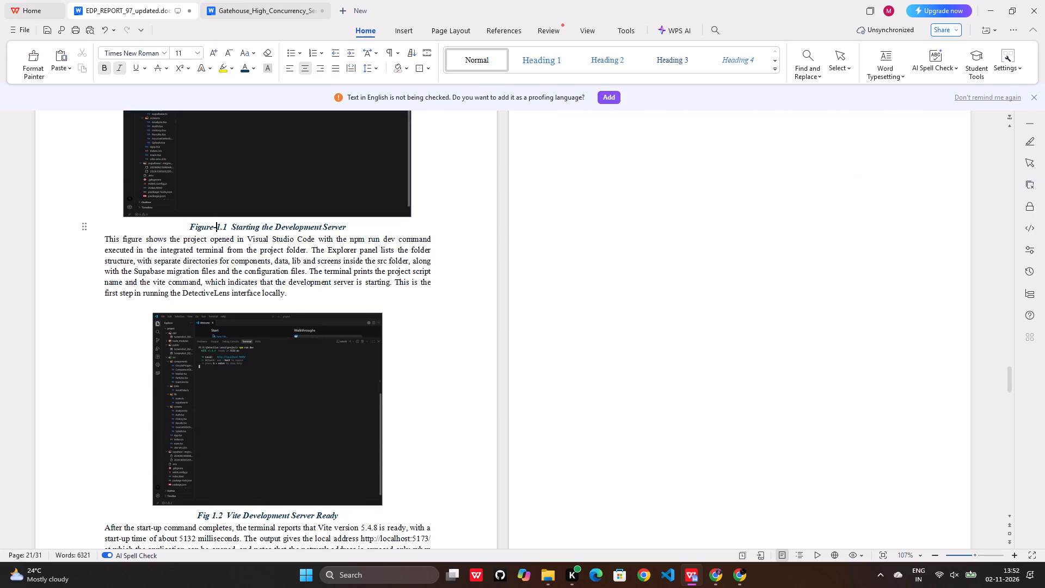
# Widen the Vite Development Server Ready screenshot to about 13.05 cm, keeping its height at 8.73 cm.
pyautogui.moveTo(381, 401); pyautogui.dragTo(401, 401)
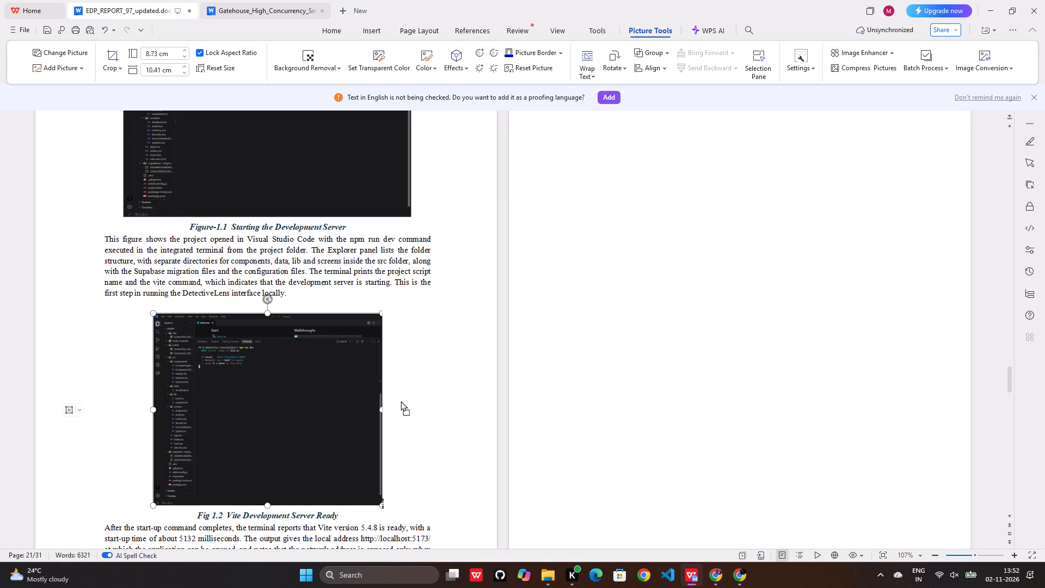
pyautogui.moveTo(401, 401); pyautogui.dragTo(399, 401)
pyautogui.moveTo(383, 409); pyautogui.dragTo(426, 413)
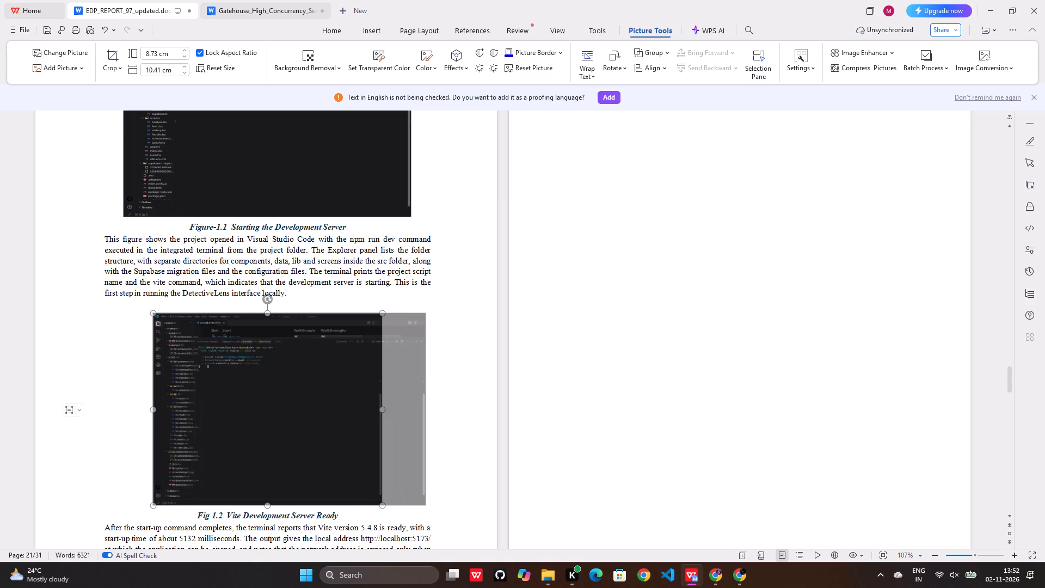
pyautogui.moveTo(426, 413); pyautogui.dragTo(426, 412)
pyautogui.moveTo(133, 409); pyautogui.dragTo(126, 411)
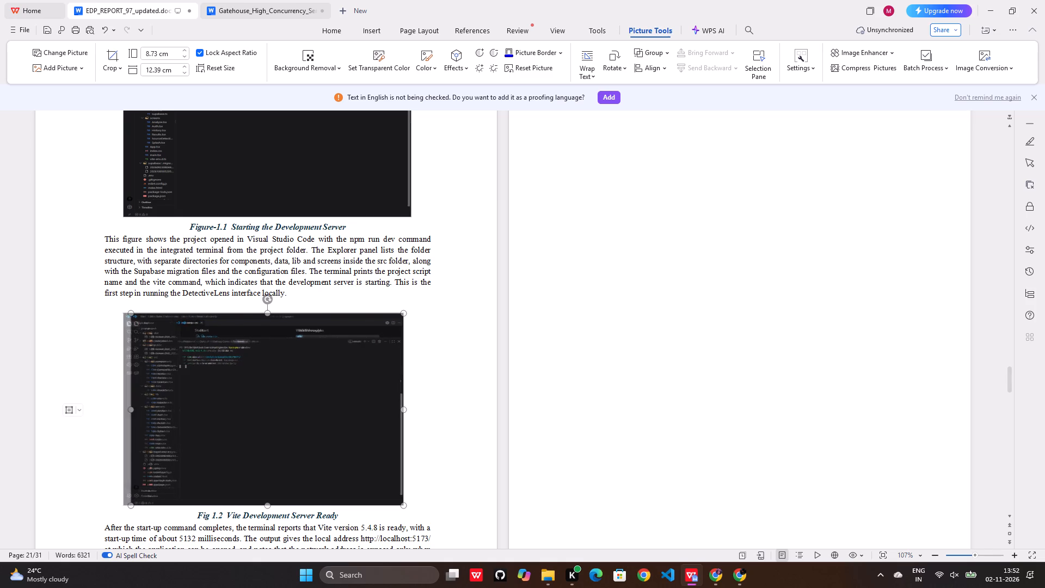
pyautogui.moveTo(126, 411); pyautogui.dragTo(119, 408)
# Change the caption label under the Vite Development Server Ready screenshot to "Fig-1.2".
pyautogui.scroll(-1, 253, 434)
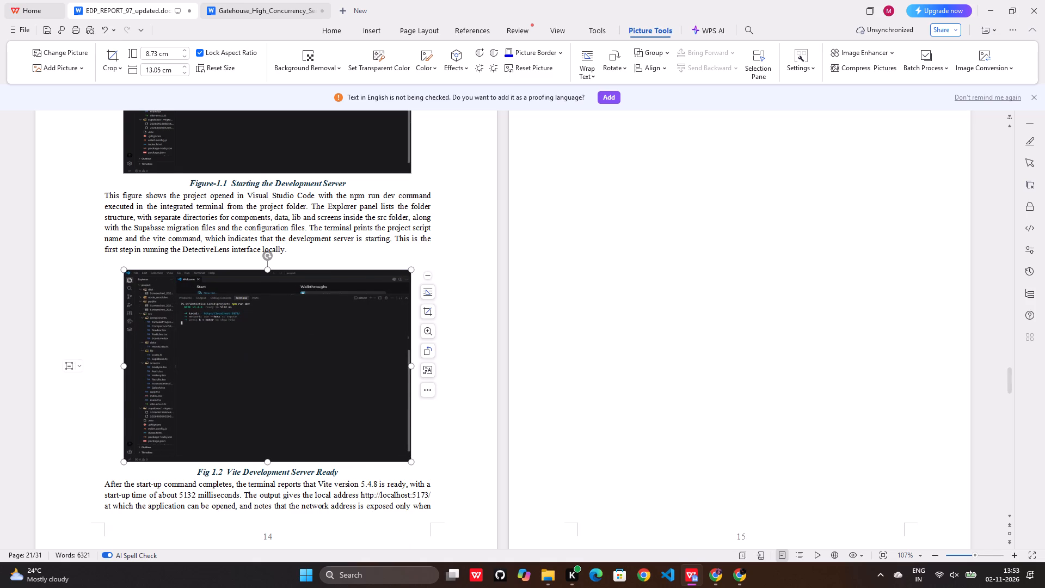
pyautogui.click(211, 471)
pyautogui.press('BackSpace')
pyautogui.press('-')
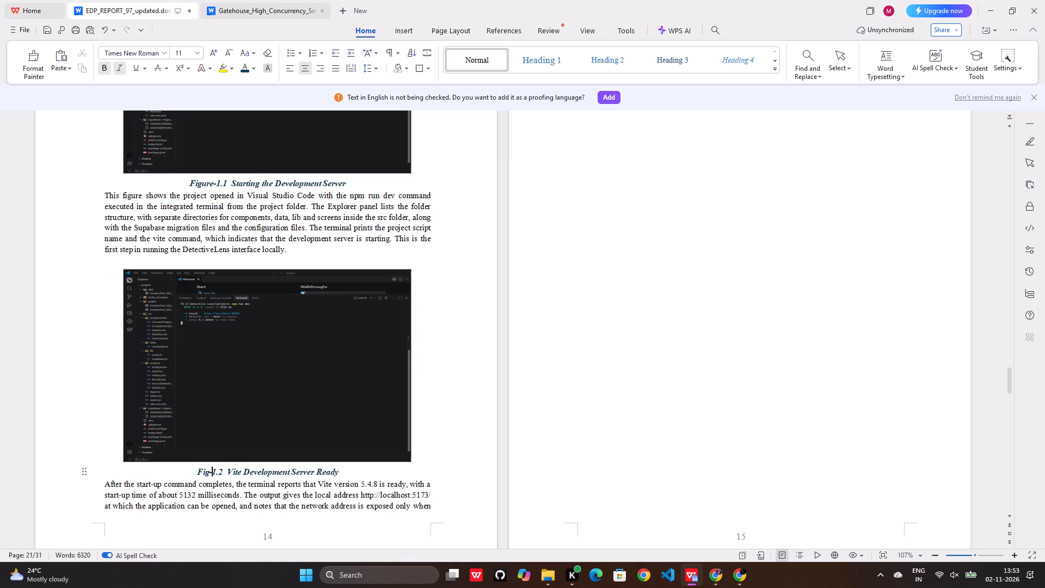
# Examine the Chapter 4 figure captions in the Gatehouse report and copy "The Developed Frontend Web Interface" from the Figure 4.1 caption.
pyautogui.click(228, 1)
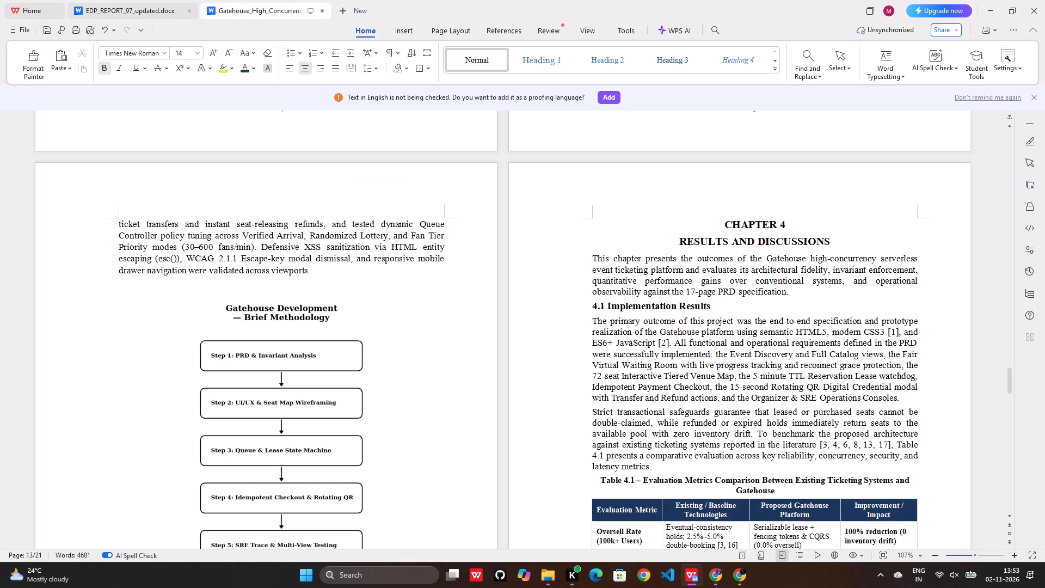
pyautogui.scroll(-13, 647, 309)
pyautogui.scroll(-4, 619, 420)
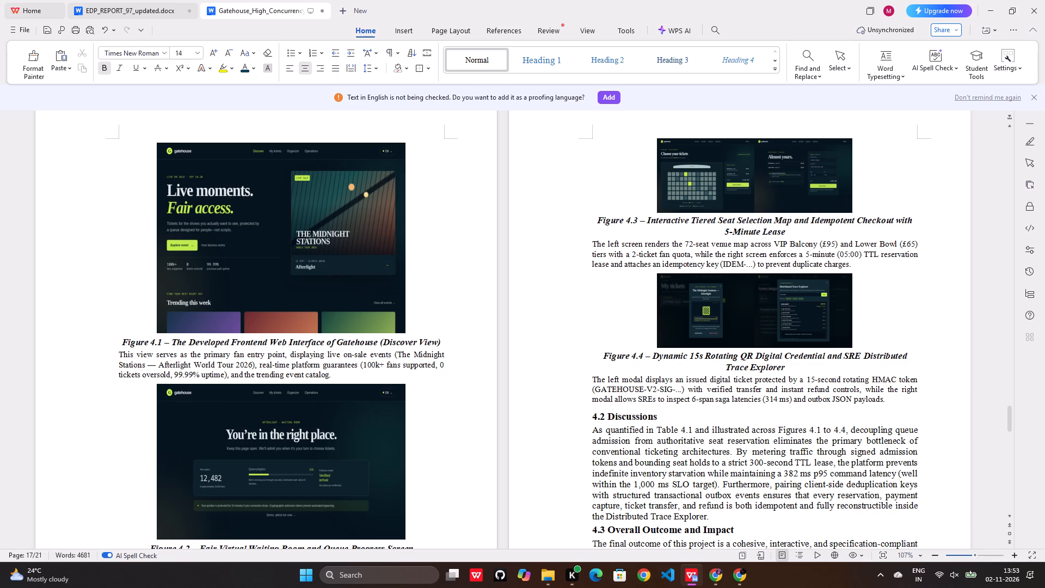
pyautogui.moveTo(172, 343); pyautogui.dragTo(200, 340)
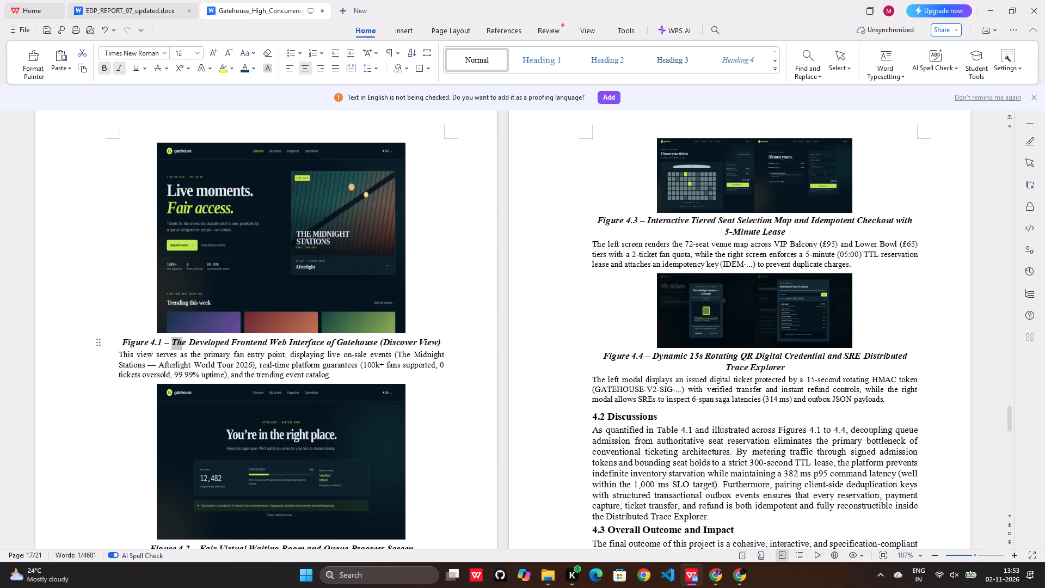
pyautogui.moveTo(200, 340); pyautogui.dragTo(327, 347)
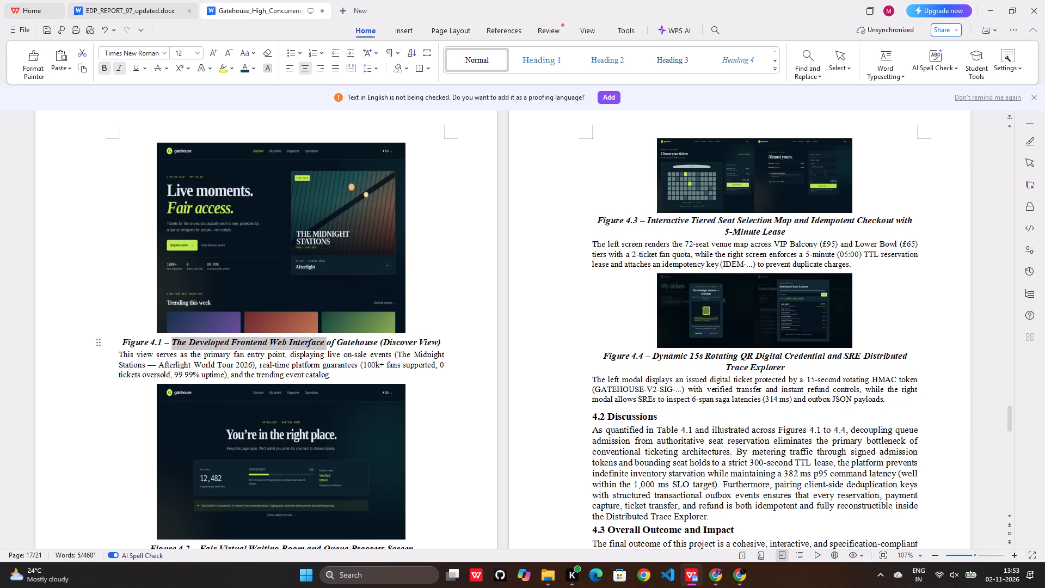
pyautogui.moveTo(327, 347); pyautogui.dragTo(325, 347)
pyautogui.hotkey('ctrl', 'c')
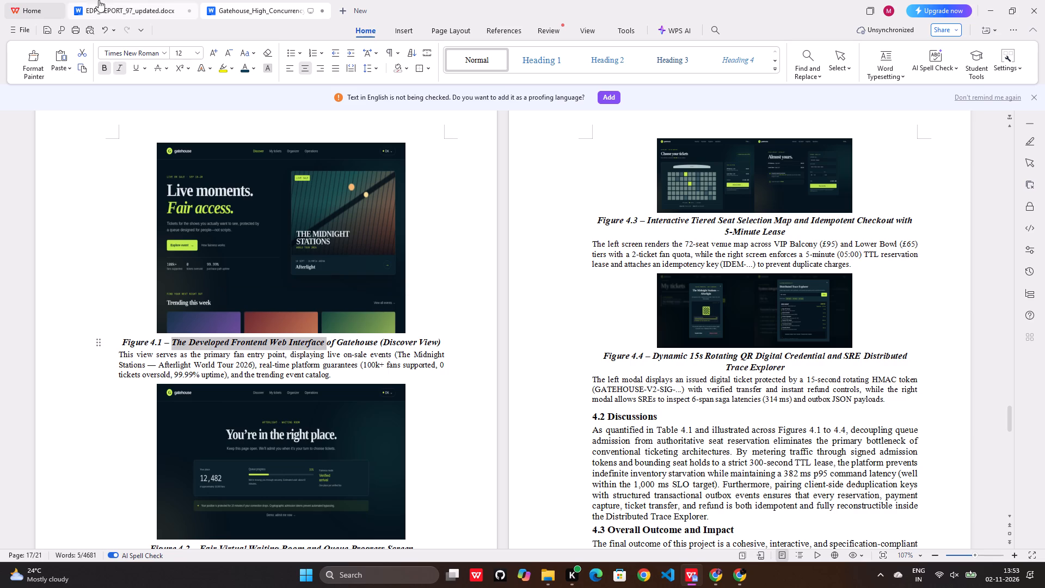
pyautogui.click(146, 5)
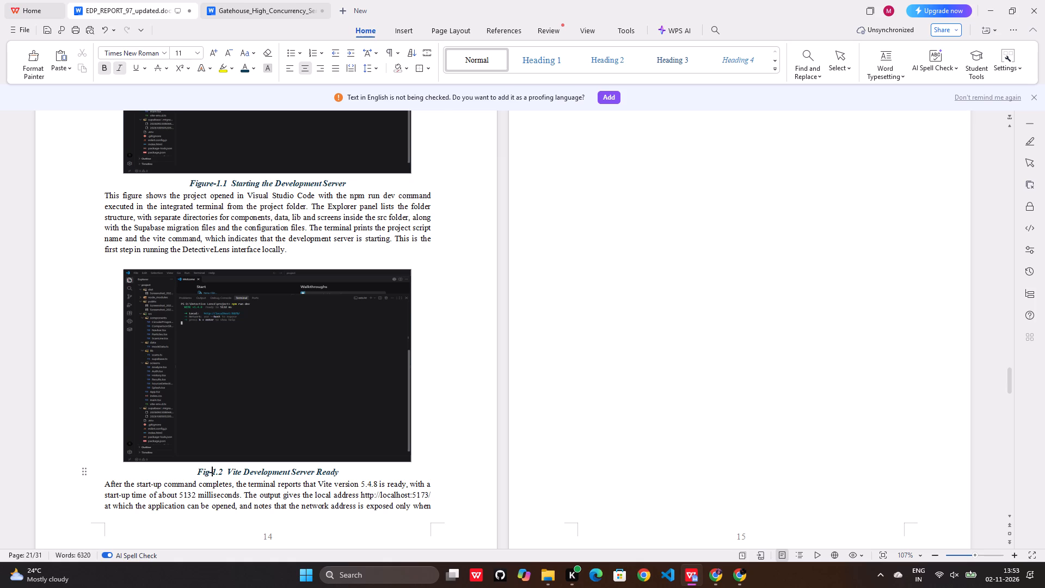
# Delete the last two sentences of the Starting the Development Server description, ending it at "the configuration files.".
pyautogui.scroll(3, 227, 424)
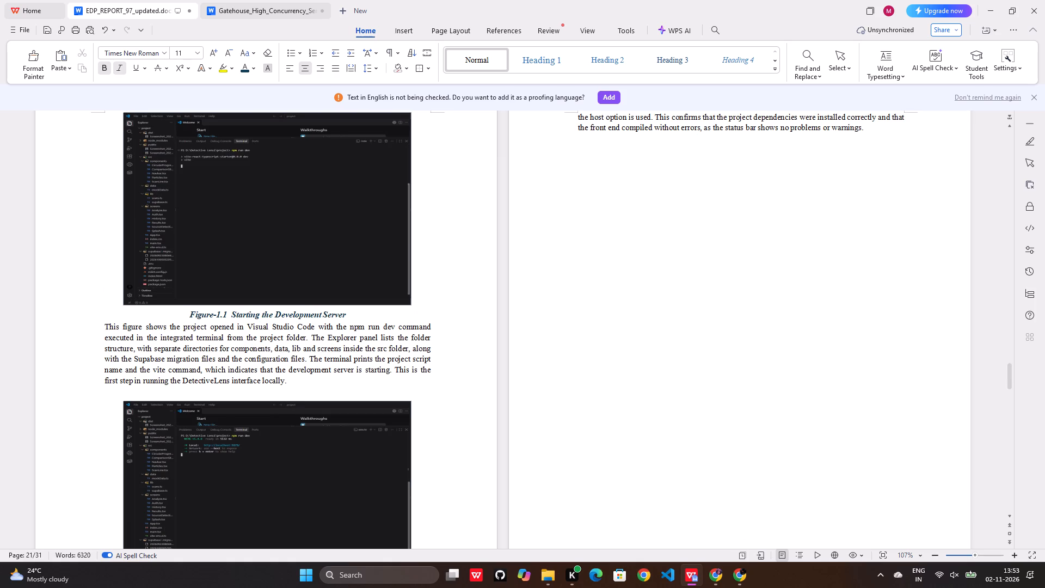
pyautogui.moveTo(311, 359); pyautogui.dragTo(312, 381)
pyautogui.press('BackSpace')
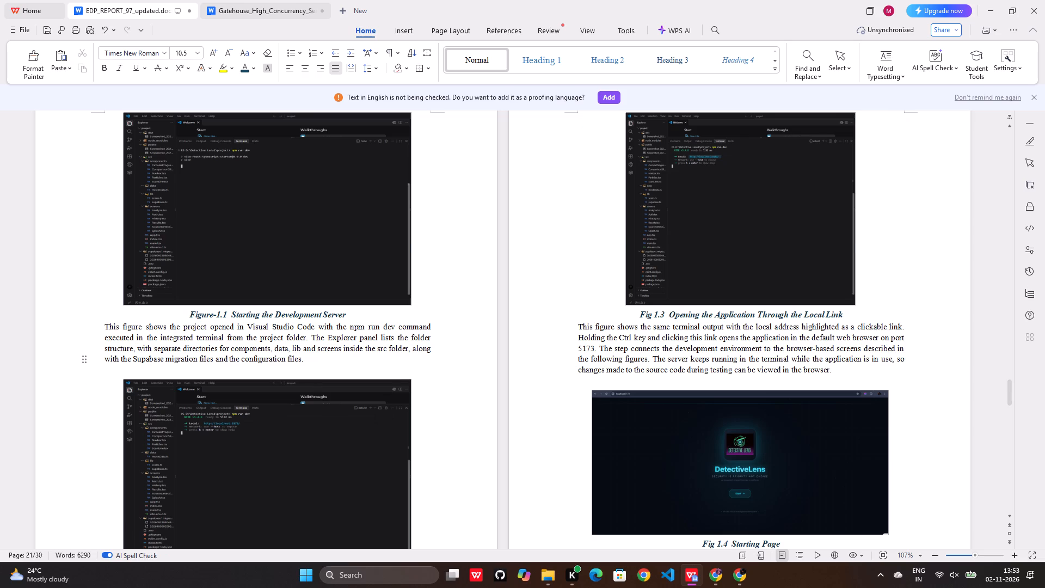
# Widen the Opening the Application Through the Local Link screenshot to about 11.87 cm, keeping its height at 8.73 cm.
pyautogui.scroll(3, 475, 377)
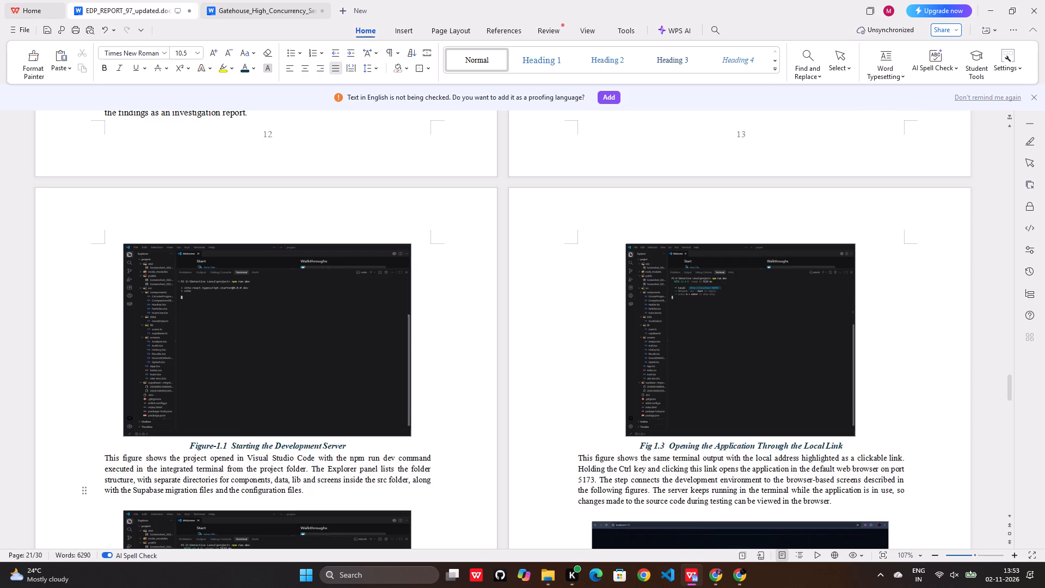
pyautogui.click(637, 317)
pyautogui.moveTo(624, 342); pyautogui.dragTo(592, 339)
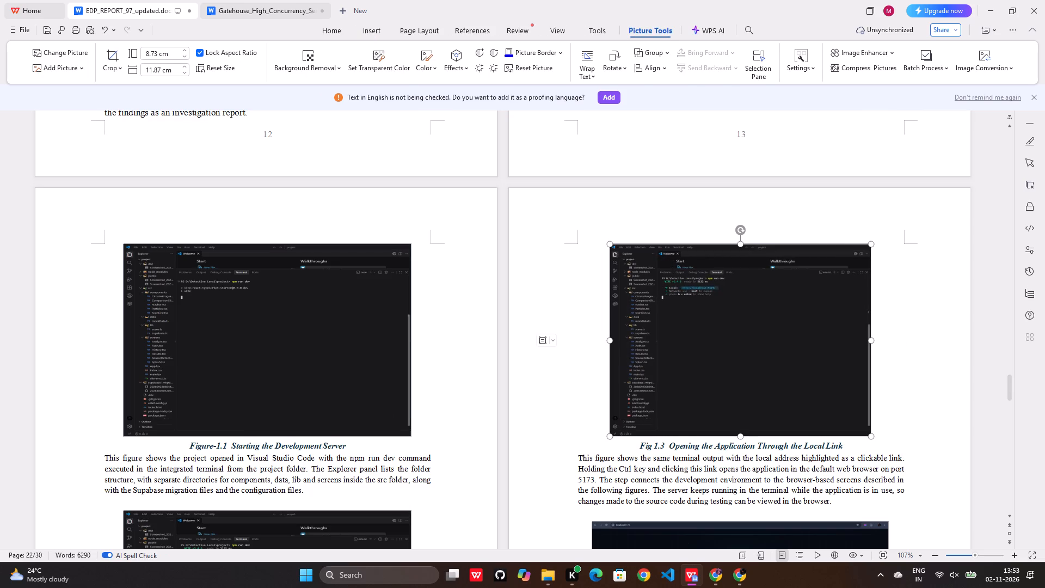
# Change the caption label under the Opening the Application Through the Local Link screenshot to "Figure-1.3".
pyautogui.click(653, 446)
pyautogui.press('BackSpace')
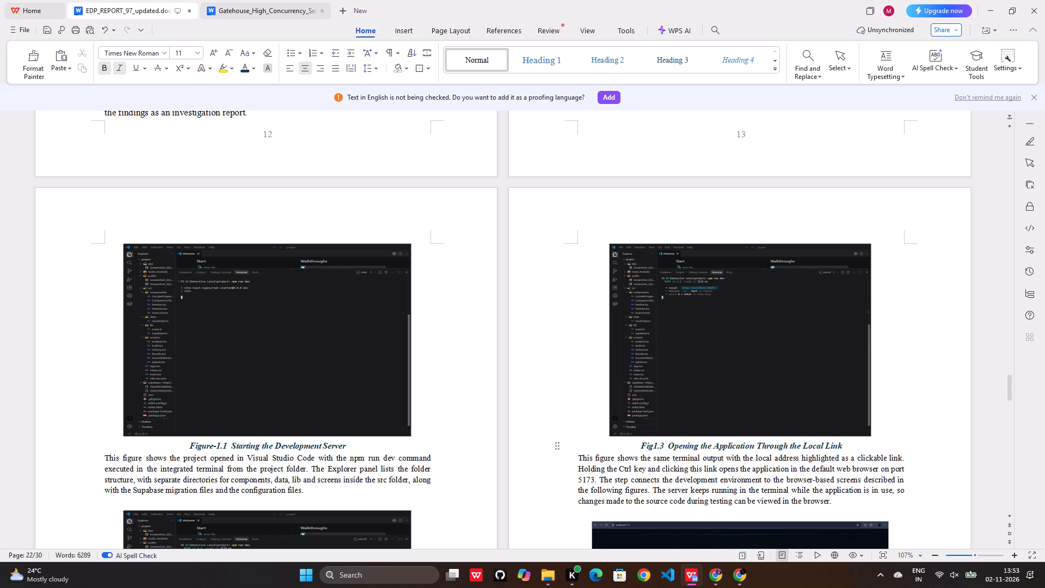
pyautogui.write('ure-')
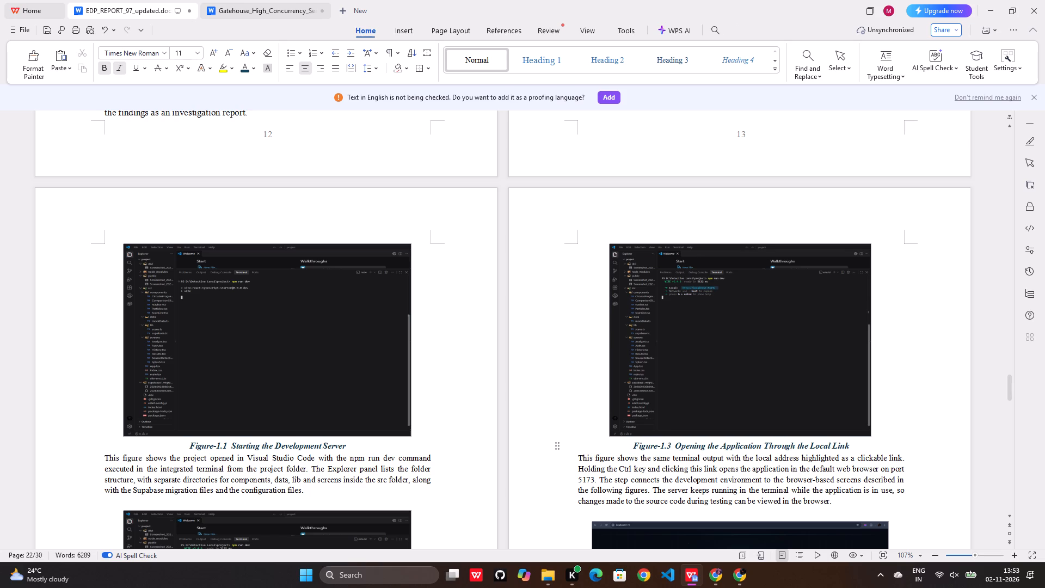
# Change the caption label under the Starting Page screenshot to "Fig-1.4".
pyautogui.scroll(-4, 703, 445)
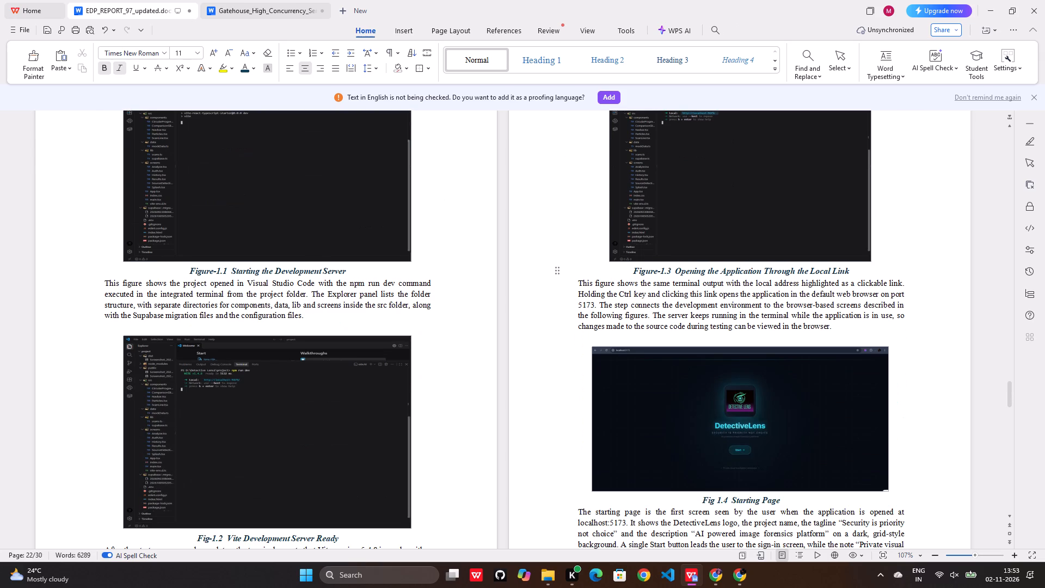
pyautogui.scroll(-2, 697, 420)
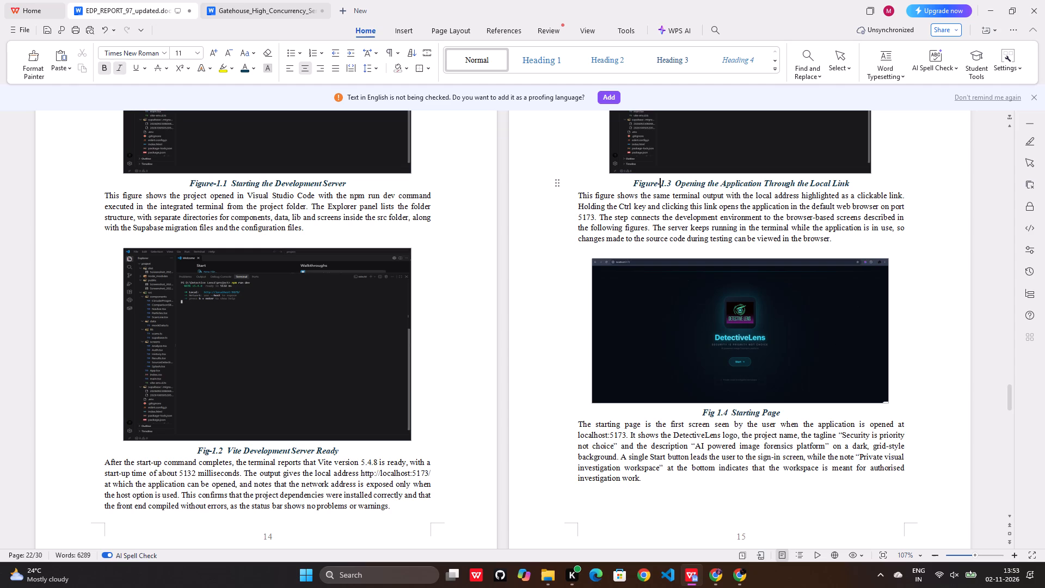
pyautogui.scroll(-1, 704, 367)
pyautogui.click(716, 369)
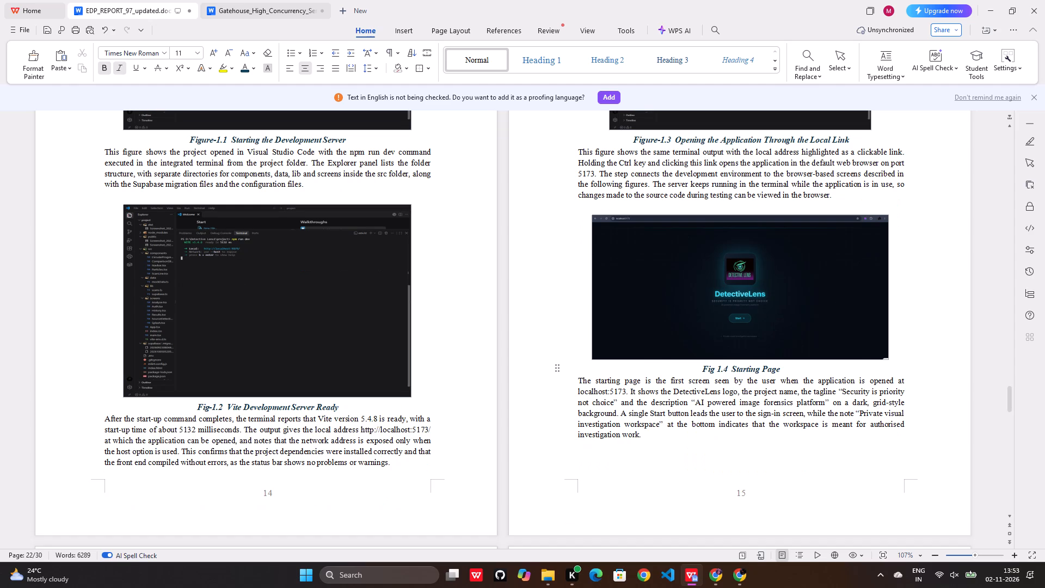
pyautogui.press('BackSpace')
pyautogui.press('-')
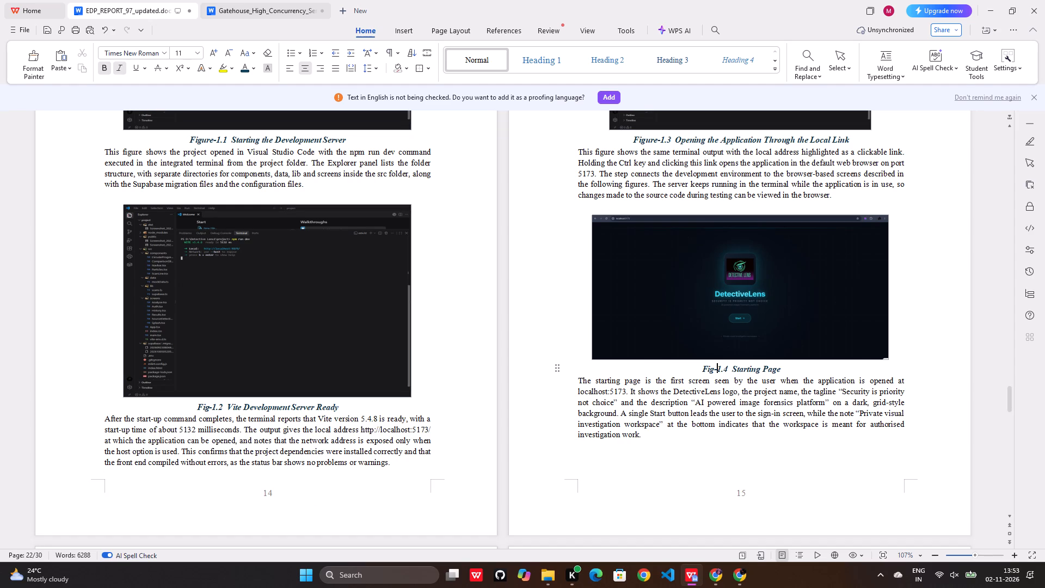
# Check the caption format in the Gatehouse report and change the Starting Page caption label to "Figure1.4".
pyautogui.click(730, 367)
pyautogui.click(234, 0)
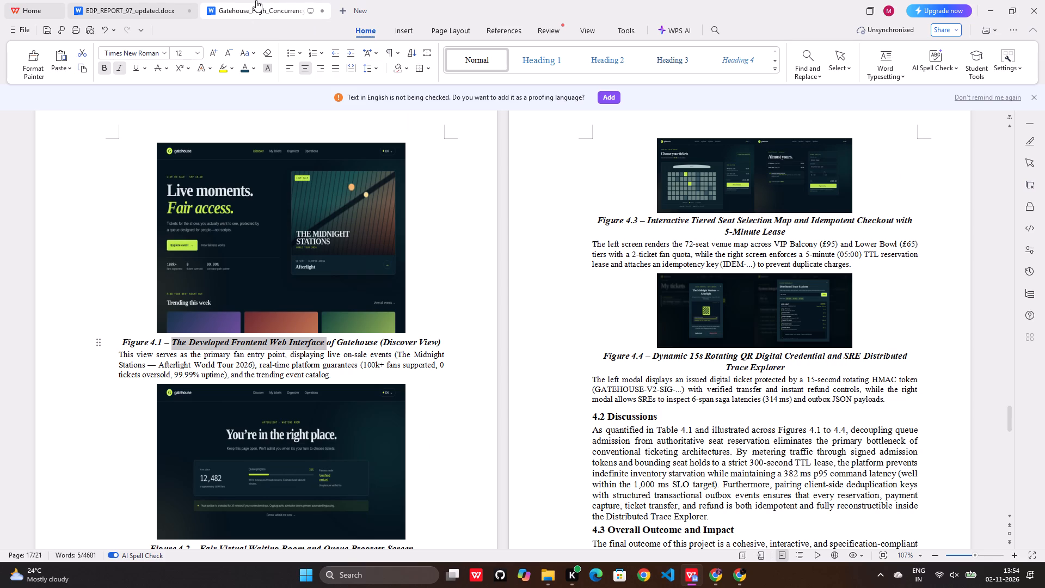
pyautogui.click(164, 4)
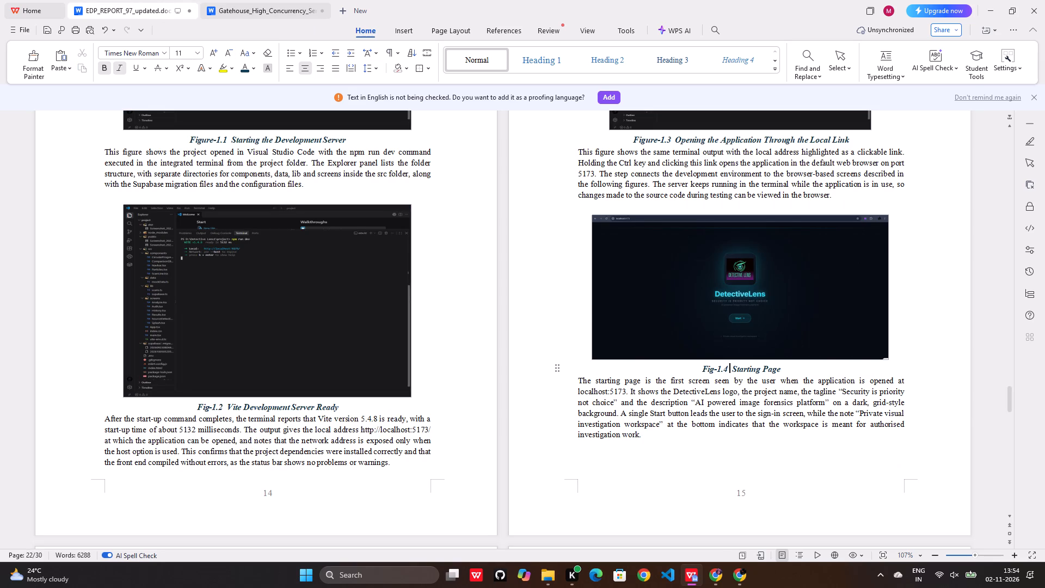
pyautogui.click(716, 370)
pyautogui.press('BackSpace')
pyautogui.press('u')
pyautogui.write('re')
# Reformat the Local Link screenshot's caption as "Figure1.3 -Opening the Application Through the Local Link", moving the hyphen after the number.
pyautogui.click(659, 138)
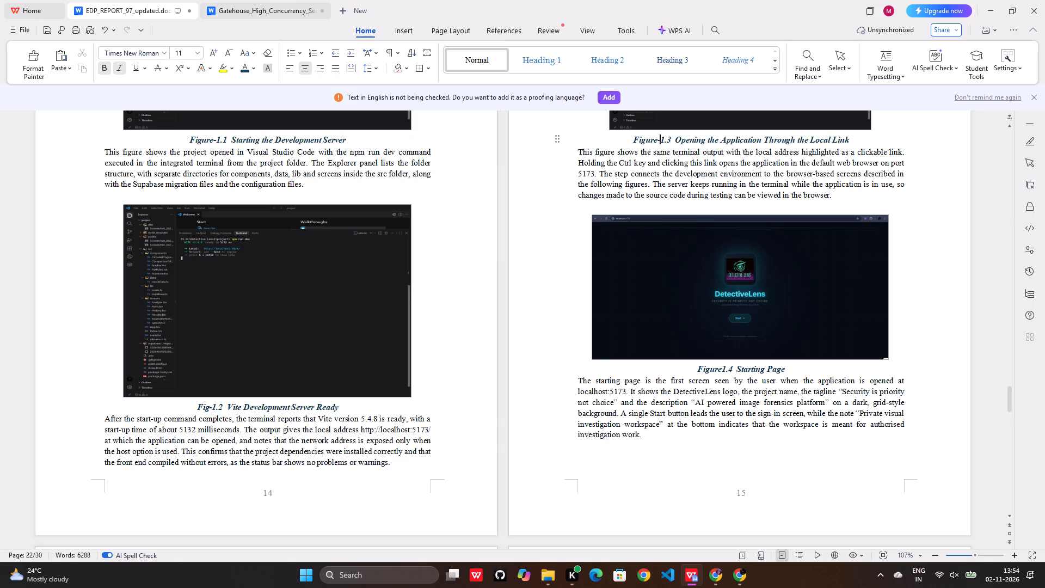
pyautogui.press('BackSpace')
pyautogui.click(672, 138)
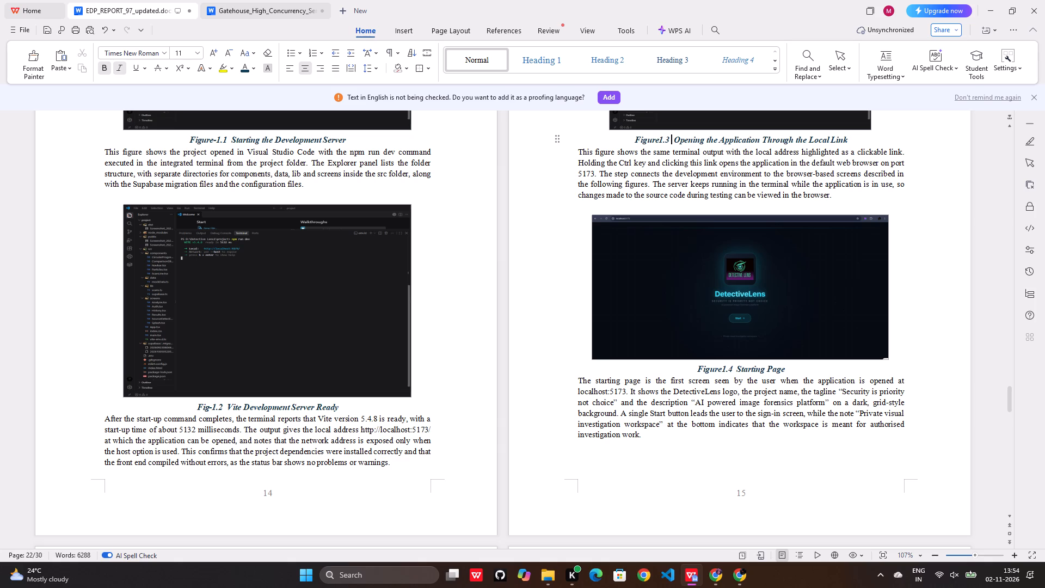
pyautogui.click(673, 139)
pyautogui.click(674, 139)
pyautogui.press('BackSpace')
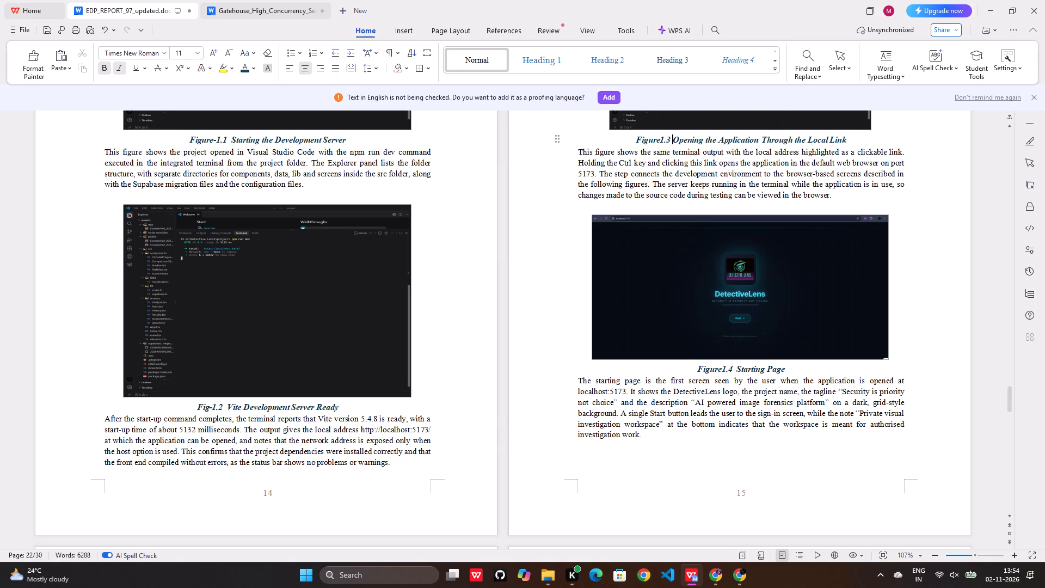
pyautogui.press('-')
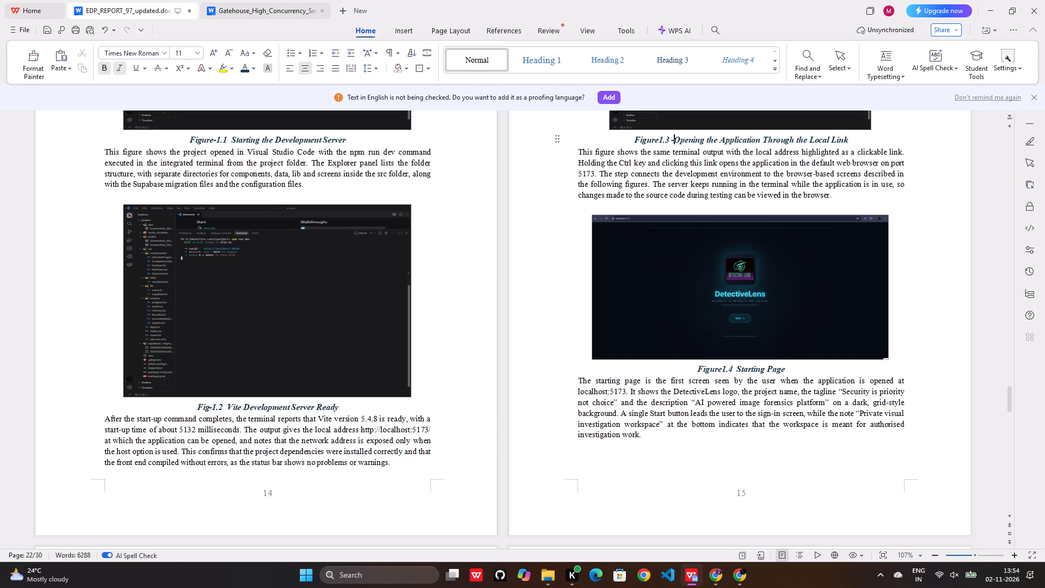
# Change the caption label under the Vite Development Server Ready screenshot to "Figure 1.2".
pyautogui.click(211, 407)
pyautogui.press('BackSpace')
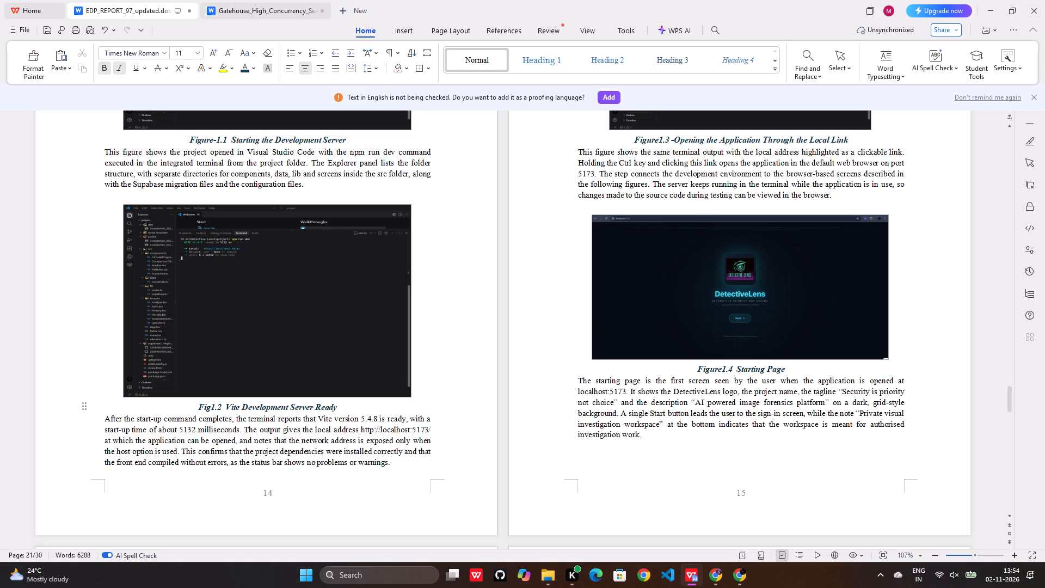
pyautogui.write('ure')
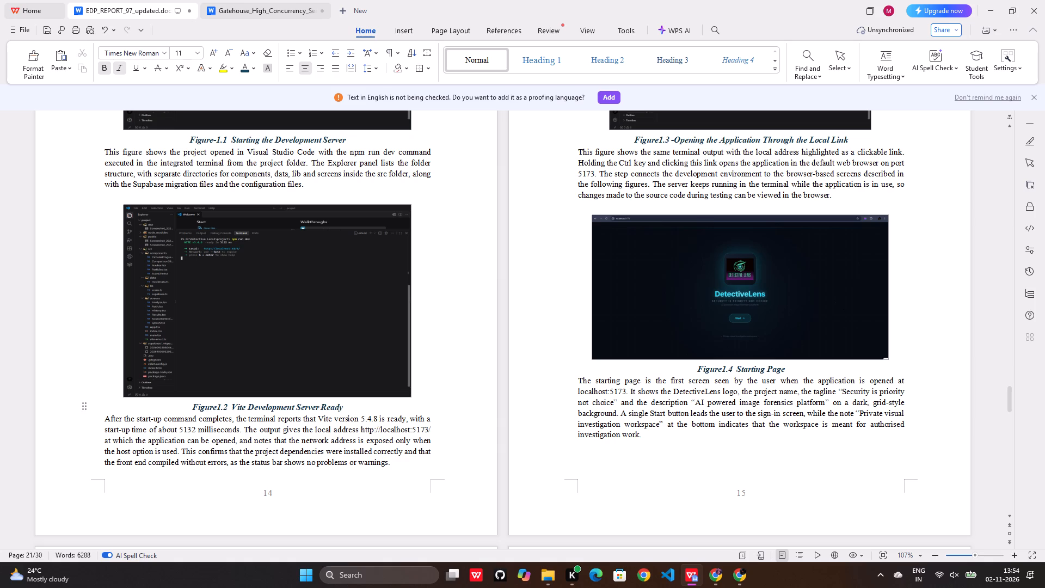
pyautogui.press('space')
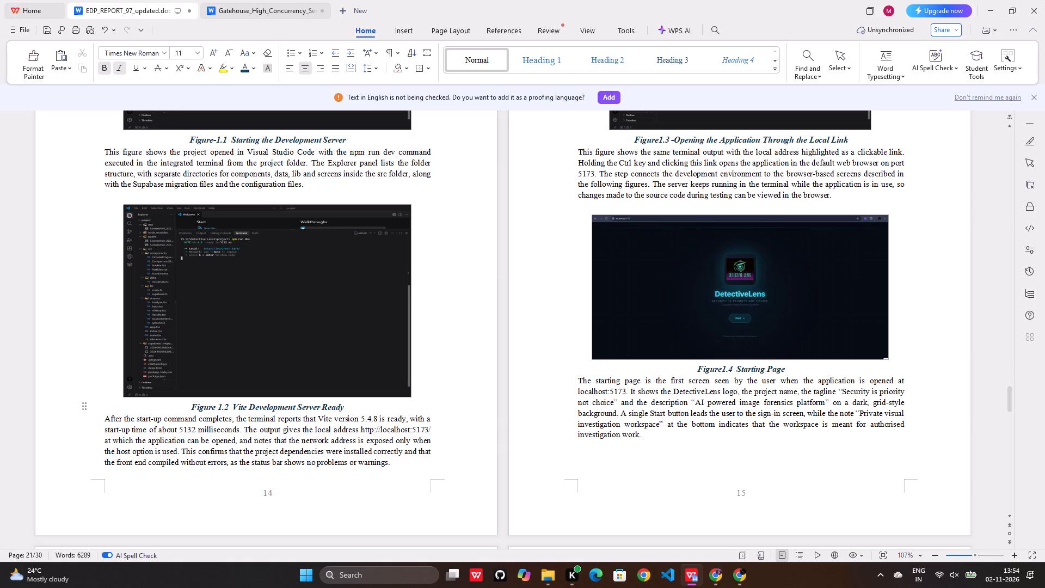
# Remove the hyphen from the Starting the Development Server caption so its label reads "Figure1.1".
pyautogui.click(218, 139)
pyautogui.press('BackSpace')
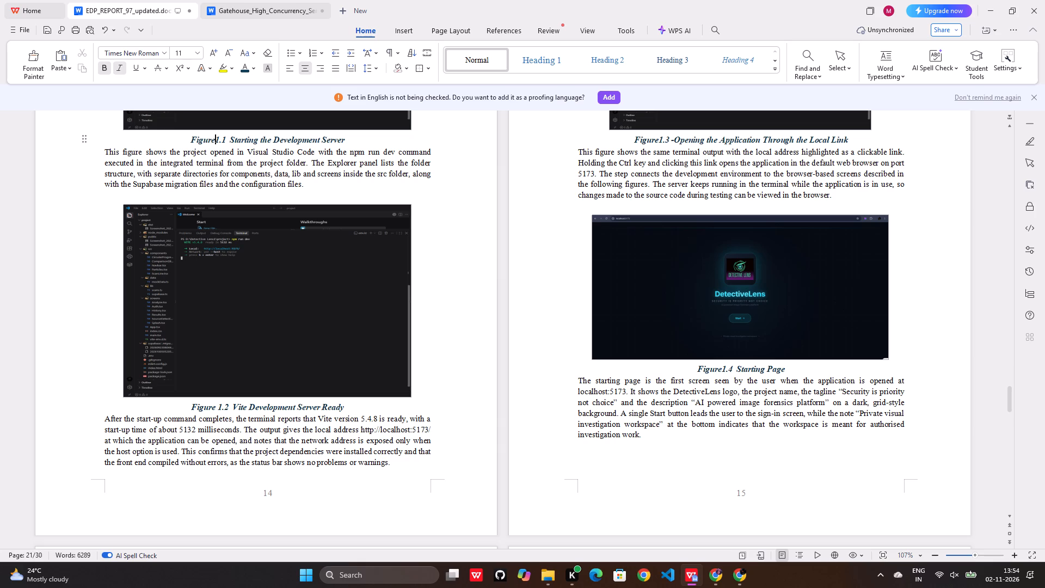
# Copy the dash from the Gatehouse report's Figure 4.3 caption and insert it after "Figure1.1" in the Starting the Development Server caption.
pyautogui.click(227, 143)
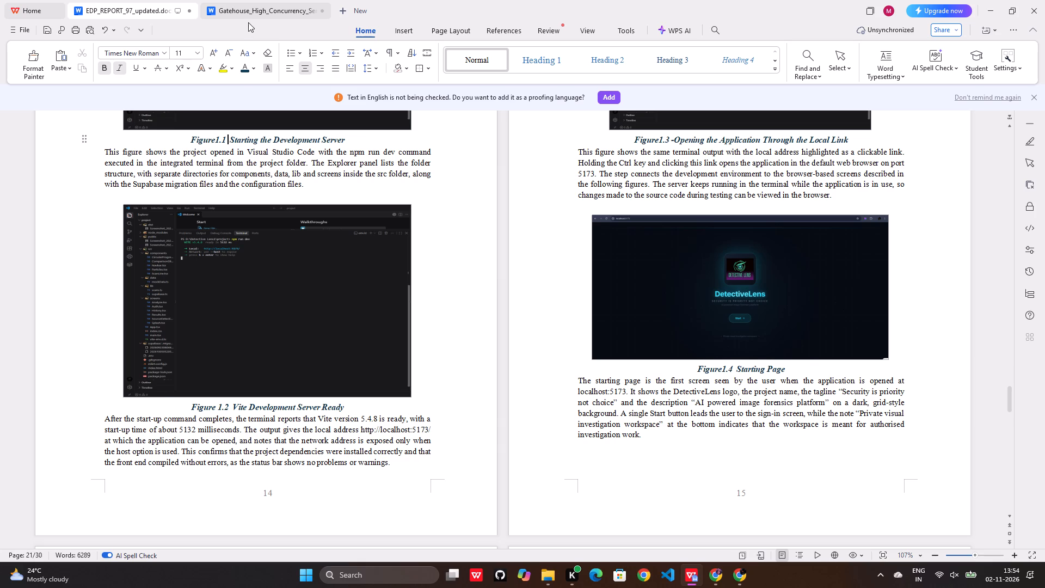
pyautogui.click(248, 12)
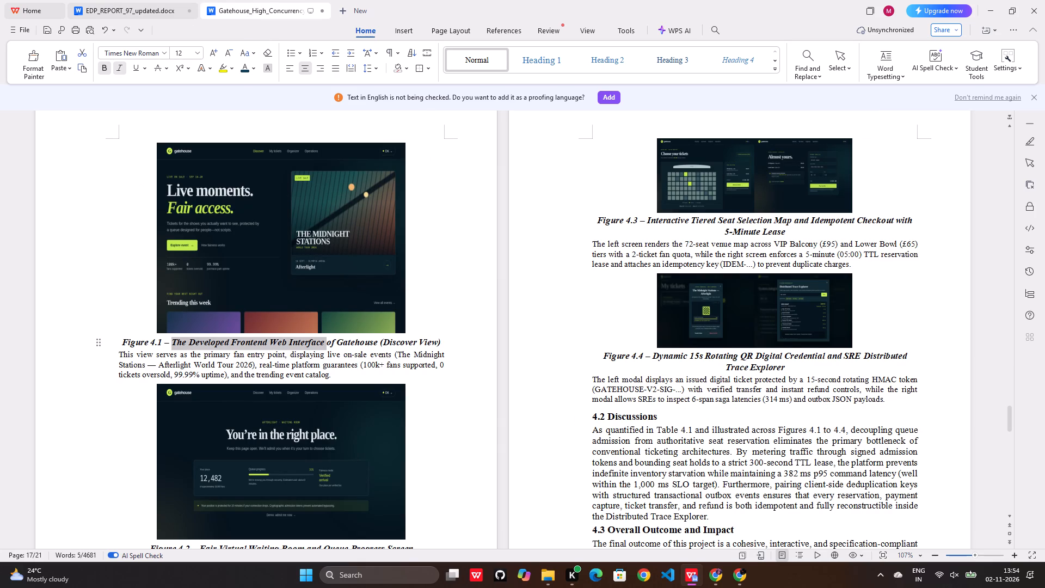
pyautogui.click(643, 220)
pyautogui.doubleClick(643, 220)
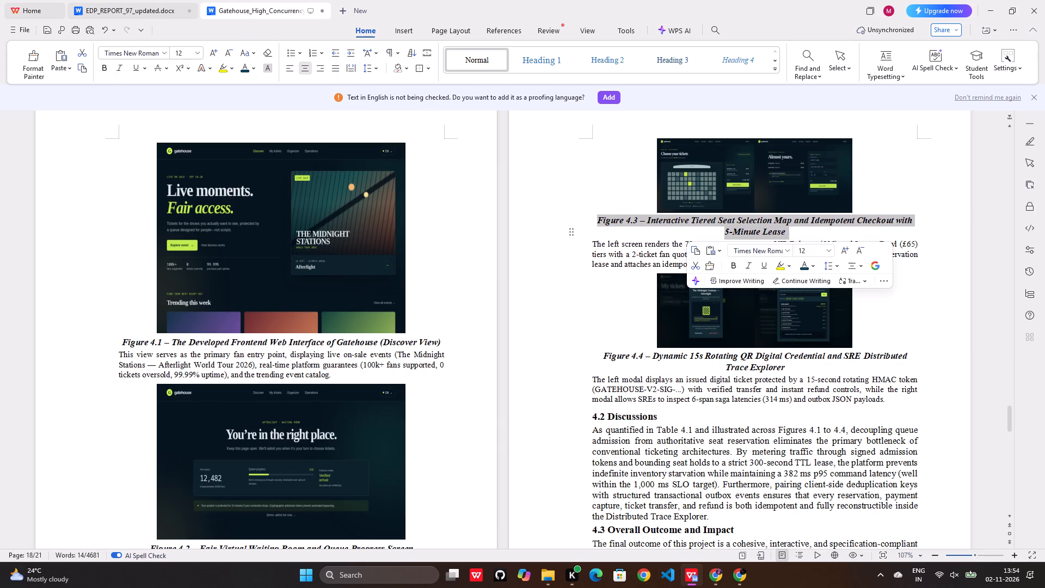
pyautogui.click(643, 220)
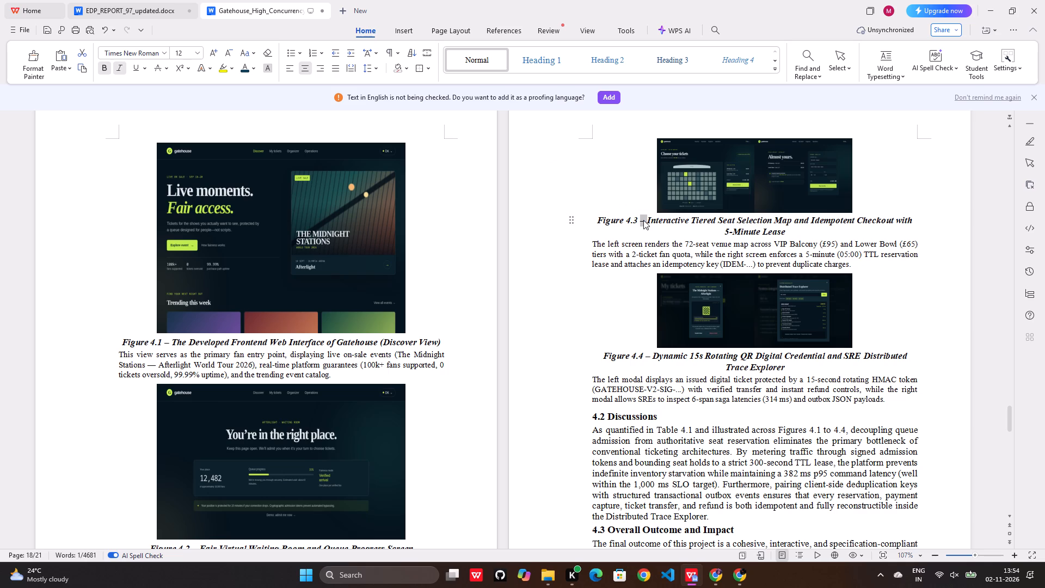
pyautogui.hotkey('ctrl', 'c')
pyautogui.click(99, 6)
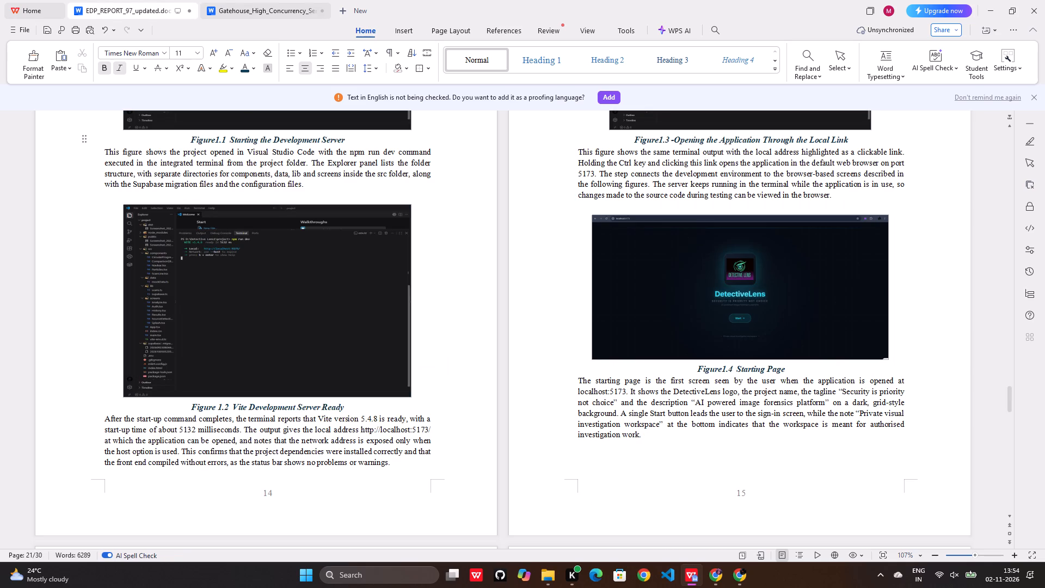
pyautogui.hotkey('ctrl', 'v')
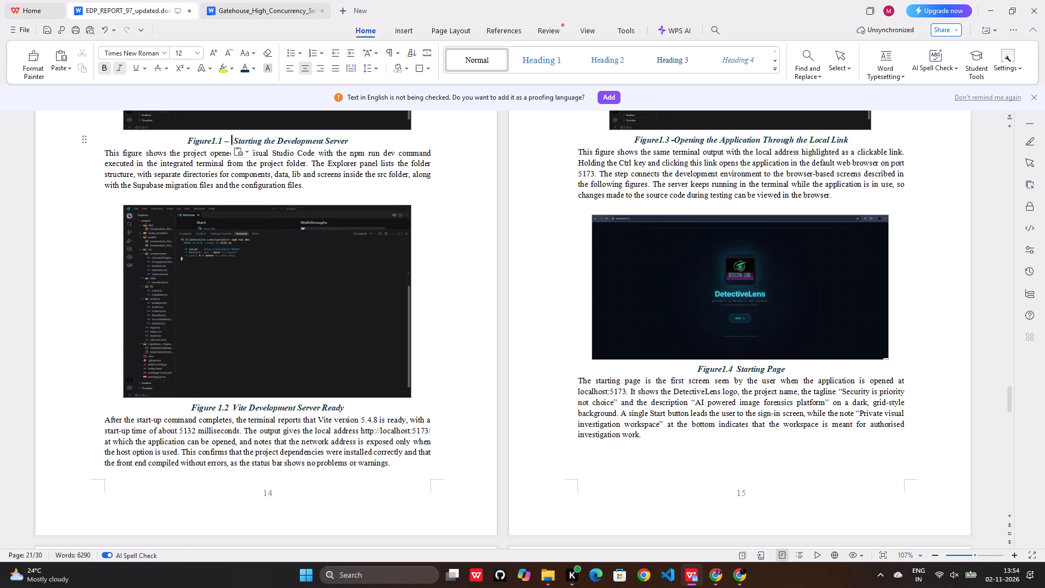
# Insert the same dash after the numbers in the Figure 1.2, Figure1.3 and Figure1.4 captions, replacing Figure1.3's hyphen.
pyautogui.click(233, 407)
pyautogui.hotkey('ctrl', 'v')
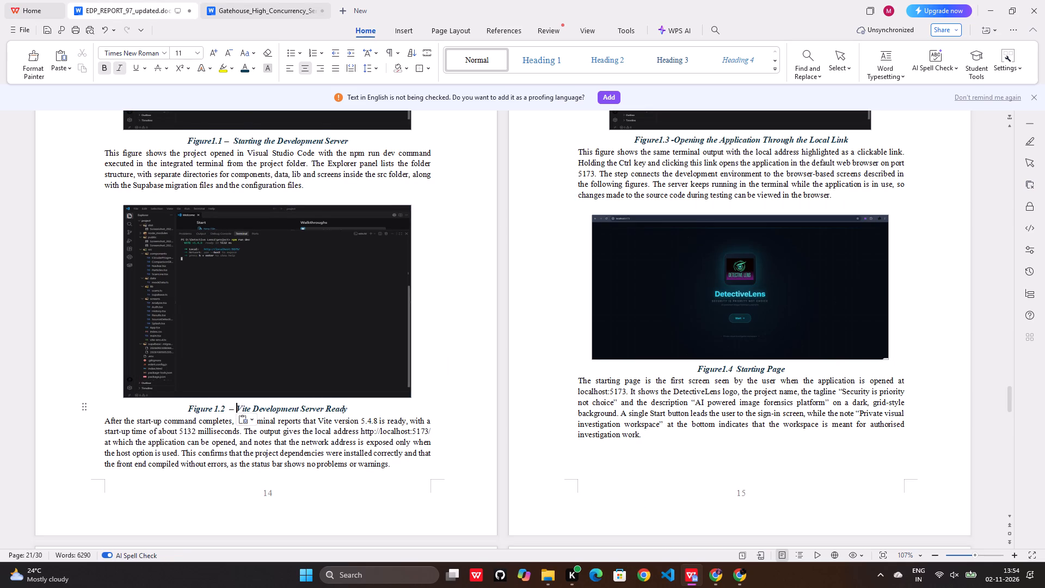
pyautogui.click(673, 139)
pyautogui.press('BackSpace')
pyautogui.hotkey('ctrl', 'v')
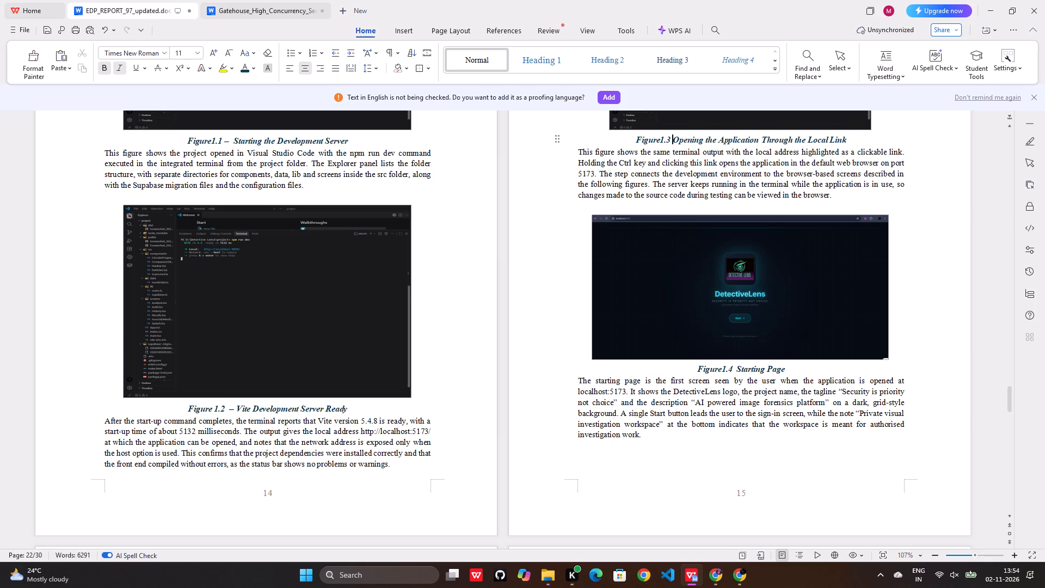
pyautogui.click(734, 369)
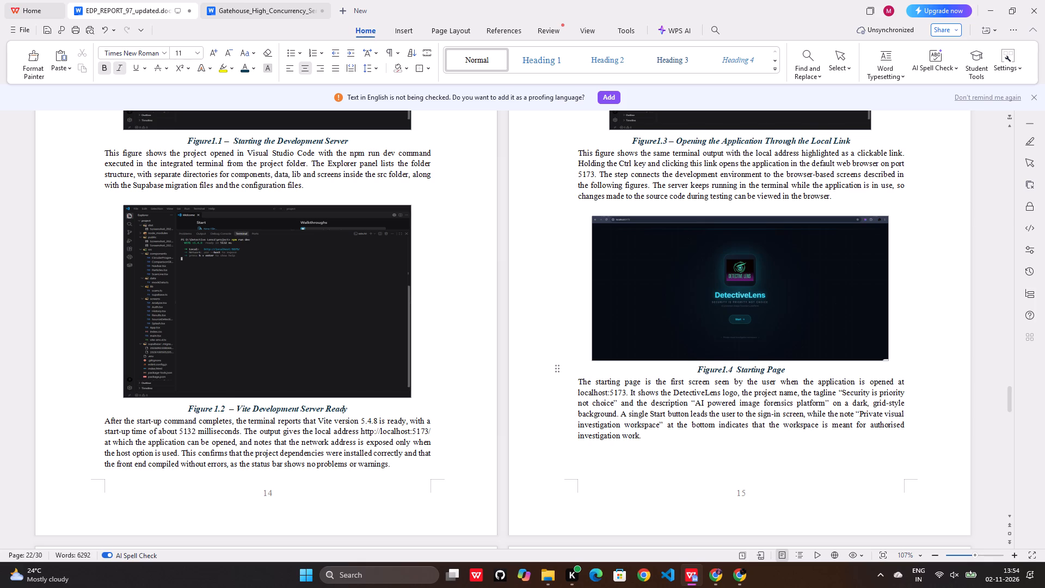
pyautogui.hotkey('ctrl', 'v')
pyautogui.click(740, 370)
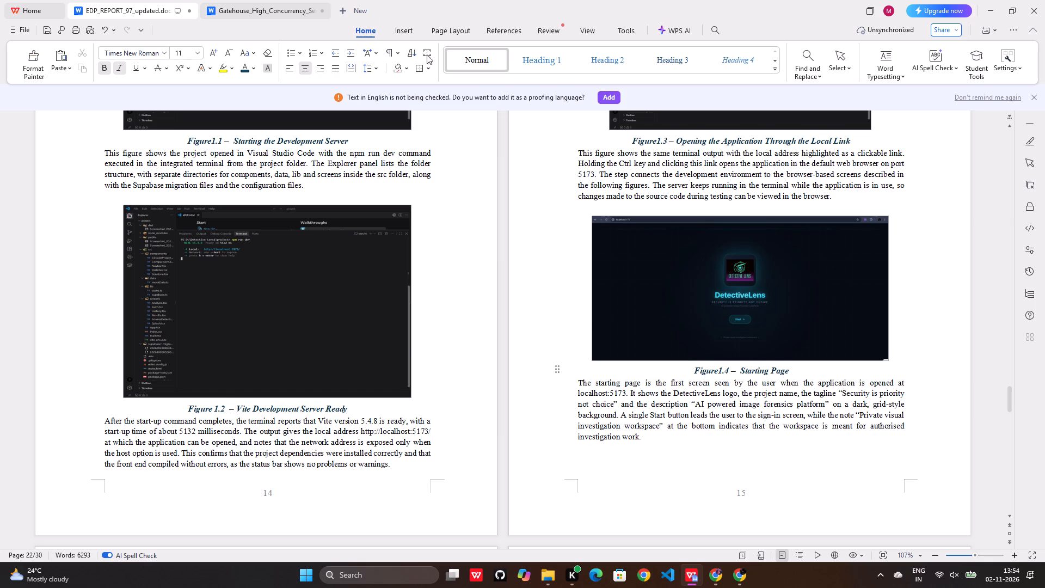
# Copy "The Developed Frontend Web Interface" from Gatehouse's Figure 4.1 caption into the Figure1.4 caption before "Starting Page" and trim the extra space.
pyautogui.click(251, 1)
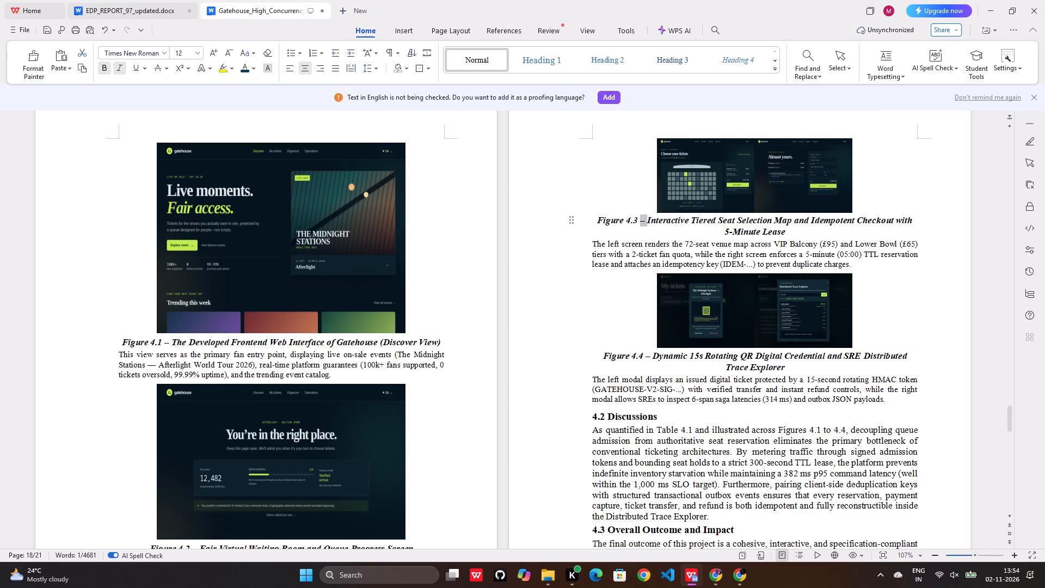
pyautogui.moveTo(173, 341); pyautogui.dragTo(235, 351)
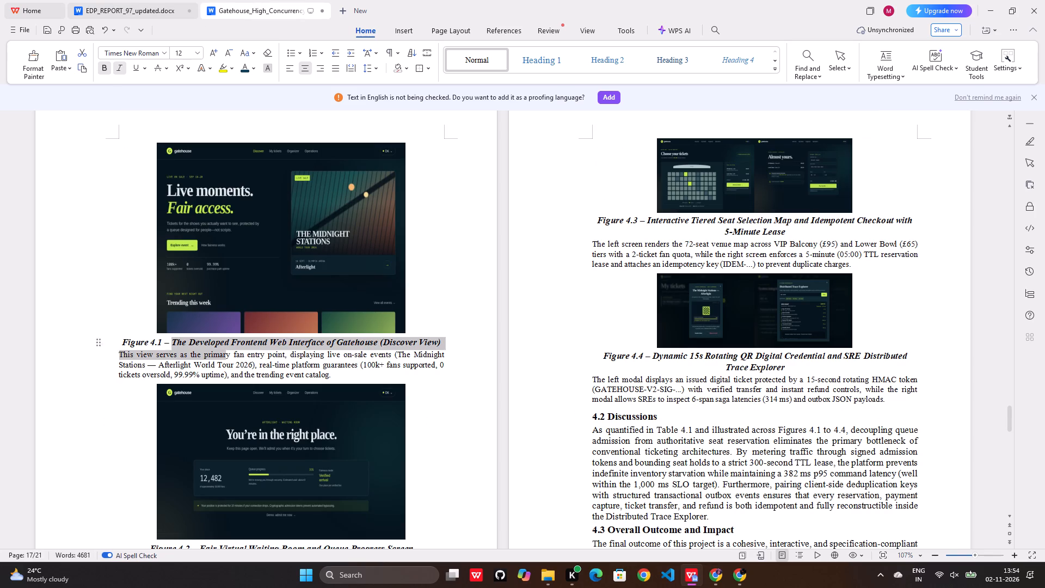
pyautogui.moveTo(235, 351); pyautogui.dragTo(326, 344)
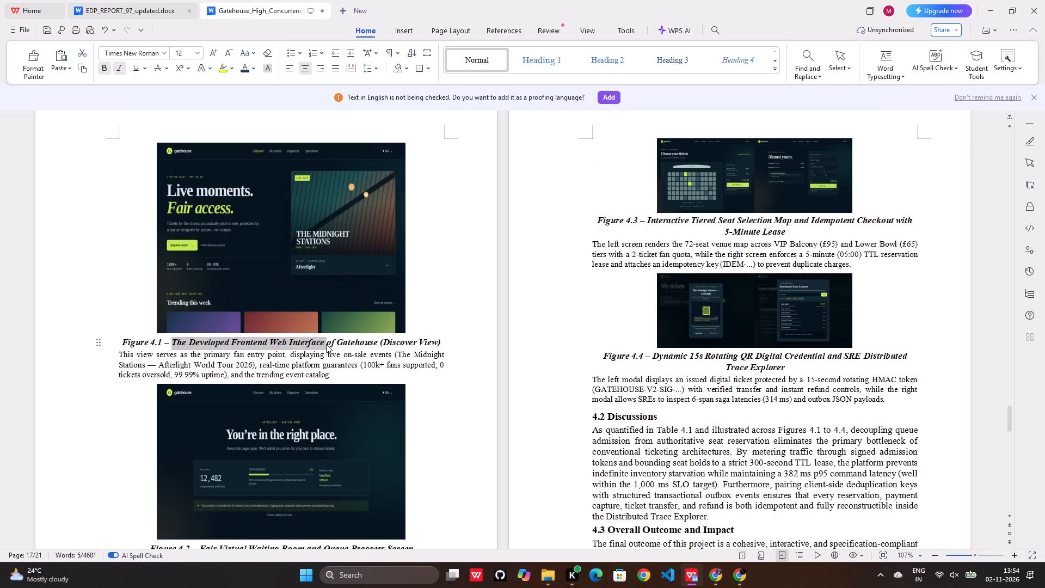
pyautogui.hotkey('ctrl', 'c')
pyautogui.click(101, 0)
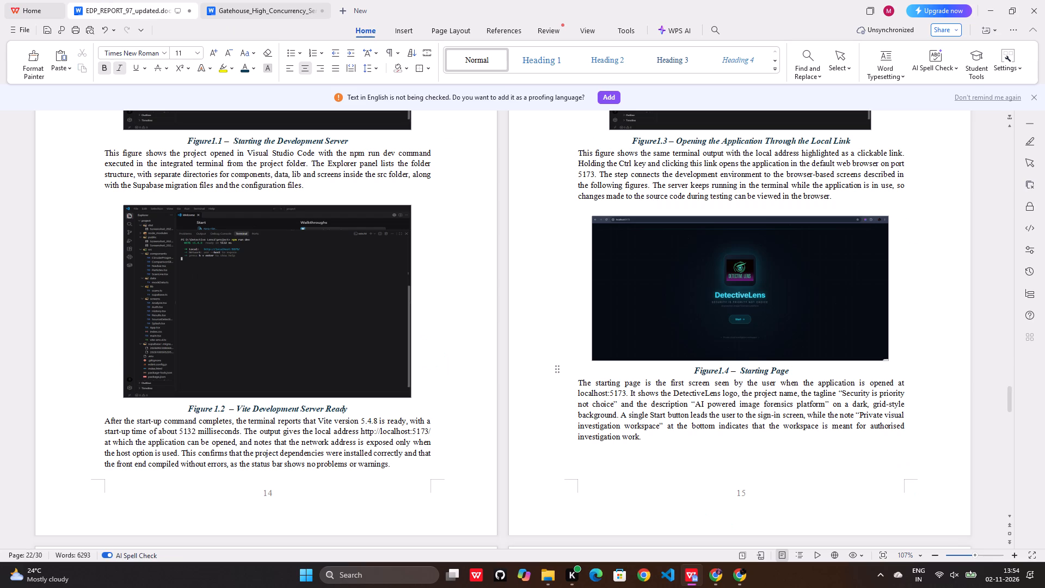
pyautogui.click(735, 369)
pyautogui.hotkey('ctrl', 'v')
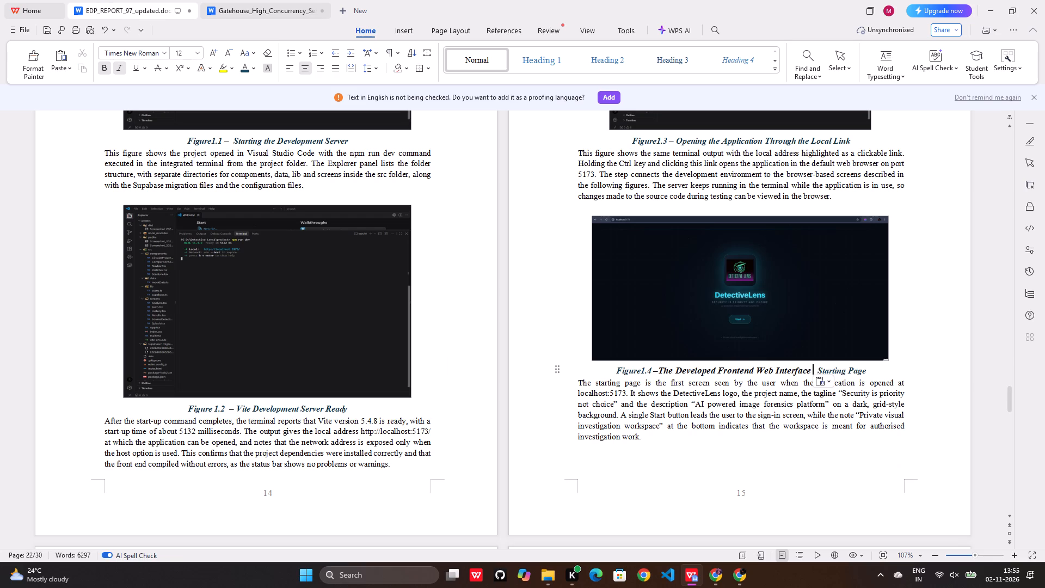
pyautogui.press('Right')
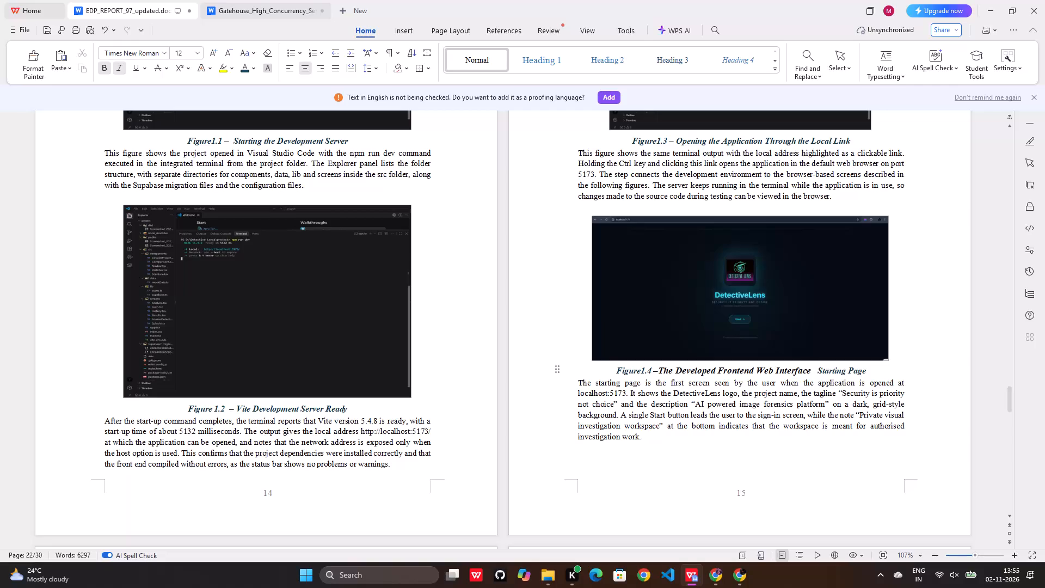
pyautogui.press('BackSpace')
# Apply the dark blue font colour to the entire Figure1.4 caption.
pyautogui.moveTo(868, 370); pyautogui.dragTo(707, 393)
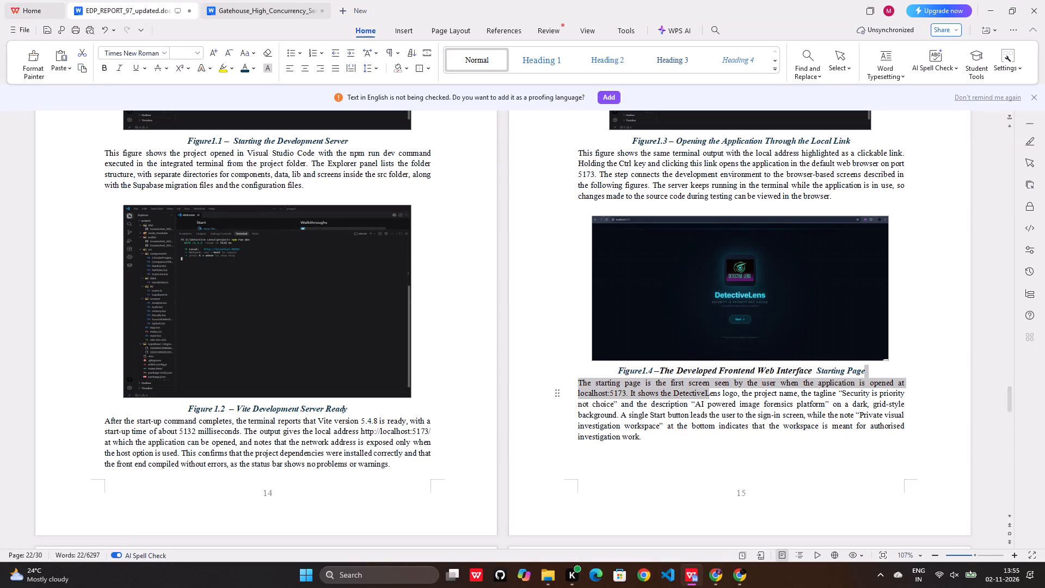
pyautogui.moveTo(707, 393); pyautogui.dragTo(610, 369)
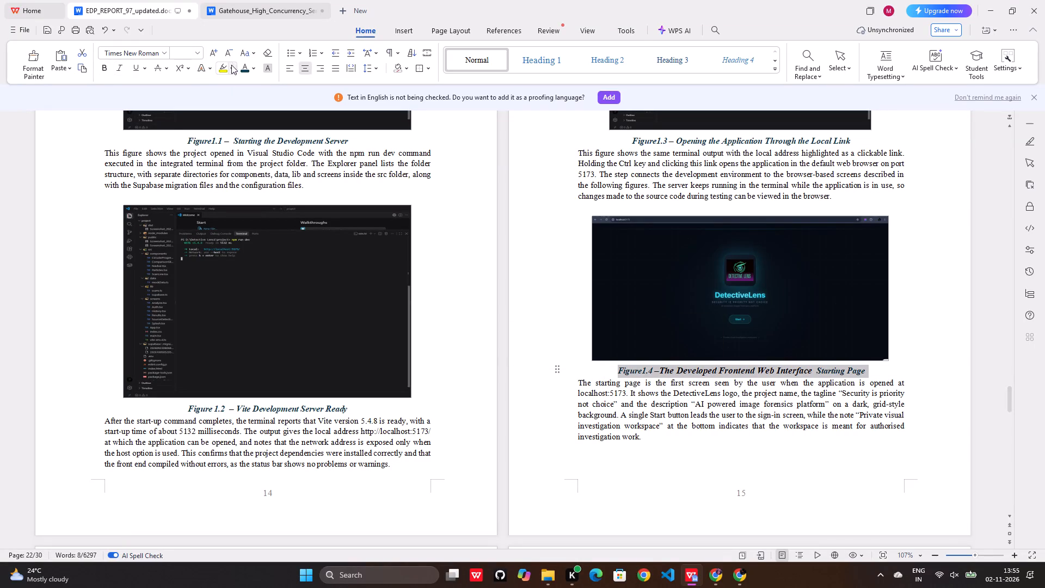
pyautogui.click(243, 66)
pyautogui.click(552, 348)
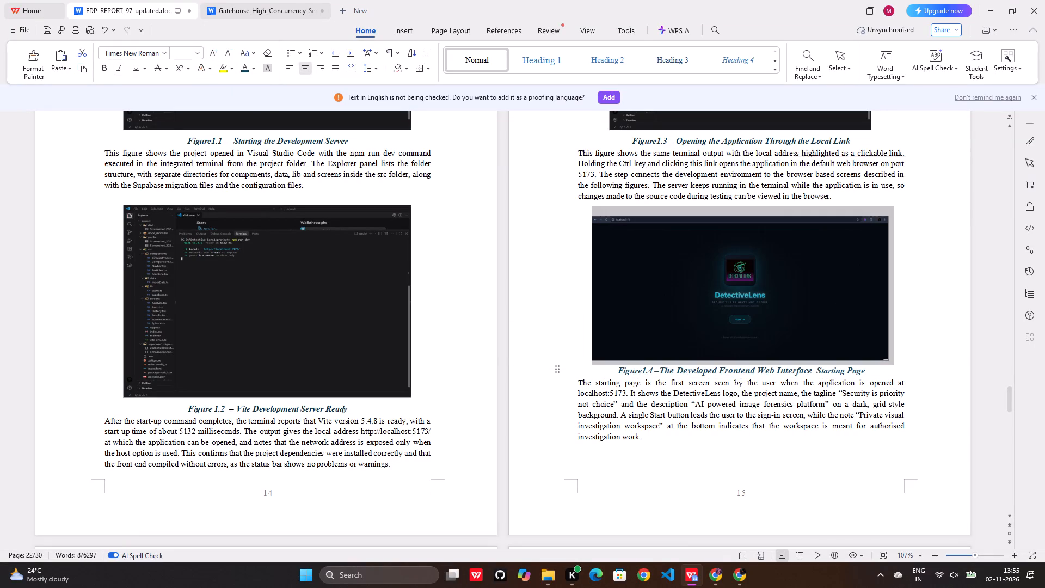
pyautogui.click(651, 483)
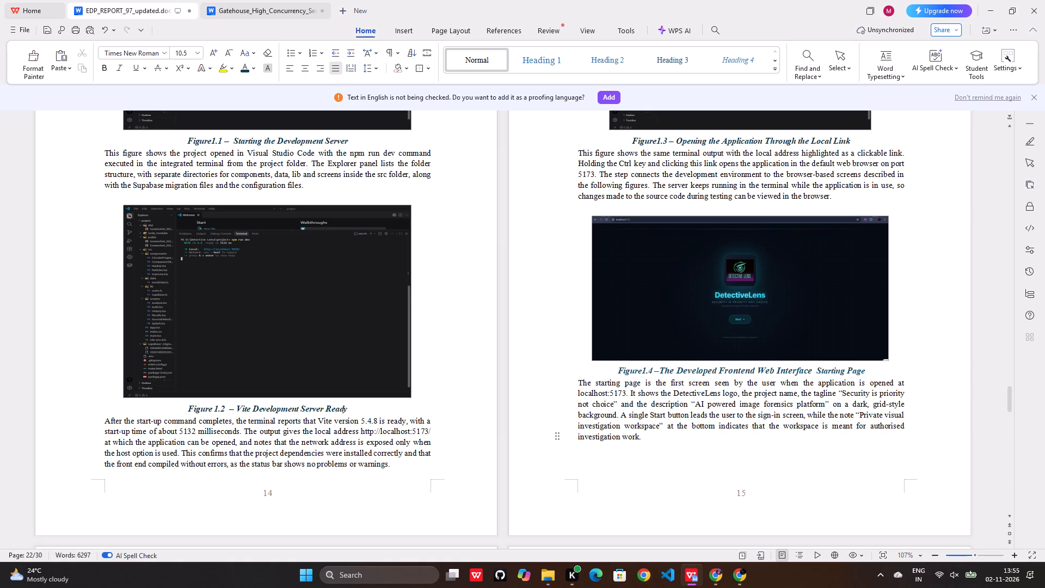
# Compare the Sign In / Sign Up Page caption with the Figure 4.2 caption format in the Gatehouse report.
pyautogui.scroll(-9, 386, 448)
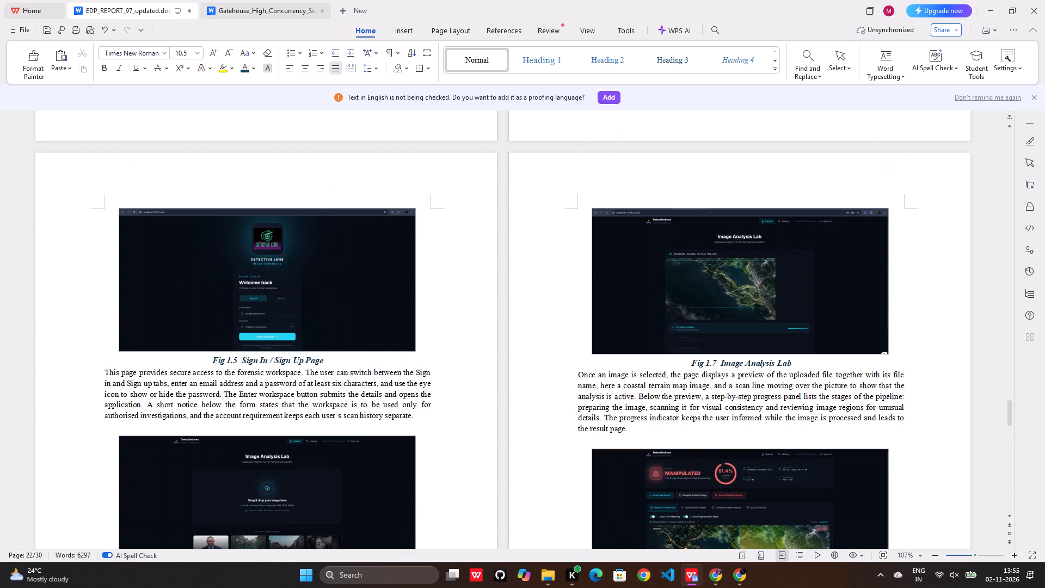
pyautogui.click(252, 15)
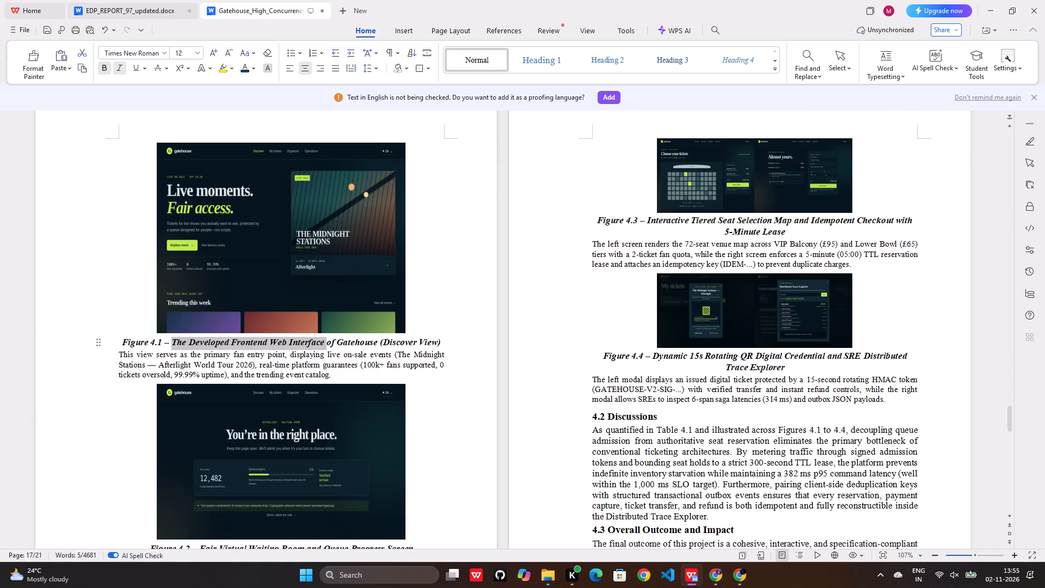
pyautogui.scroll(-2, 305, 474)
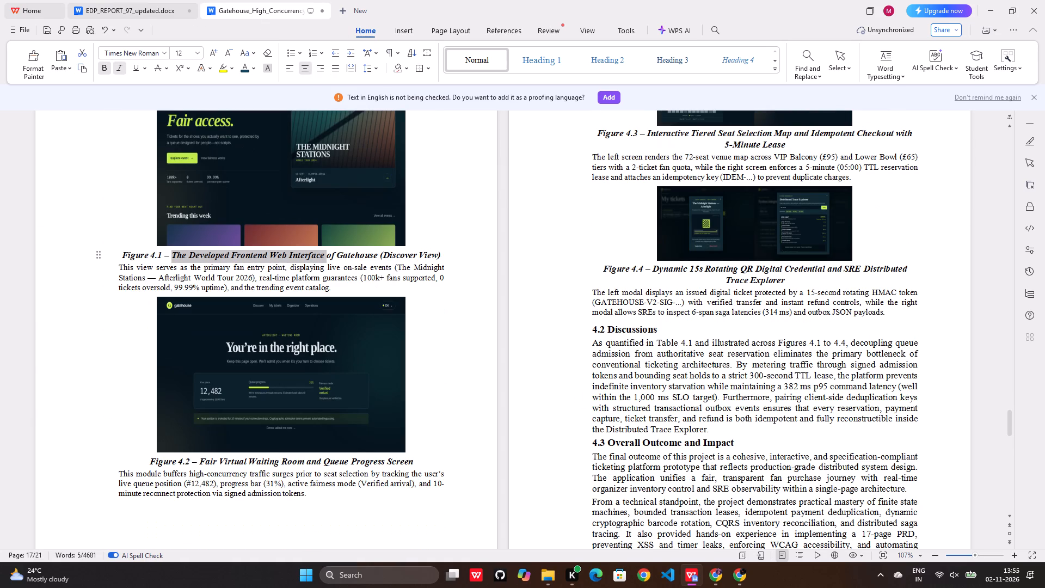
pyautogui.click(317, 515)
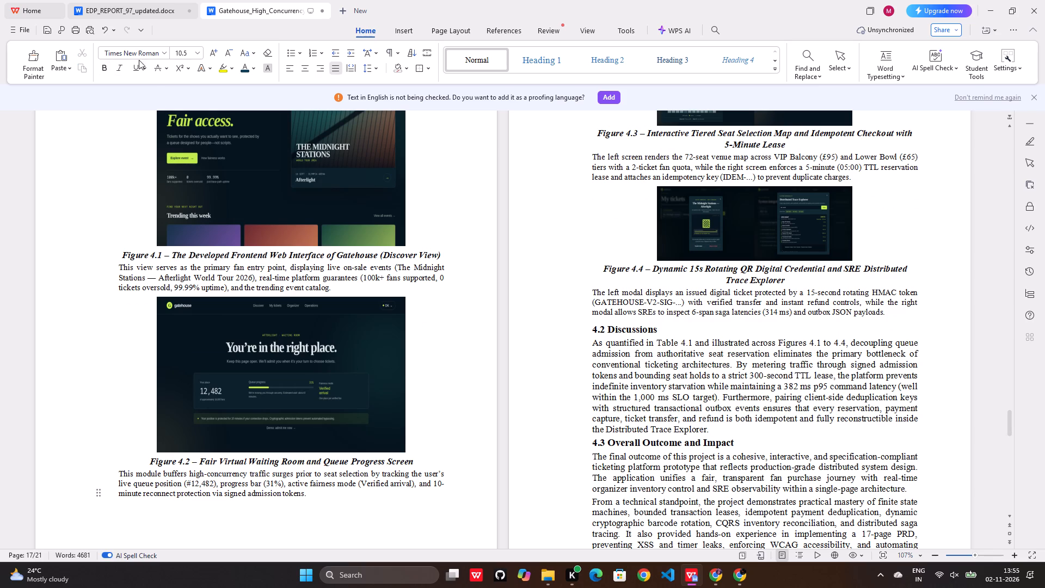
pyautogui.click(138, 9)
# Change the caption label under the Sign In / Sign Up Page screenshot to "Figure 1.5".
pyautogui.scroll(-2, 339, 446)
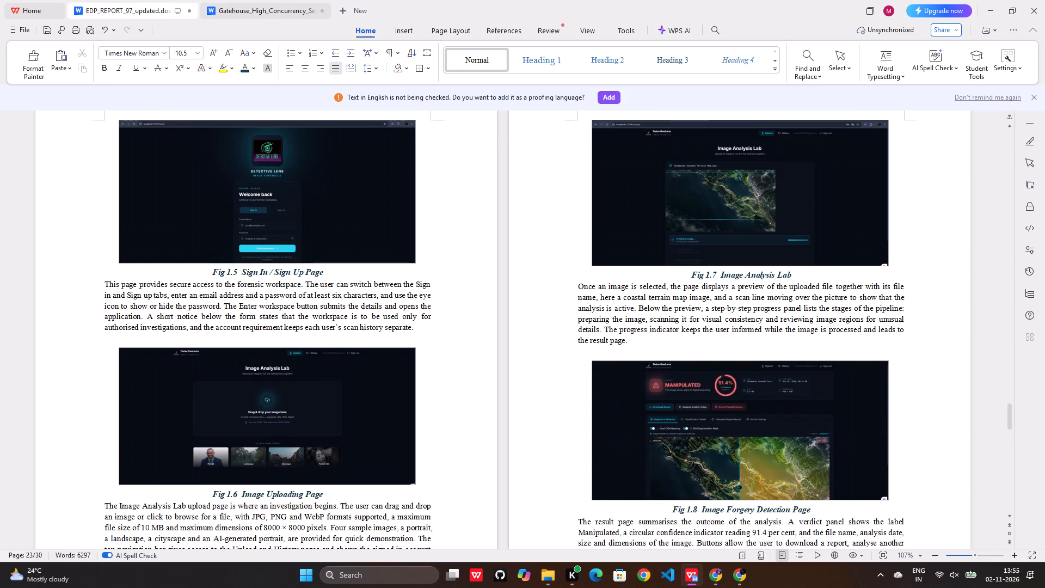
pyautogui.click(240, 275)
pyautogui.click(222, 271)
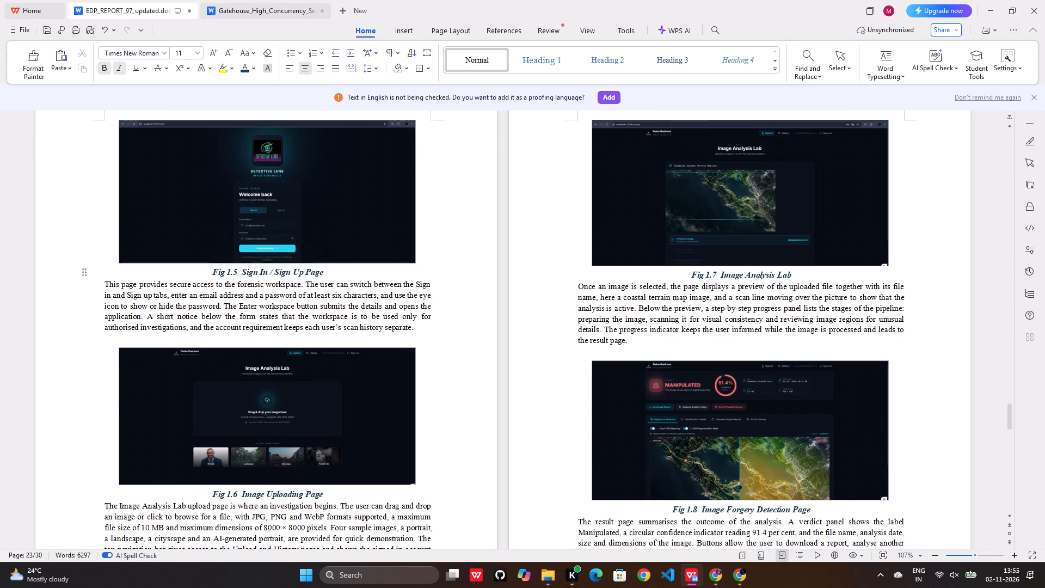
pyautogui.click(225, 272)
pyautogui.click(225, 272)
pyautogui.click(225, 272)
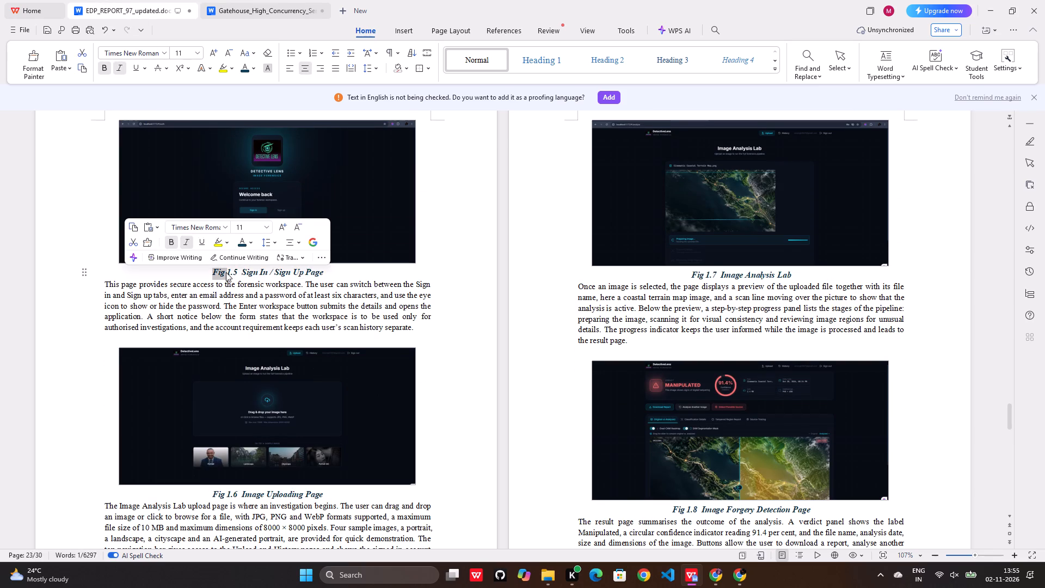
pyautogui.click(226, 272)
pyautogui.click(446, 284)
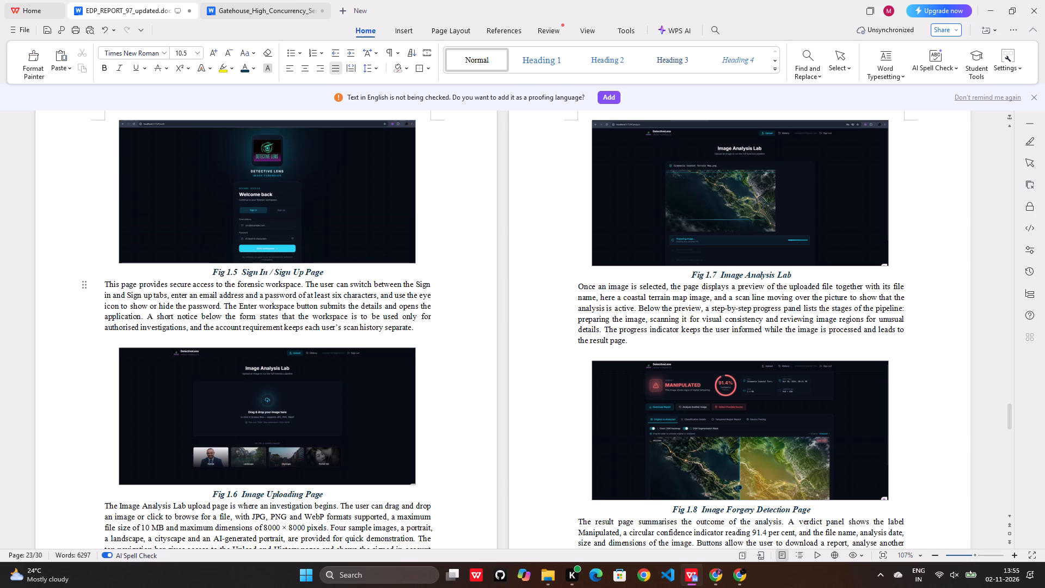
pyautogui.click(225, 272)
pyautogui.press('u')
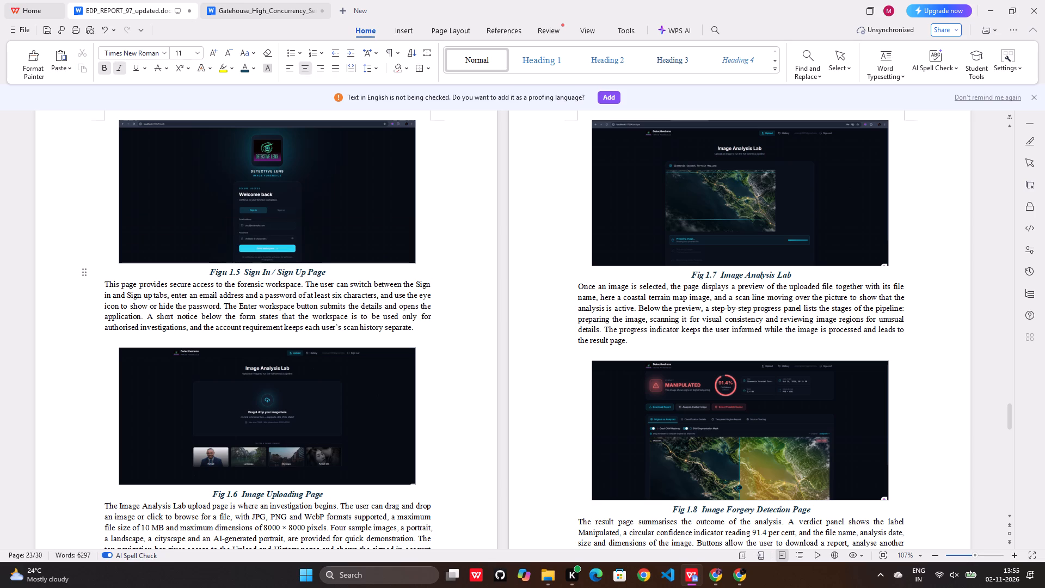
pyautogui.write('re')
# Copy the en dash from Gatehouse's Figure 4.1 caption into the Figure 1.5 caption before "Sign In / Sign Up Page".
pyautogui.click(249, 273)
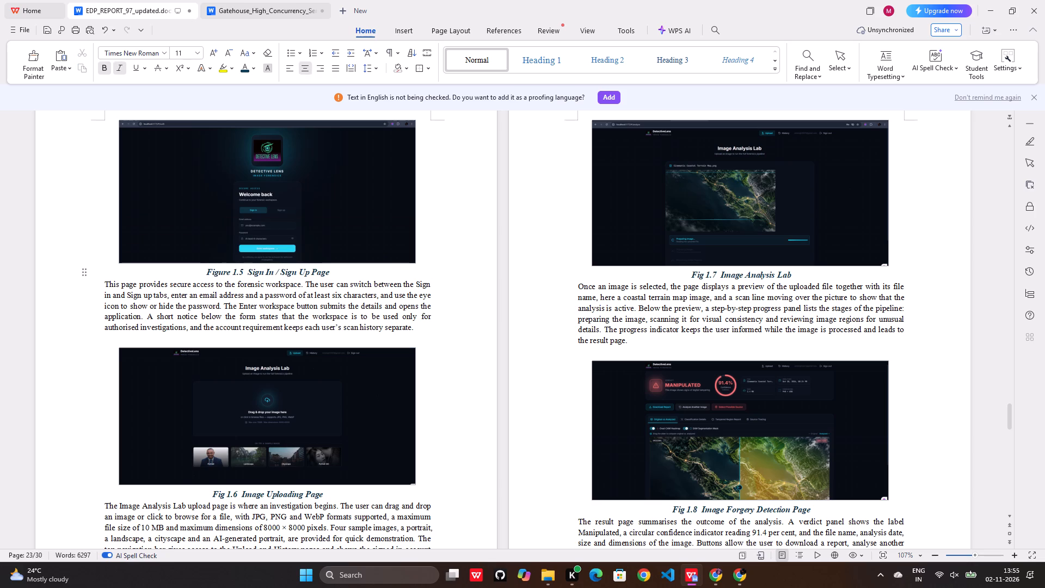
pyautogui.click(262, 7)
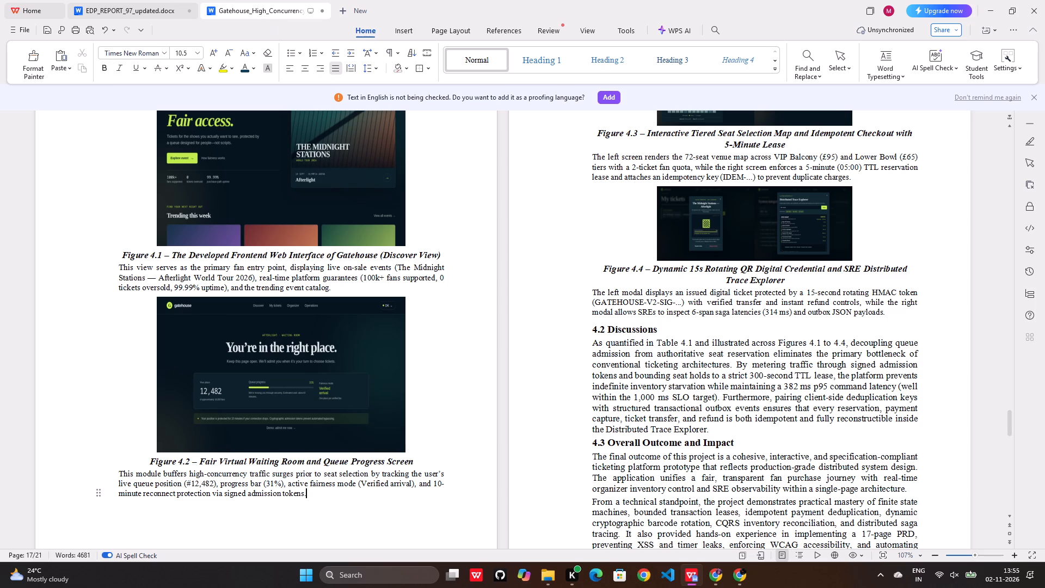
pyautogui.doubleClick(168, 254)
pyautogui.hotkey('ctrl', 'c')
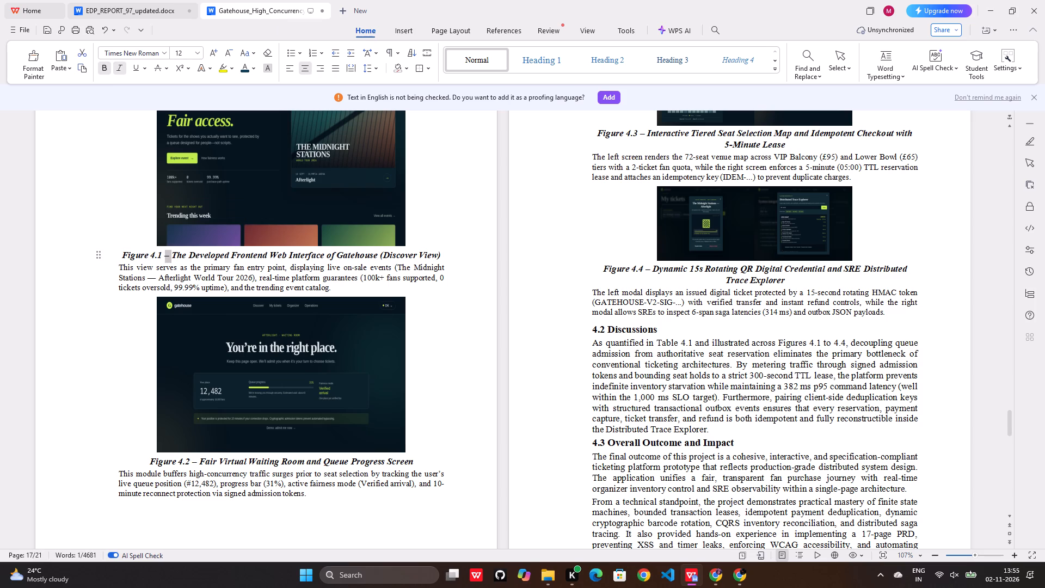
pyautogui.click(167, 7)
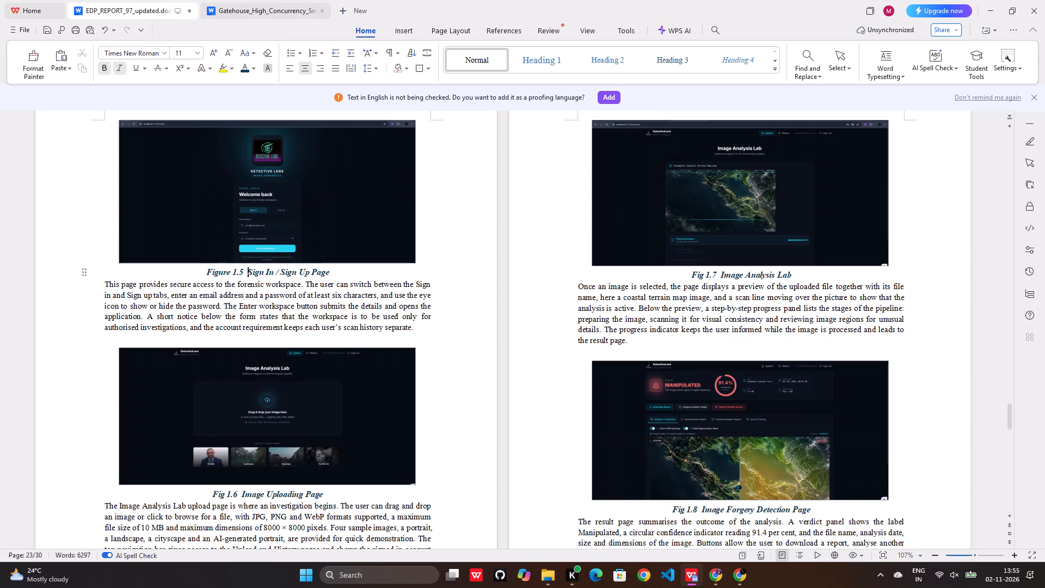
pyautogui.hotkey('ctrl', 'v')
# Renumber the Sign In / Sign Up Page caption as Figure 4.5.
pyautogui.doubleClick(232, 272)
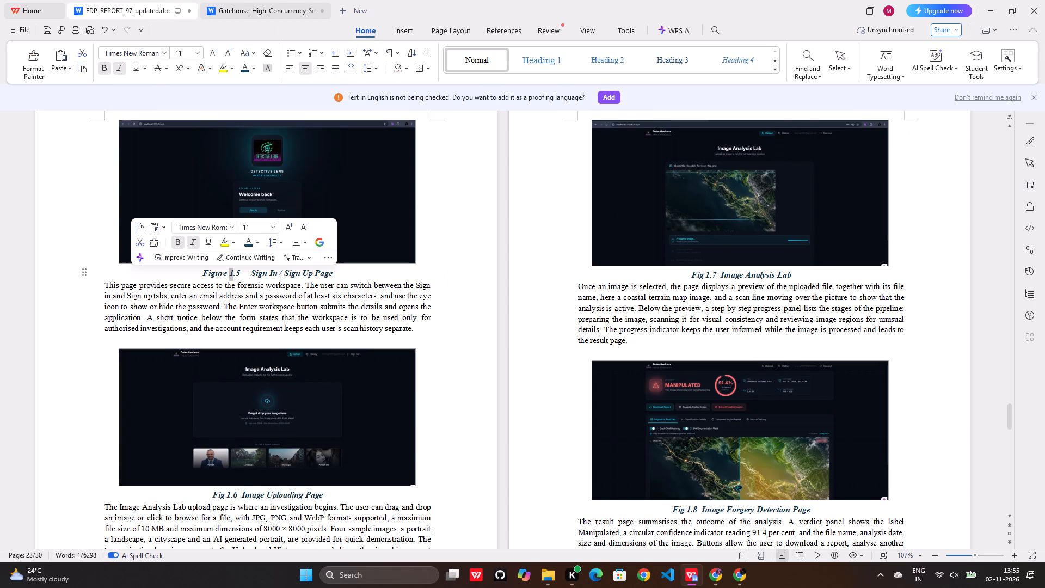
pyautogui.press('BackSpace')
pyautogui.press('4')
# Renumber the Vite Development Server Ready caption as Figure 4.2.
pyautogui.scroll(2, 274, 281)
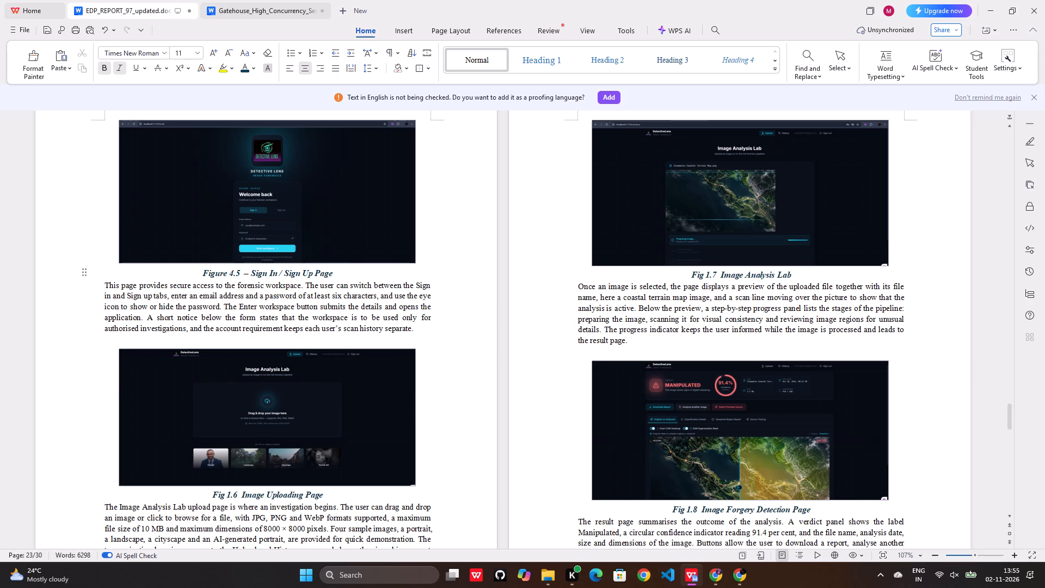
pyautogui.scroll(8, 274, 281)
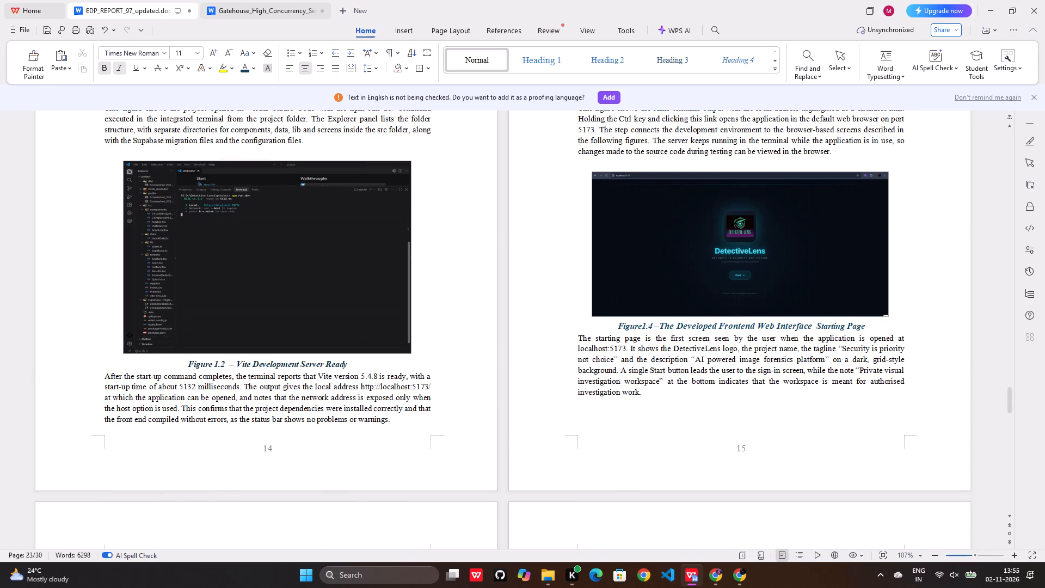
pyautogui.click(218, 365)
pyautogui.click(217, 364)
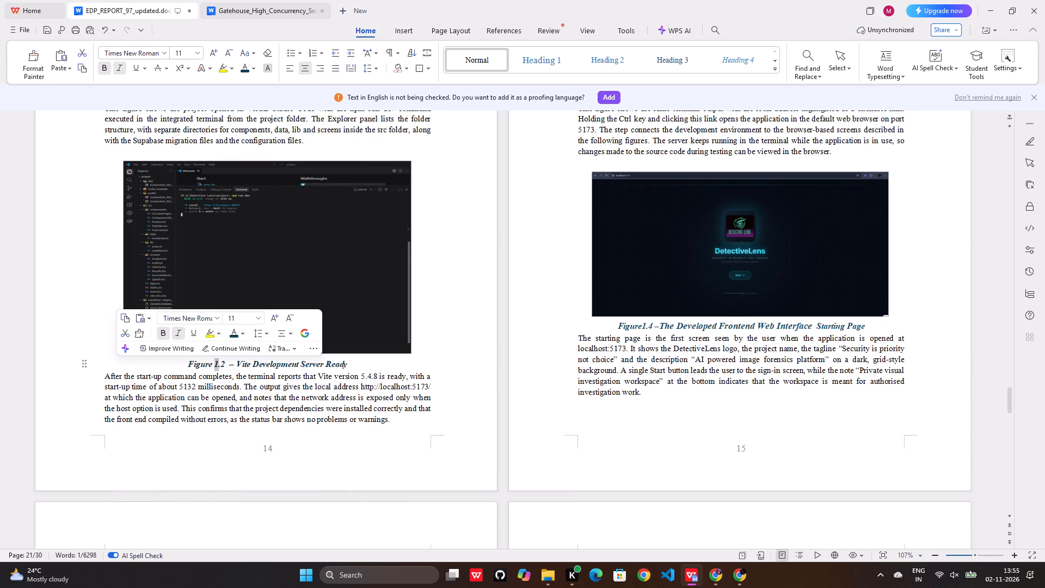
pyautogui.press('4')
# Add a space after "Figure" in the Starting the Development Server caption and renumber it as Figure 4.1.
pyautogui.scroll(3, 282, 332)
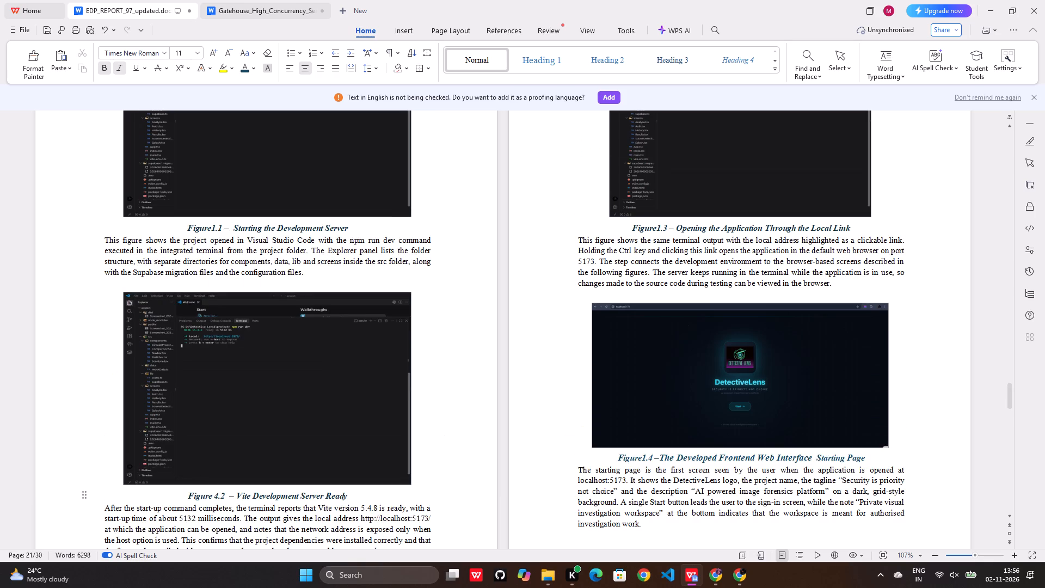
pyautogui.doubleClick(214, 228)
pyautogui.click(214, 228)
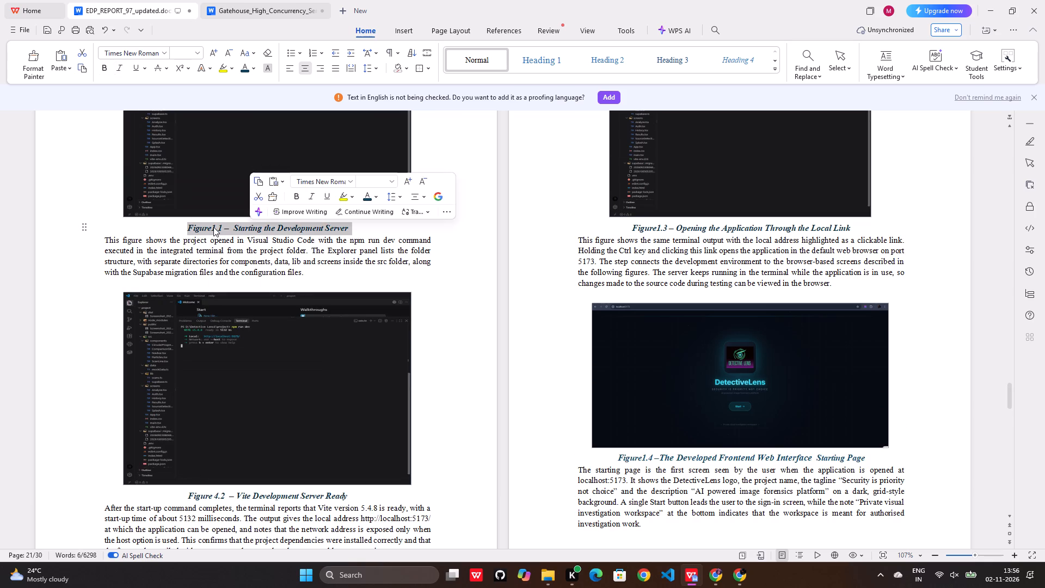
pyautogui.click(213, 227)
pyautogui.click(213, 227)
pyautogui.click(404, 236)
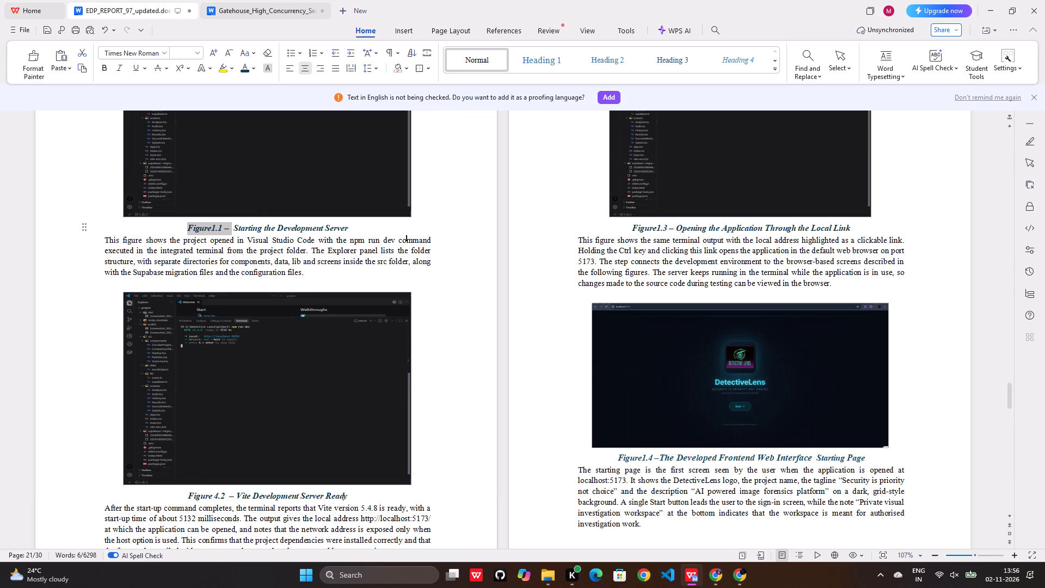
pyautogui.click(212, 230)
pyautogui.press('space')
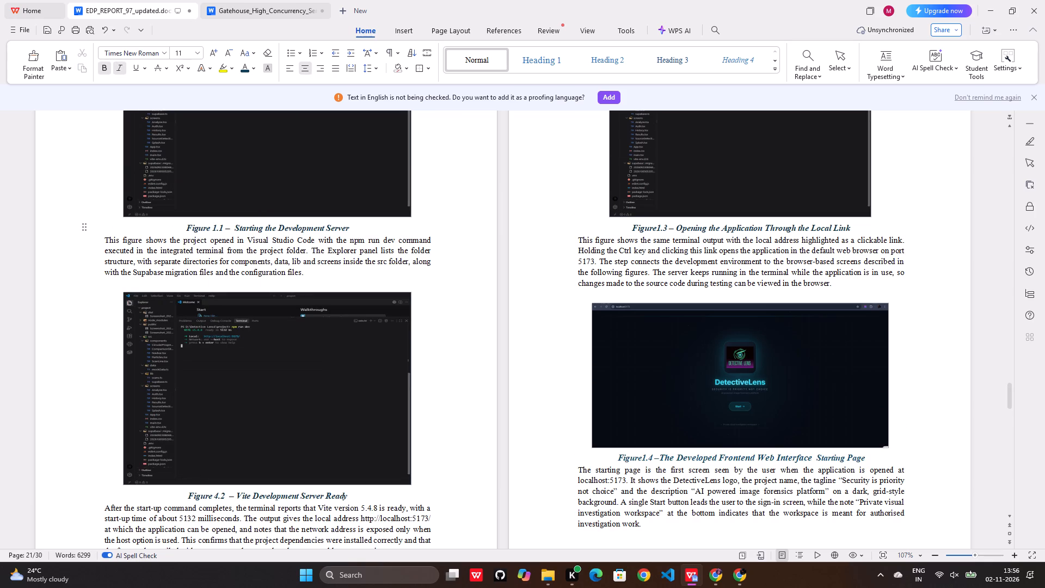
pyautogui.click(214, 229)
pyautogui.click(214, 229)
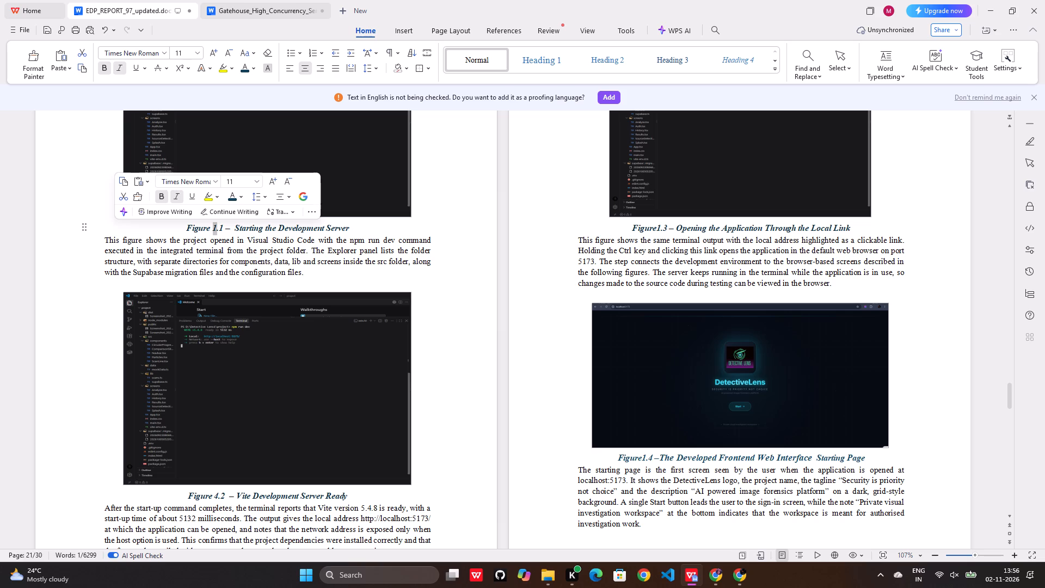
pyautogui.press('4')
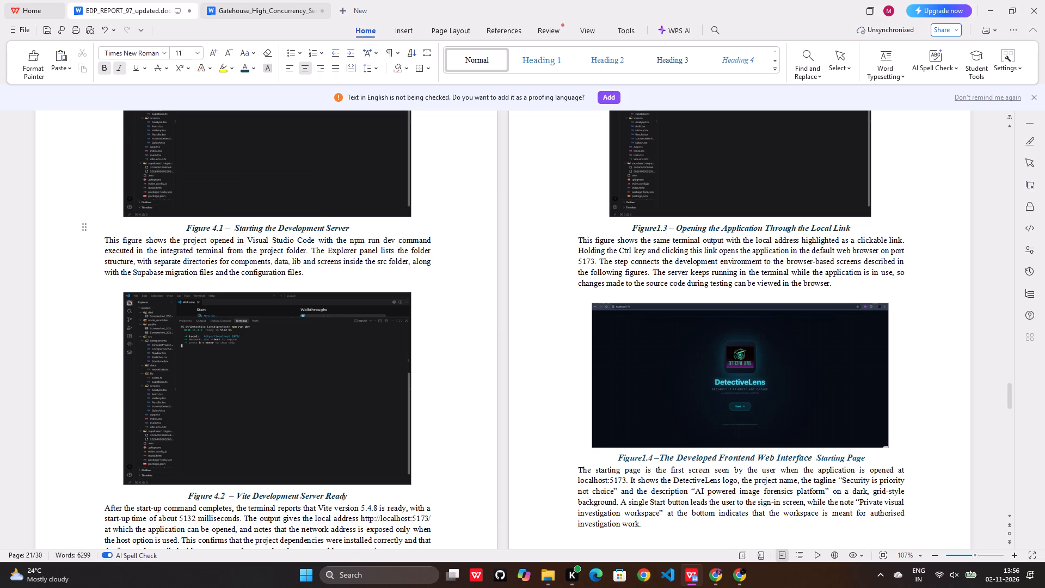
# Add a space after "Figure" in the Opening the Application Through the Local Link caption and renumber it as Figure 4.3.
pyautogui.click(657, 228)
pyautogui.click(659, 228)
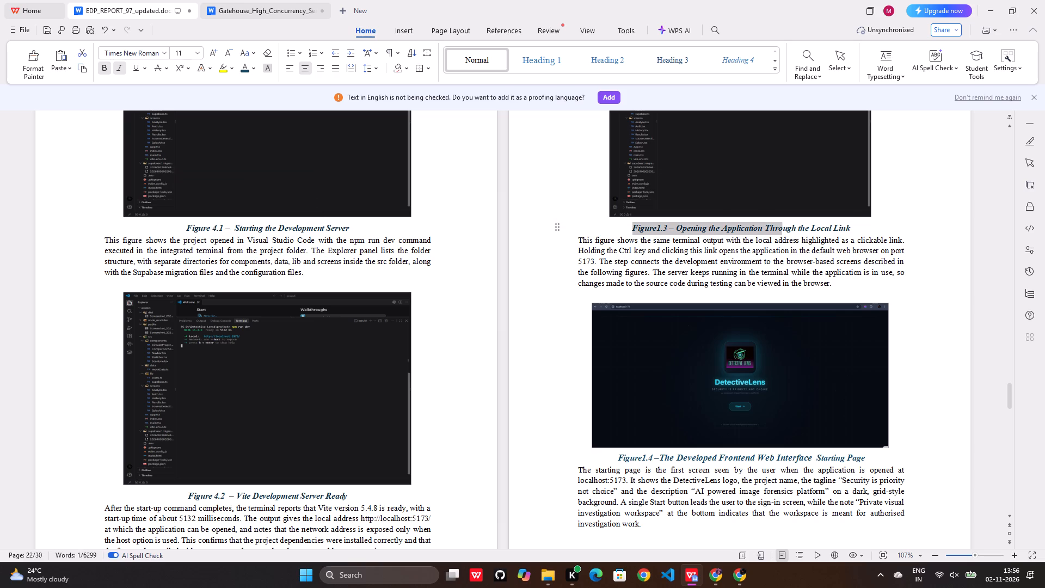
pyautogui.click(659, 228)
pyautogui.click(659, 228)
pyautogui.click(656, 228)
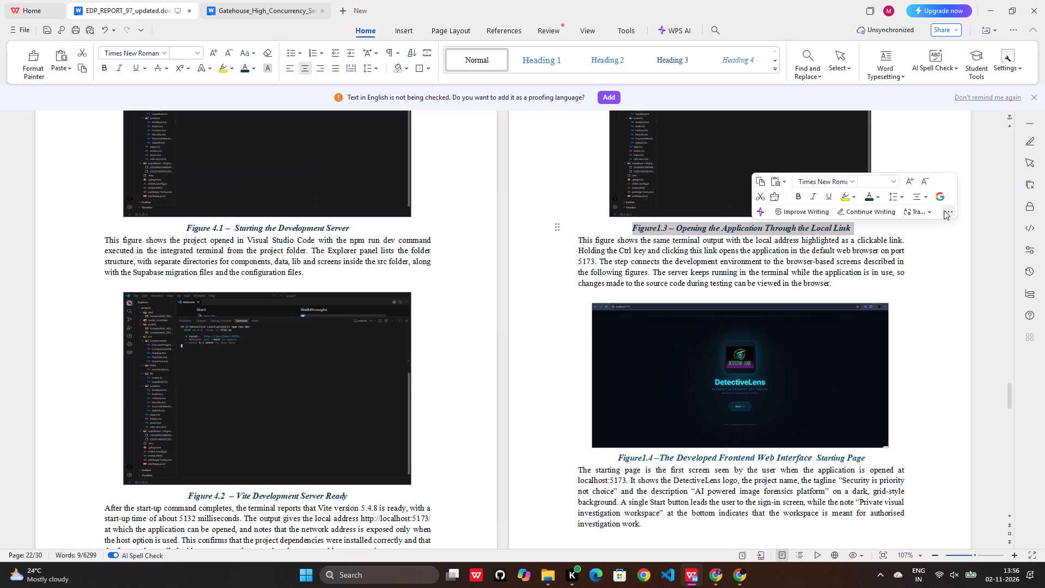
pyautogui.click(944, 210)
pyautogui.click(932, 235)
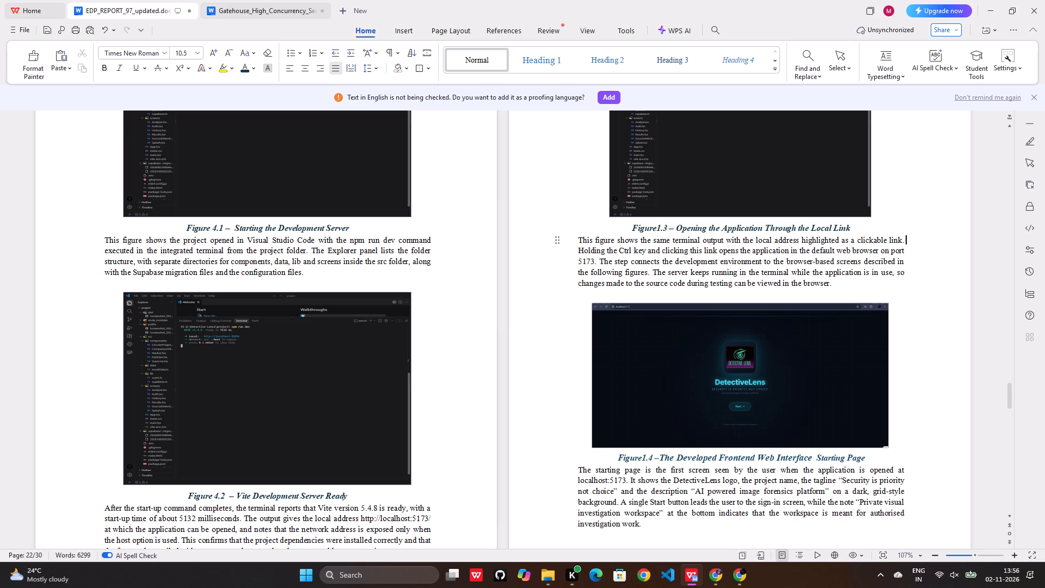
pyautogui.click(656, 227)
pyautogui.press('space')
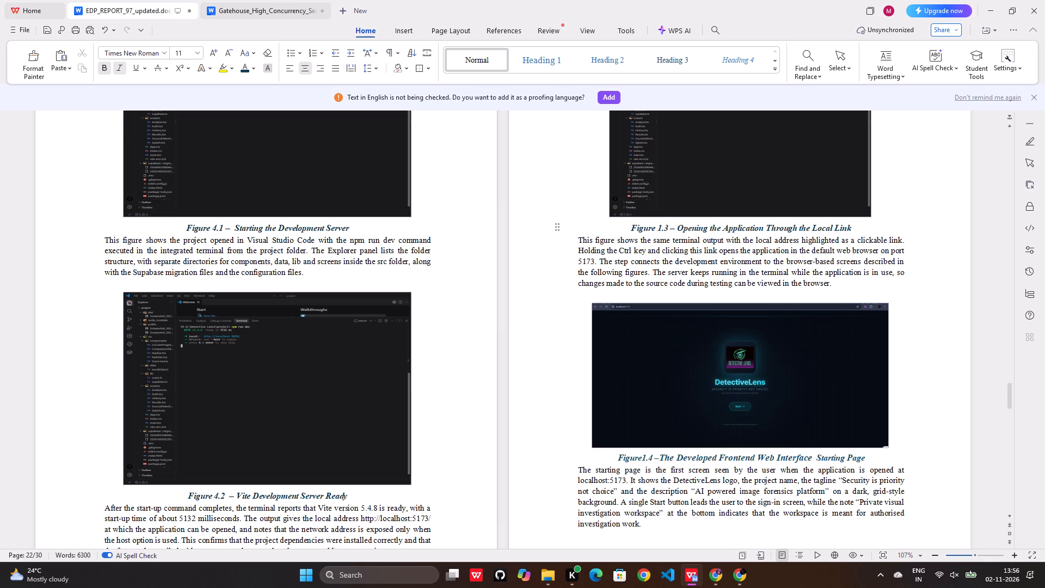
pyautogui.click(660, 228)
pyautogui.click(660, 228)
pyautogui.press('4')
# Add a space after "Figure" in the Starting Page caption and renumber it as Figure 4.4.
pyautogui.click(641, 457)
pyautogui.press('space')
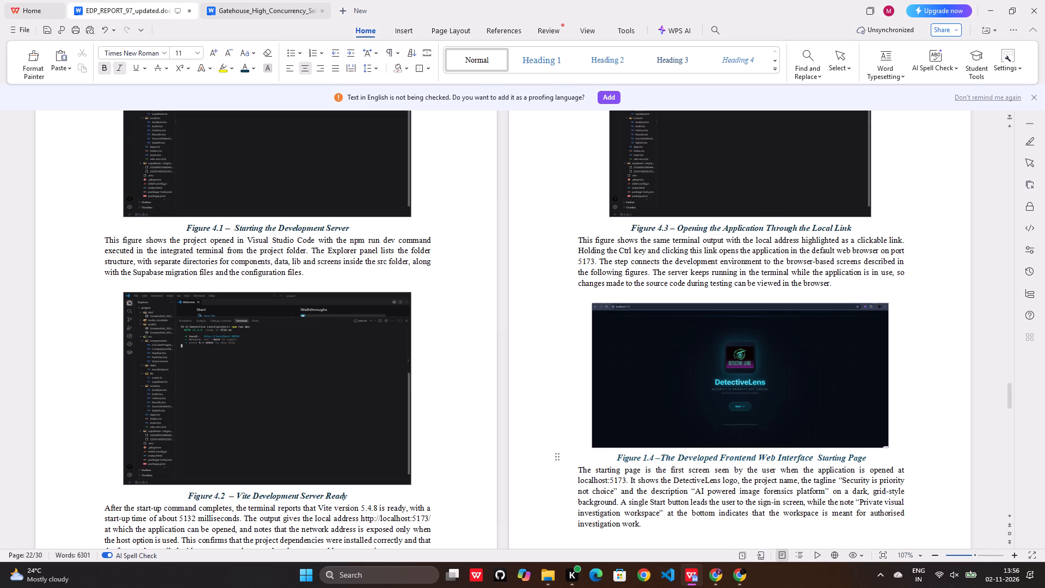
pyautogui.click(645, 454)
pyautogui.click(645, 454)
pyautogui.press('4')
# Enlarge the image uploading page screenshot to about 14.7 cm wide, then stretch its height to use the free space on page 16.
pyautogui.scroll(-12, 679, 489)
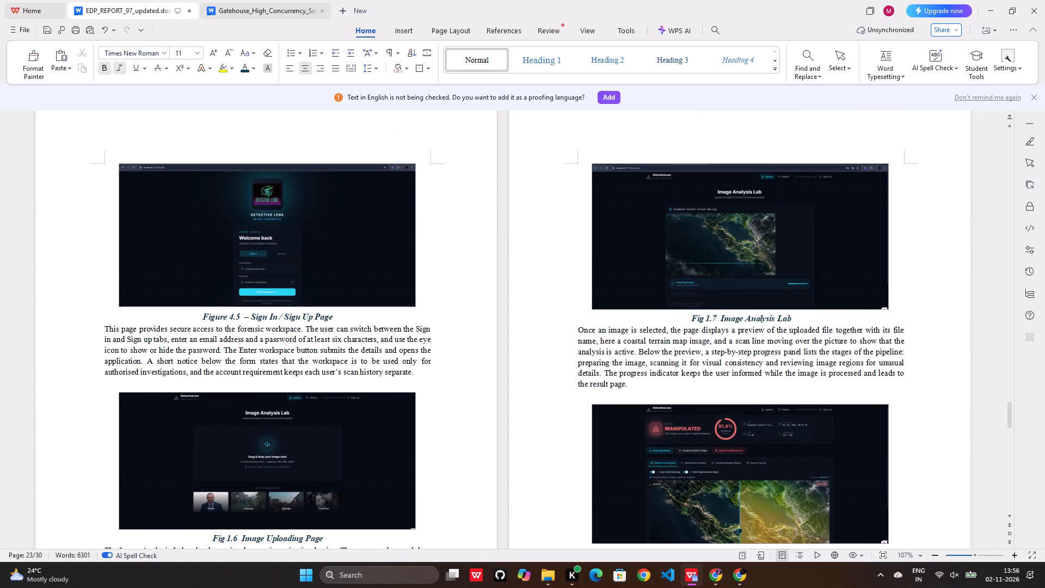
pyautogui.scroll(-3, 221, 340)
pyautogui.scroll(-4, 380, 387)
pyautogui.scroll(3, 359, 357)
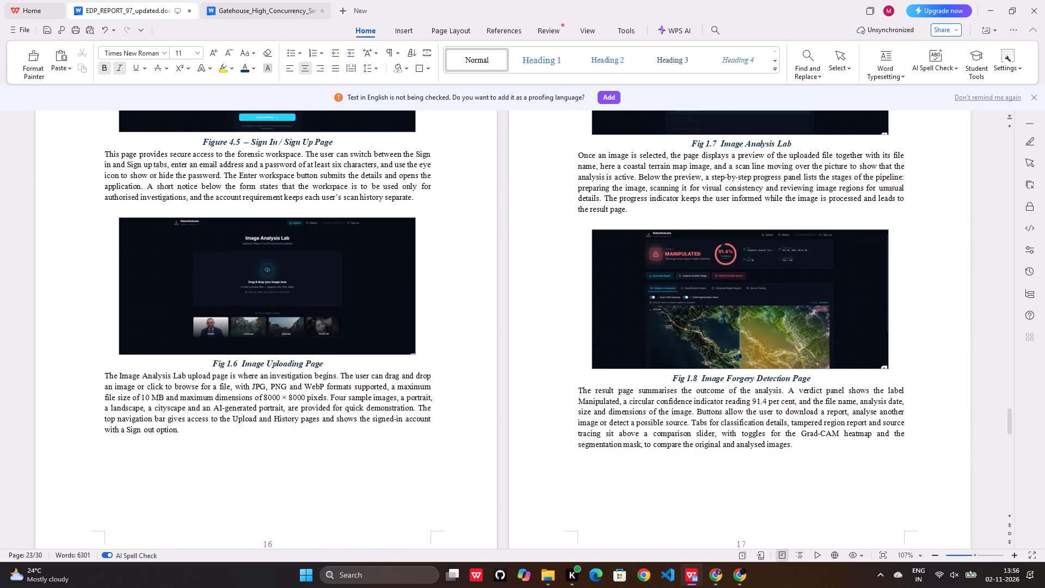
pyautogui.click(390, 336)
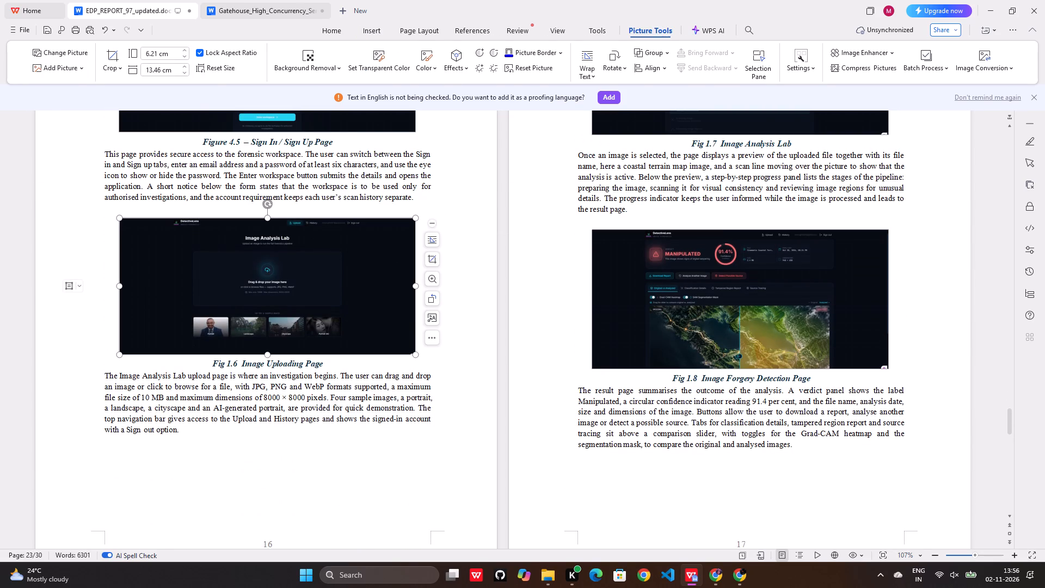
pyautogui.moveTo(409, 354); pyautogui.dragTo(410, 362)
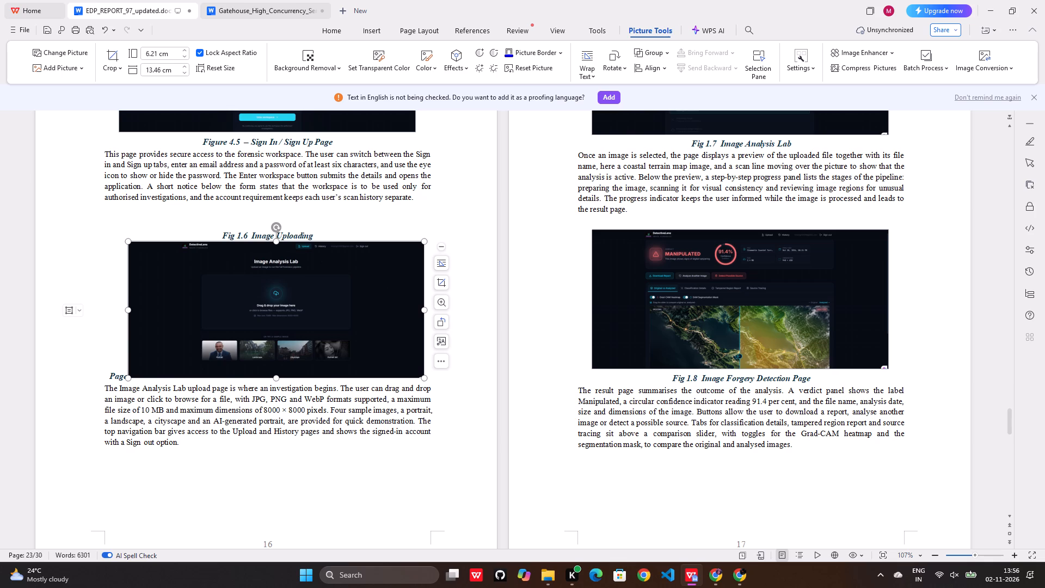
pyautogui.hotkey('ctrl', 'z')
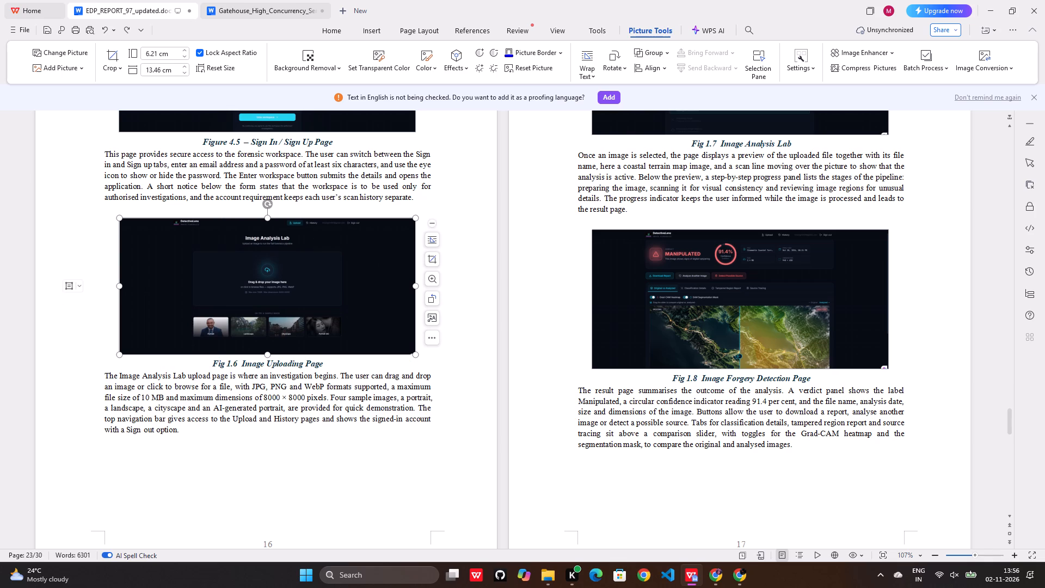
pyautogui.moveTo(416, 356); pyautogui.dragTo(415, 368)
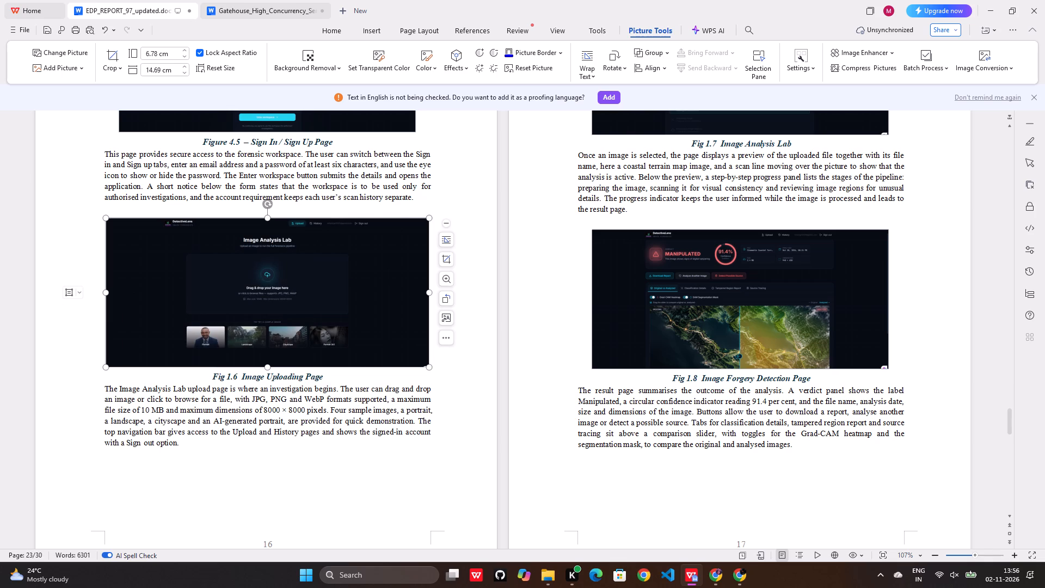
pyautogui.moveTo(269, 366); pyautogui.dragTo(269, 392)
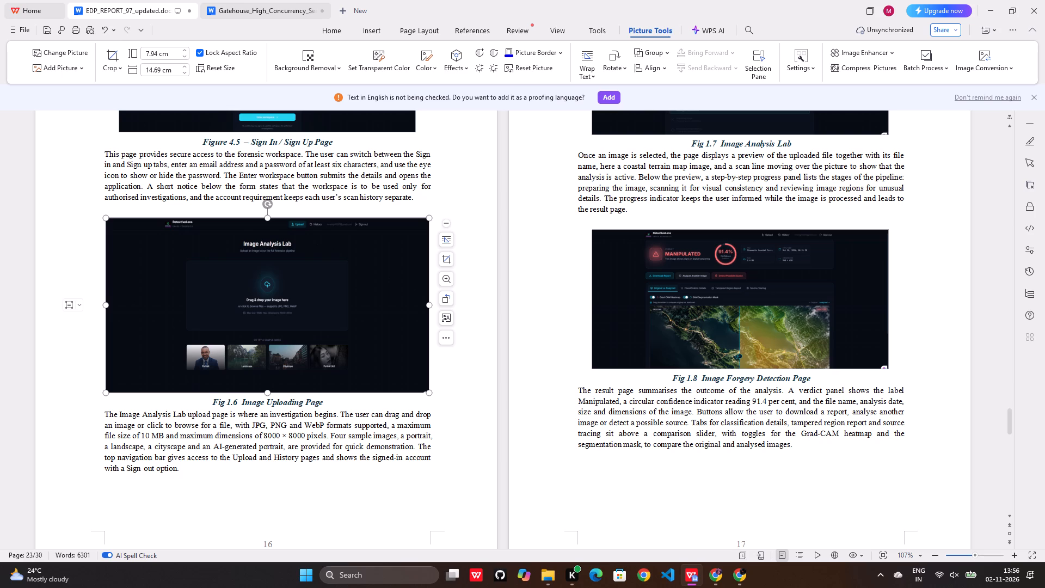
pyautogui.moveTo(267, 394); pyautogui.dragTo(267, 406)
# Stretch the Sign In / Sign Up Page screenshot's height to about 8 cm, keeping its width.
pyautogui.scroll(4, 274, 396)
pyautogui.click(270, 292)
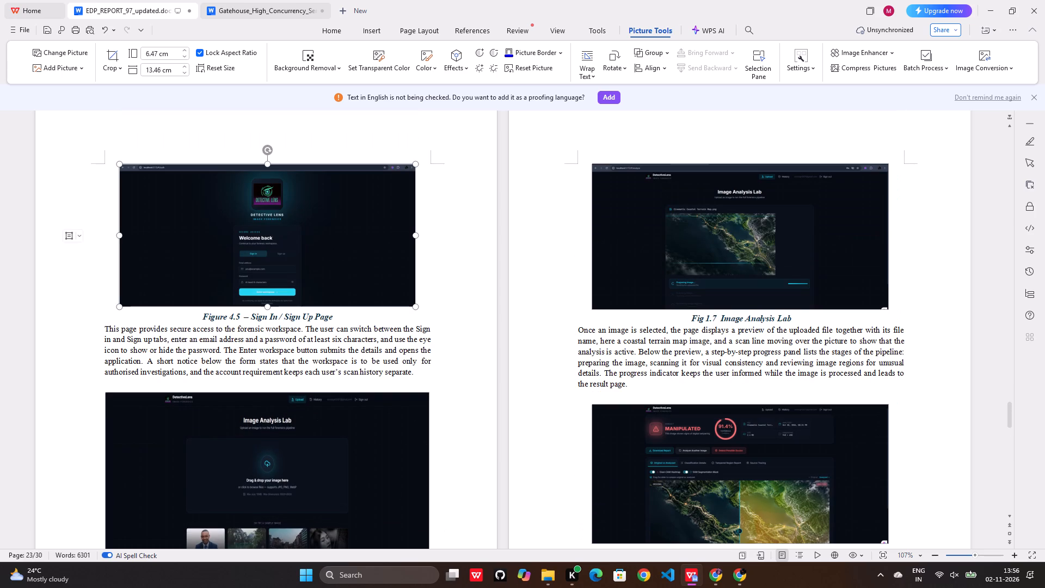
pyautogui.moveTo(270, 306); pyautogui.dragTo(267, 330)
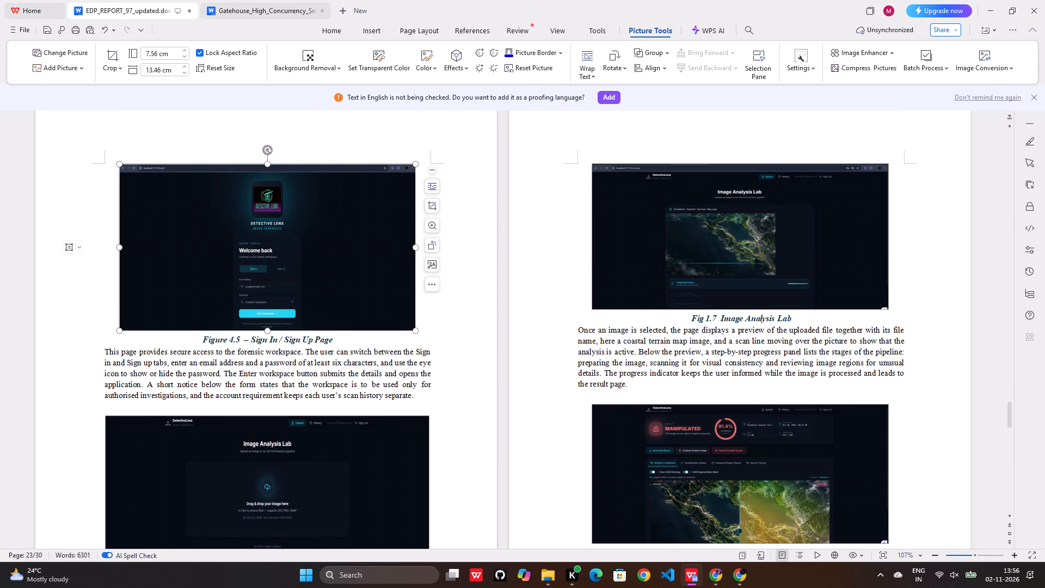
pyautogui.moveTo(270, 330); pyautogui.dragTo(269, 339)
# Change "Fig 1.6" to "Figure 4.6" in the Image Uploading Page caption.
pyautogui.scroll(-6, 283, 330)
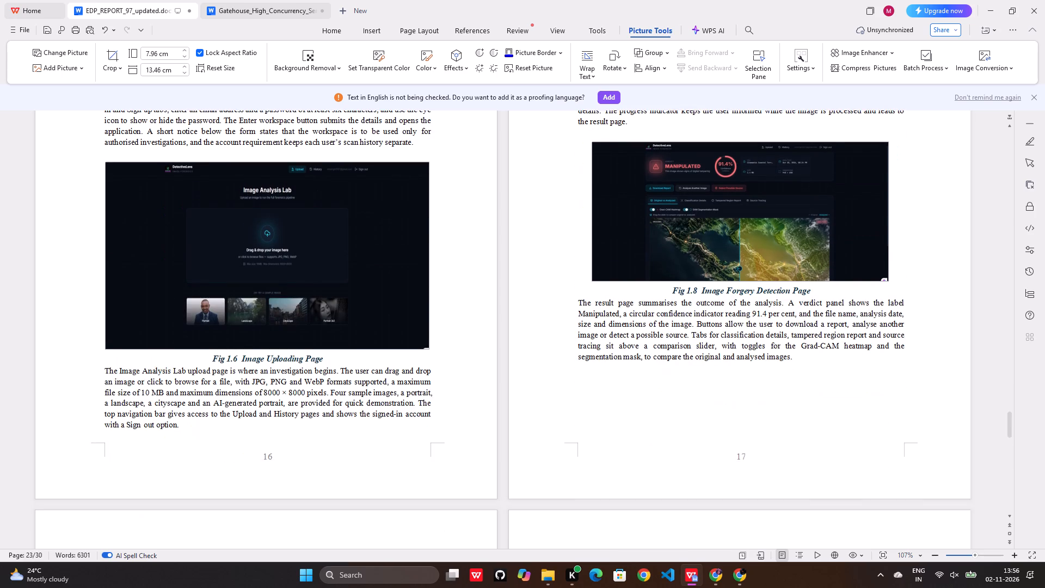
pyautogui.scroll(4, 284, 330)
pyautogui.scroll(-2, 293, 314)
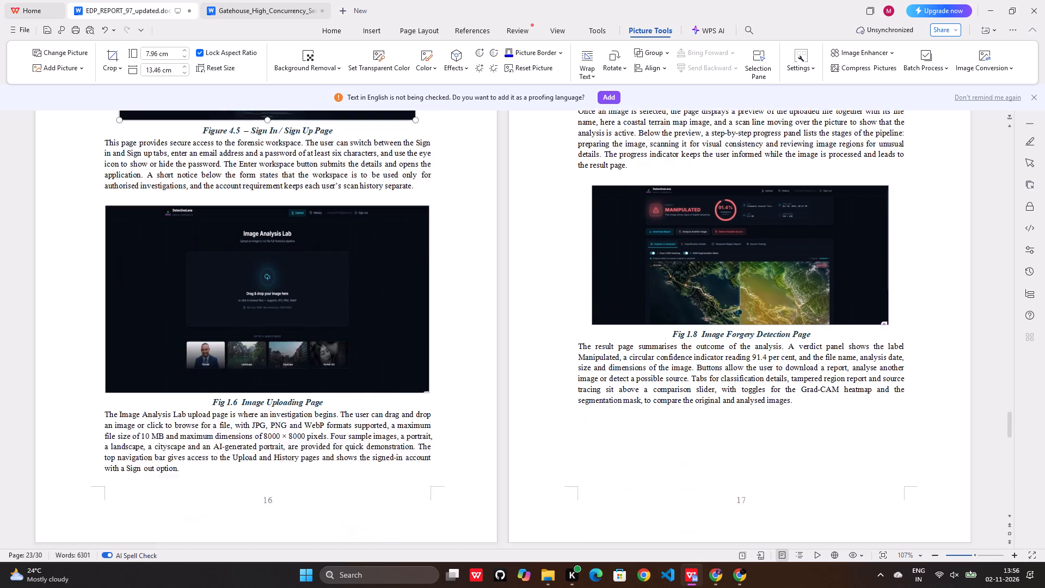
pyautogui.scroll(-3, 293, 318)
pyautogui.click(229, 316)
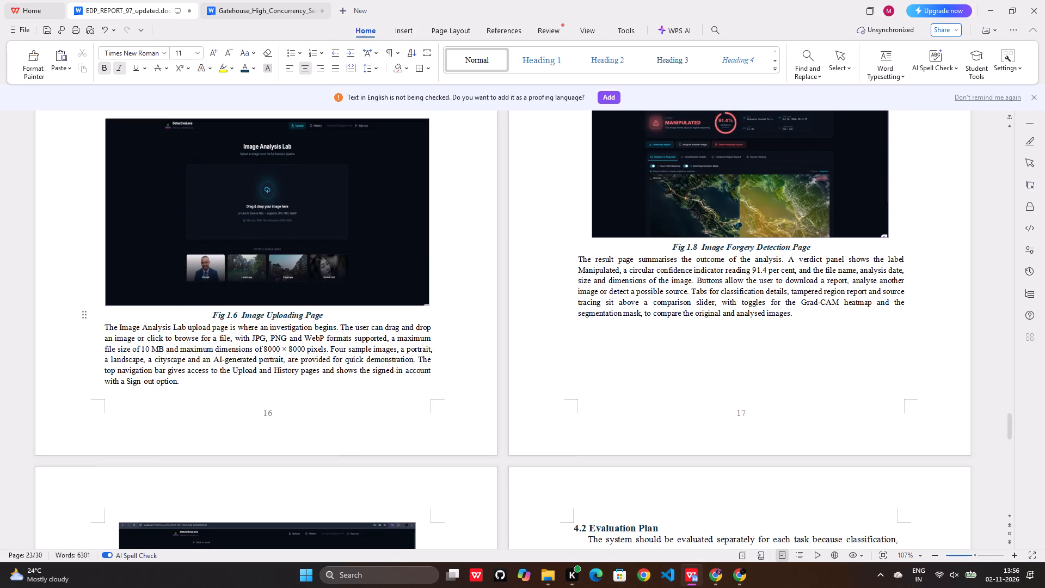
pyautogui.press('BackSpace')
pyautogui.write('ure')
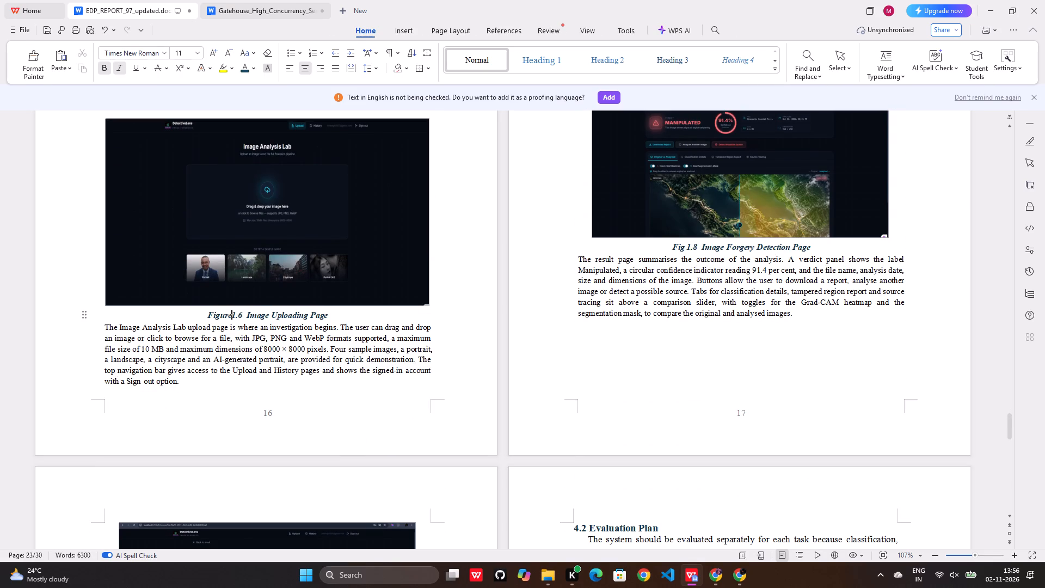
pyautogui.press('space')
pyautogui.click(234, 318)
pyautogui.click(234, 318)
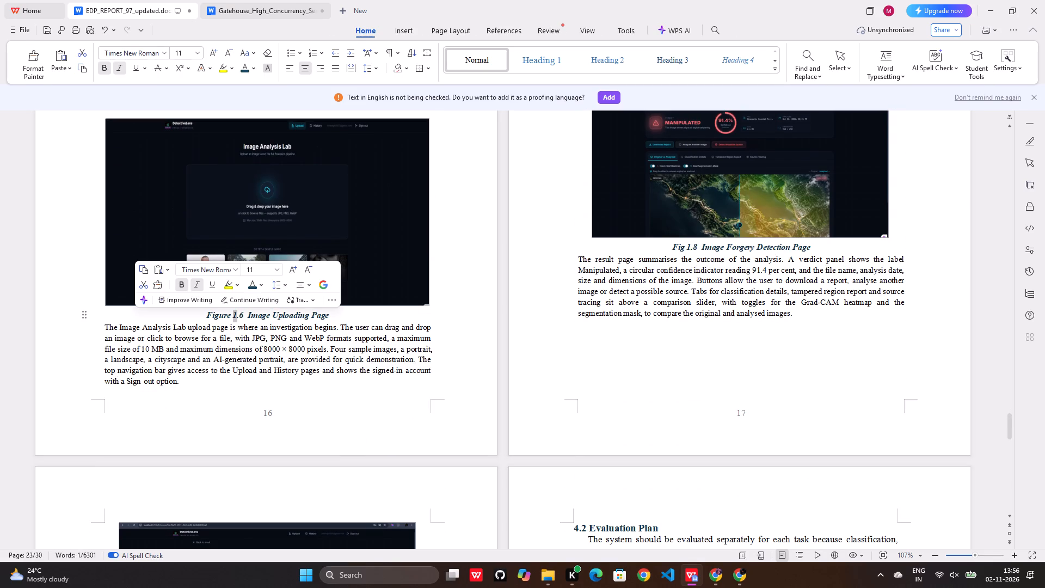
pyautogui.press('4')
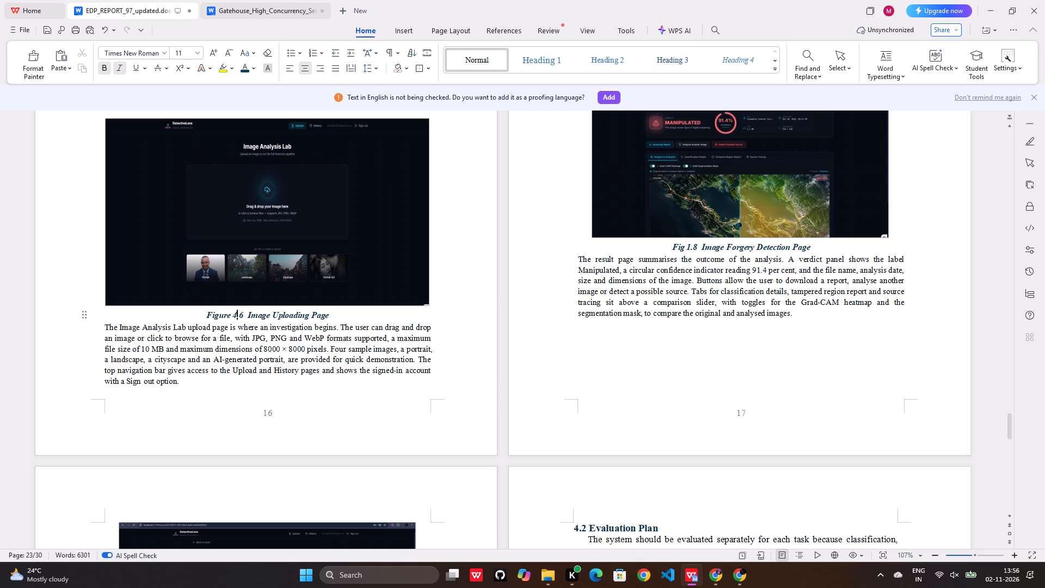
# Copy the en dash from Gatehouse's Figure 4.1 caption and insert it between the number and title of the DetectiveLens Figure 4.6 caption.
pyautogui.click(248, 315)
pyautogui.click(245, 0)
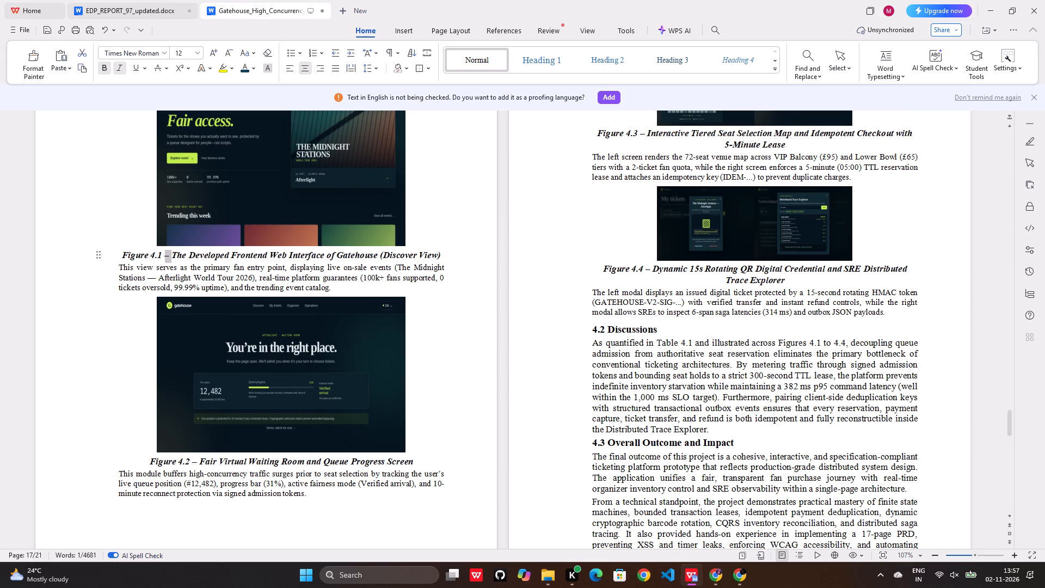
pyautogui.hotkey('ctrl', 'c')
pyautogui.click(140, 11)
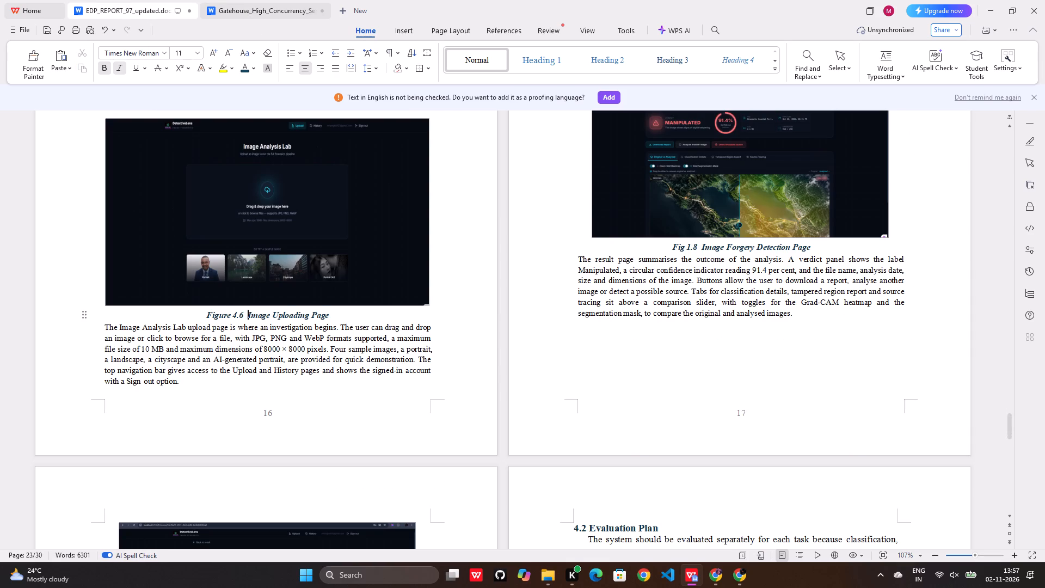
pyautogui.press('BackSpace')
pyautogui.hotkey('ctrl', 'v')
pyautogui.press('space')
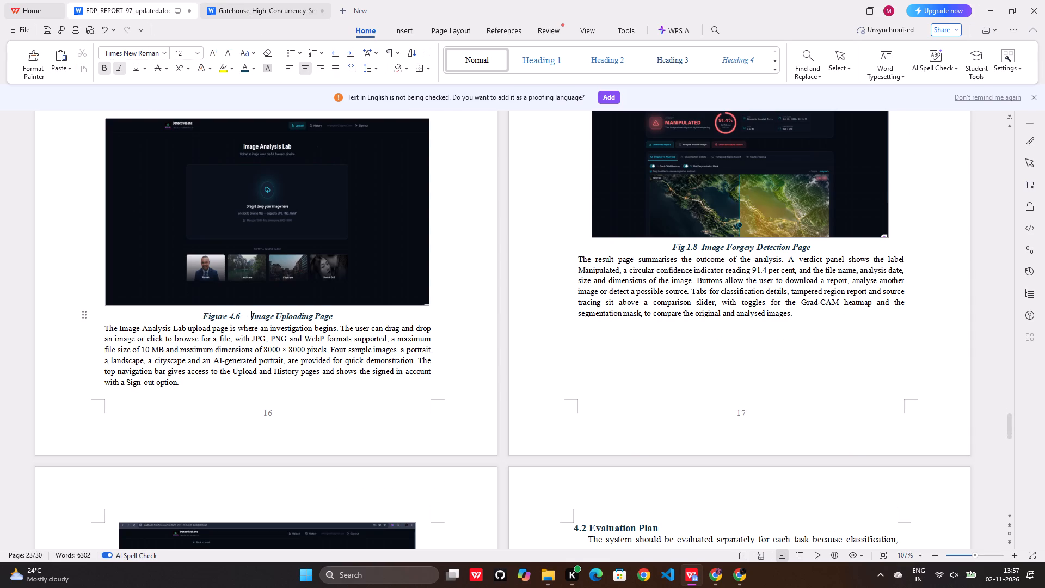
pyautogui.press('BackSpace')
# Check the caption wording in the Gatehouse report, then replace "Page" with "Screen" in the DetectiveLens Figure 4.5 caption.
pyautogui.scroll(4, 257, 314)
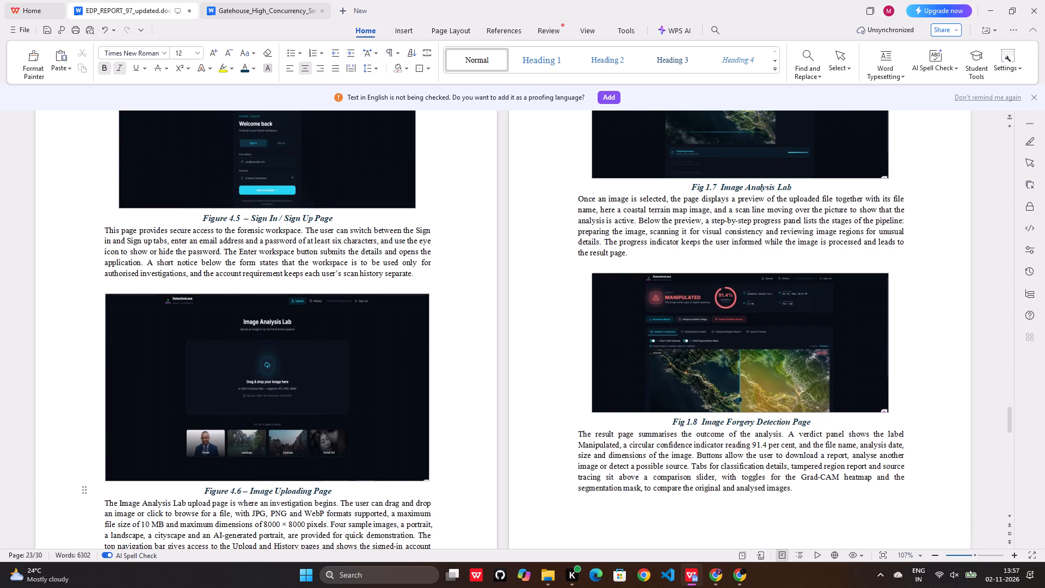
pyautogui.click(231, 0)
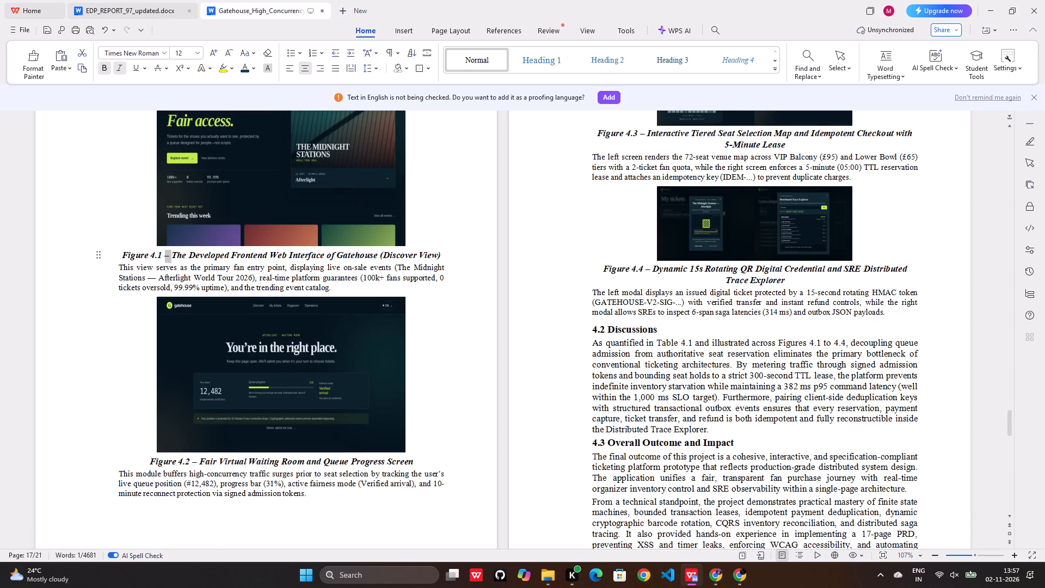
pyautogui.scroll(-3, 662, 290)
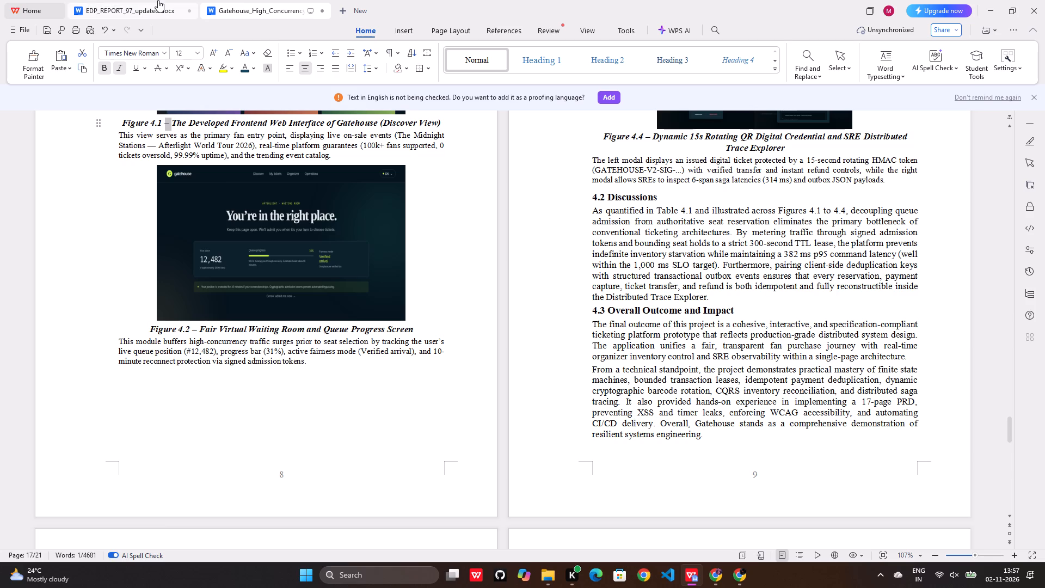
pyautogui.click(96, 0)
pyautogui.click(334, 219)
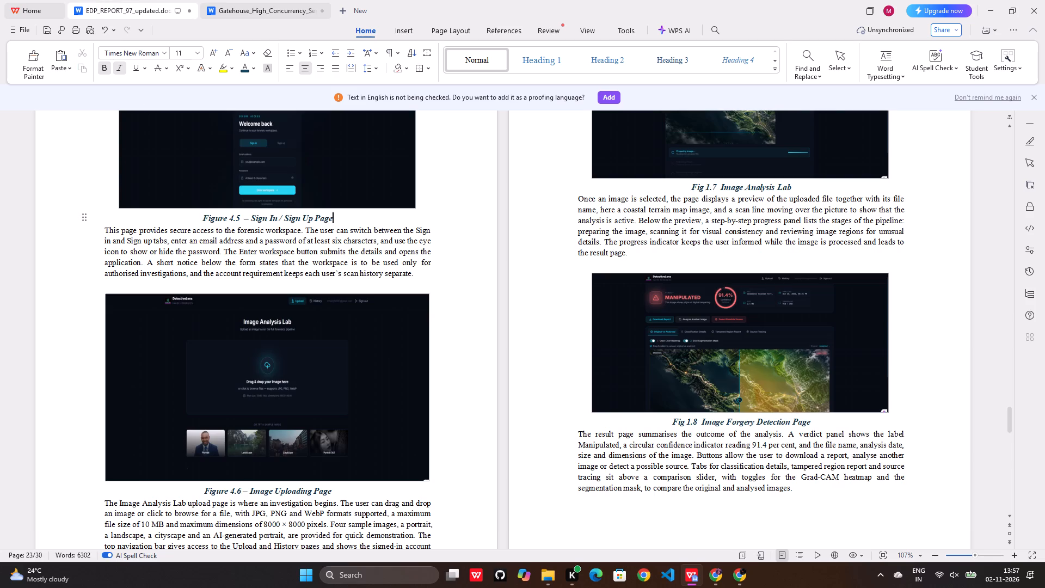
pyautogui.press('BackSpace')
pyautogui.press('BackSpace')
pyautogui.press('BackSpace')
pyautogui.press('BackSpace')
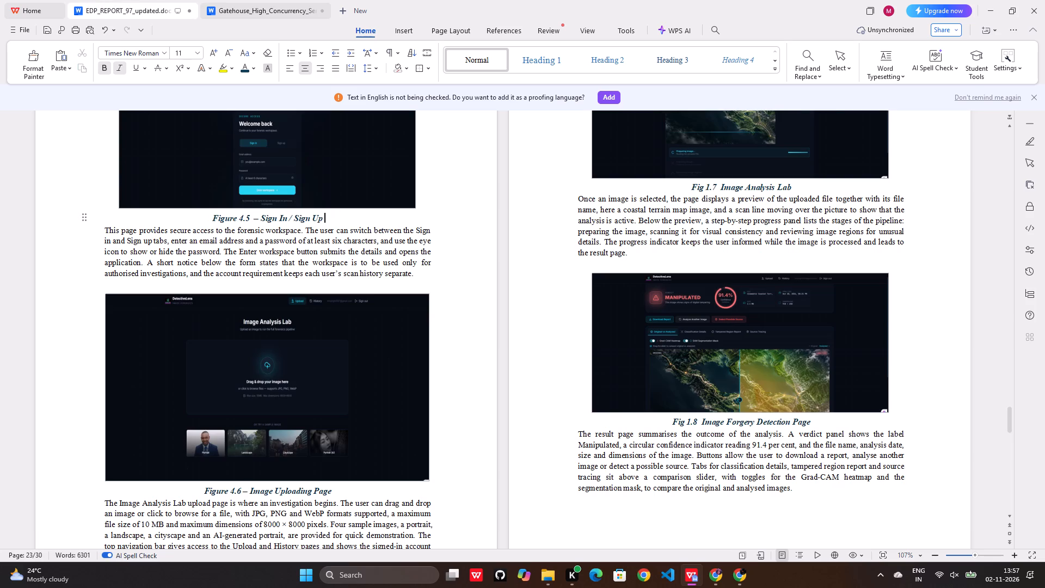
pyautogui.press('s')
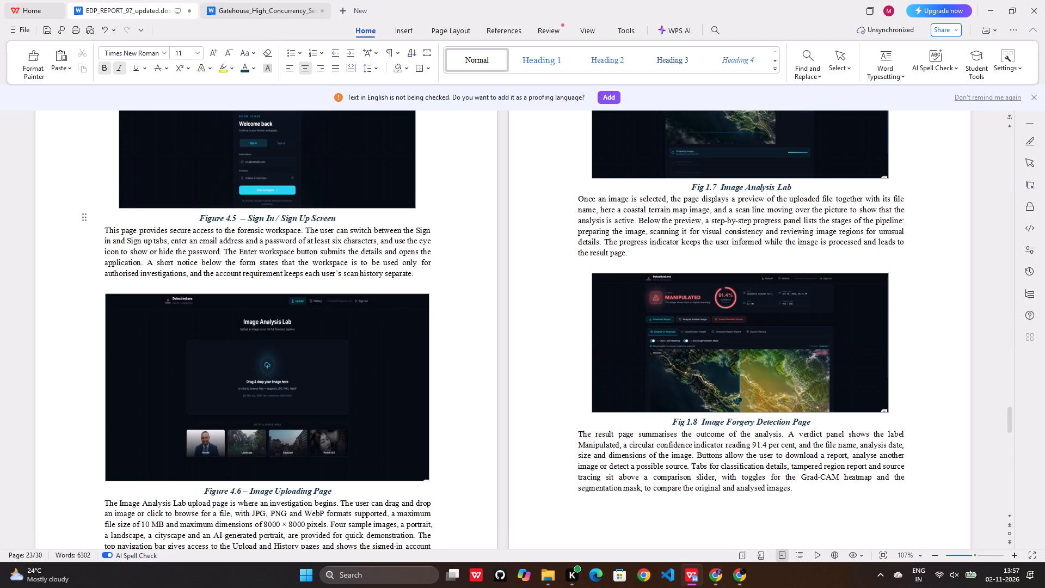
# Append "Of DetectiveLens" to the end of the Figure 4.5 Sign In / Sign Up Screen caption.
pyautogui.scroll(-3, 325, 292)
pyautogui.scroll(2, 325, 292)
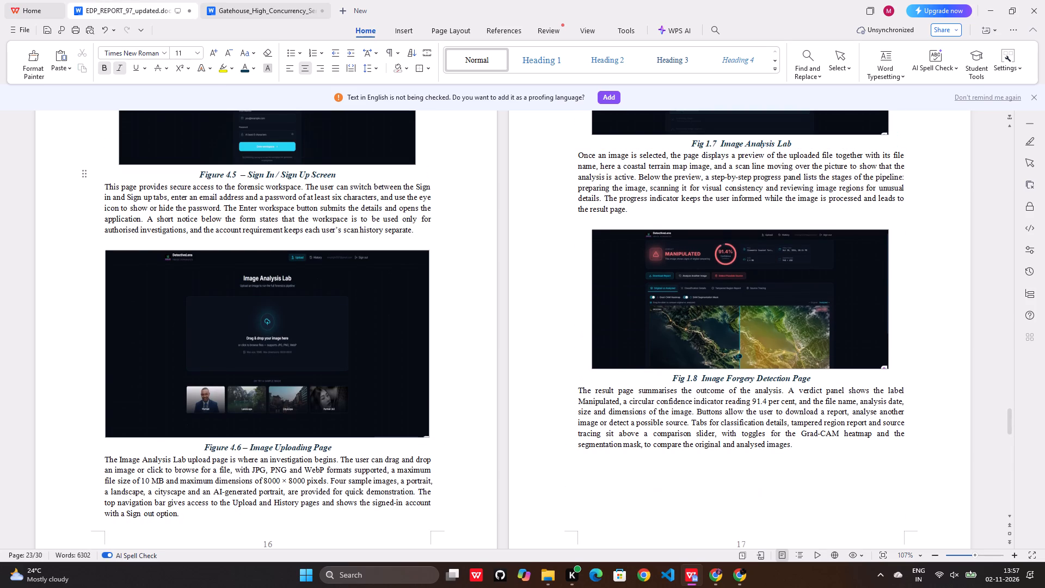
pyautogui.press('space')
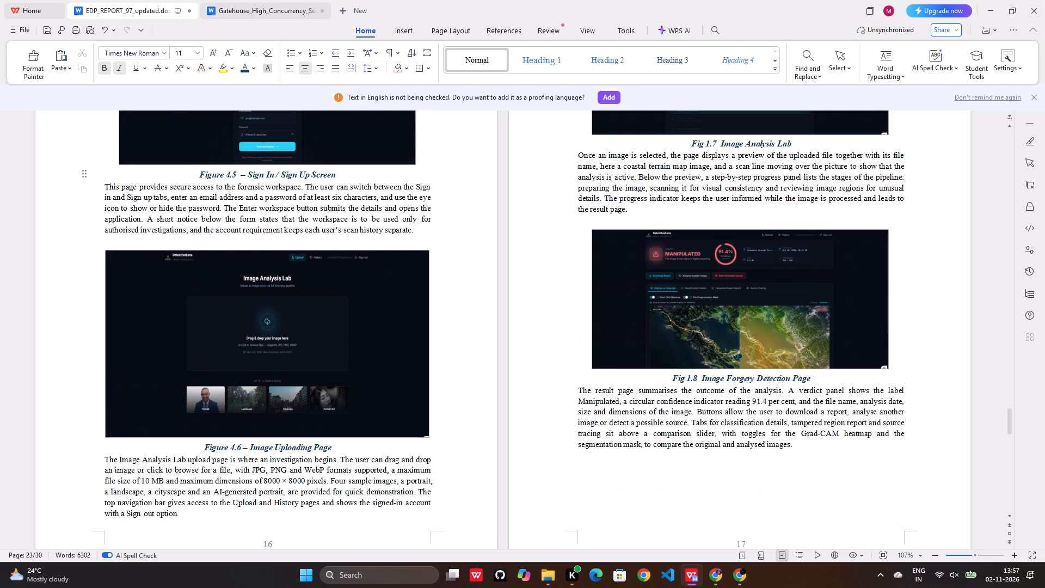
pyautogui.press('f')
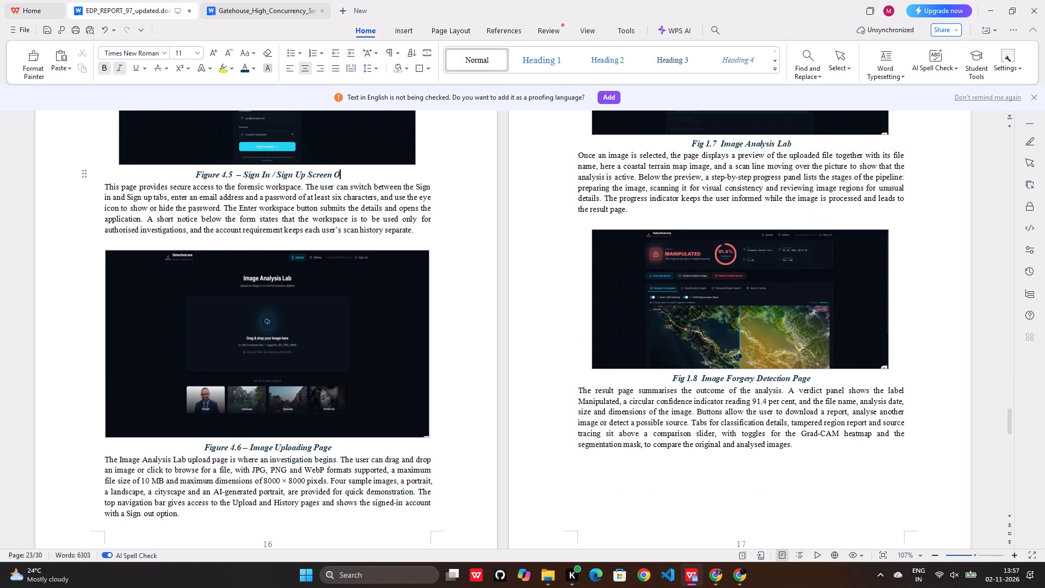
pyautogui.press('space')
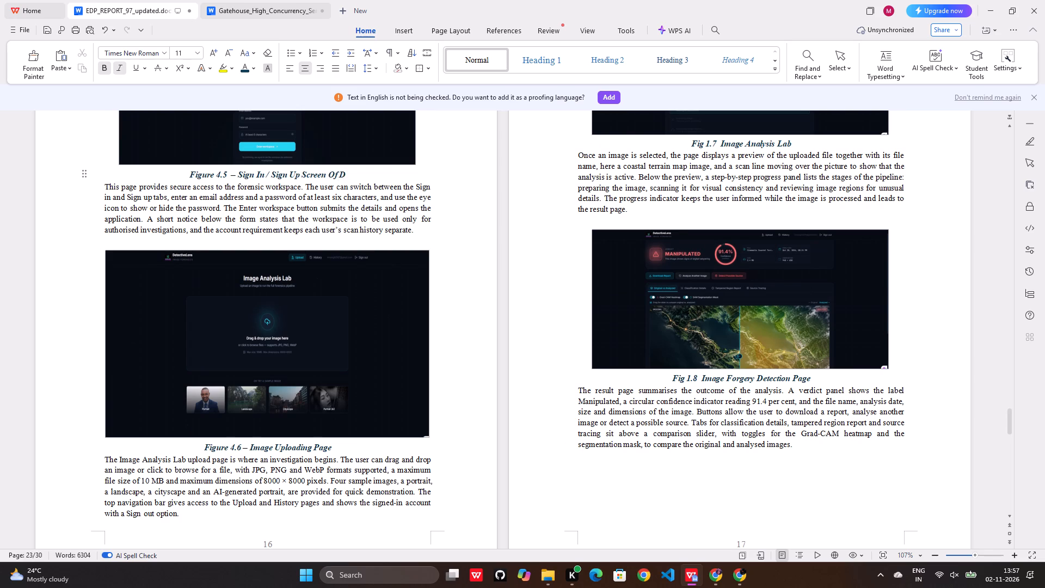
pyautogui.write('tive')
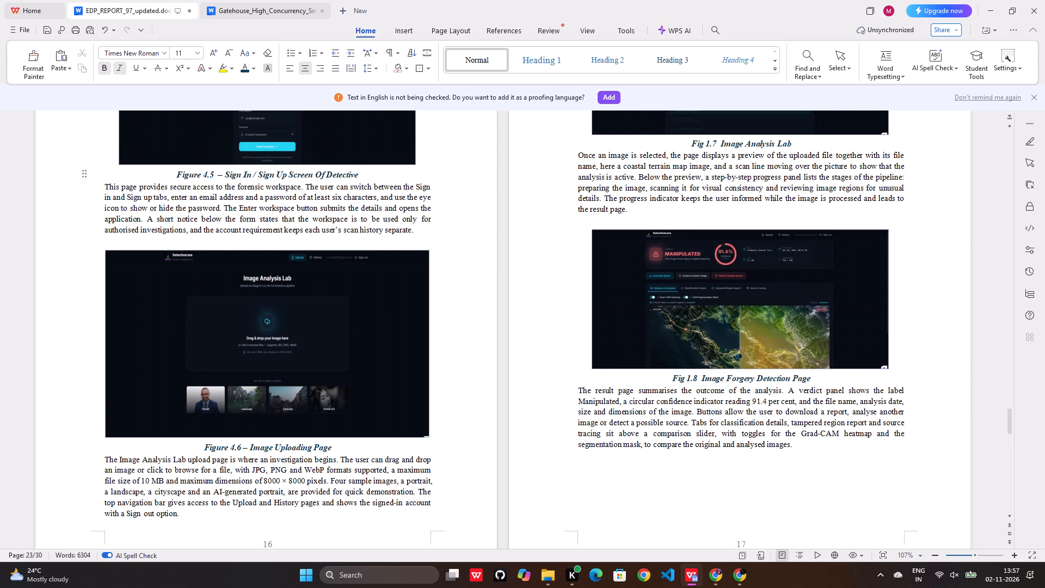
pyautogui.press('space')
pyautogui.write('ens')
pyautogui.press('BackSpace')
pyautogui.press('BackSpace')
pyautogui.press('BackSpace')
pyautogui.press('BackSpace')
pyautogui.press('BackSpace')
pyautogui.write('ens')
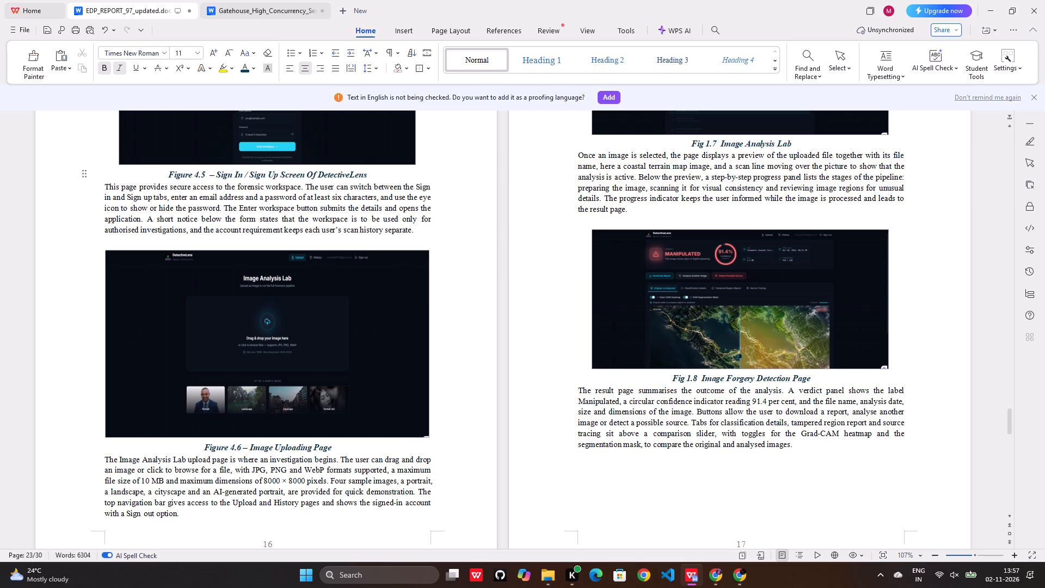
# Replace "Page" with "Screen" in the Figure 4.6 Image Uploading caption.
pyautogui.scroll(-1, 249, 409)
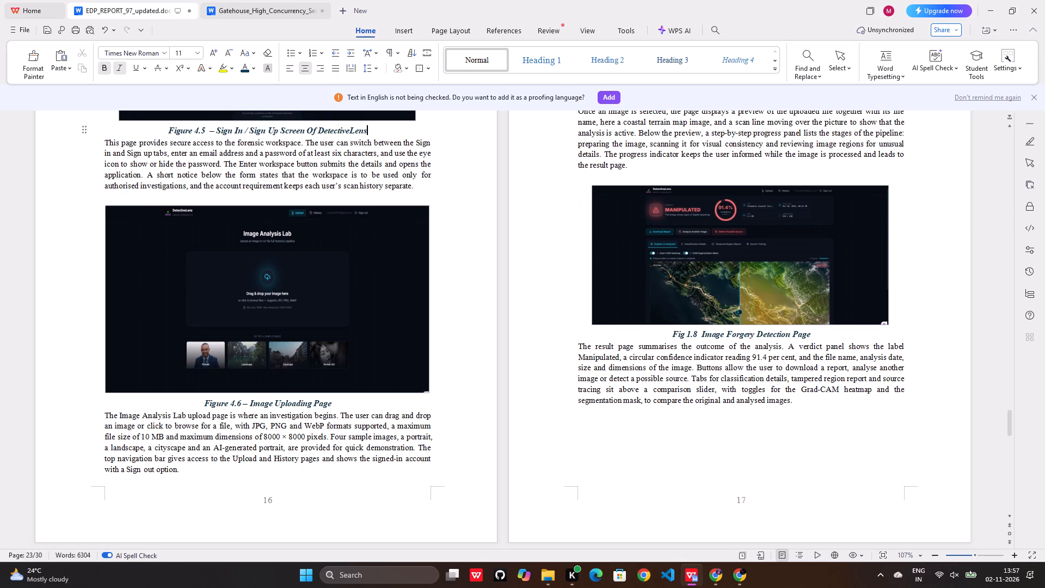
pyautogui.click(333, 405)
pyautogui.press('BackSpace')
pyautogui.press('BackSpace')
pyautogui.press('BackSpace')
pyautogui.press('BackSpace')
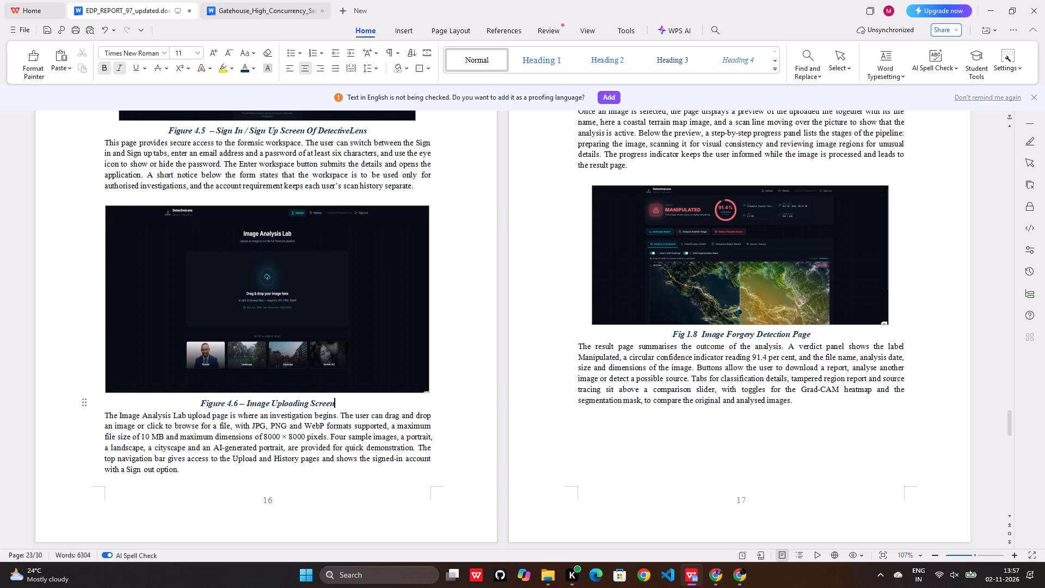
# Add "Screen" to the end of the Image Analysis Lab caption on page 17.
pyautogui.scroll(3, 462, 378)
pyautogui.click(792, 231)
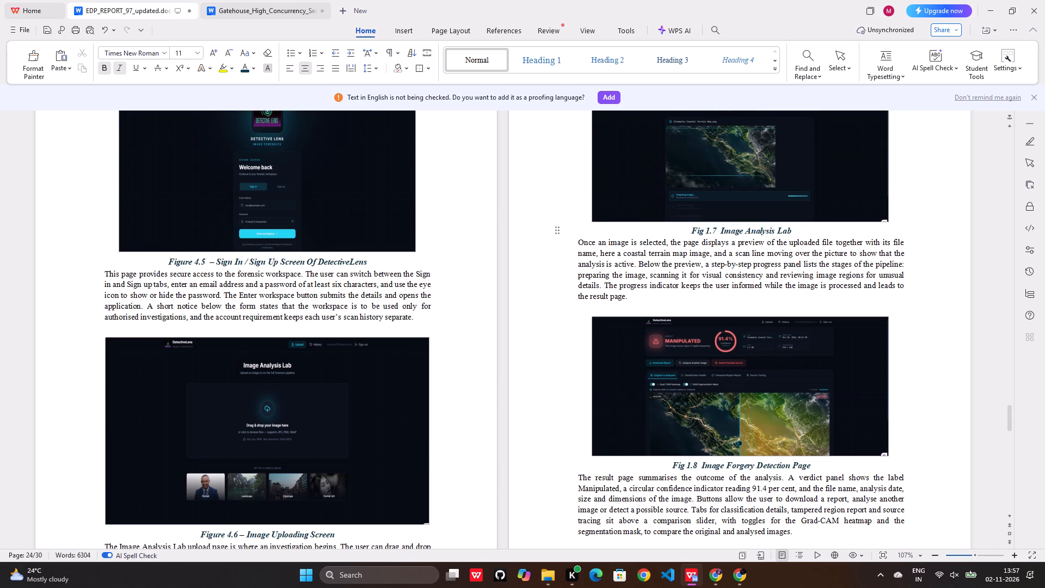
pyautogui.press('space')
pyautogui.press('s')
pyautogui.press('BackSpace')
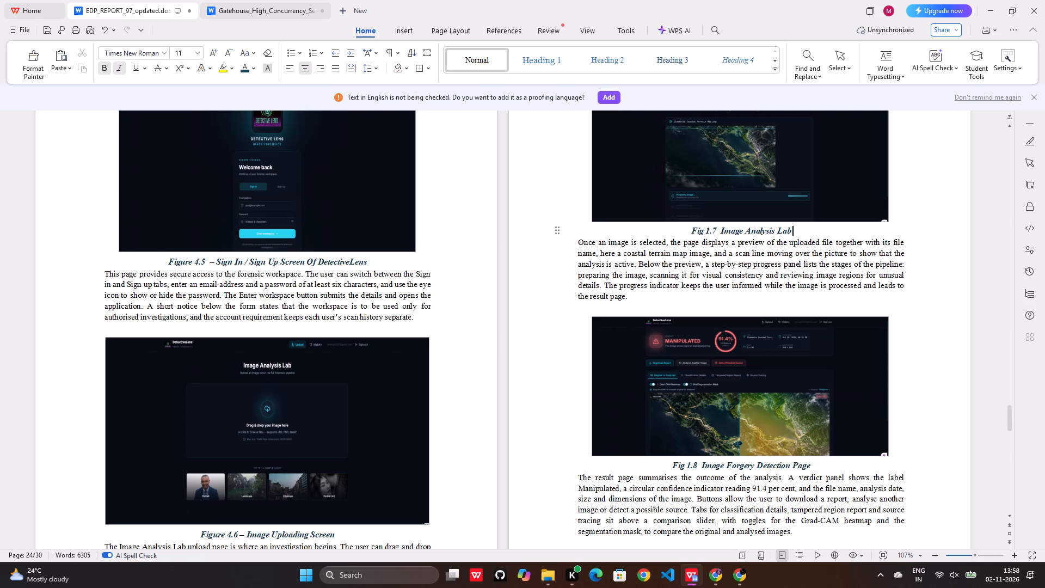
pyautogui.write('creen')
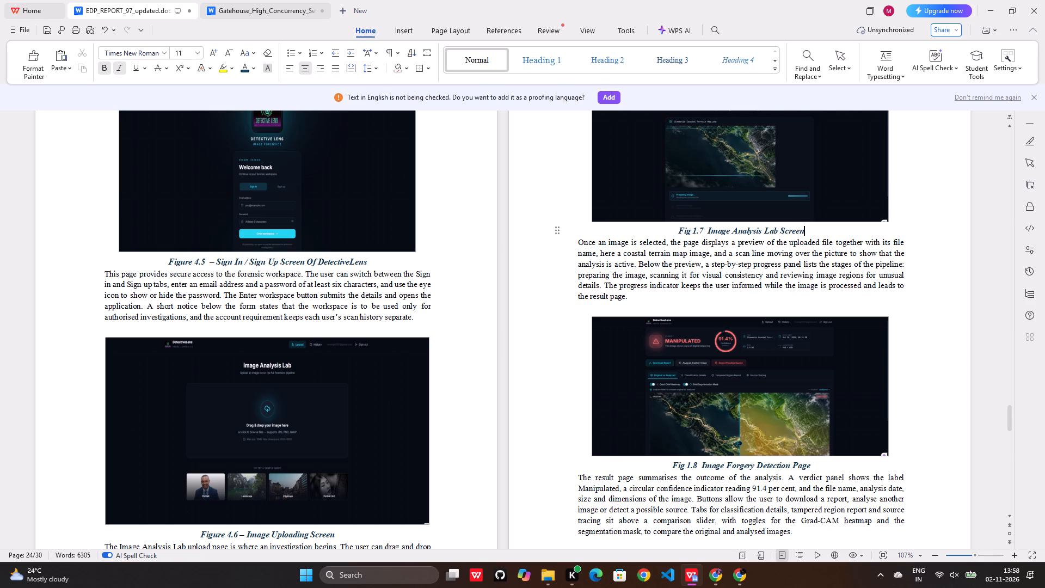
# Change "Fig 1.7" to "Figure 4.7" in the Image Analysis Lab Screen caption.
pyautogui.click(688, 229)
pyautogui.write('gure')
pyautogui.click(684, 229)
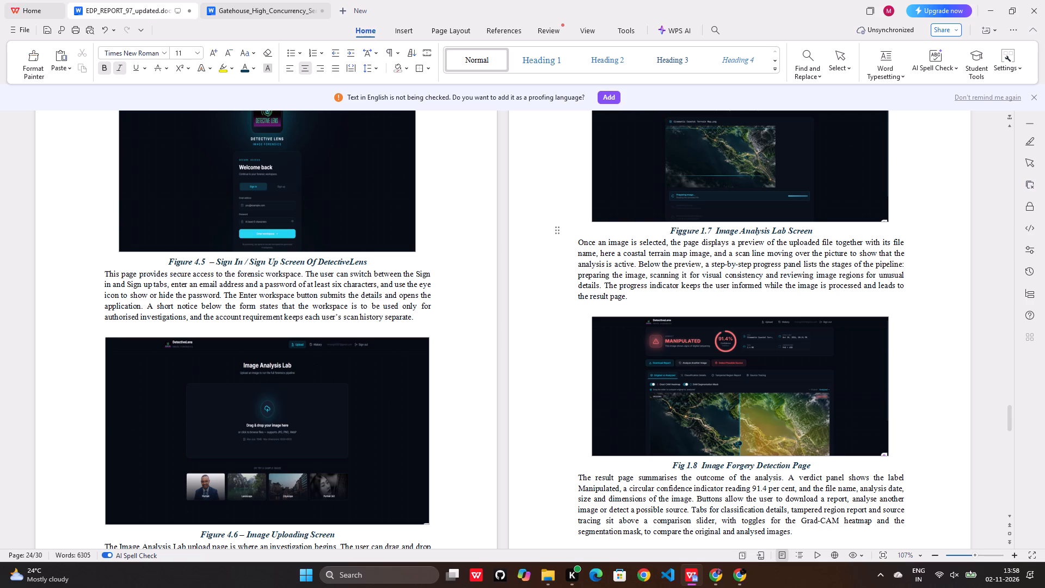
pyautogui.press('BackSpace')
pyautogui.click(696, 230)
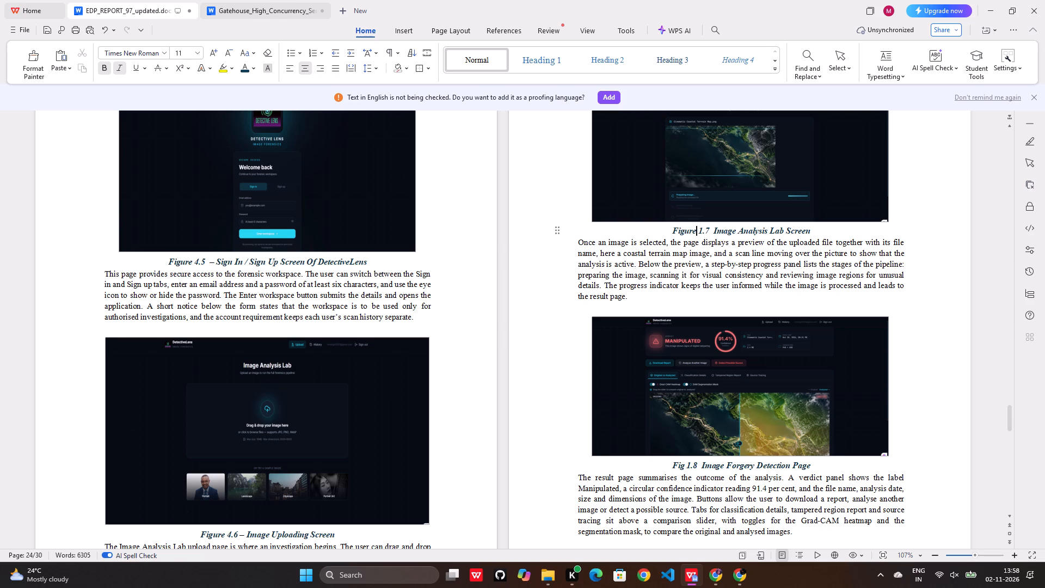
pyautogui.press('space')
pyautogui.hotkey('ctrl', 'v')
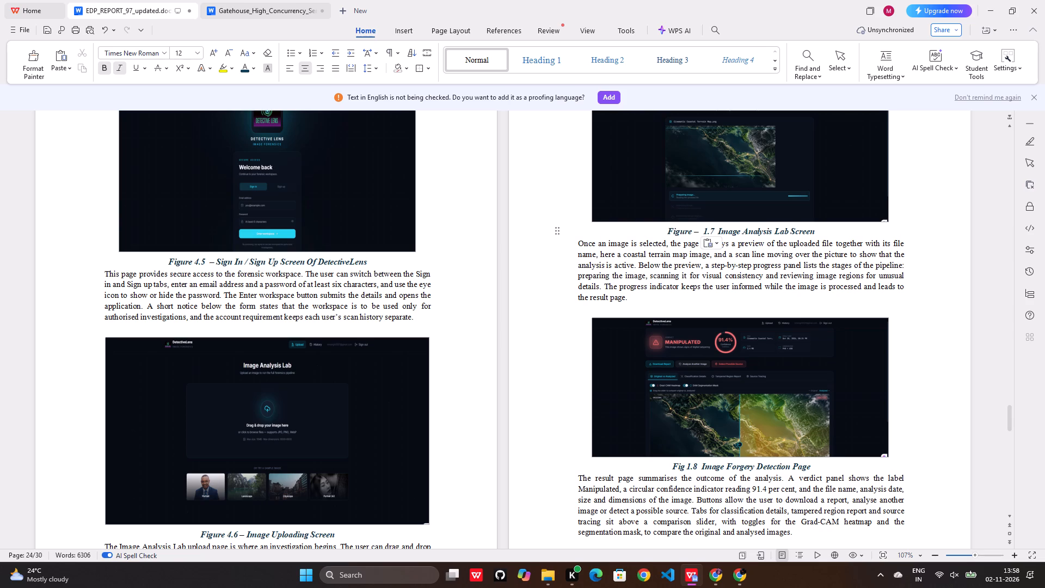
pyautogui.press('BackSpace')
pyautogui.press('BackSpace')
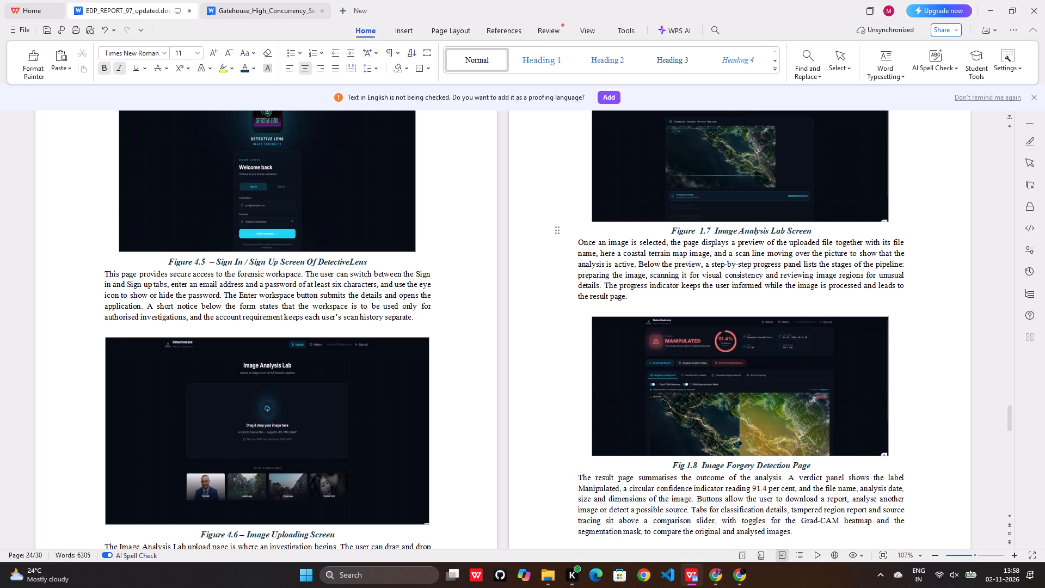
pyautogui.press('BackSpace')
pyautogui.click(701, 231)
pyautogui.click(701, 231)
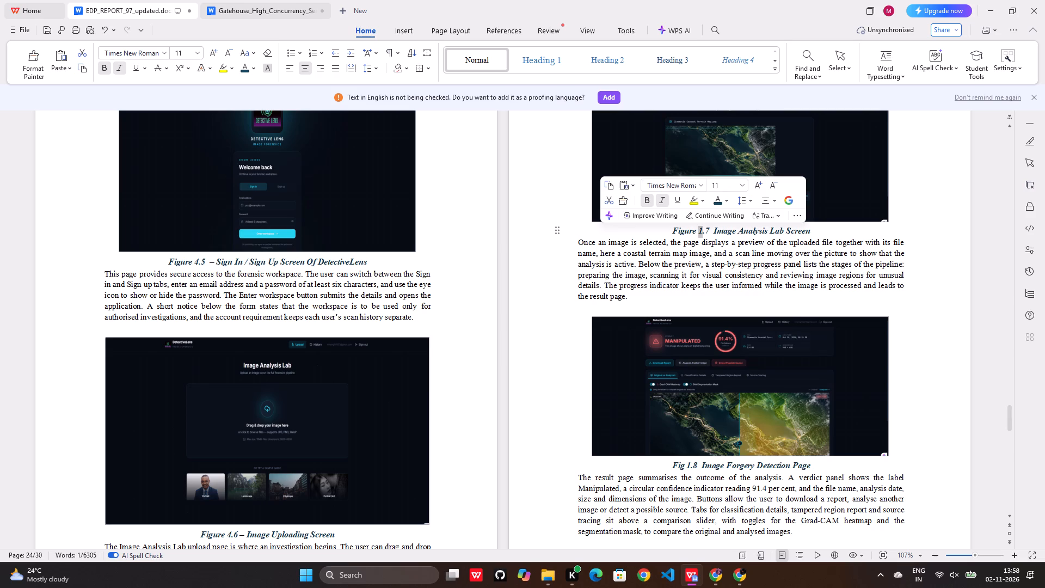
pyautogui.press('4')
# Insert an en dash between "Figure 4.7" and "Image Analysis Lab Screen" in the caption.
pyautogui.click(711, 228)
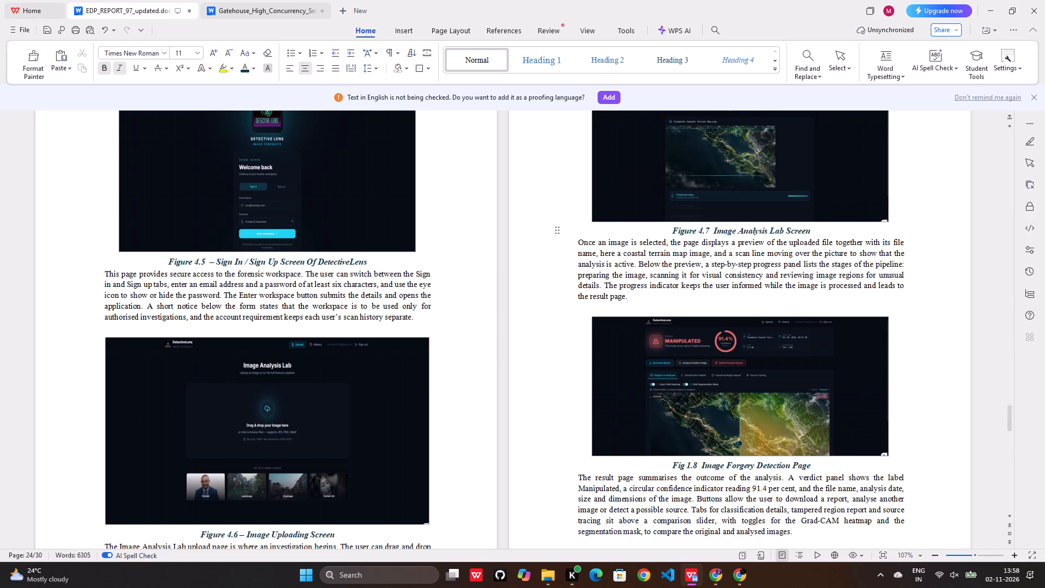
pyautogui.press('Right')
pyautogui.hotkey('ctrl', 'v')
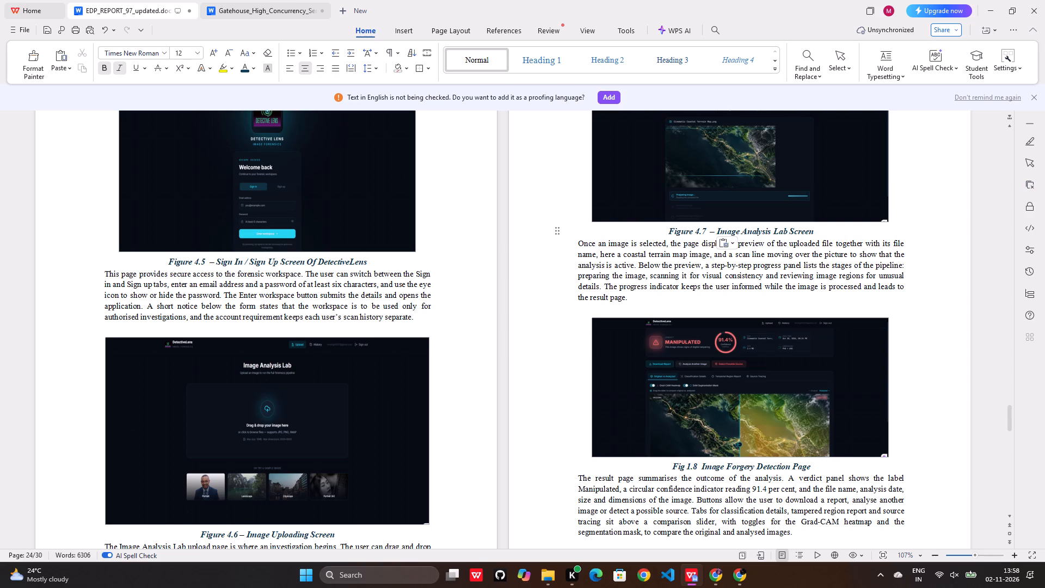
# Apply the current font colour to the entire captions of Figures 4.5, 4.6 and 4.7.
pyautogui.scroll(-1, 681, 290)
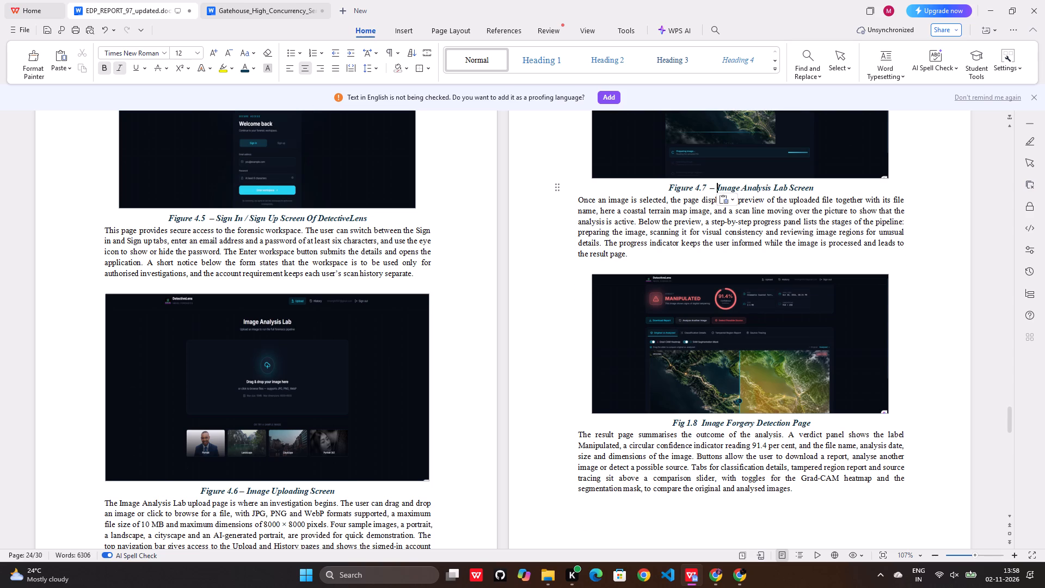
pyautogui.moveTo(369, 219); pyautogui.dragTo(156, 217)
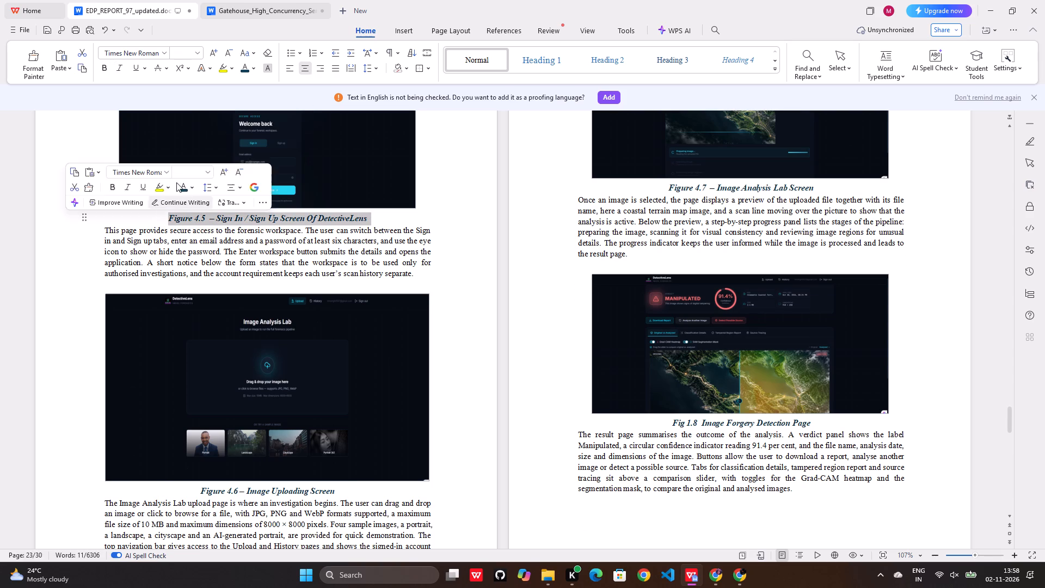
pyautogui.click(240, 68)
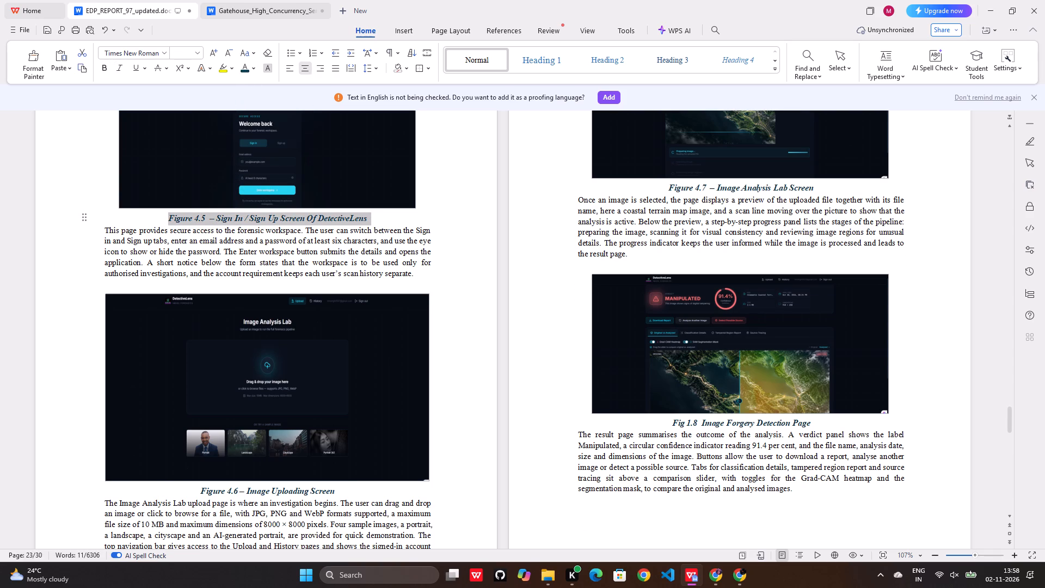
pyautogui.moveTo(337, 487); pyautogui.dragTo(196, 493)
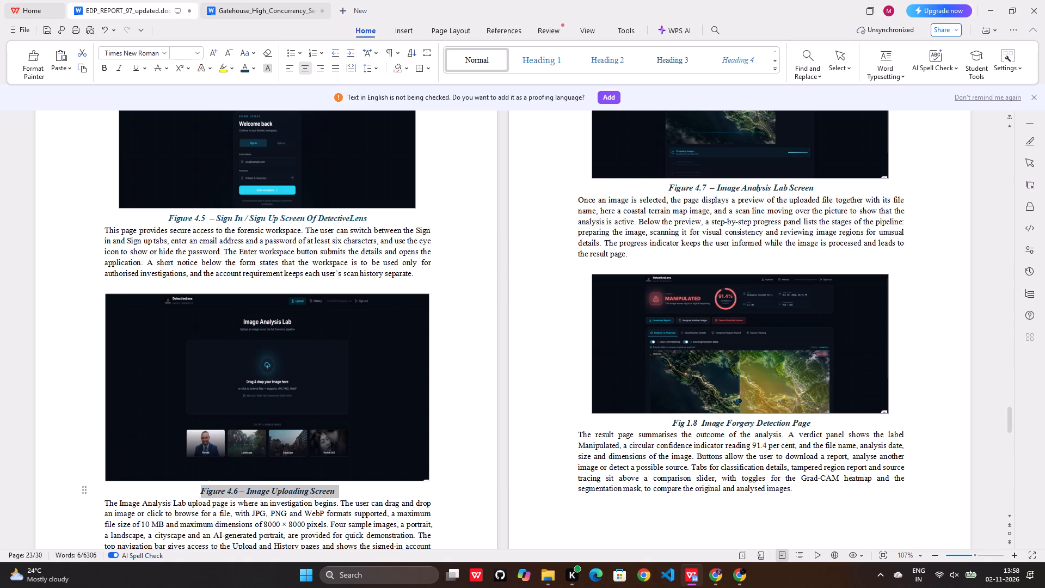
pyautogui.click(246, 70)
pyautogui.moveTo(816, 185); pyautogui.dragTo(662, 185)
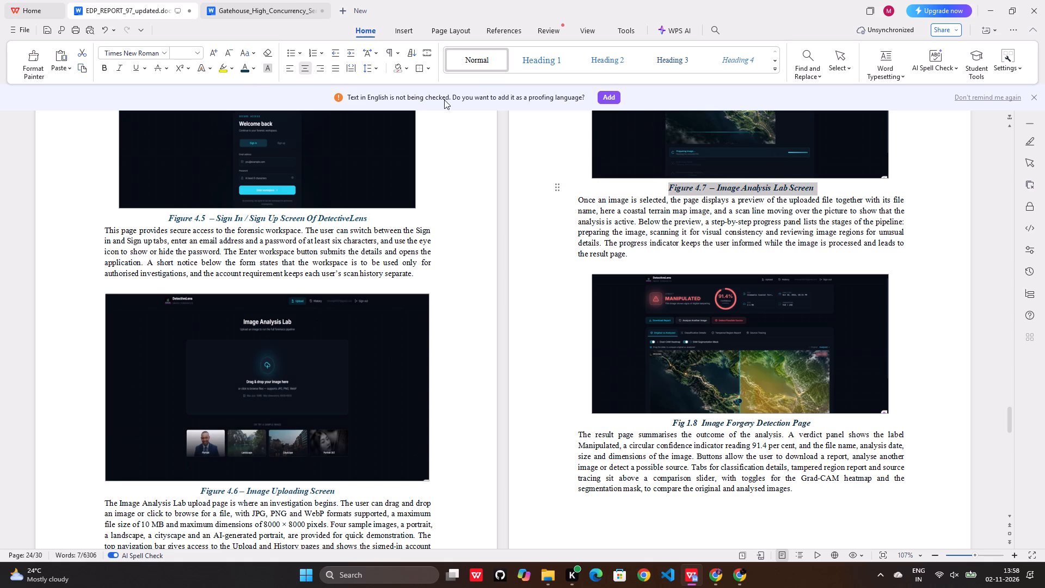
pyautogui.click(238, 71)
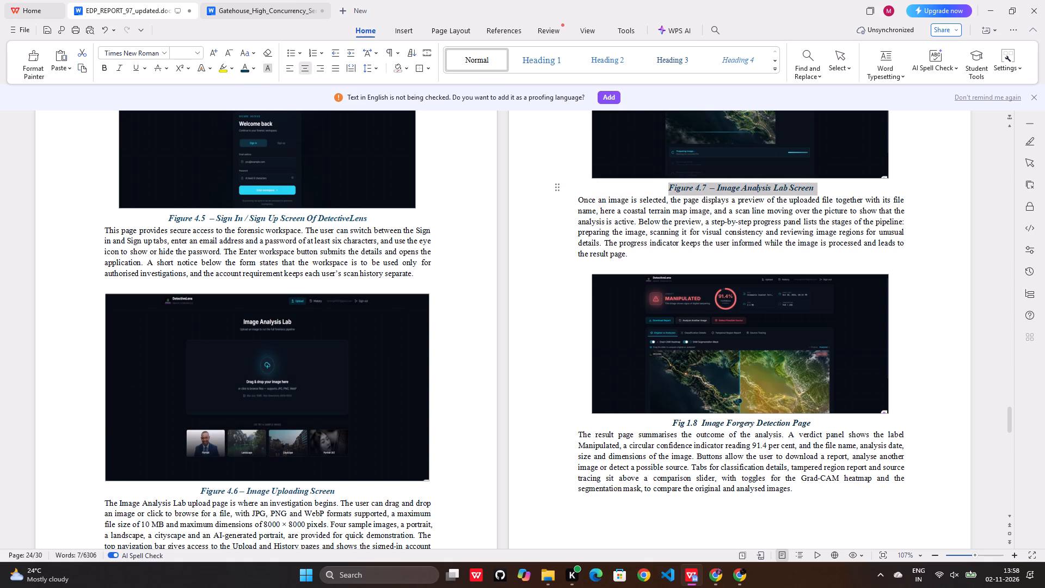
pyautogui.click(514, 213)
# Stretch the Figure 4.7 Image Analysis Lab screenshot vertically to a height of about 7.40 cm, keeping its width.
pyautogui.scroll(4, 527, 235)
pyautogui.click(816, 246)
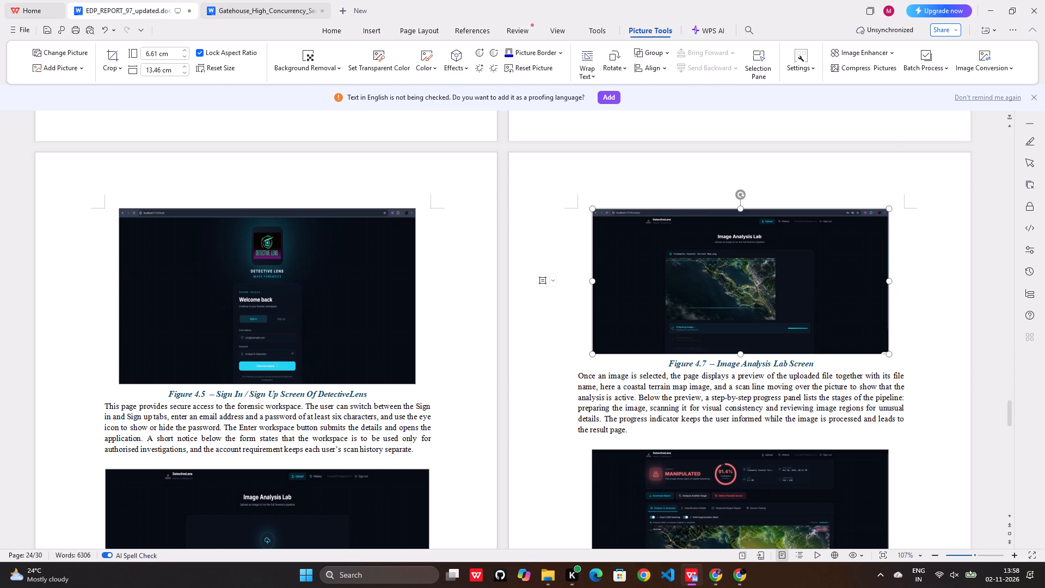
pyautogui.moveTo(741, 354); pyautogui.dragTo(742, 372)
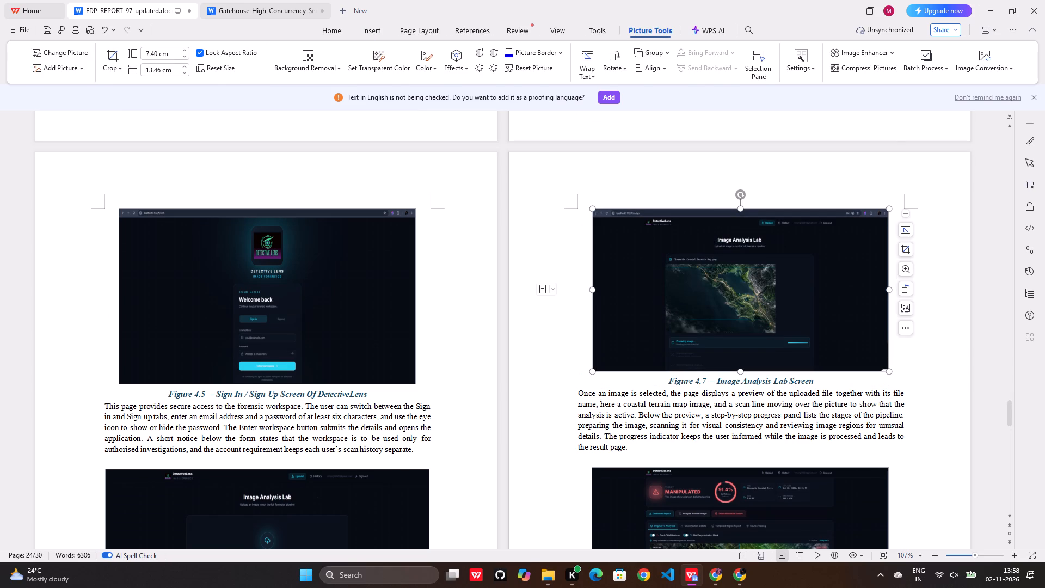
pyautogui.scroll(-2, 743, 363)
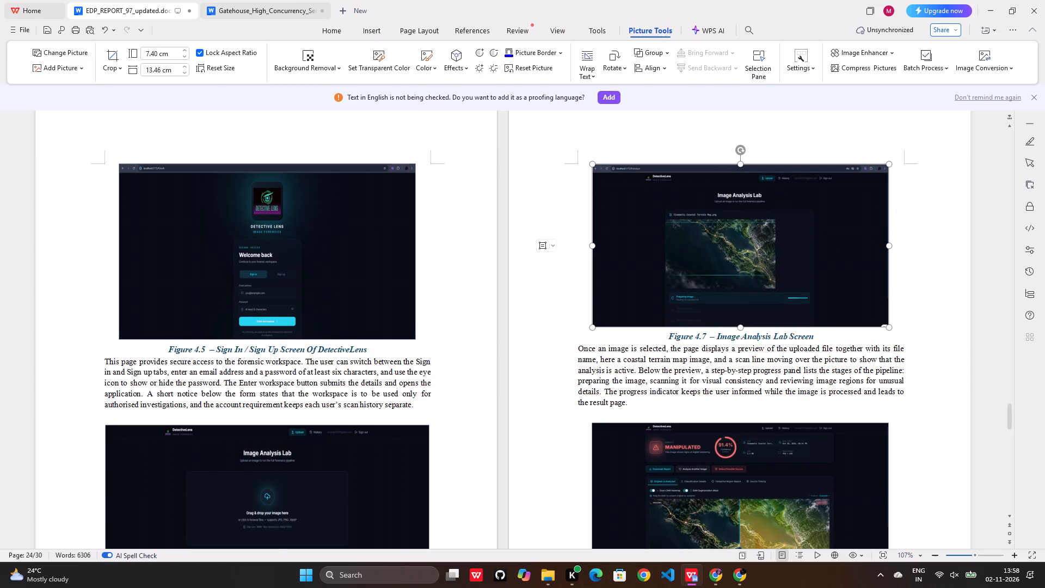
# Stretch the Image Forgery Detection screenshot on page 17 vertically to a height of about 8.16 cm, keeping its width.
pyautogui.scroll(-3, 743, 363)
pyautogui.click(742, 363)
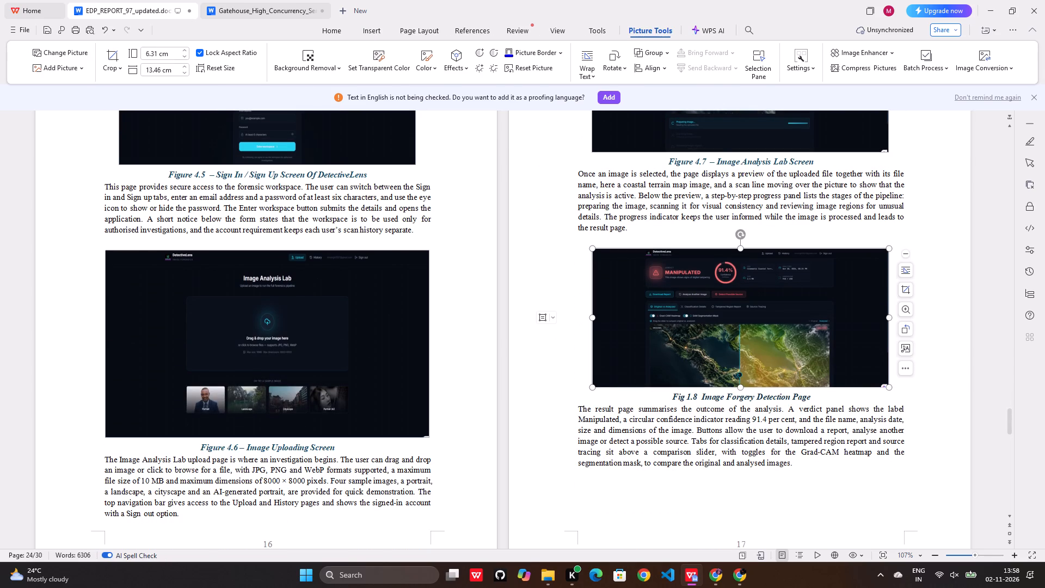
pyautogui.moveTo(739, 387); pyautogui.dragTo(746, 409)
pyautogui.scroll(-3, 743, 401)
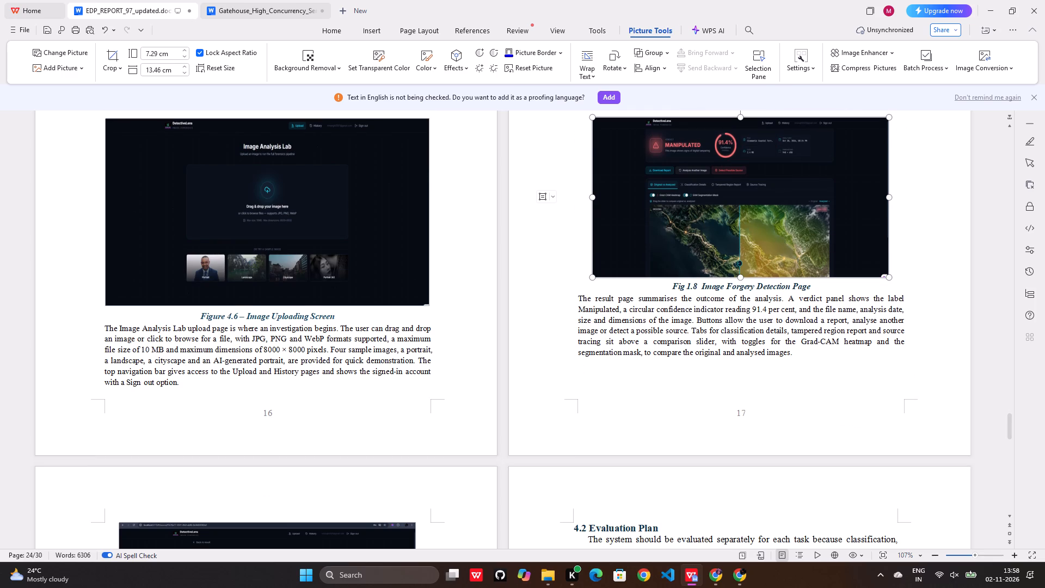
pyautogui.moveTo(741, 278); pyautogui.dragTo(741, 297)
pyautogui.scroll(3, 739, 297)
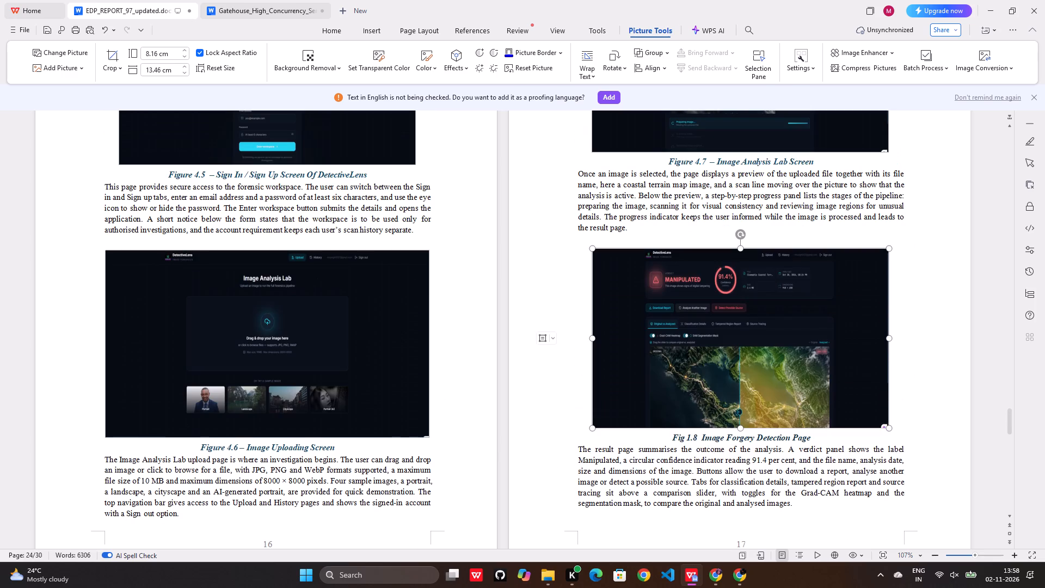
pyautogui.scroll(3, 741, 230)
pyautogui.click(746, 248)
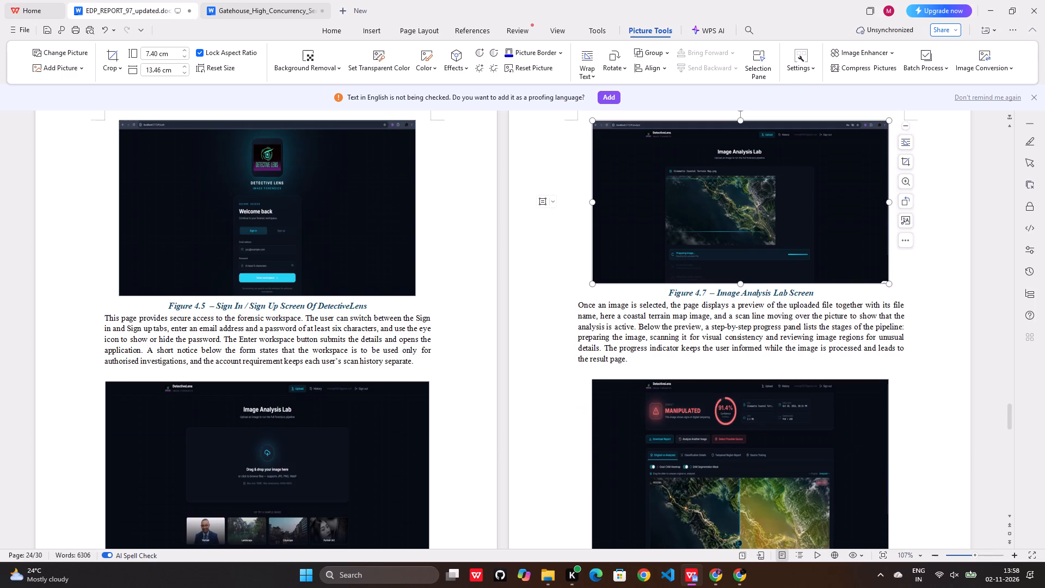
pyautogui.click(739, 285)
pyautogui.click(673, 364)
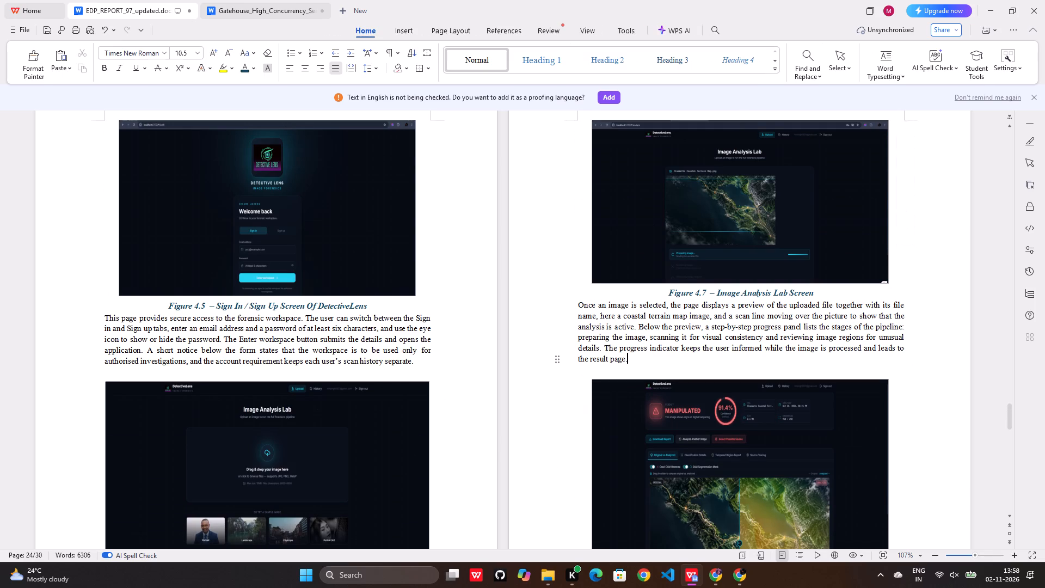
# Replace "Page" with "Screen" in the Image Forgery Detection caption.
pyautogui.scroll(-5, 671, 364)
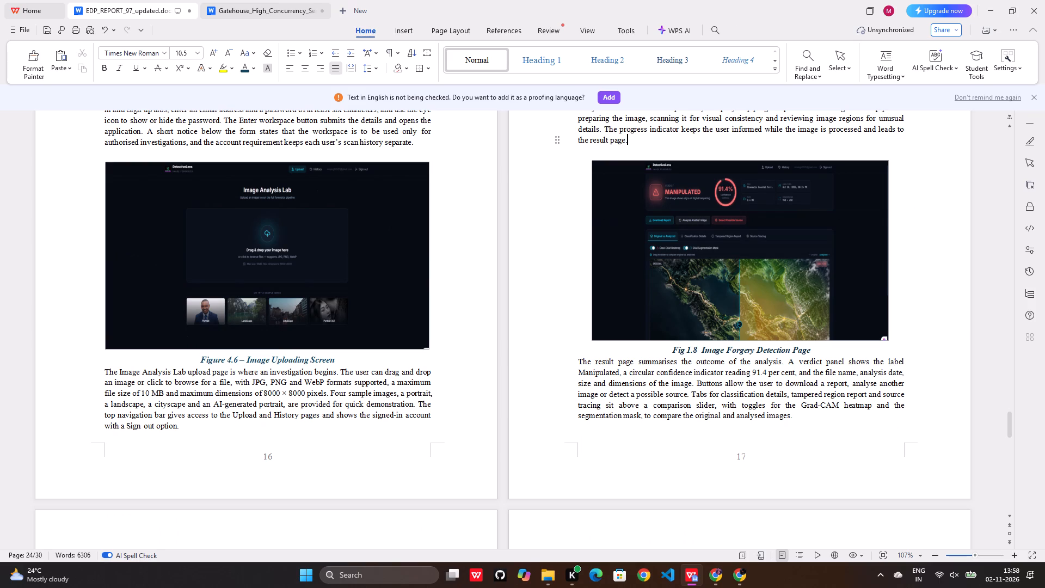
pyautogui.click(811, 348)
pyautogui.press('BackSpace')
pyautogui.press('BackSpace')
pyautogui.press('BackSpace')
pyautogui.press('BackSpace')
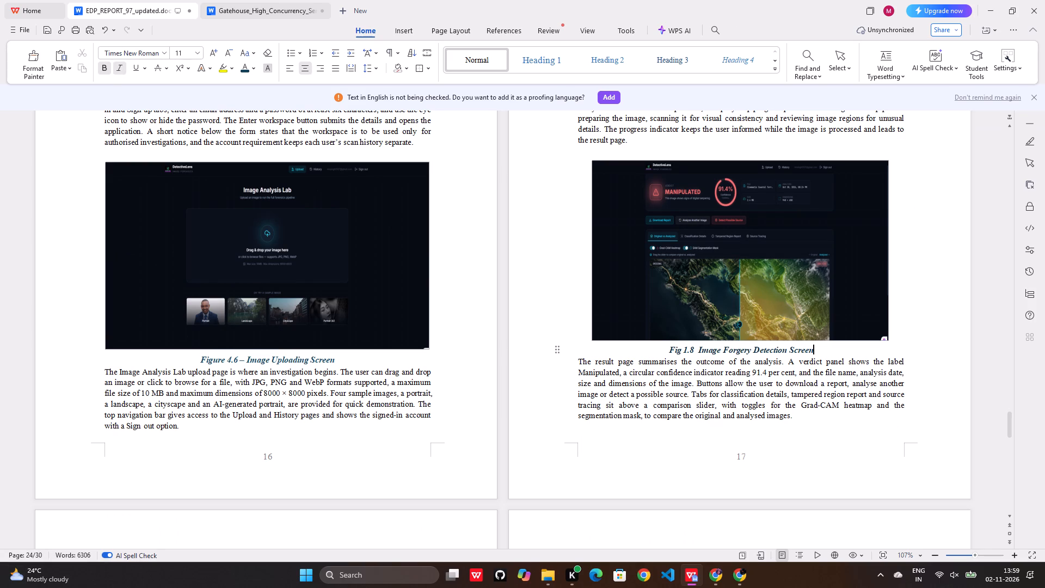
# Change "Fig 1.8" to "Figure 4.8 –" in the Image Forgery Detection Screen caption.
pyautogui.click(686, 352)
pyautogui.click(686, 352)
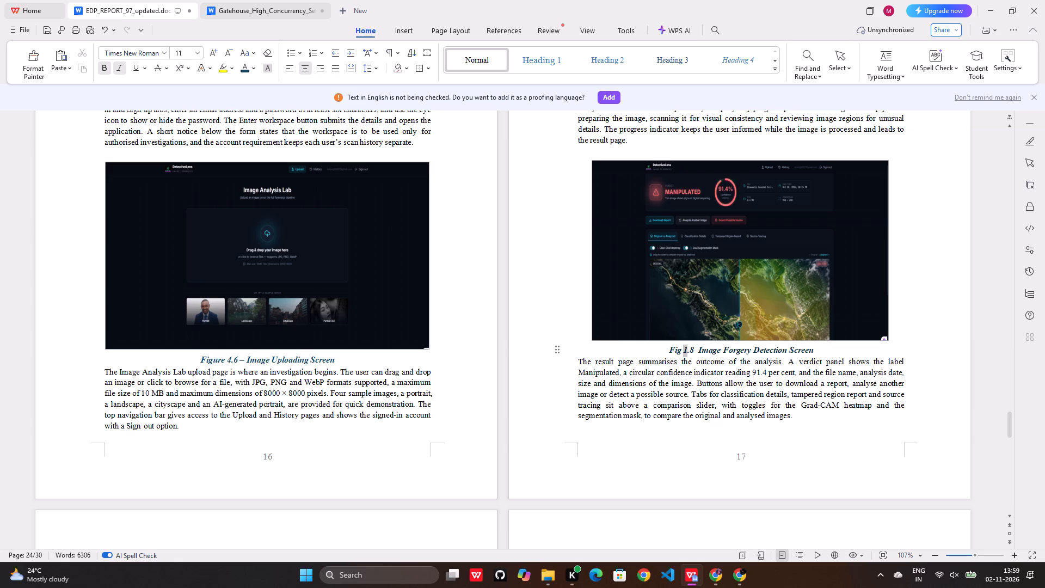
pyautogui.press('4')
pyautogui.click(682, 353)
pyautogui.press('BackSpace')
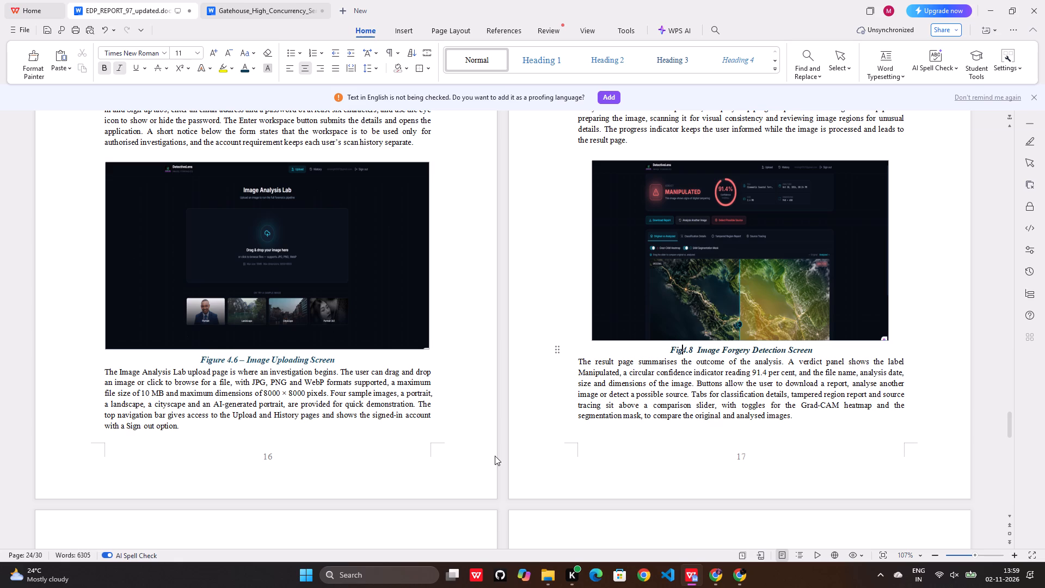
pyautogui.write('ure')
pyautogui.press('space')
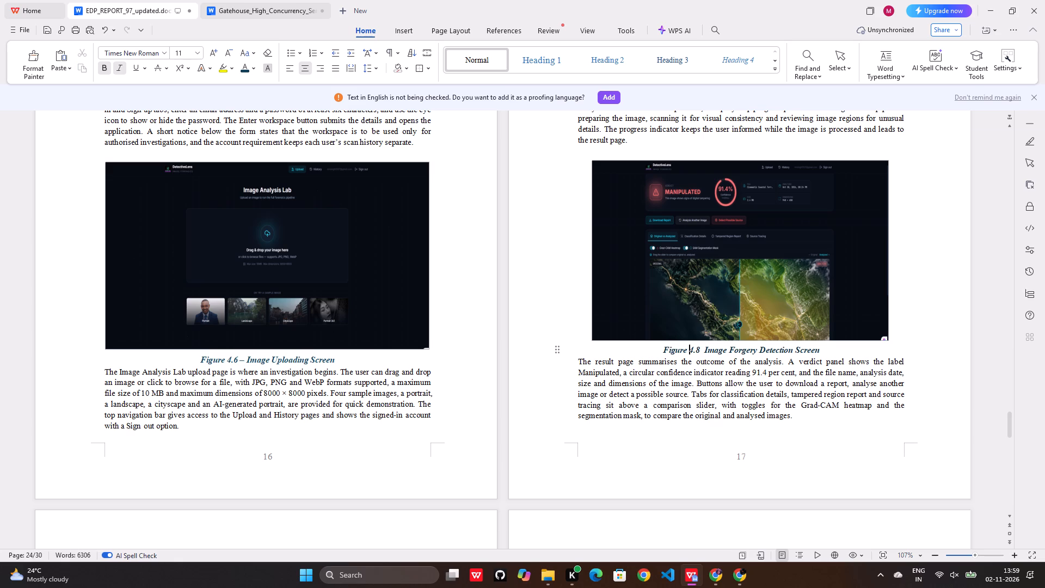
pyautogui.click(702, 347)
pyautogui.hotkey('ctrl', 'v')
# Stretch the Source Detection screenshot on page 18 vertically to a height of about 7.00 cm, keeping its width.
pyautogui.scroll(3, 695, 396)
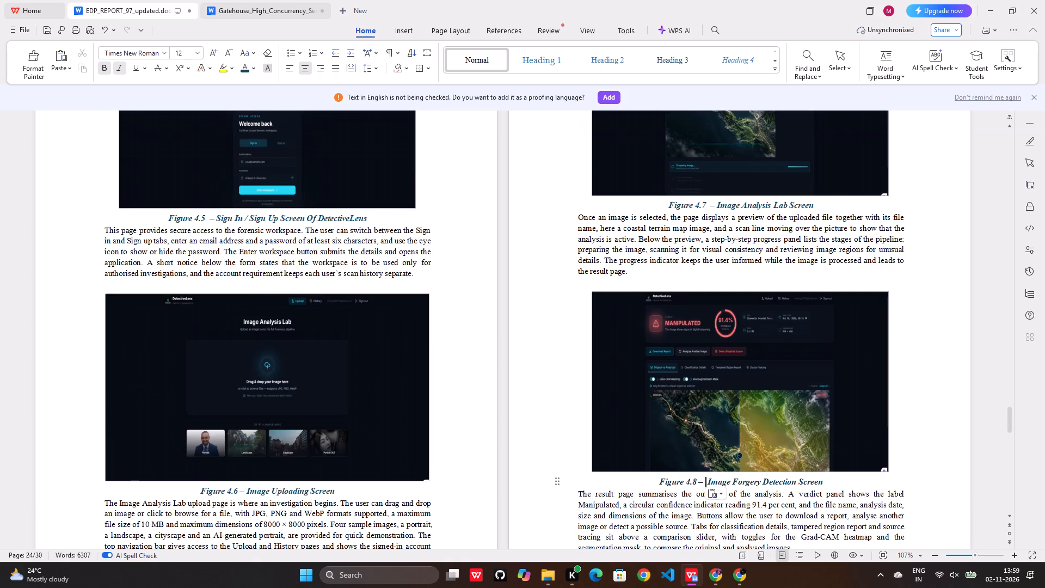
pyautogui.scroll(2, 695, 396)
pyautogui.scroll(-12, 695, 396)
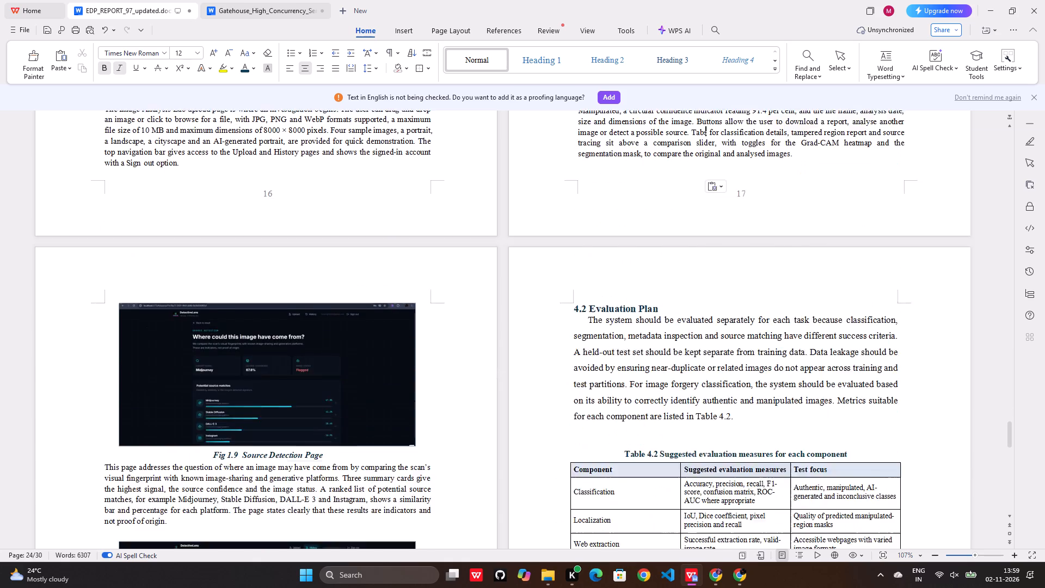
pyautogui.scroll(-4, 675, 399)
pyautogui.click(220, 202)
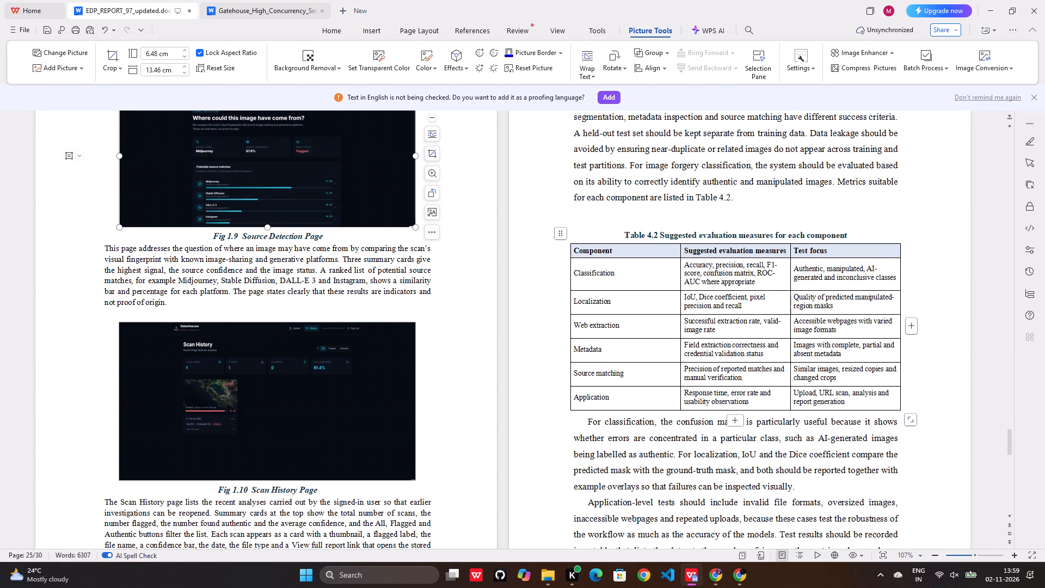
pyautogui.moveTo(267, 225); pyautogui.dragTo(268, 236)
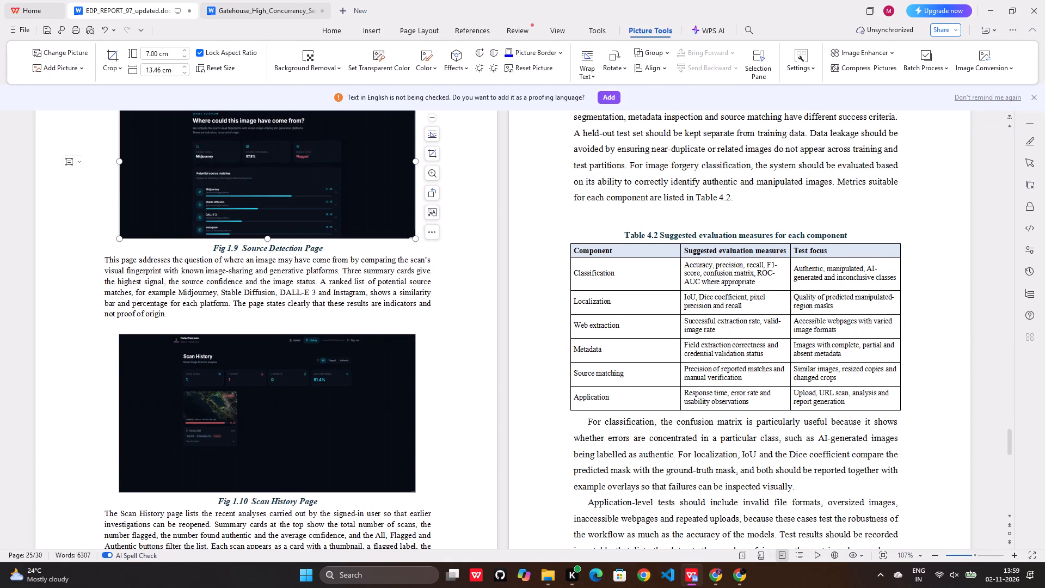
# Stretch the Scan History screenshot on page 18 vertically so it fills more of the page's empty space.
pyautogui.scroll(-3, 261, 246)
pyautogui.click(253, 328)
pyautogui.moveTo(266, 359); pyautogui.dragTo(266, 384)
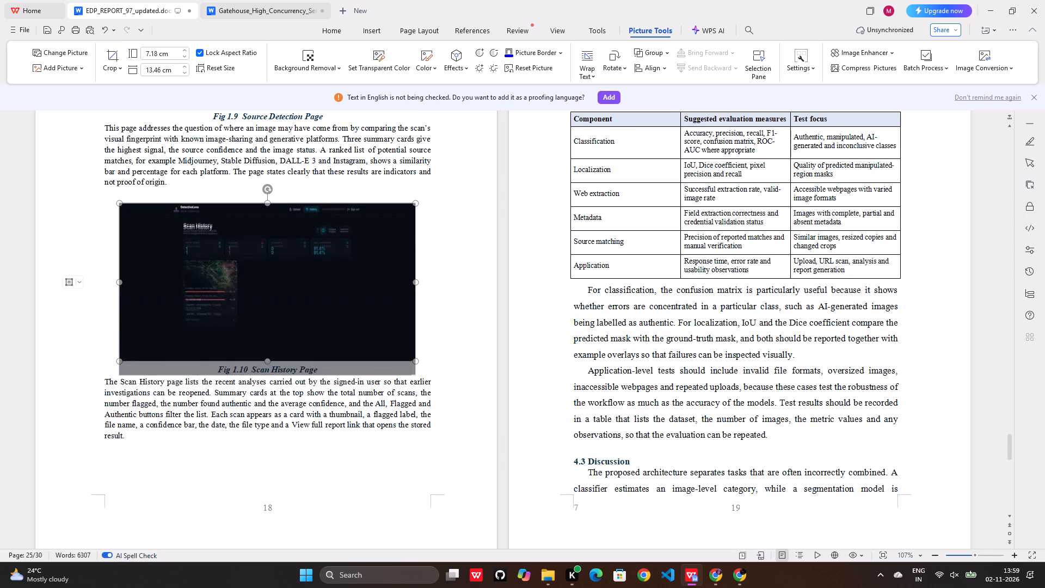
pyautogui.moveTo(266, 384); pyautogui.dragTo(266, 390)
# Increase the height of the Source Detection screenshot on page 18 further, keeping its width.
pyautogui.scroll(3, 265, 372)
pyautogui.click(265, 206)
pyautogui.moveTo(268, 238); pyautogui.dragTo(268, 238)
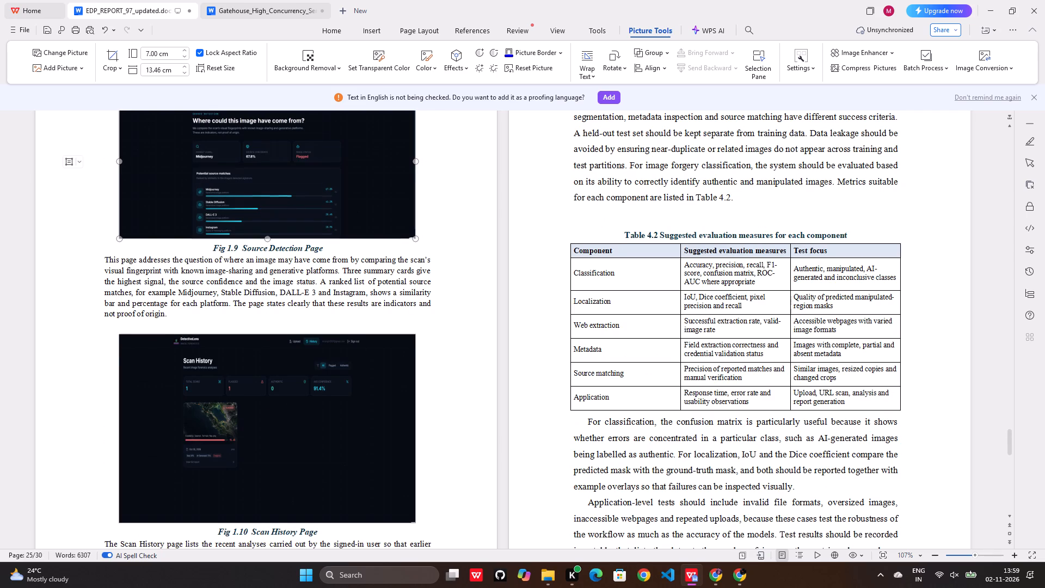
pyautogui.moveTo(268, 238); pyautogui.dragTo(268, 261)
# Change "Fig 1.9" to "Figure 4.9" in the Source Detection Page caption.
pyautogui.click(226, 271)
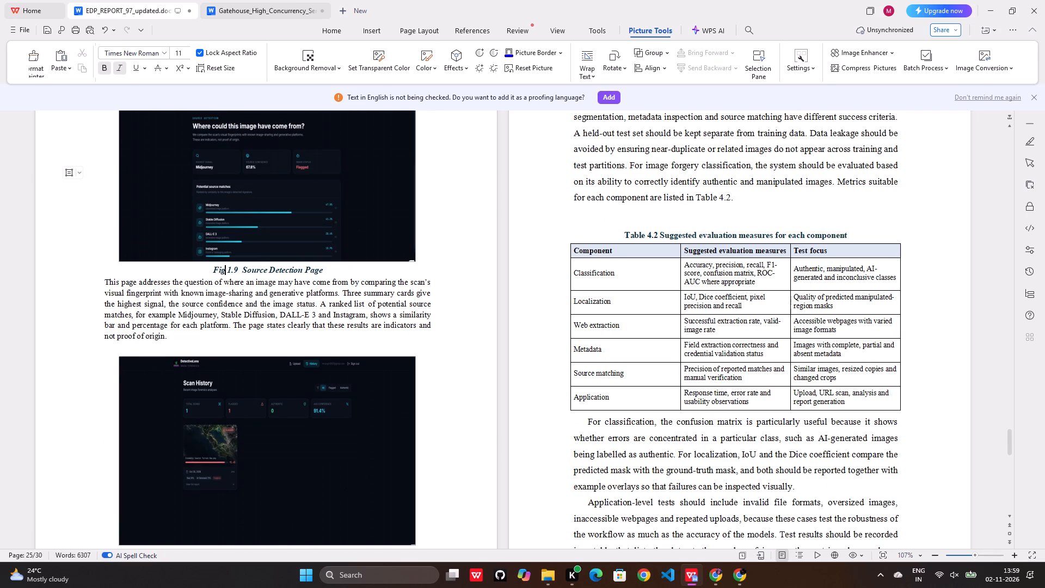
pyautogui.write('ure')
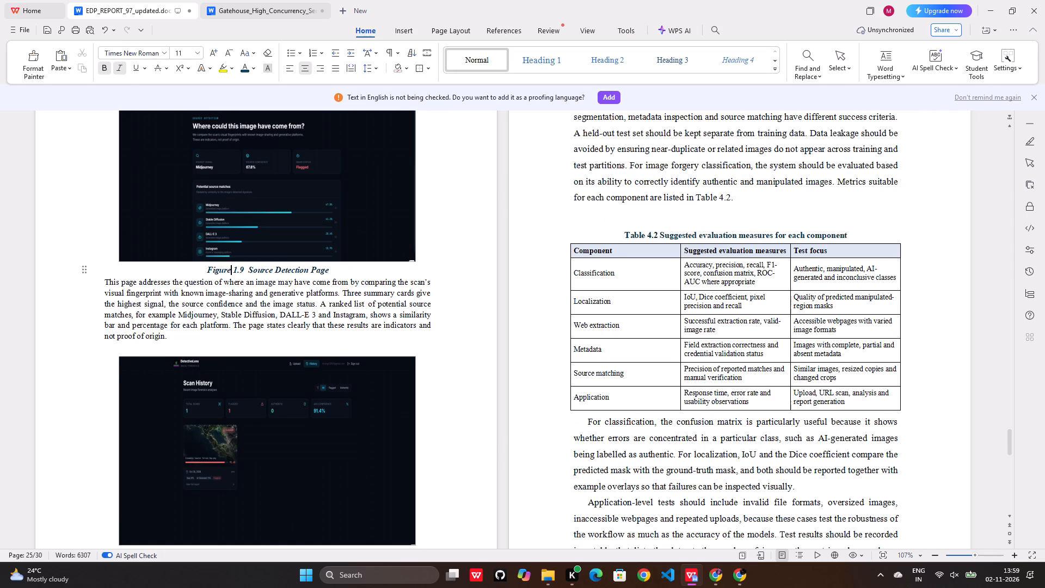
pyautogui.doubleClick(235, 273)
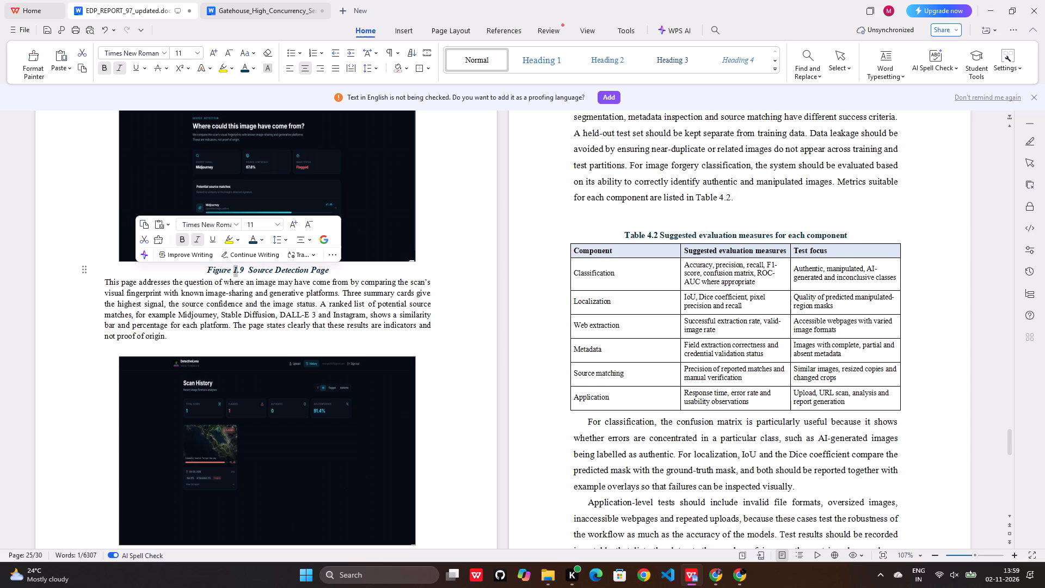
pyautogui.press('4')
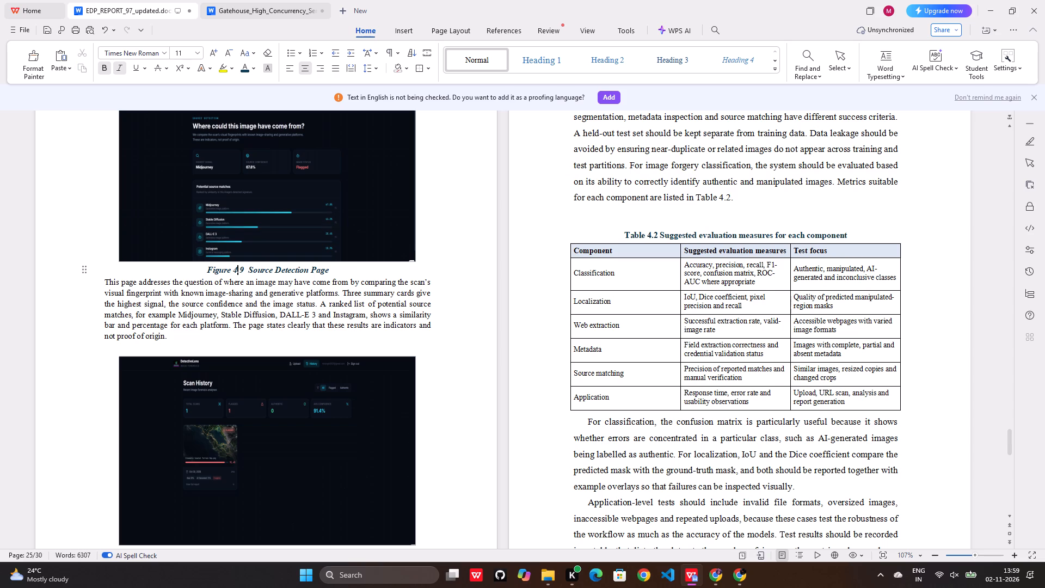
# Reword the Source Detection caption as "Figure 4.9 – Source Detection Screen", replacing "Page" and inserting the dash after the number.
pyautogui.click(330, 273)
pyautogui.press('BackSpace')
pyautogui.press('BackSpace')
pyautogui.press('BackSpace')
pyautogui.press('BackSpace')
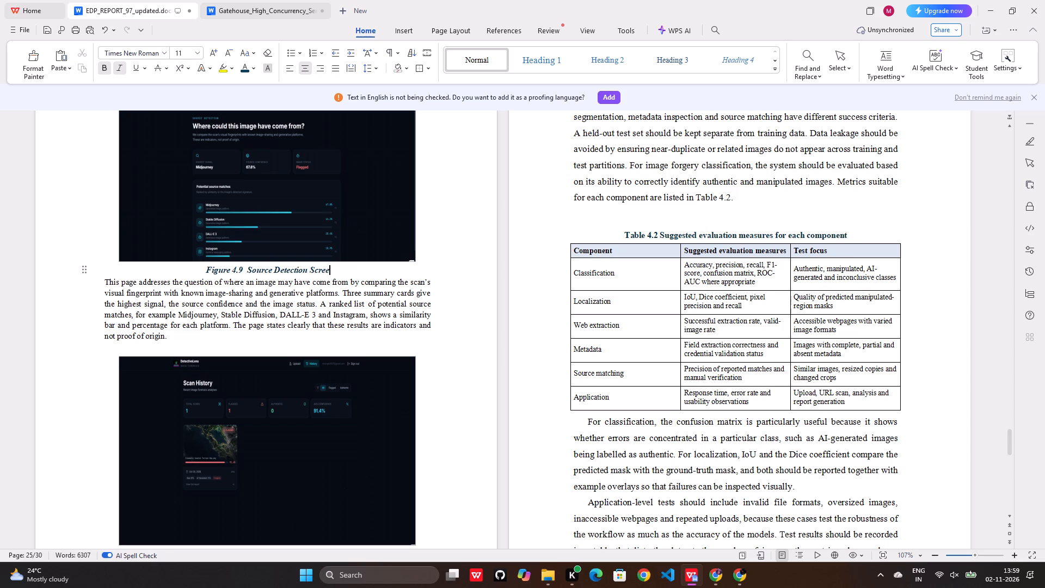
pyautogui.click(244, 269)
pyautogui.click(244, 269)
pyautogui.click(244, 269)
pyautogui.click(244, 268)
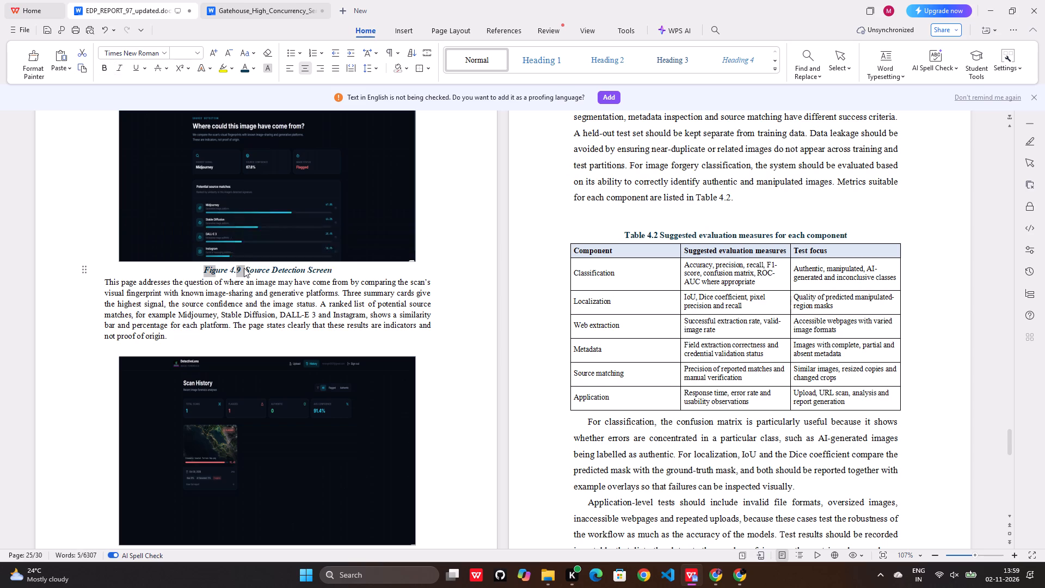
pyautogui.click(243, 268)
pyautogui.click(353, 274)
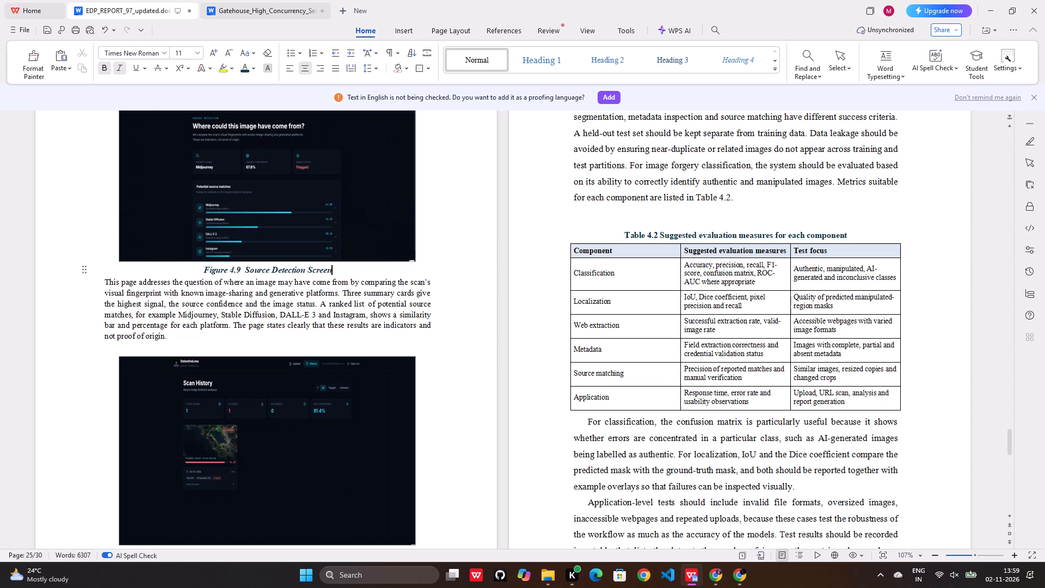
pyautogui.click(242, 269)
pyautogui.hotkey('ctrl', 'v')
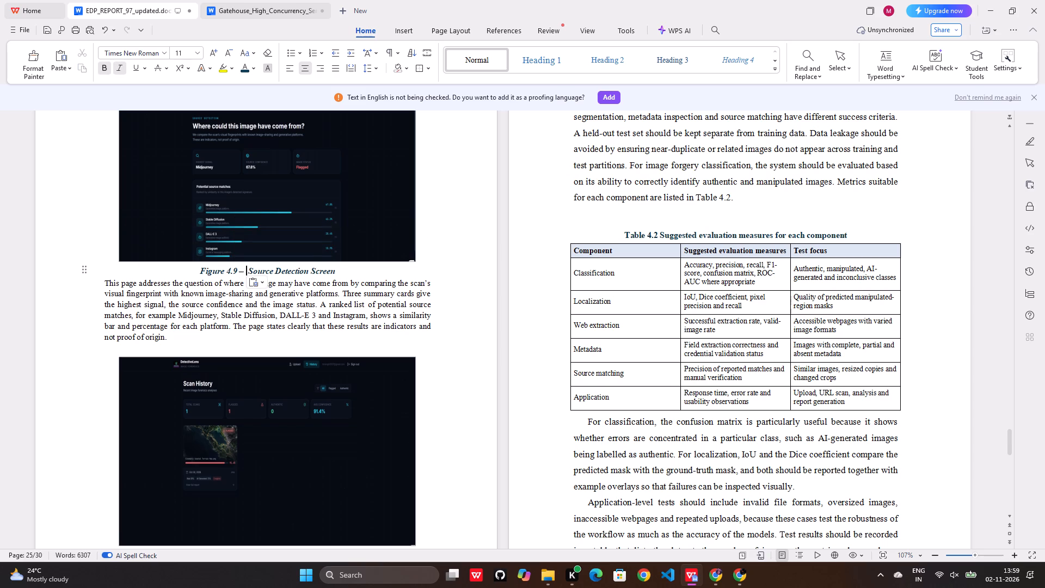
# Reword the Scan History caption on page 18 as "Figure 4.10 – Scan History Screen".
pyautogui.scroll(-4, 267, 291)
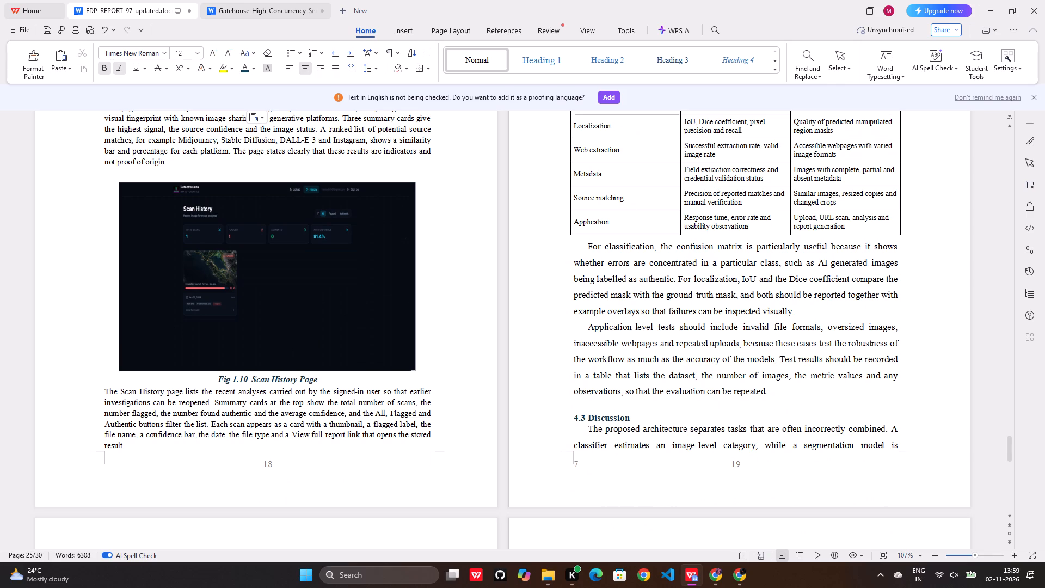
pyautogui.click(317, 383)
pyautogui.press('BackSpace')
pyautogui.press('BackSpace')
pyautogui.press('BackSpace')
pyautogui.press('BackSpace')
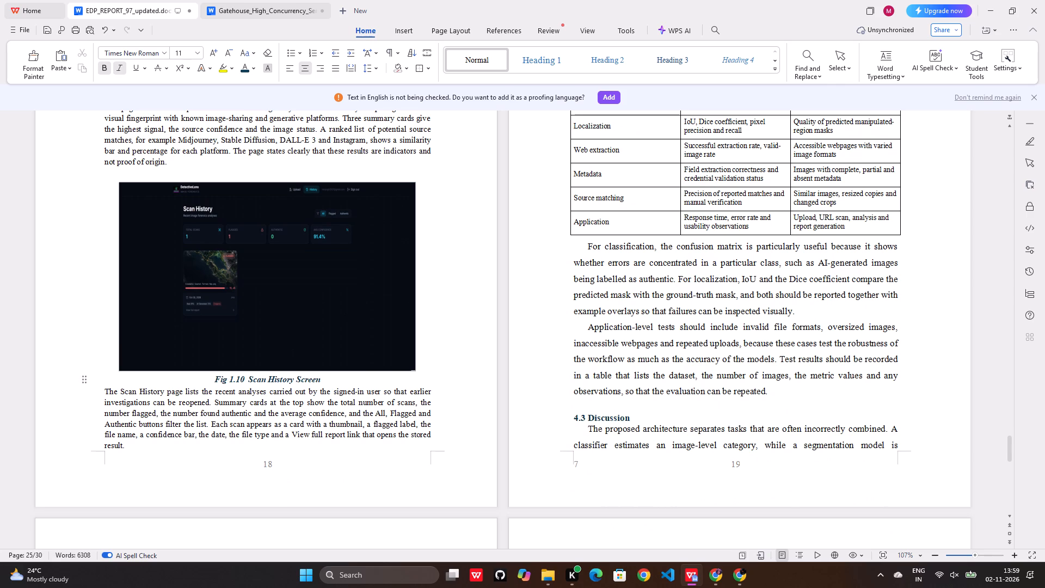
pyautogui.click(231, 380)
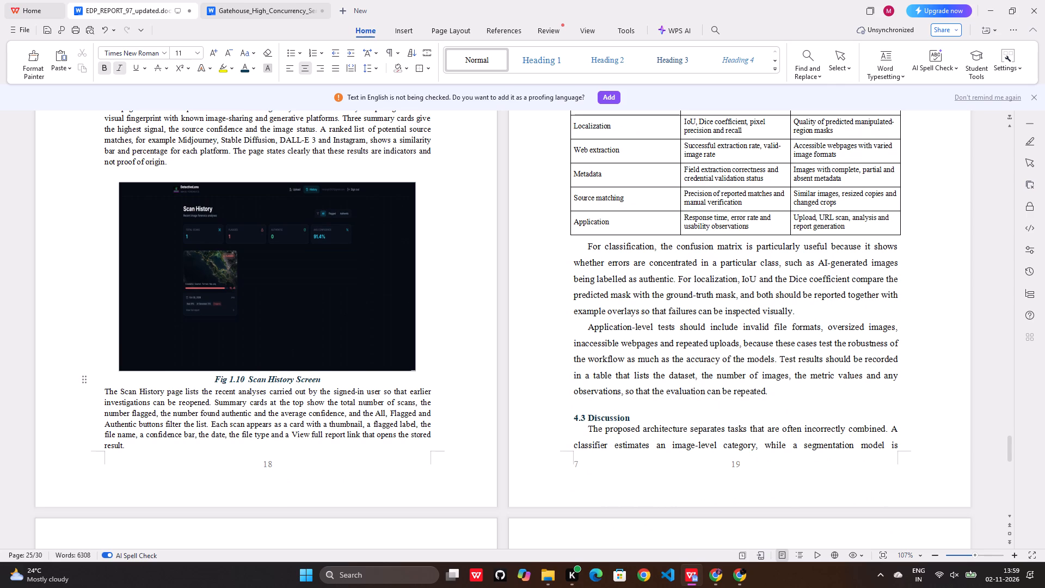
pyautogui.click(231, 380)
pyautogui.press('BackSpace')
pyautogui.press('4')
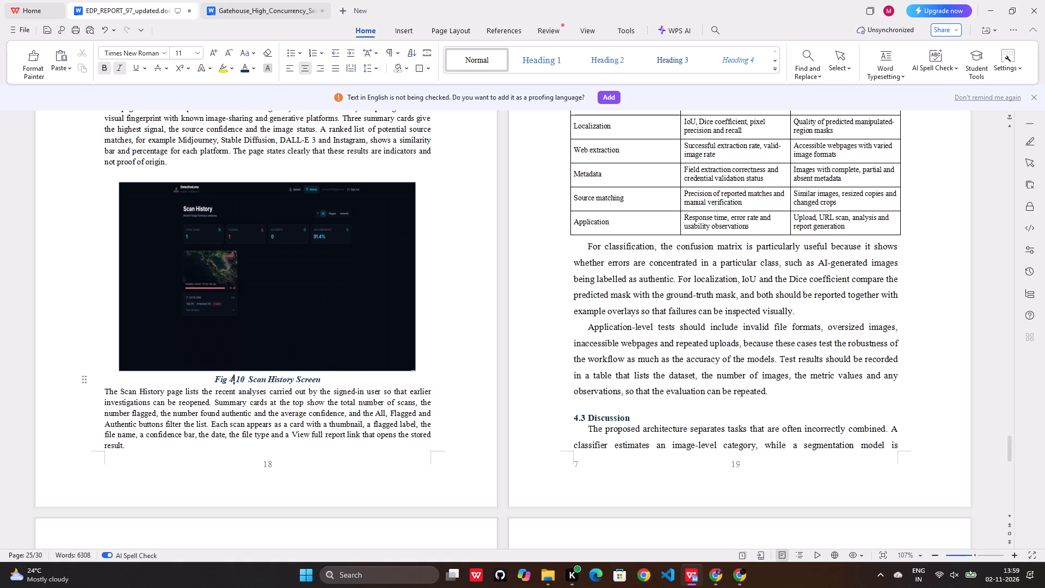
pyautogui.click(226, 378)
pyautogui.write('ure')
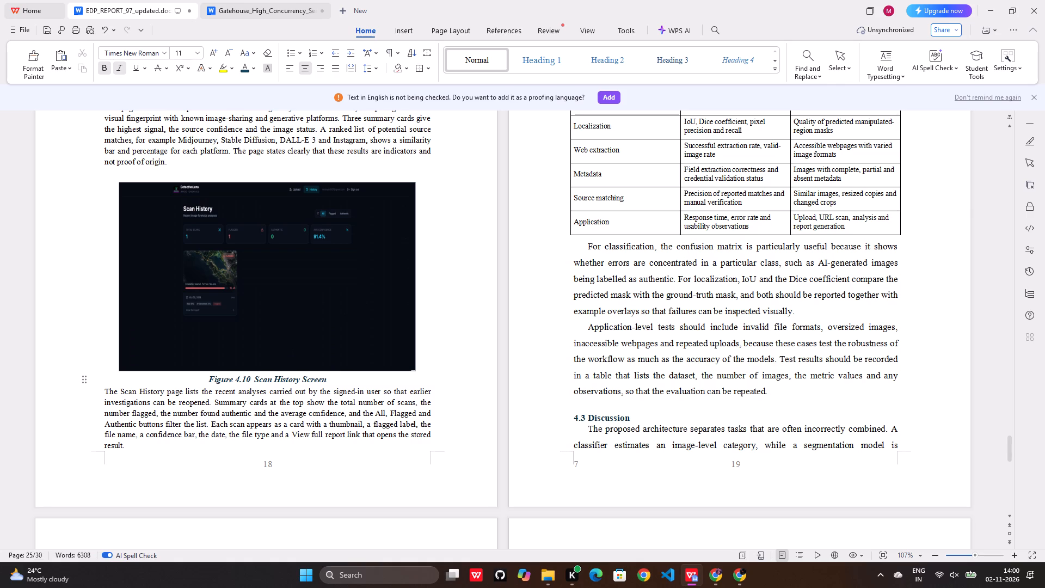
pyautogui.click(254, 380)
pyautogui.hotkey('ctrl', 'v')
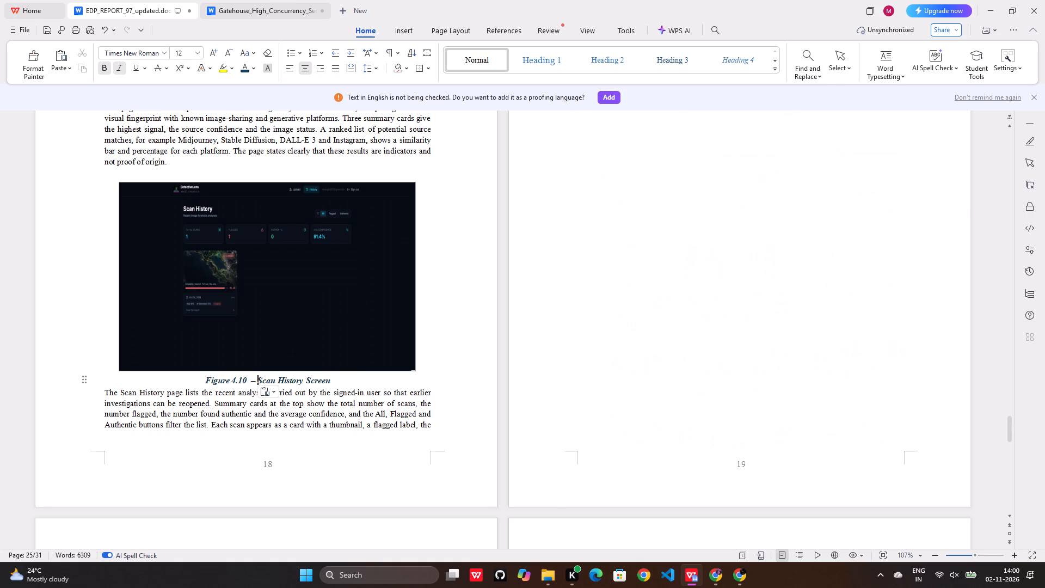
# Reduce the Source Detection screenshot's height to about 7.92 cm, keeping its width, so page 18's text does not spill over.
pyautogui.scroll(4, 447, 349)
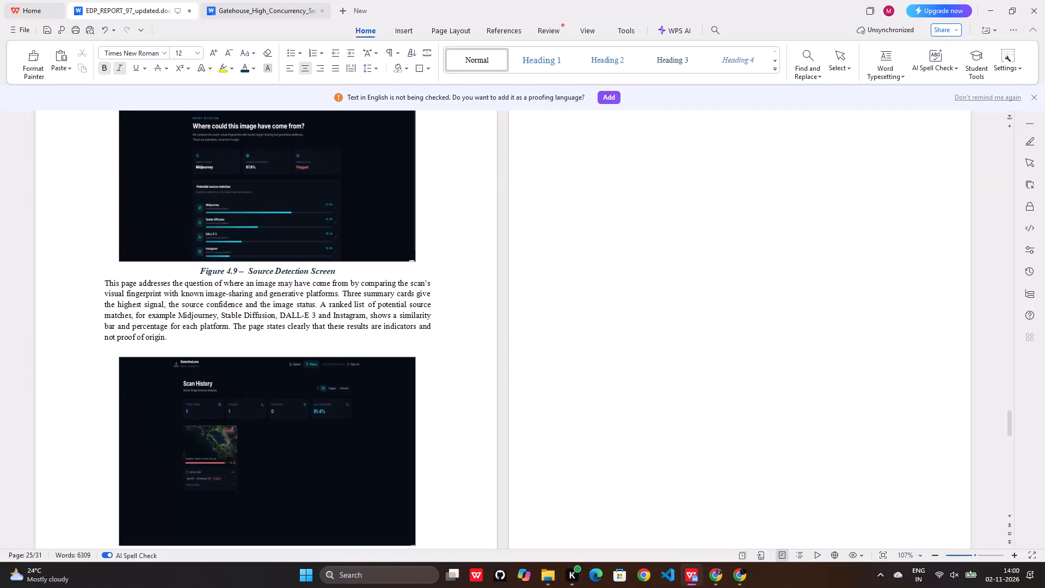
pyautogui.scroll(-3, 389, 346)
pyautogui.scroll(4, 389, 346)
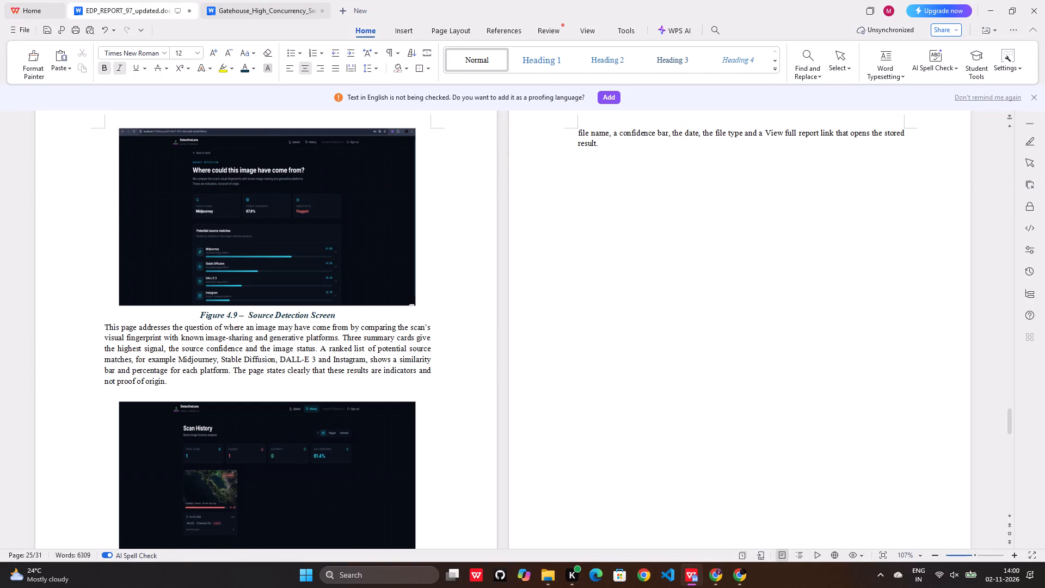
pyautogui.click(319, 293)
pyautogui.scroll(-3, 287, 313)
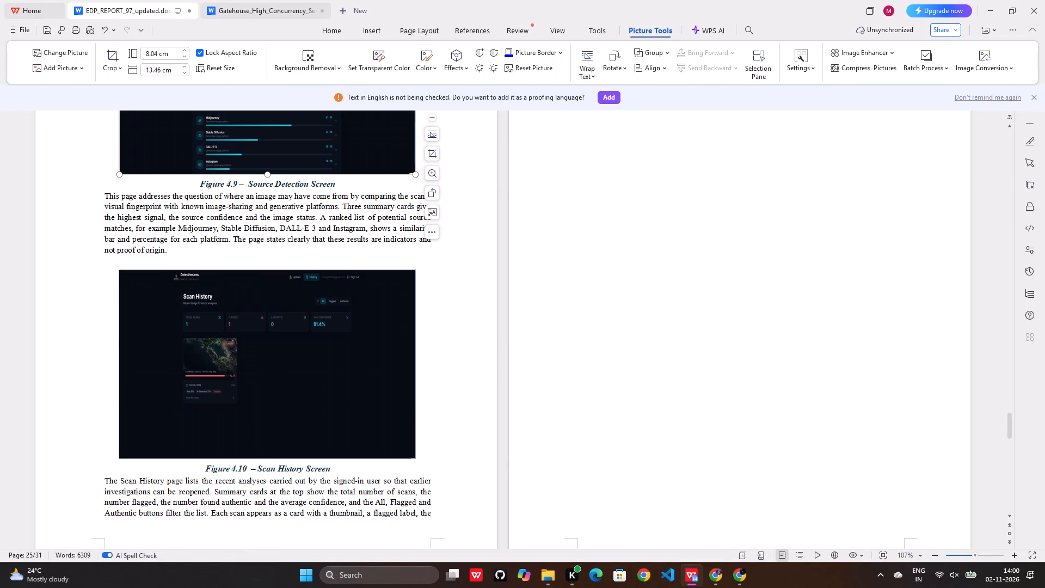
pyautogui.click(266, 175)
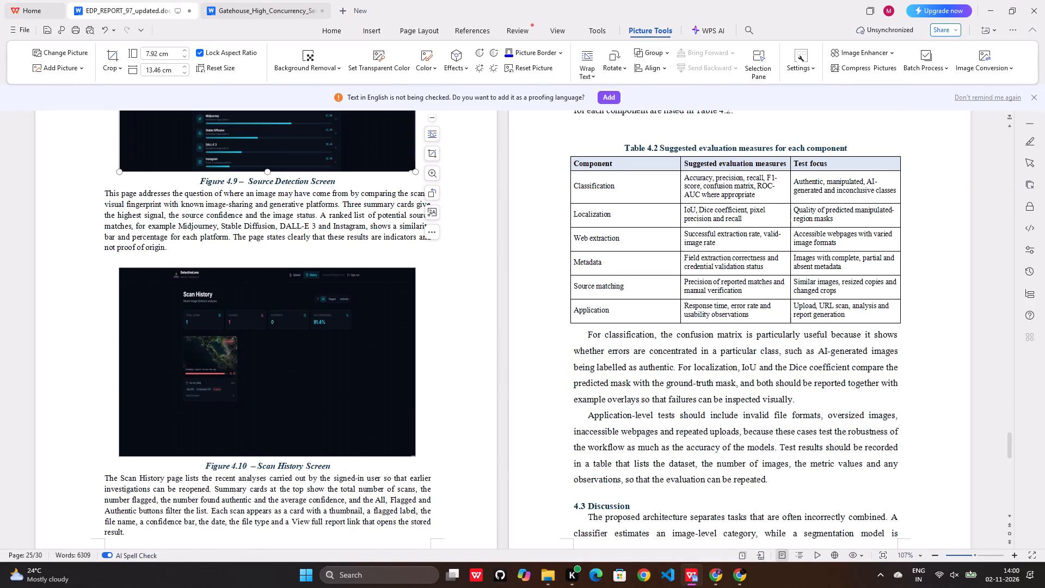
# Reduce the Scan History screenshot's height to about 8.20 cm, keeping its width.
pyautogui.scroll(1, 525, 299)
pyautogui.scroll(-2, 525, 299)
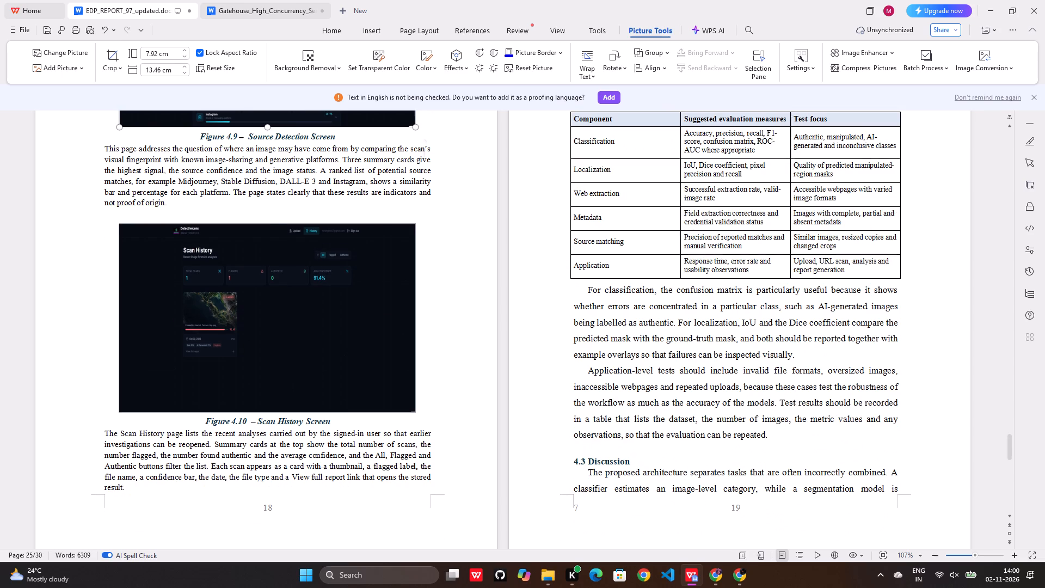
pyautogui.click(238, 400)
pyautogui.moveTo(266, 414); pyautogui.dragTo(268, 406)
pyautogui.scroll(3, 316, 403)
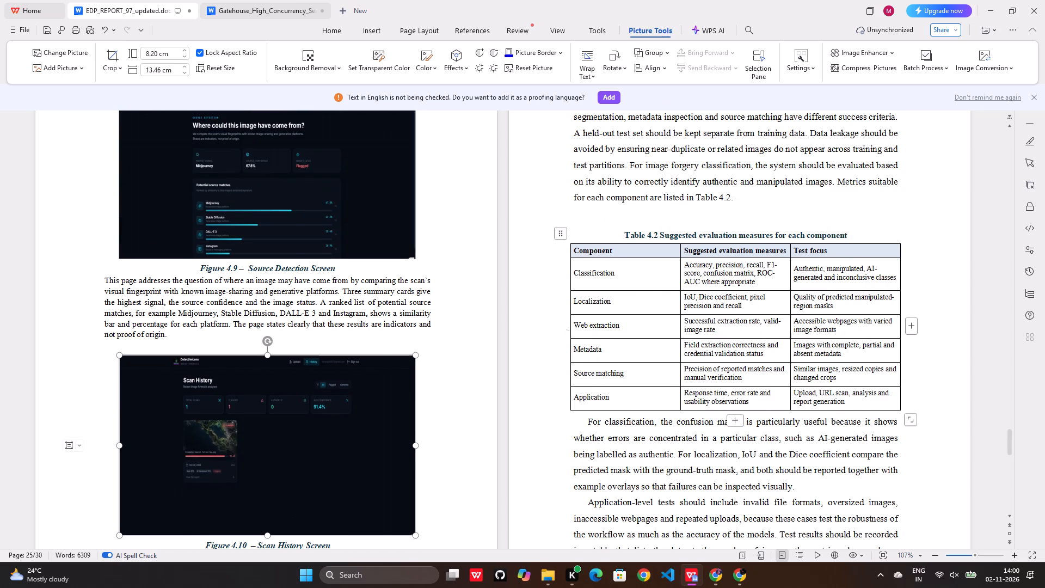
# Review the page layout from the Source Detection figure through Discussion, Limitations and Chapter 5.
pyautogui.scroll(2, 669, 306)
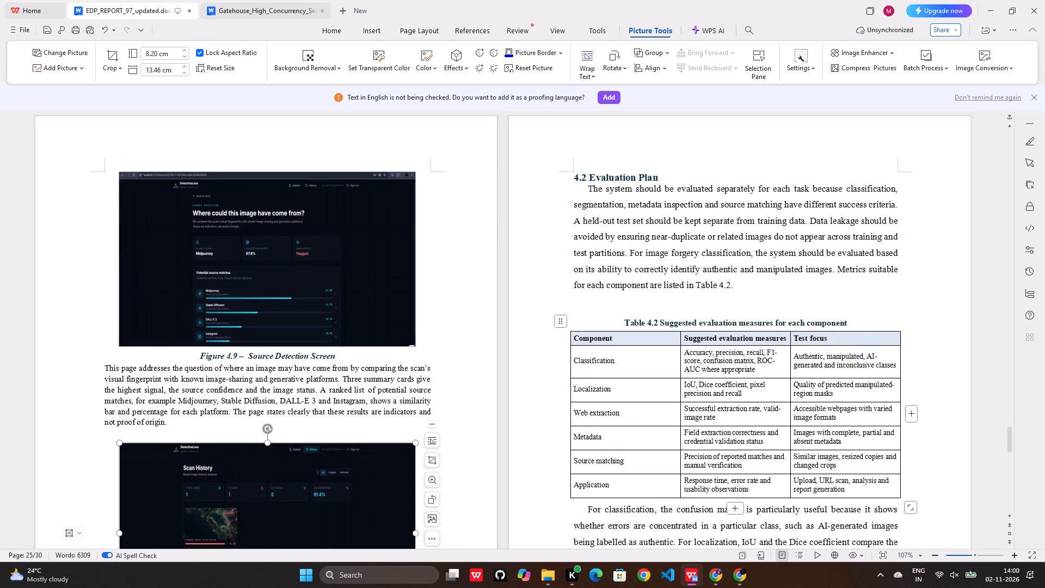
pyautogui.scroll(-6, 662, 291)
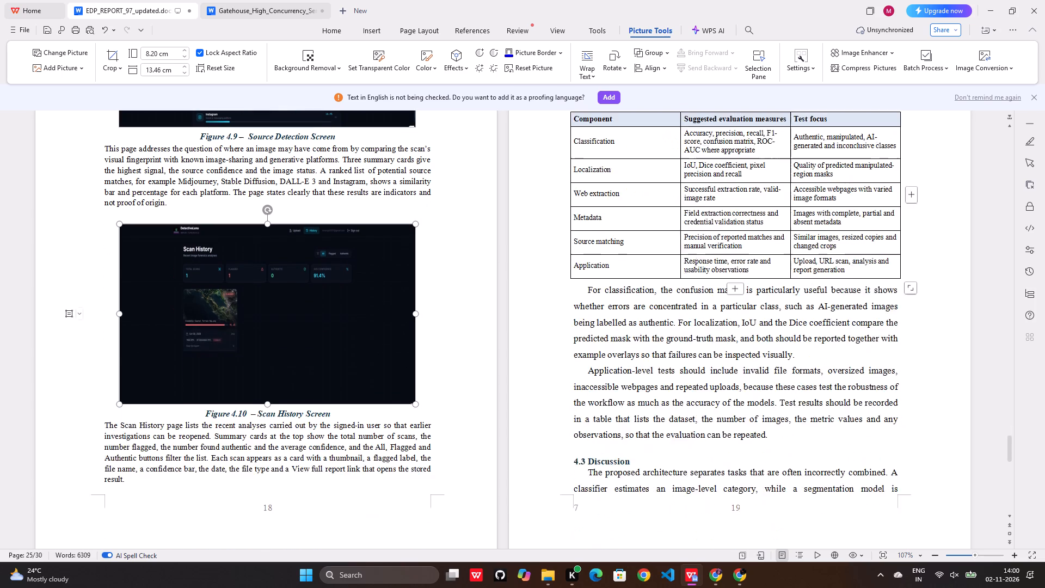
pyautogui.scroll(-8, 662, 291)
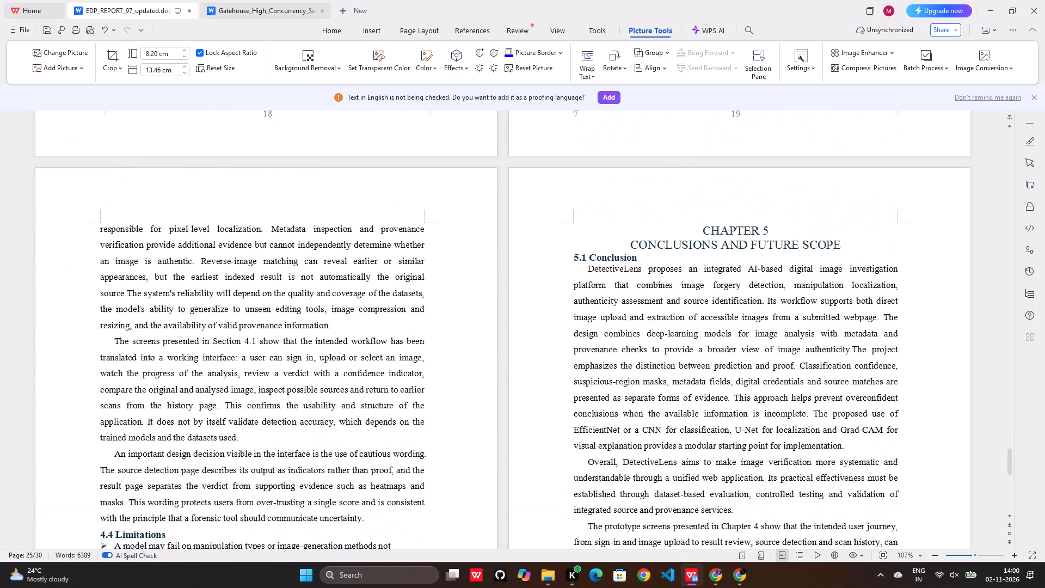
pyautogui.scroll(-9, 662, 291)
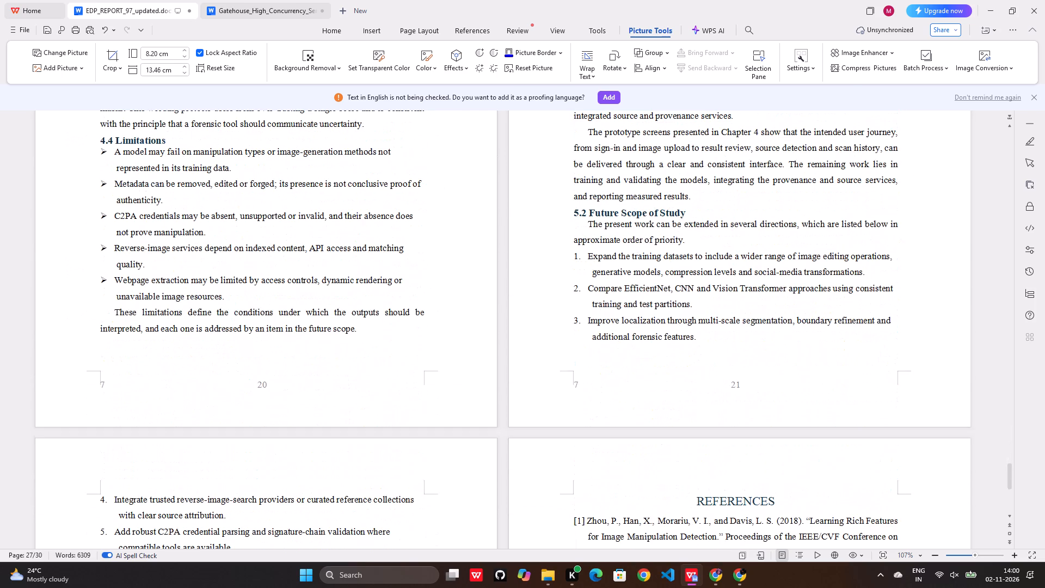
pyautogui.scroll(9, 662, 291)
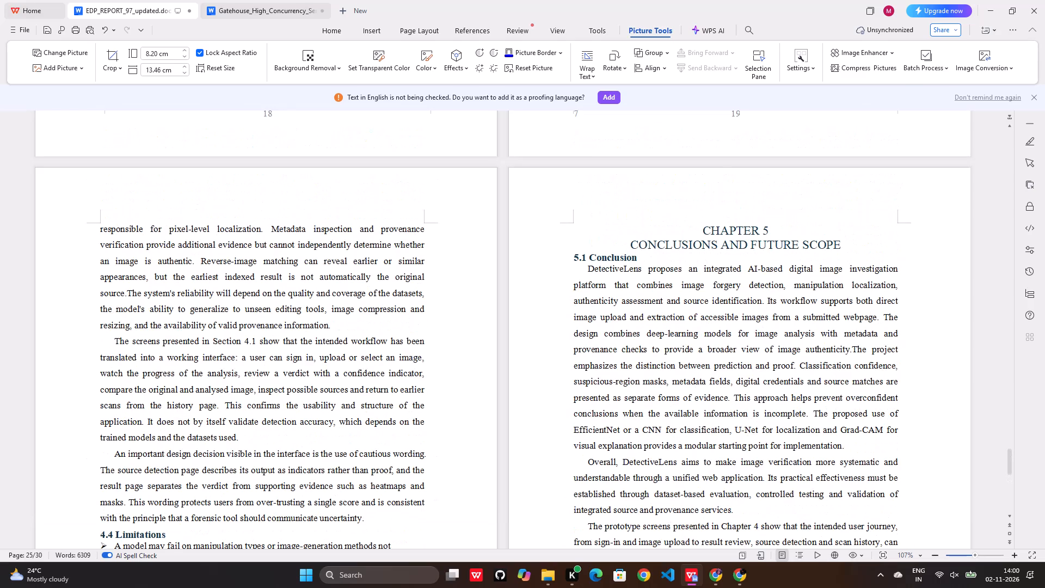
pyautogui.scroll(4, 650, 287)
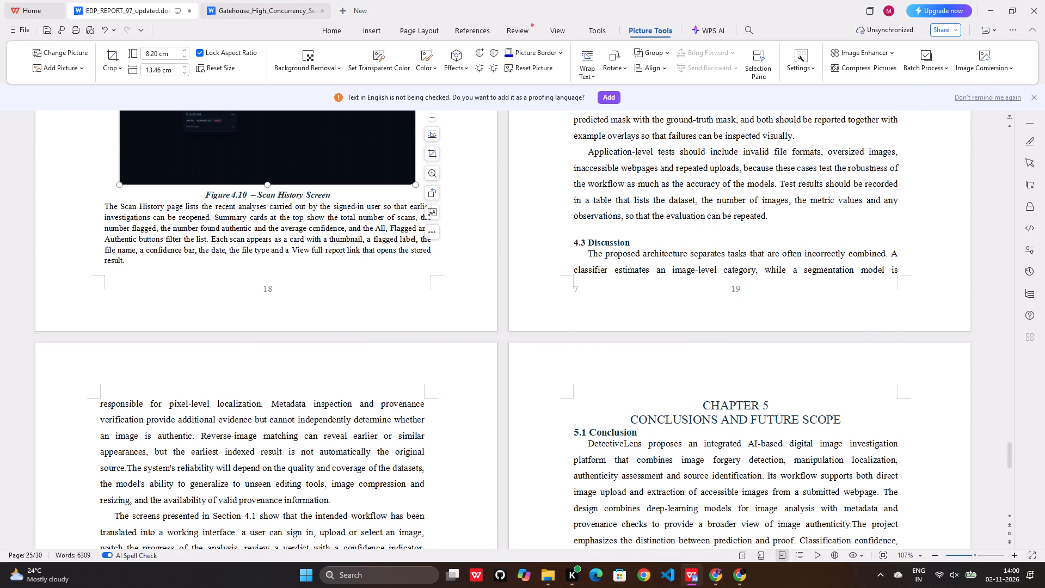
pyautogui.scroll(4, 576, 233)
# Join the "Application-level tests" paragraph to the one before it and remove the first-line indent of the combined paragraph below Table 4.2.
pyautogui.click(585, 326)
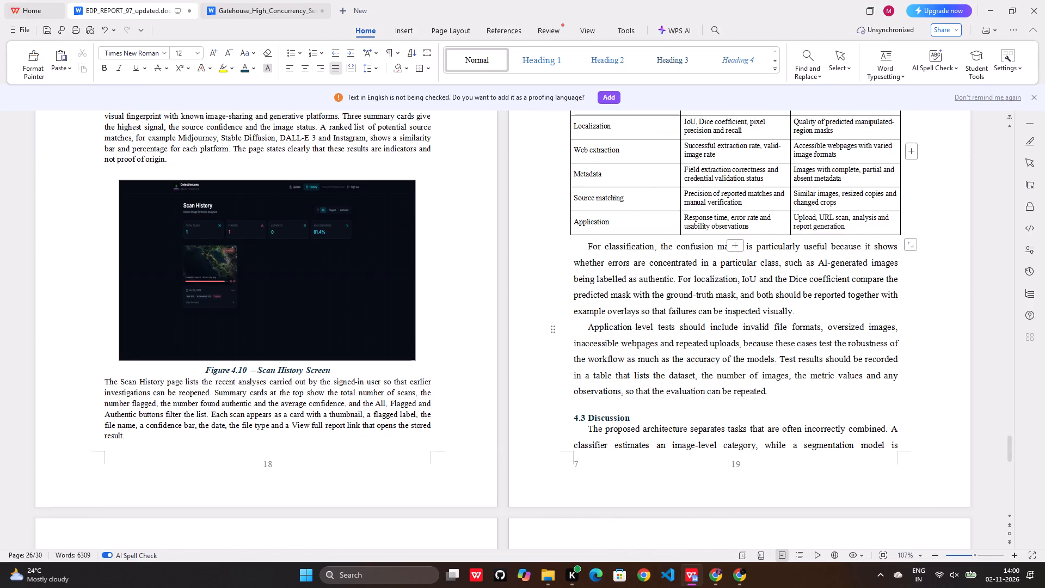
pyautogui.press('BackSpace')
pyautogui.press('BackSpace')
pyautogui.click(585, 248)
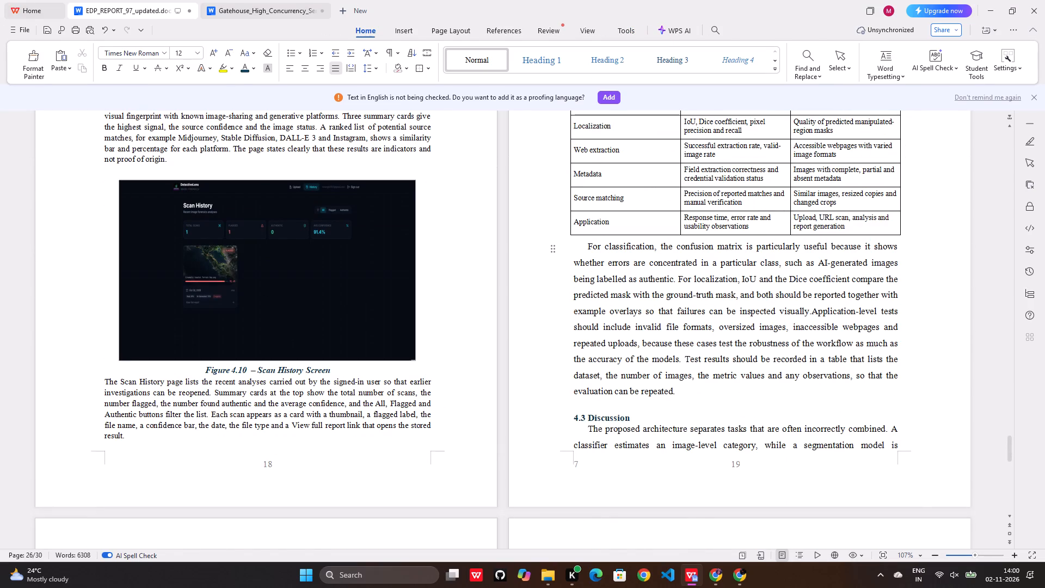
pyautogui.press('BackSpace')
# Remove the blank line between the 4.2 Evaluation Plan paragraph and the Table 4.2 caption.
pyautogui.scroll(6, 592, 249)
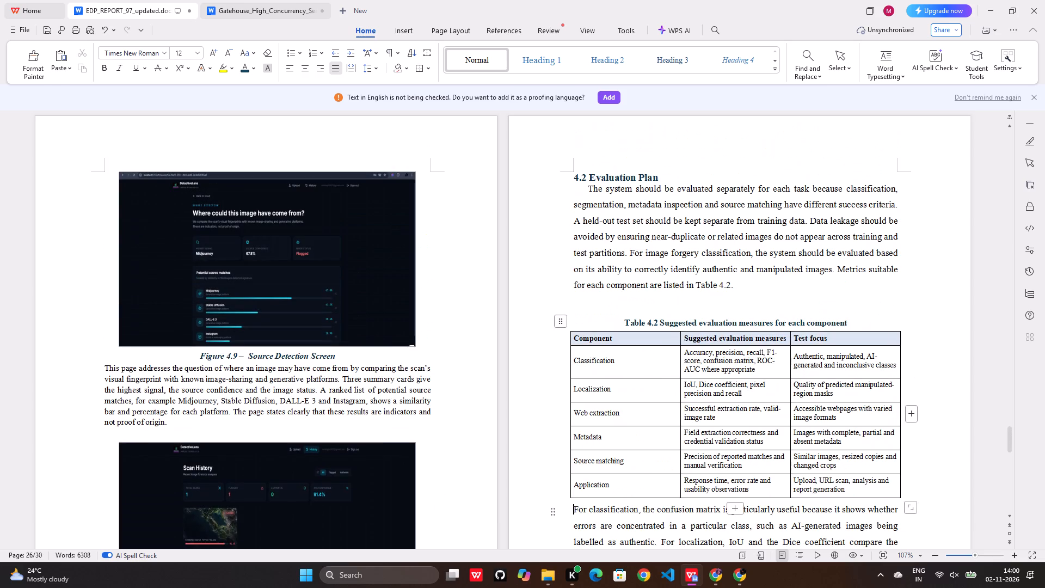
pyautogui.click(614, 305)
pyautogui.press('BackSpace')
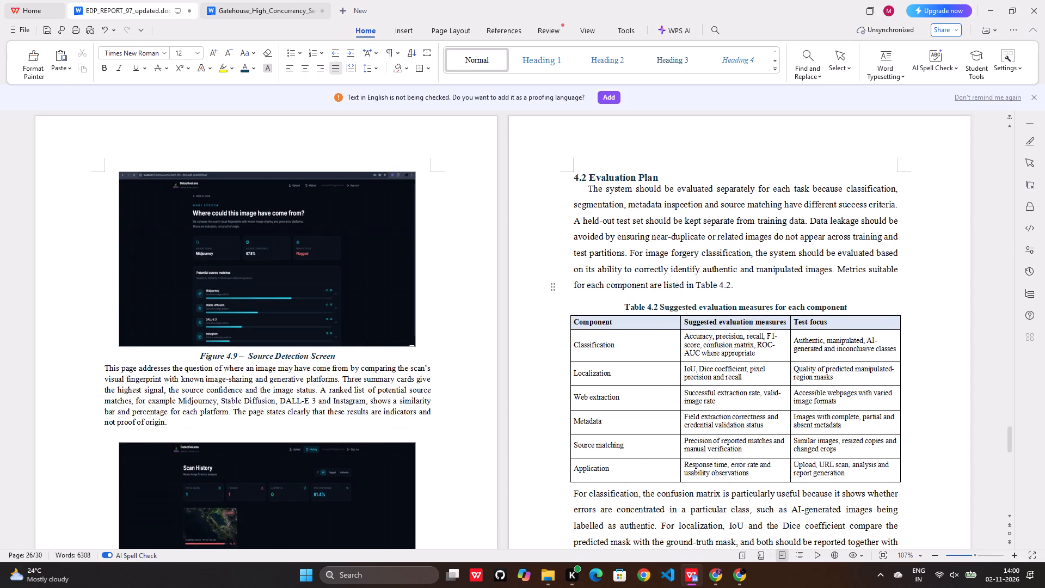
# Remove the first-line indents from the opening paragraphs of 4.2 Evaluation Plan and 4.3 Discussion.
pyautogui.click(588, 191)
pyautogui.press('BackSpace')
pyautogui.scroll(-3, 674, 222)
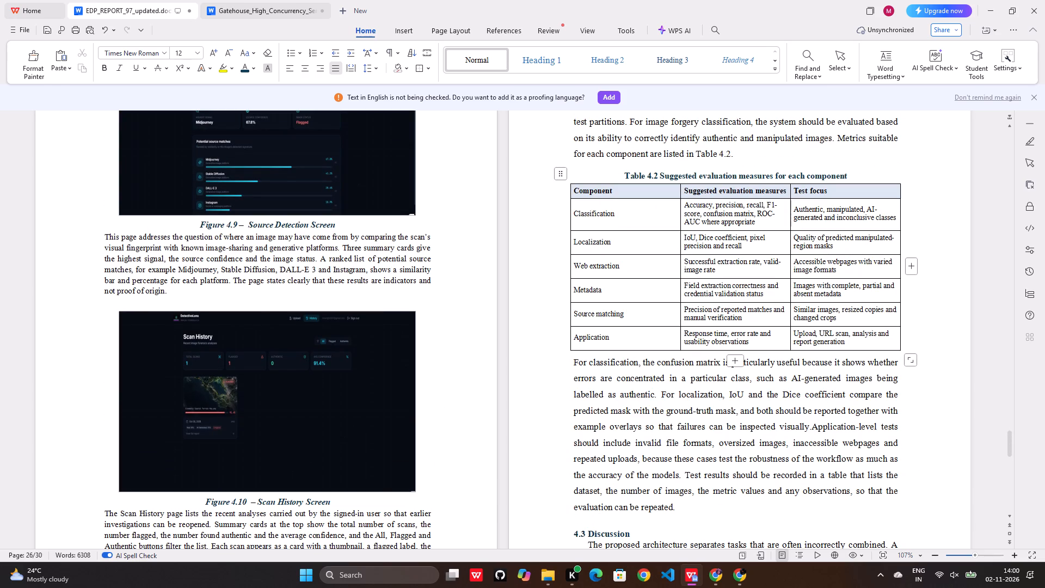
pyautogui.scroll(-7, 638, 213)
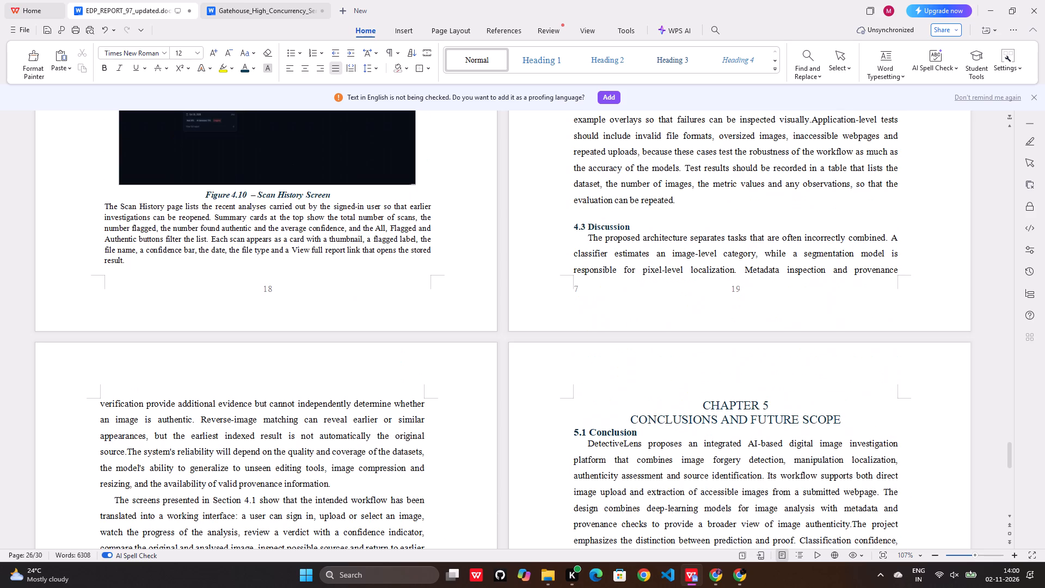
pyautogui.click(589, 234)
pyautogui.press('BackSpace')
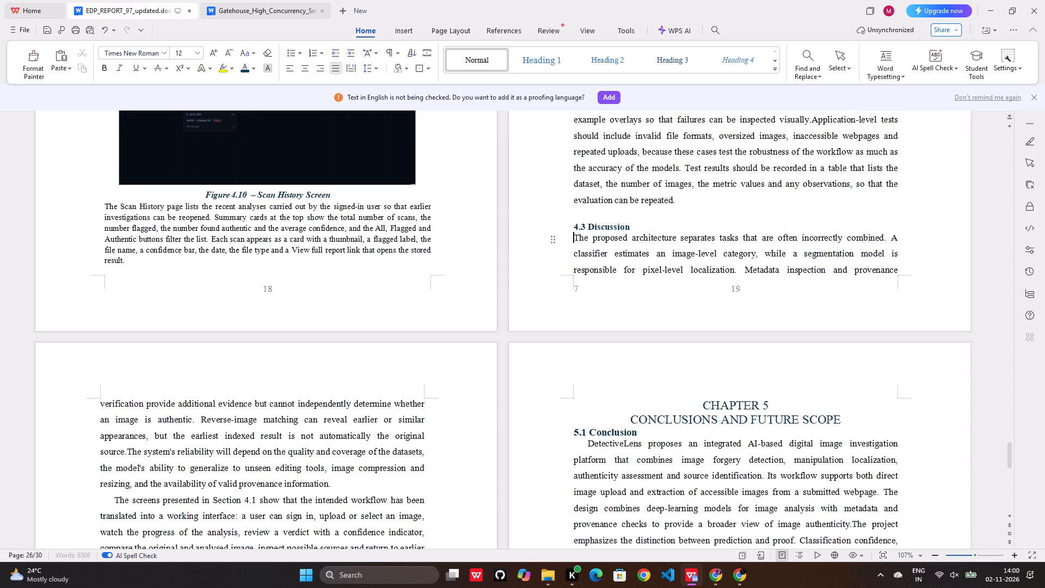
# Delete the stray 7 from the footer of page 19, keeping the centred page number, and return to the body text.
pyautogui.scroll(-4, 562, 267)
pyautogui.scroll(2, 581, 227)
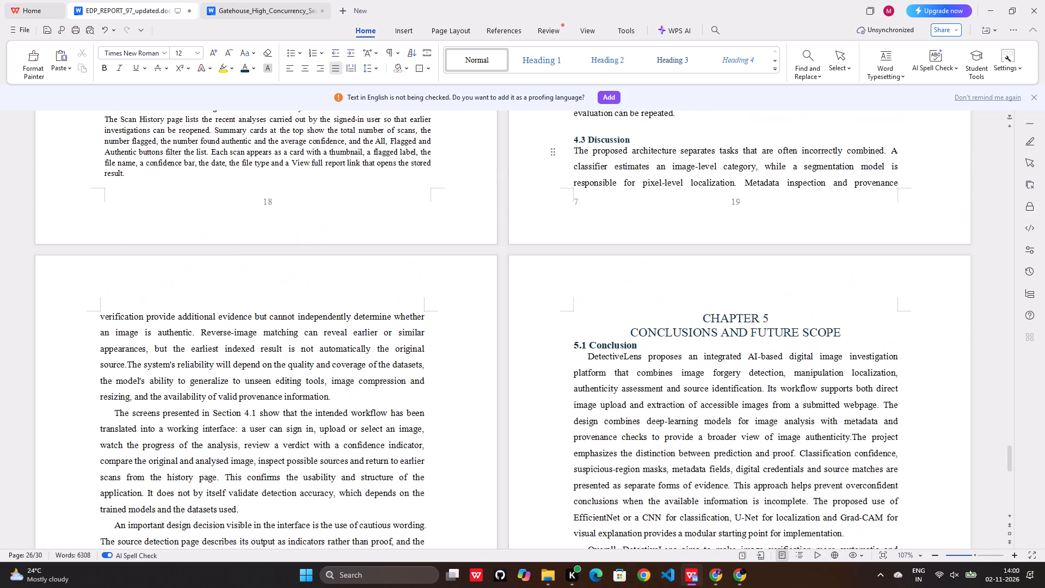
pyautogui.click(576, 202)
pyautogui.click(576, 202)
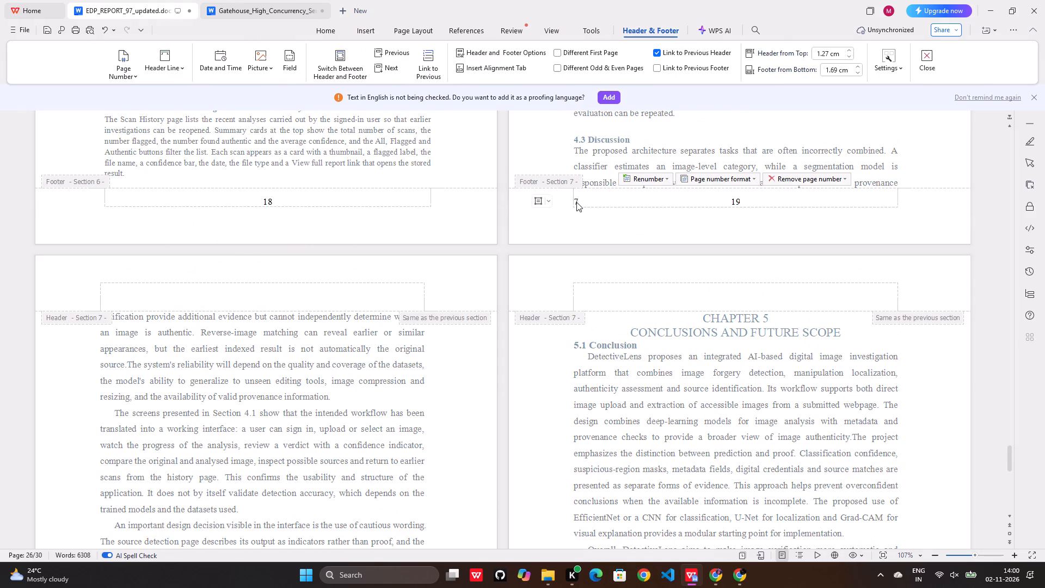
pyautogui.click(576, 202)
pyautogui.press('BackSpace')
pyautogui.doubleClick(587, 217)
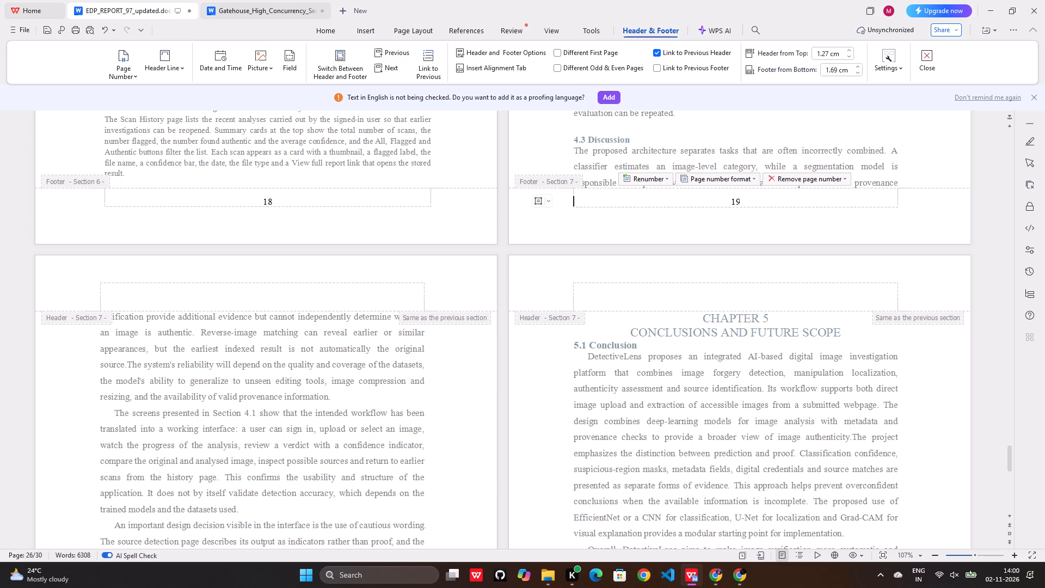
pyautogui.doubleClick(586, 229)
pyautogui.doubleClick(555, 241)
pyautogui.click(567, 238)
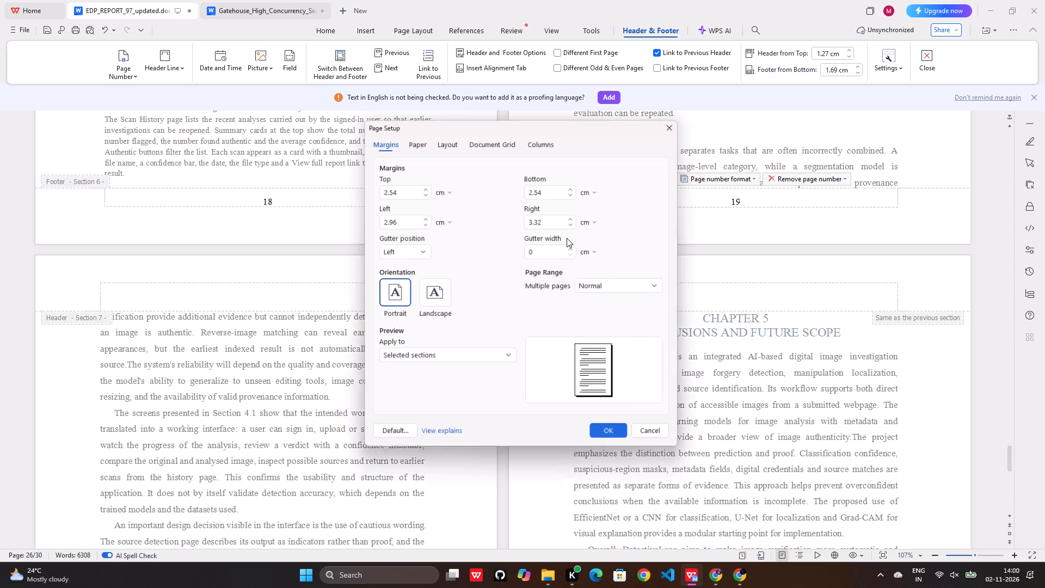
pyautogui.click(691, 119)
pyautogui.click(675, 126)
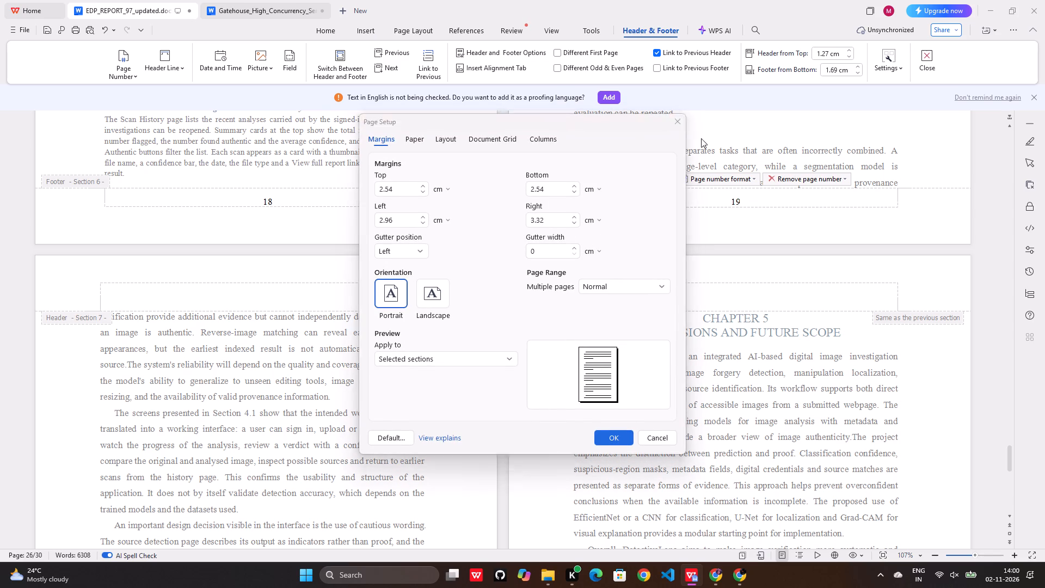
pyautogui.doubleClick(916, 173)
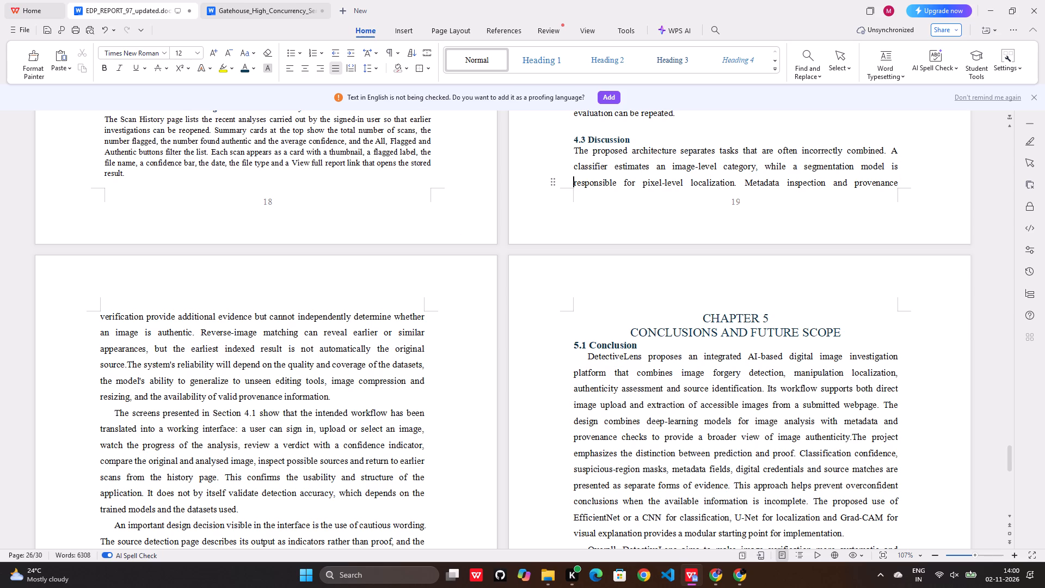
# Remove the first-line indent of "The screens presented in Section 4.1" in 4.3 Discussion and join the "An important design decision" paragraph to it.
pyautogui.scroll(-2, 231, 390)
pyautogui.click(115, 324)
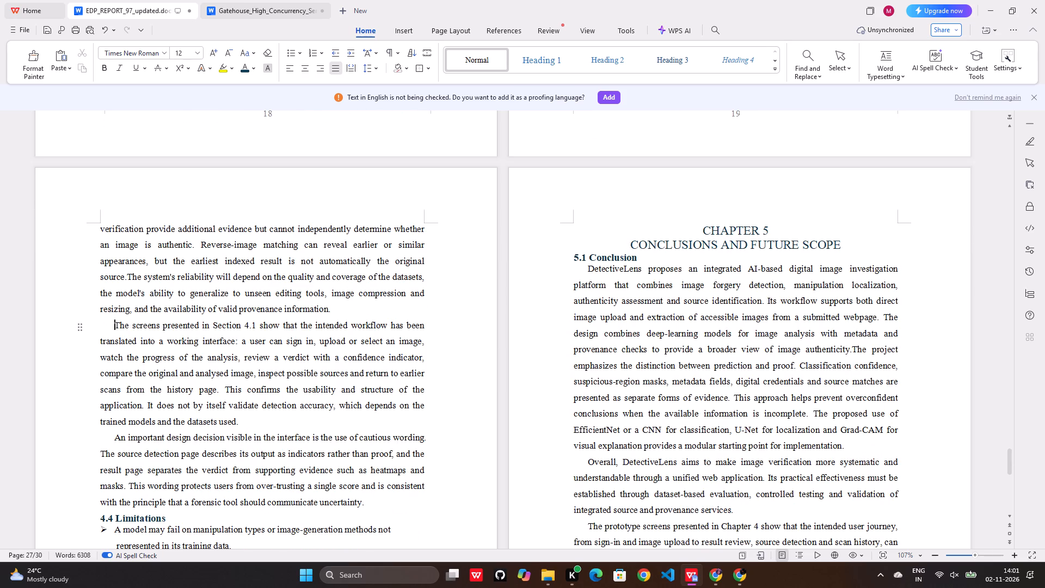
pyautogui.press('BackSpace')
pyautogui.scroll(-4, 348, 311)
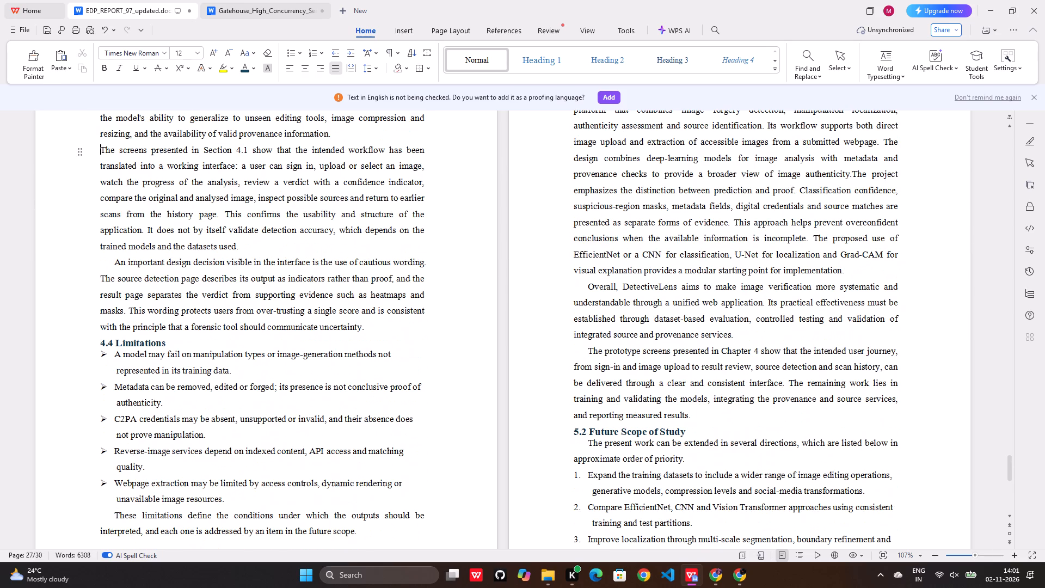
pyautogui.click(112, 262)
pyautogui.press('BackSpace')
pyautogui.press('BackSpace')
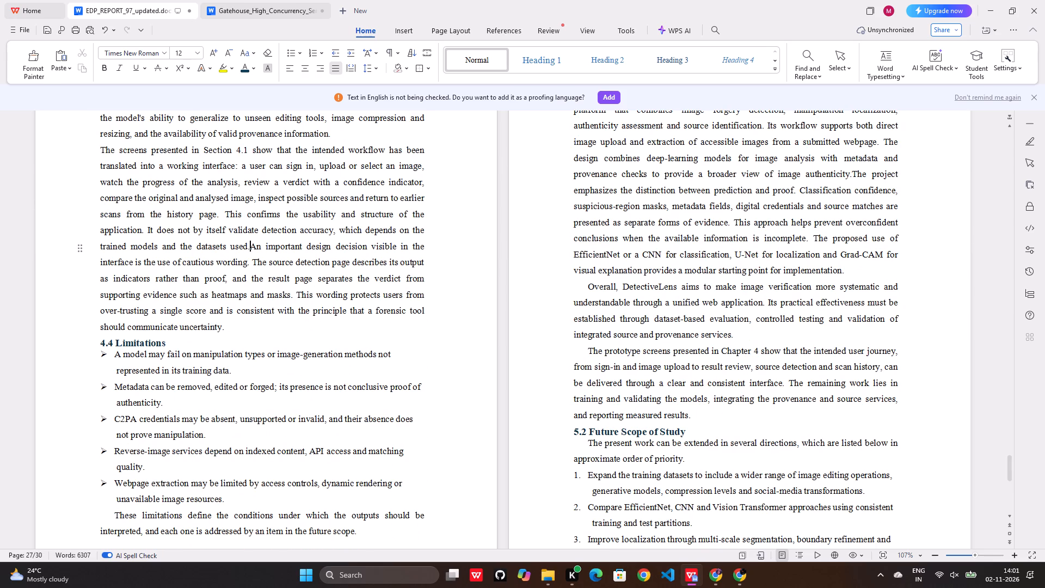
# Insert a blank line between the end of the Discussion text and the 4.4 Limitations heading.
pyautogui.scroll(3, 260, 283)
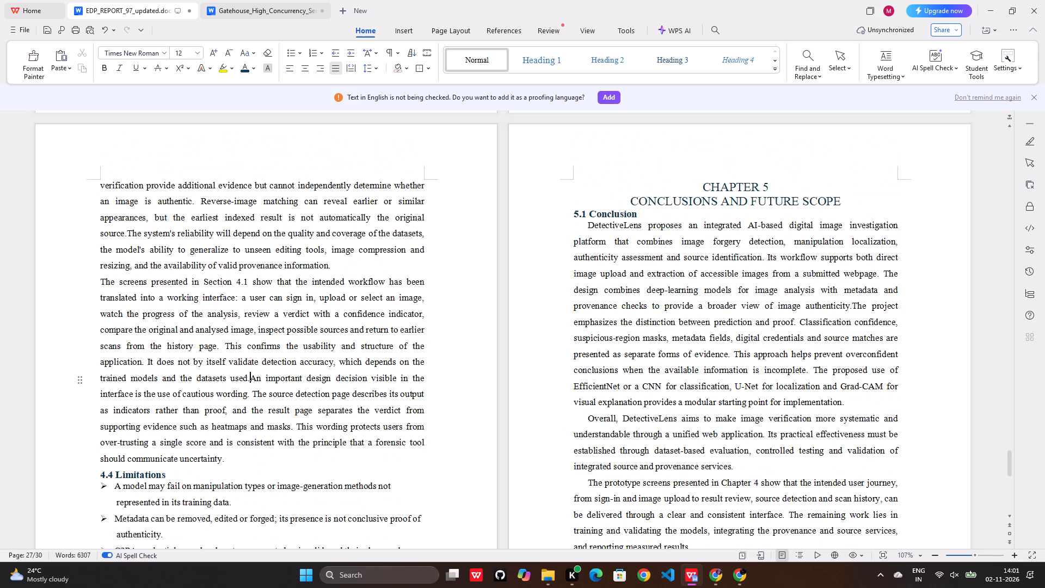
pyautogui.scroll(-6, 291, 269)
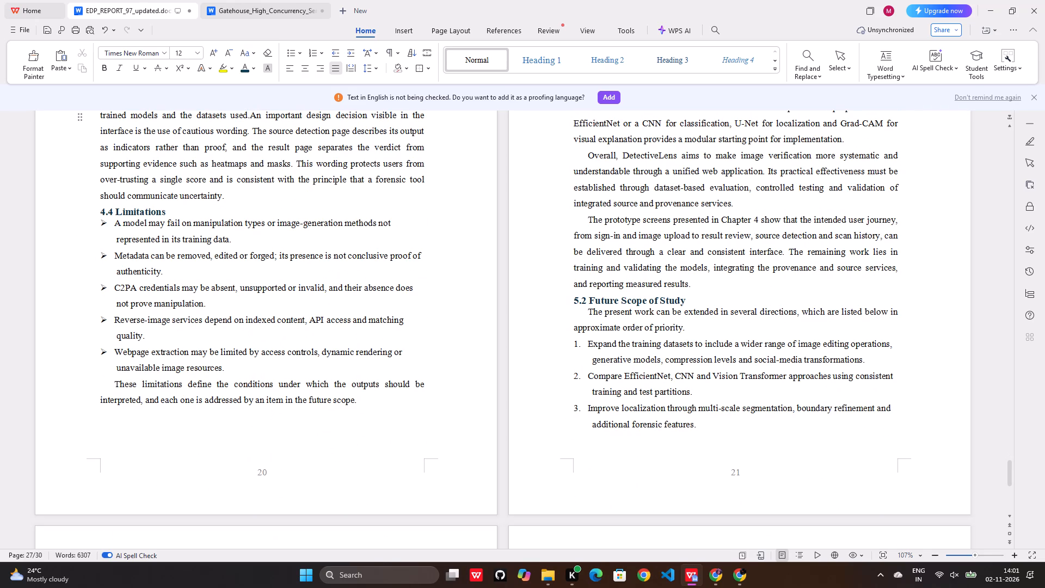
pyautogui.click(238, 199)
pyautogui.press('Return')
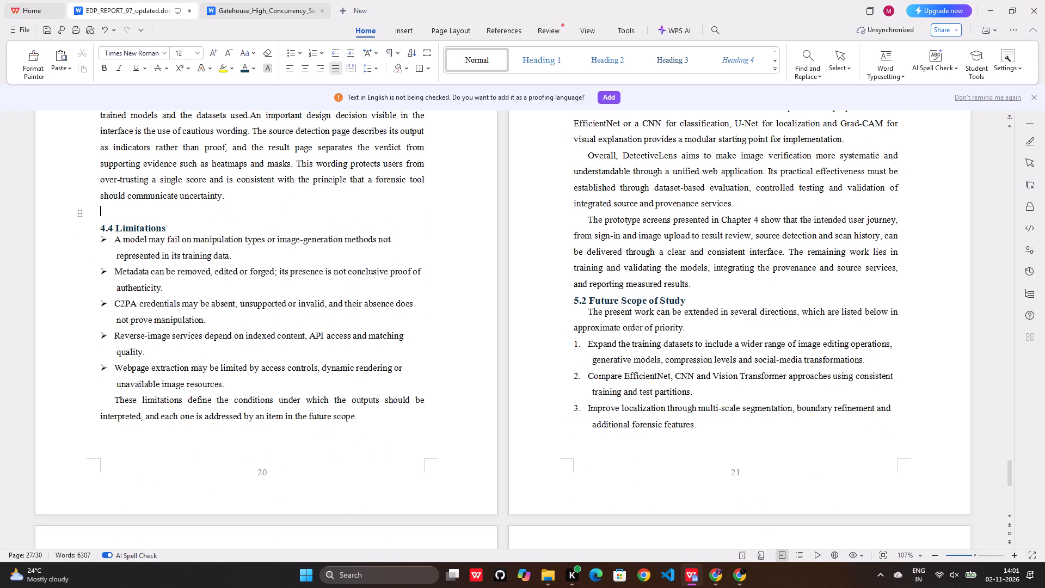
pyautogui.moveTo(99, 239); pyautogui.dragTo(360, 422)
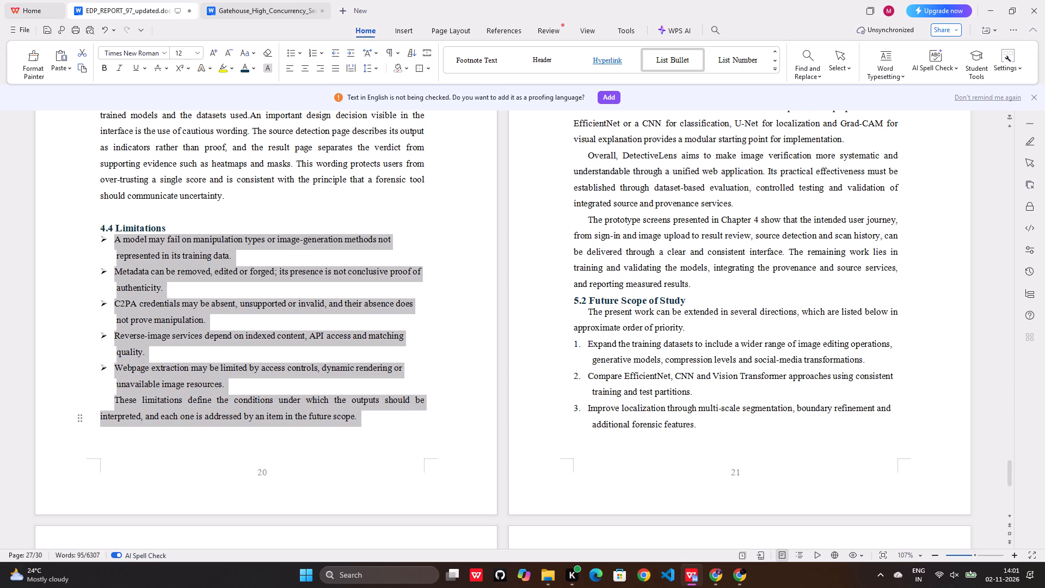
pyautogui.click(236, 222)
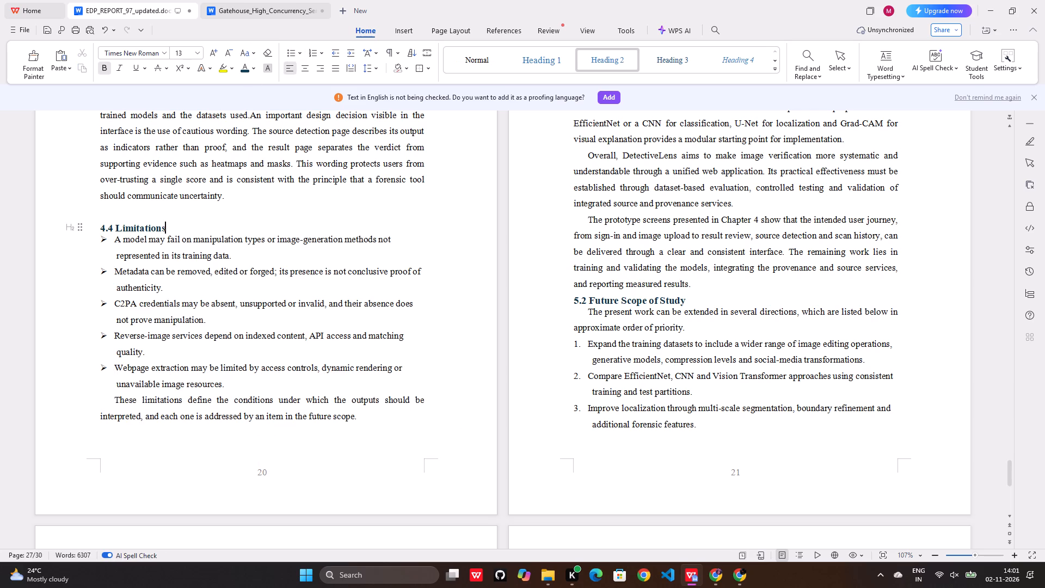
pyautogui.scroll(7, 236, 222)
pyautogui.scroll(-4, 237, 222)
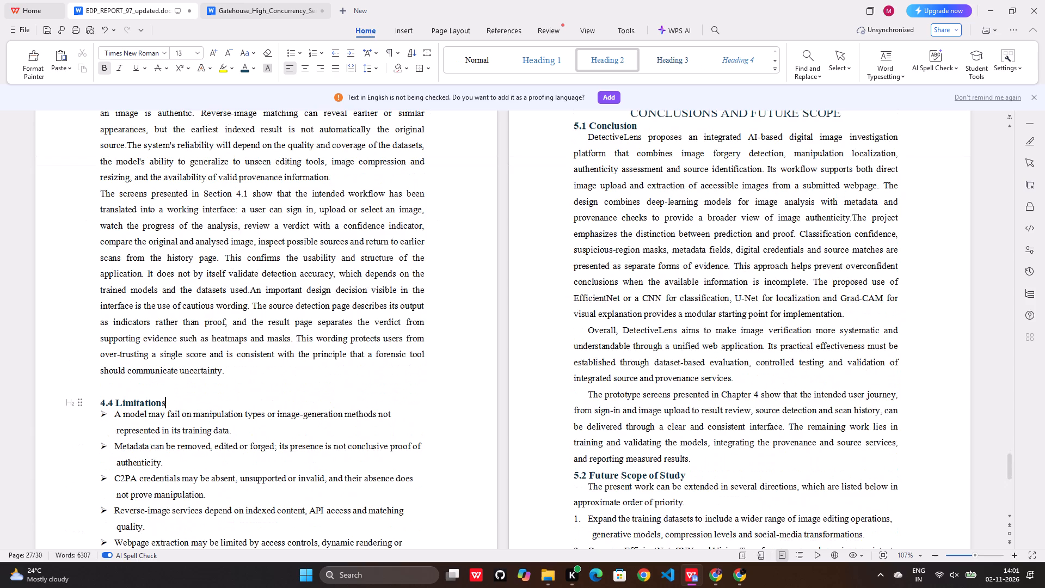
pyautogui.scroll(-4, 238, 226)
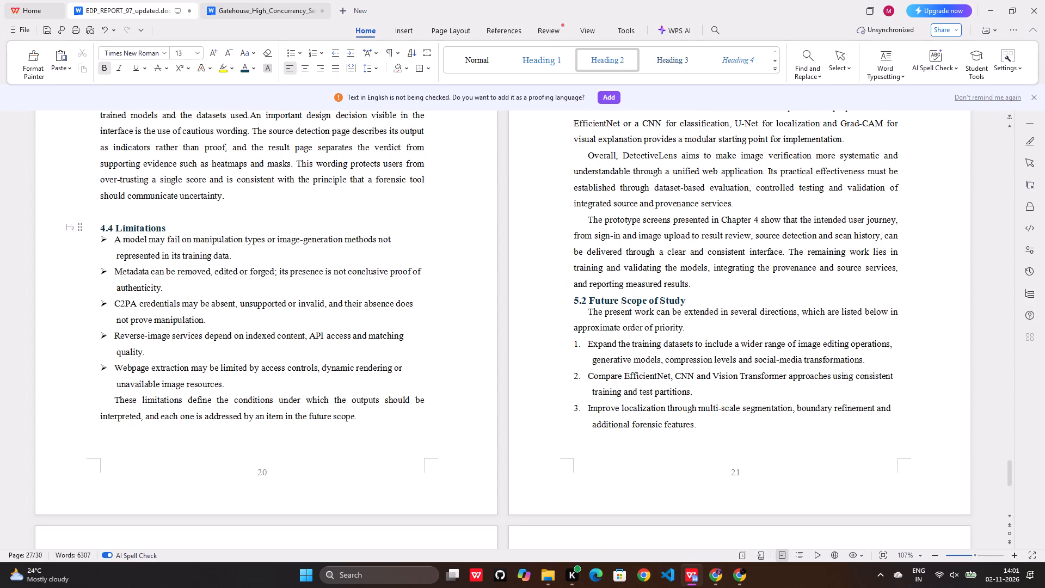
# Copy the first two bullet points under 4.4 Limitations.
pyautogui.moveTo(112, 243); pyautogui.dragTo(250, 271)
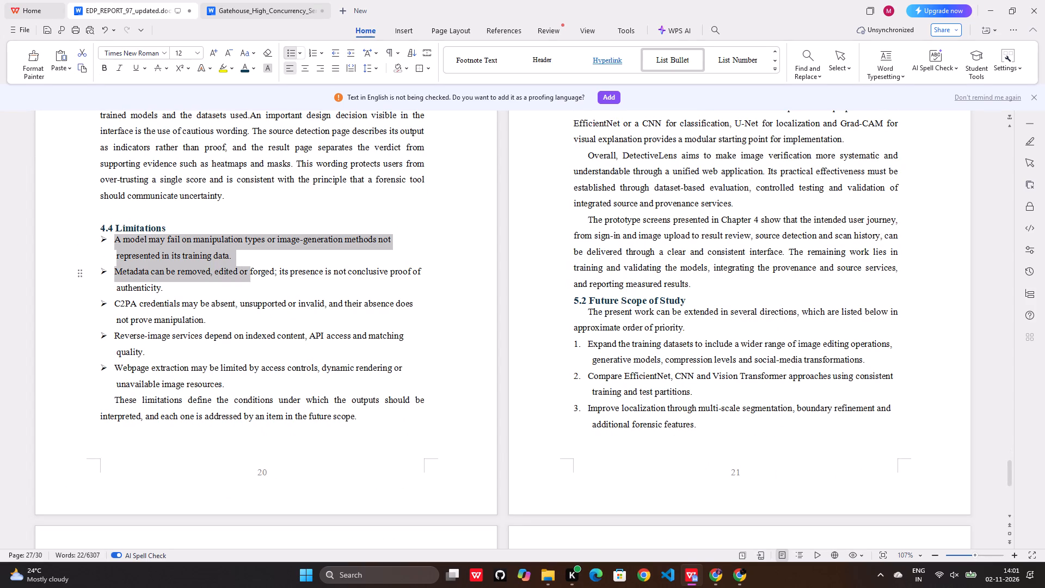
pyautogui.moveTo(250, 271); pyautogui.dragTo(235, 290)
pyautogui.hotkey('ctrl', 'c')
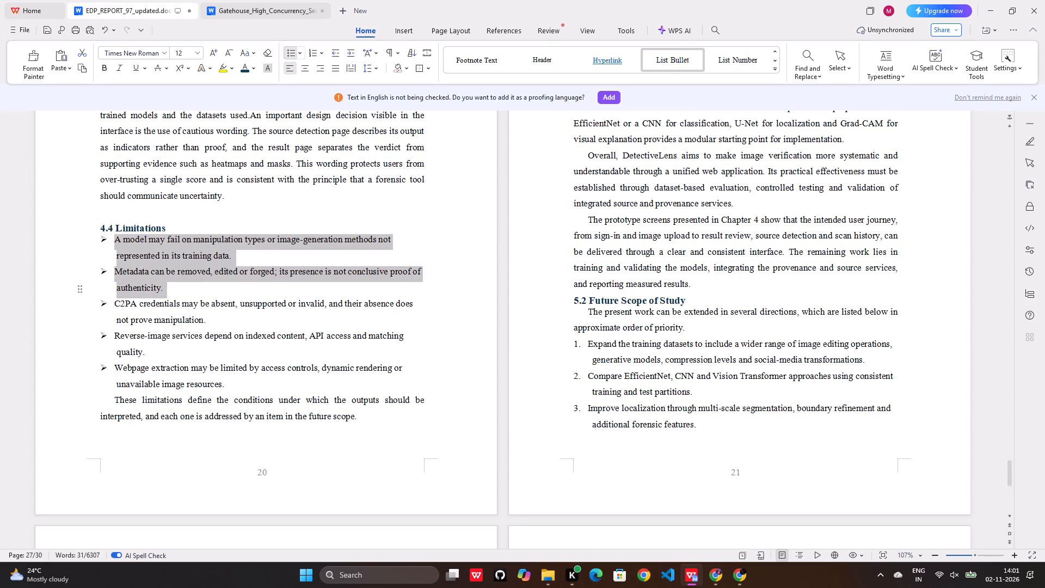
# Remove the first-line indent from the "These limitations define the conditions" paragraph closing 4.4 Limitations.
pyautogui.click(114, 401)
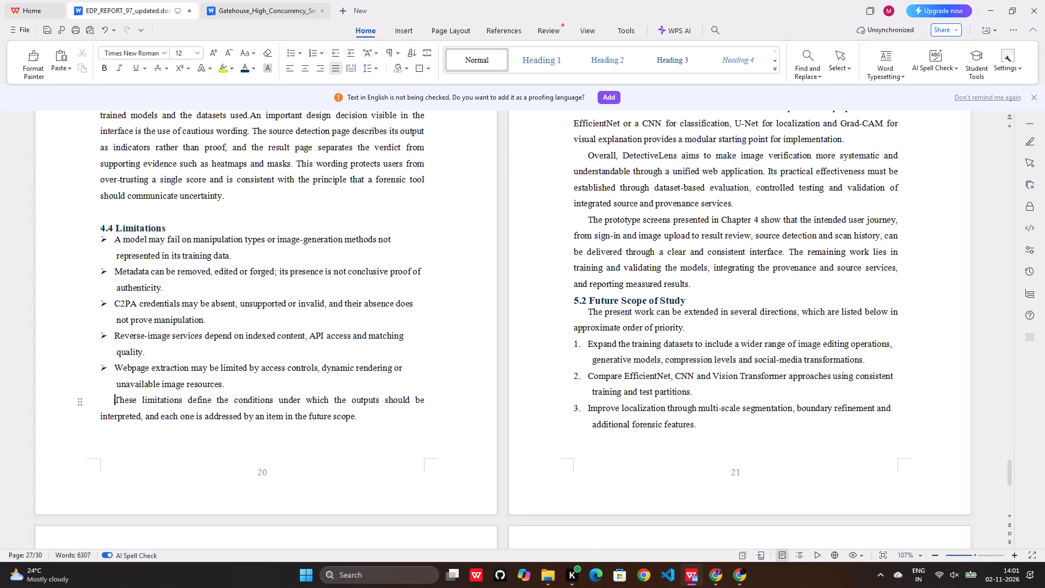
pyautogui.press('BackSpace')
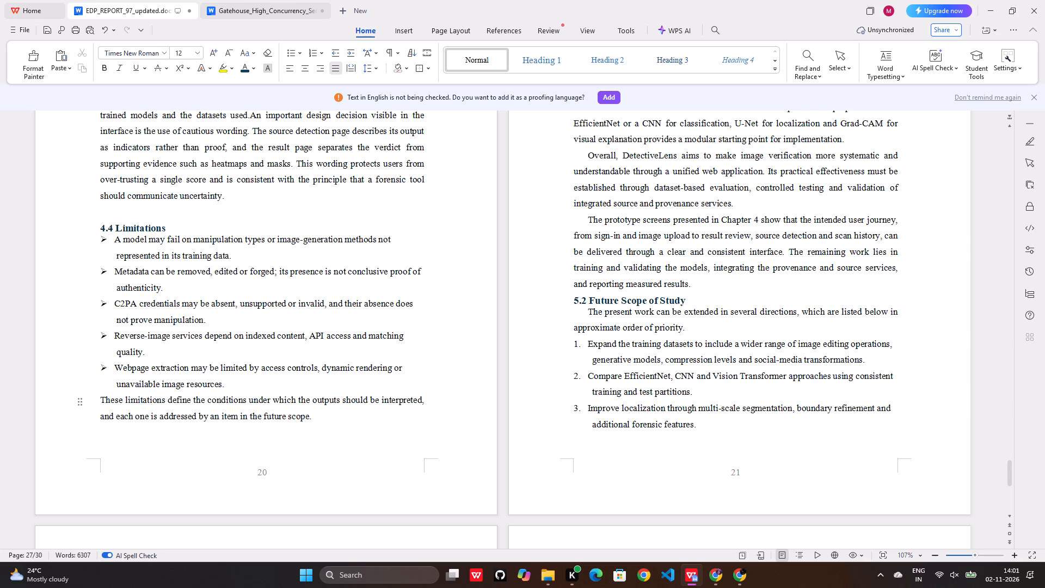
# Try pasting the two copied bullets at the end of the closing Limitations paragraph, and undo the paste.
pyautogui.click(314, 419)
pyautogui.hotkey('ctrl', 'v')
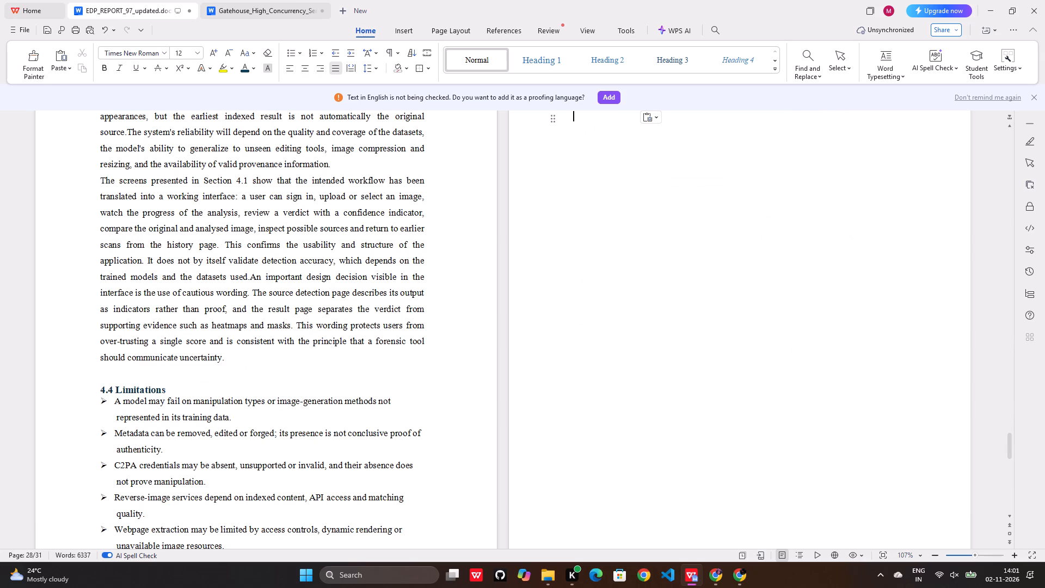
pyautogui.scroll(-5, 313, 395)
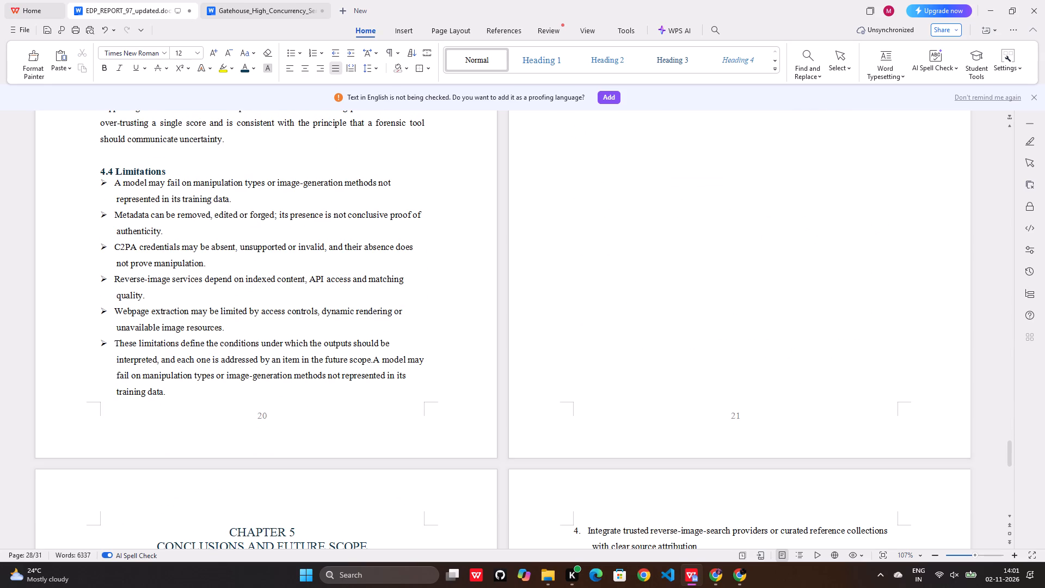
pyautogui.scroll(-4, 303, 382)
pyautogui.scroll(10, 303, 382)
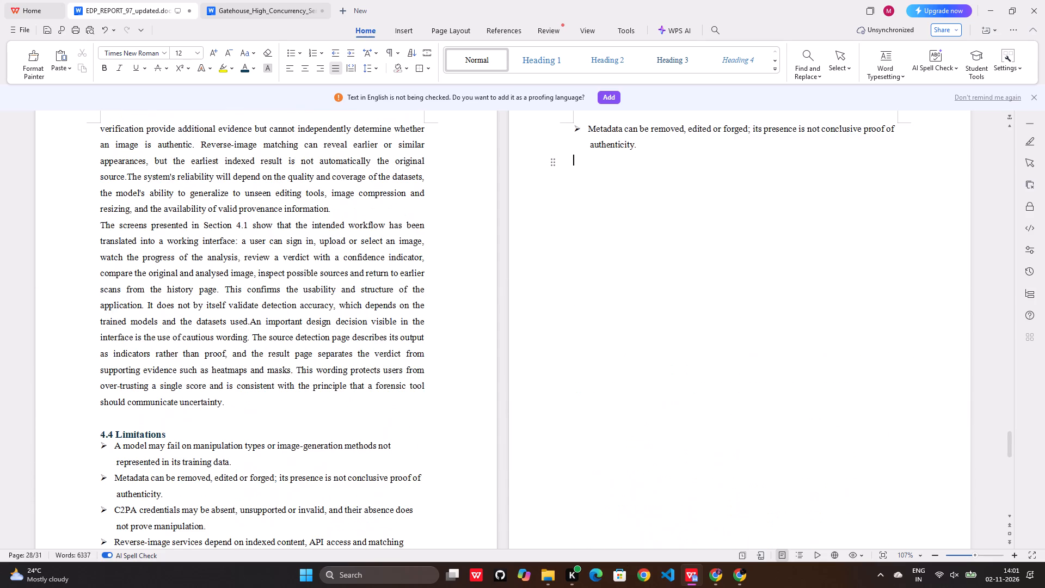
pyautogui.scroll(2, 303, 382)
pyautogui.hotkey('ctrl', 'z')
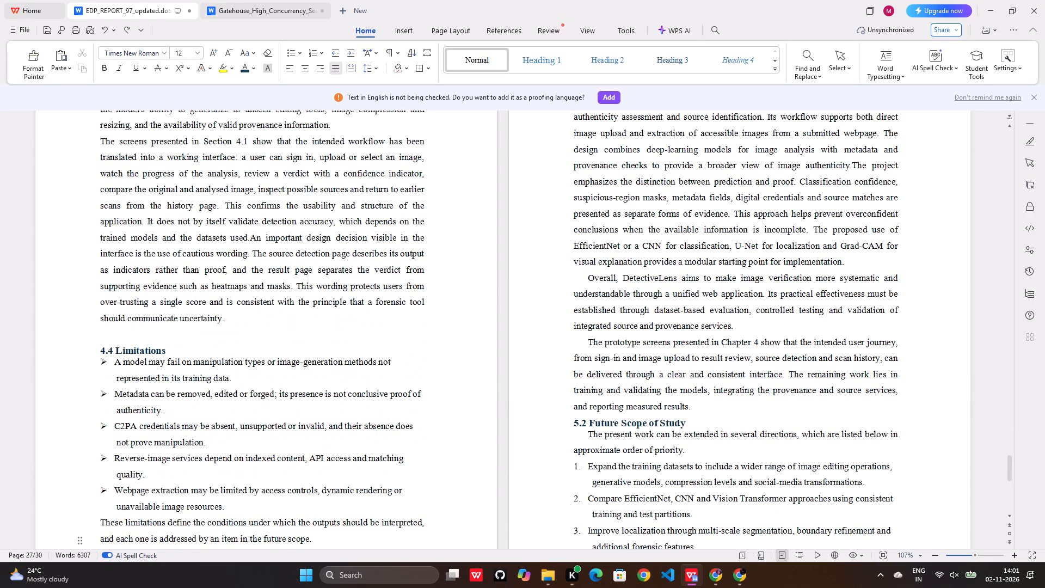
# Copy the "C2PA credentials may be absent" bullet and paste it at the end of the closing 4.4 Limitations paragraph.
pyautogui.scroll(-4, 484, 333)
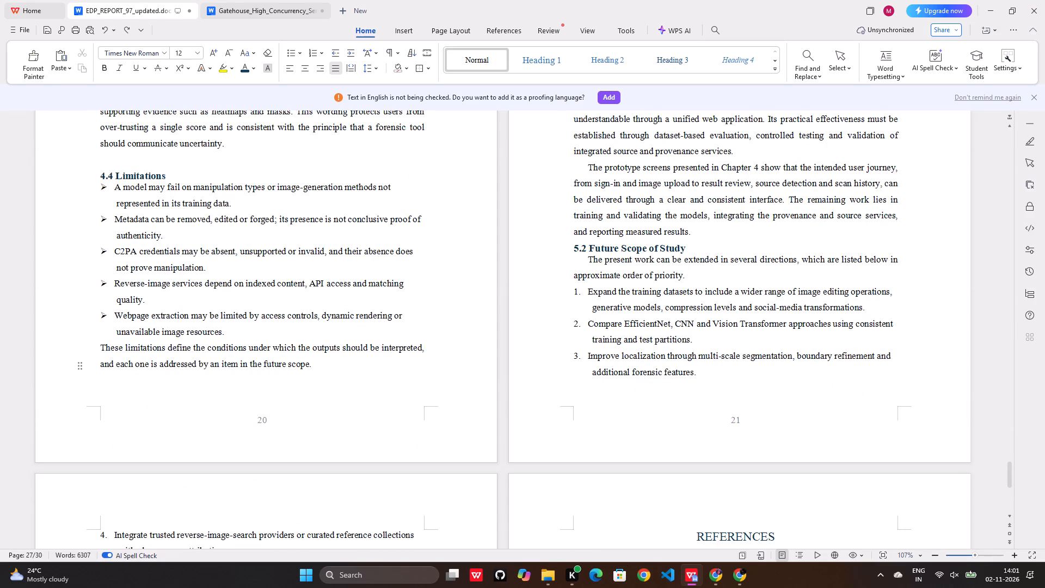
pyautogui.moveTo(116, 250); pyautogui.dragTo(214, 273)
pyautogui.hotkey('ctrl', 'c')
pyautogui.click(320, 375)
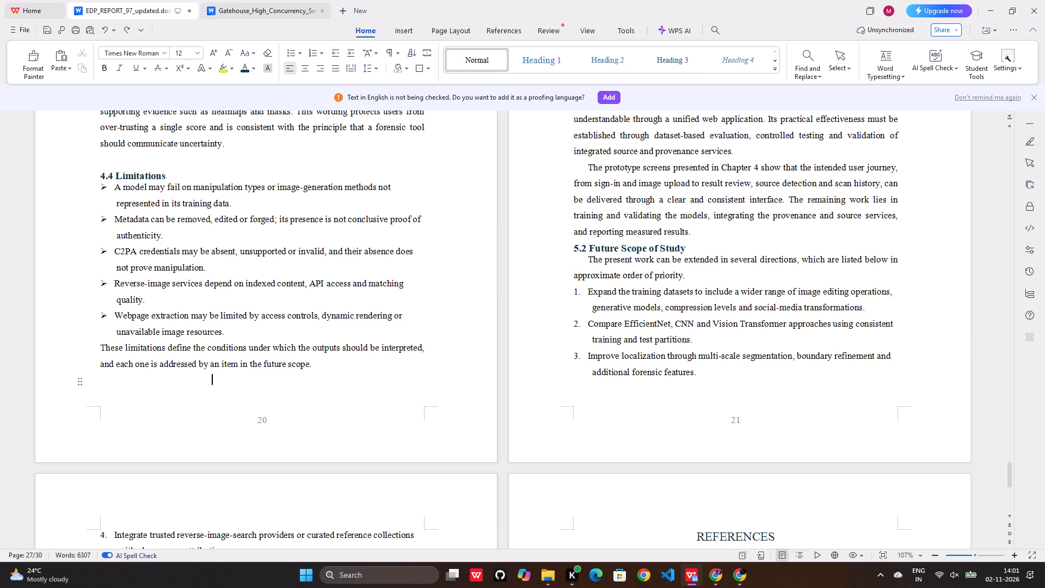
pyautogui.click(317, 363)
pyautogui.hotkey('ctrl', 'v')
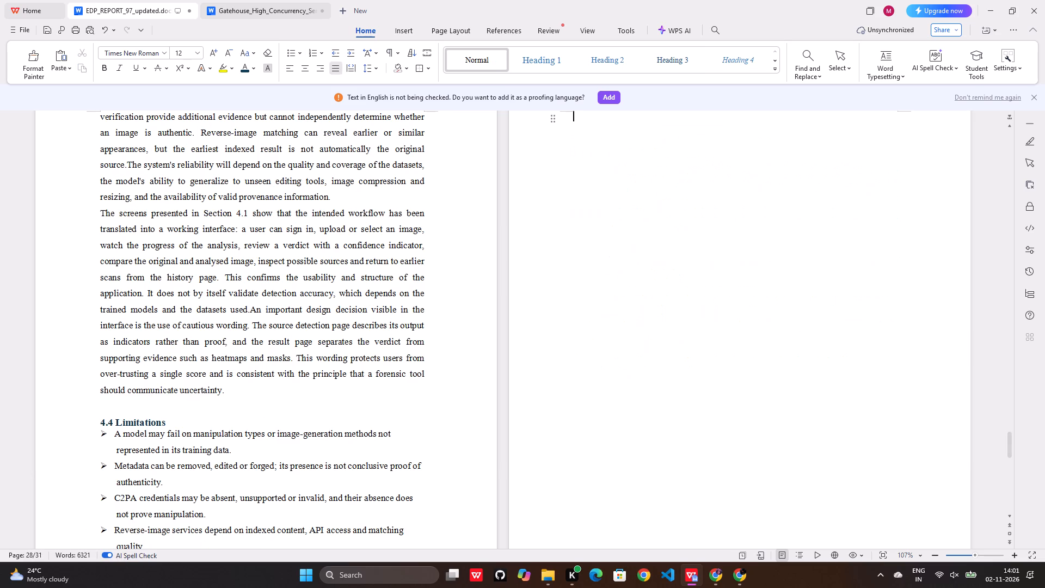
# Delete the empty page between 4.4 Limitations and the Chapter 5 heading.
pyautogui.scroll(3, 335, 364)
pyautogui.scroll(-9, 335, 364)
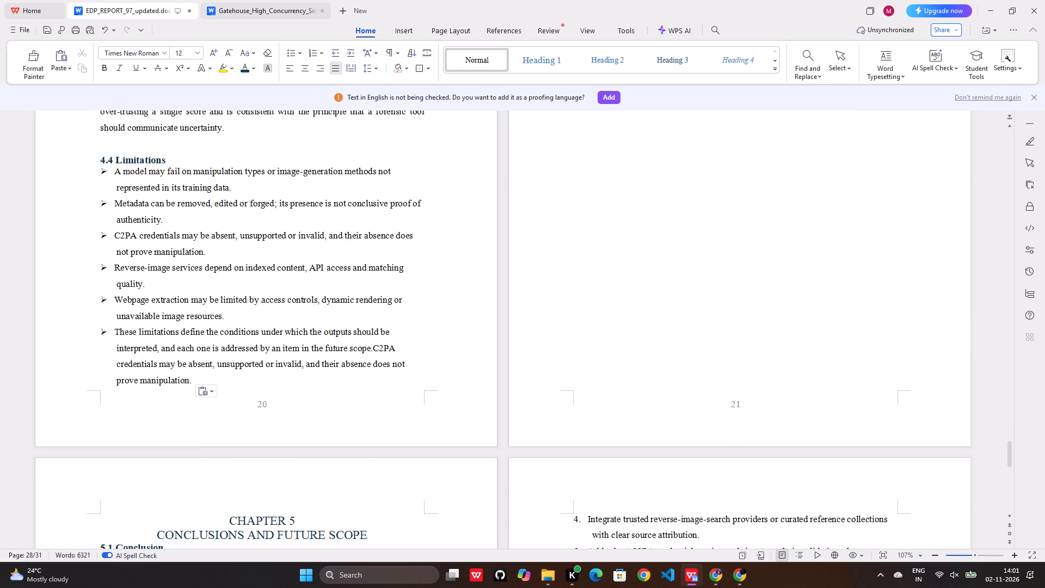
pyautogui.scroll(8, 300, 389)
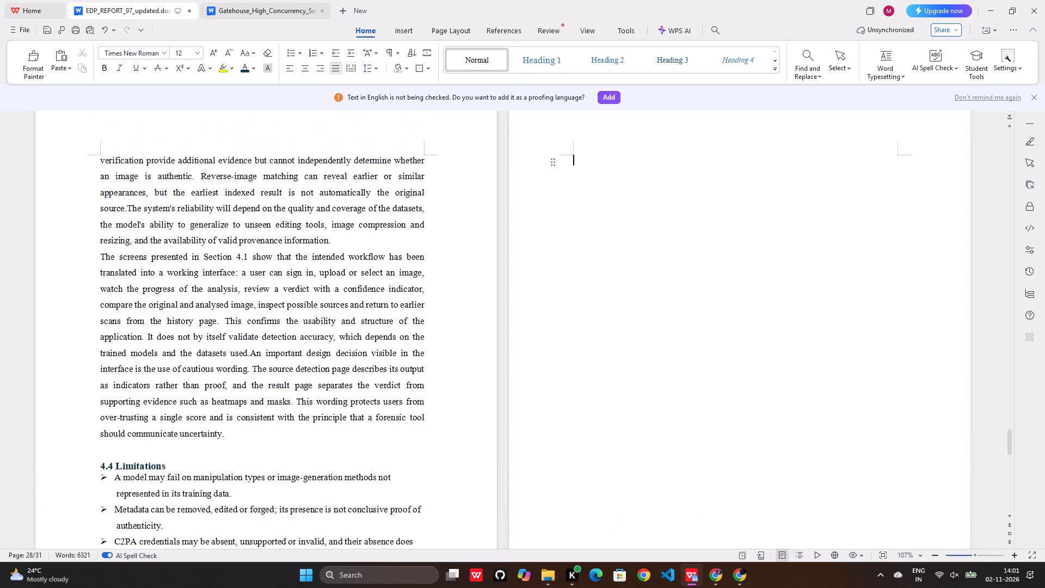
pyautogui.press('Delete')
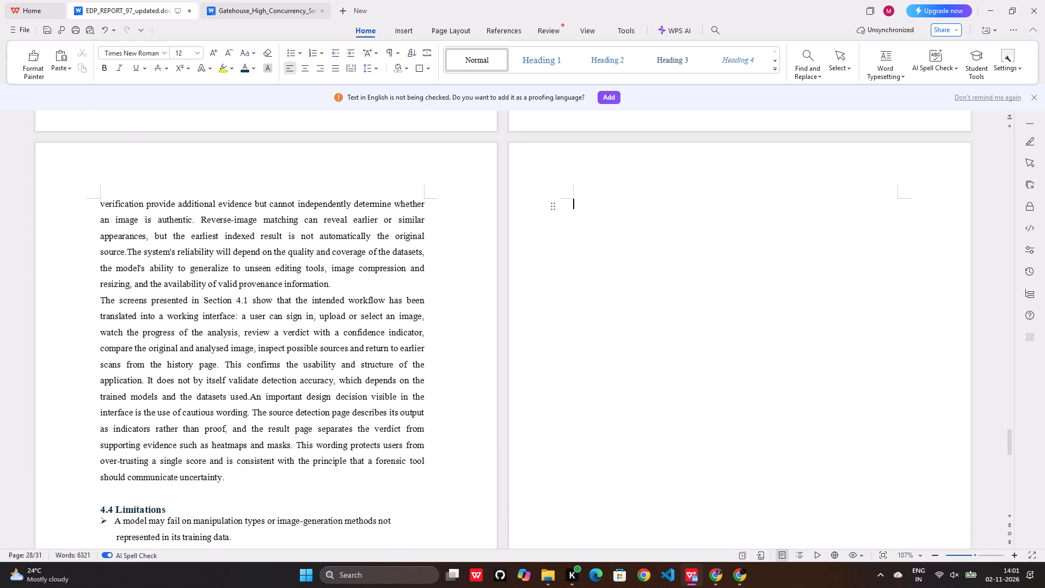
pyautogui.press('Delete')
pyautogui.press('Delete')
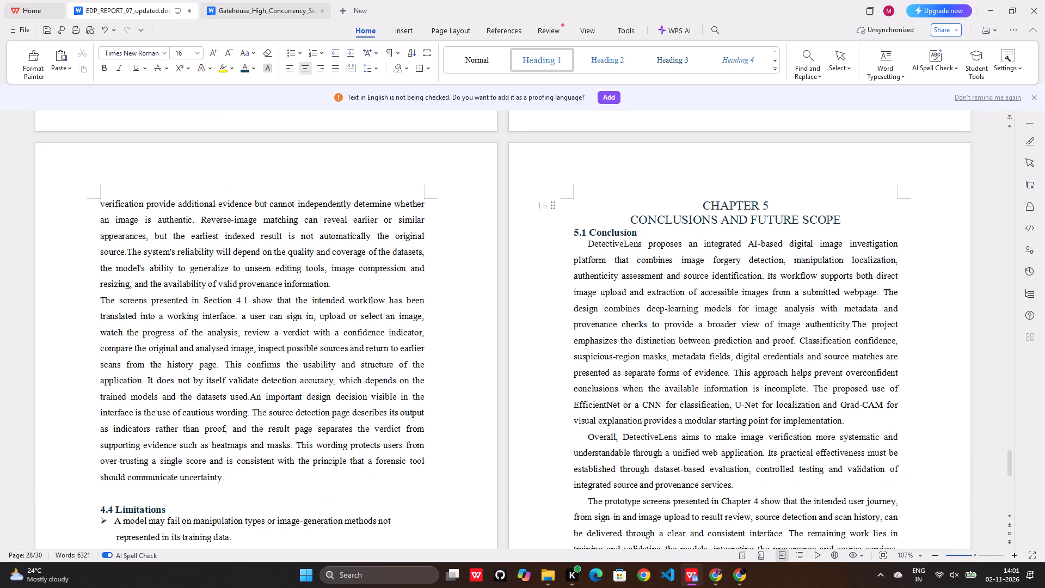
# Review the page layout from 4.4 Limitations and Chapter 5 through to the References.
pyautogui.scroll(-8, 395, 293)
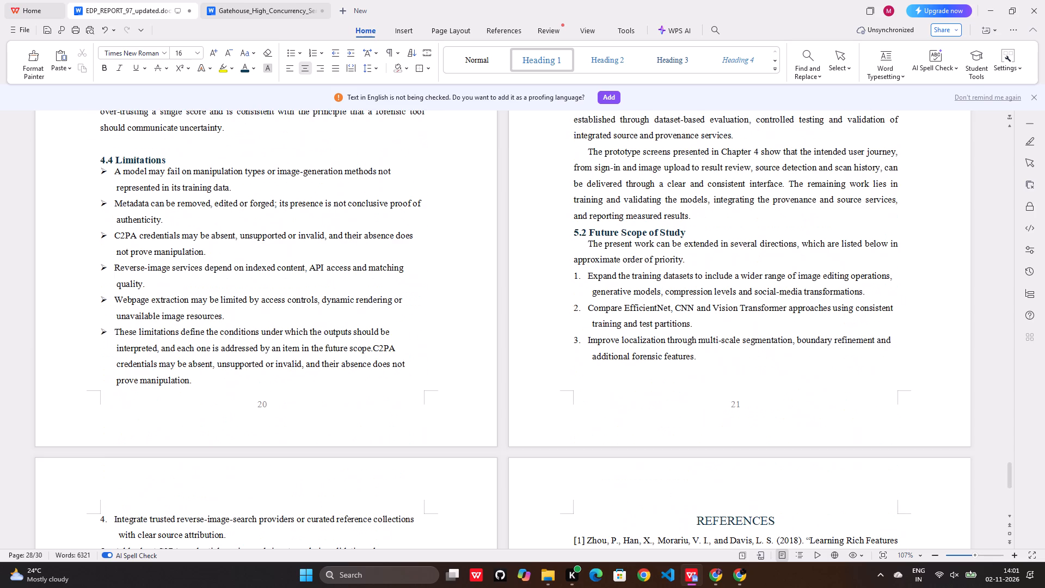
pyautogui.scroll(-3, 392, 293)
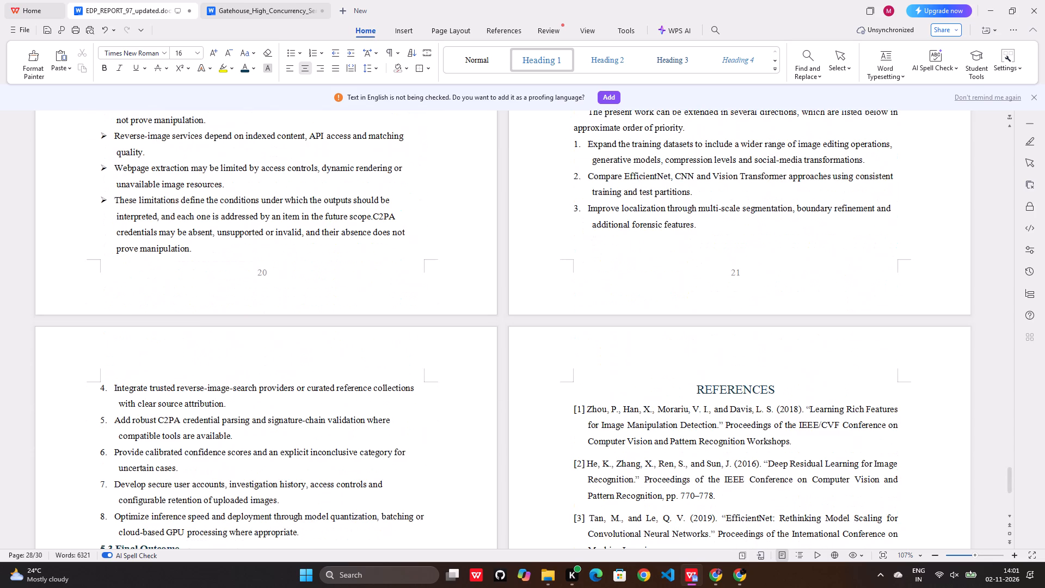
pyautogui.scroll(8, 392, 293)
pyautogui.scroll(3, 530, 255)
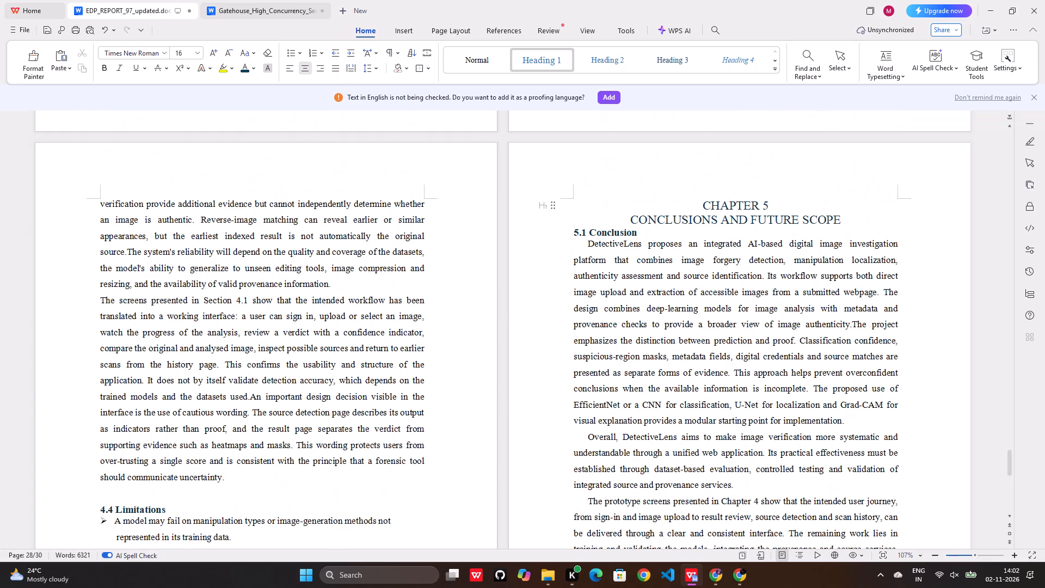
# Remove the first-line indents from the 5.1 Conclusion paragraphs and join the "Overall, DetectiveLens" paragraph to the one before it.
pyautogui.click(586, 247)
pyautogui.press('BackSpace')
pyautogui.scroll(-3, 596, 315)
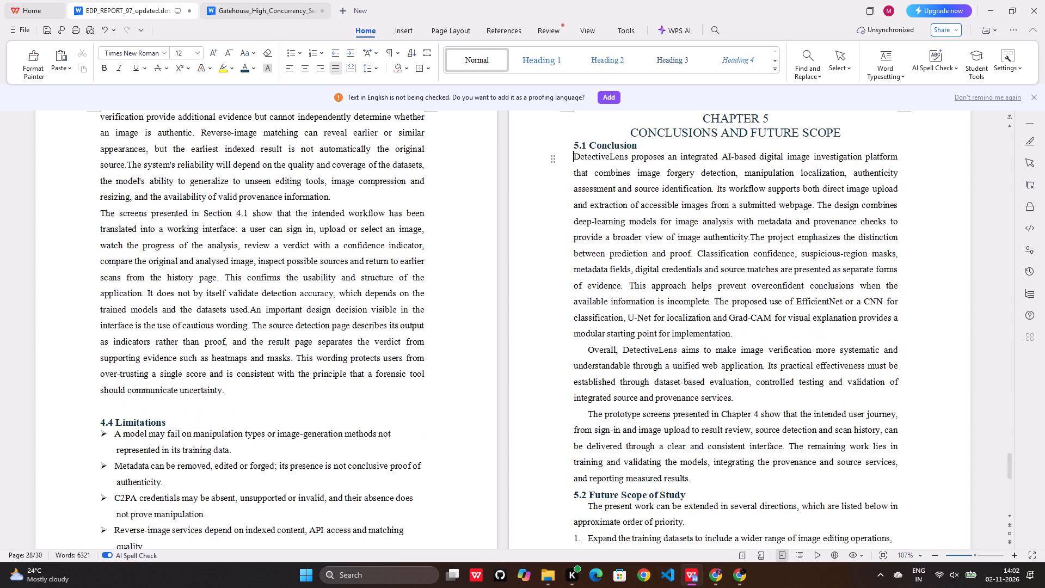
pyautogui.click(585, 308)
pyautogui.press('BackSpace')
pyautogui.press('BackSpace')
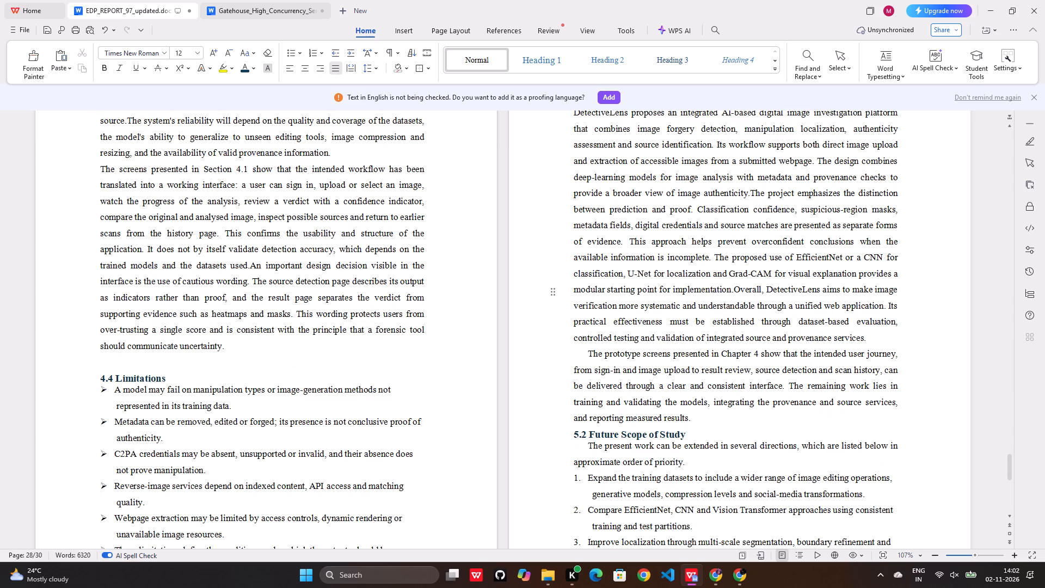
pyautogui.scroll(-4, 593, 309)
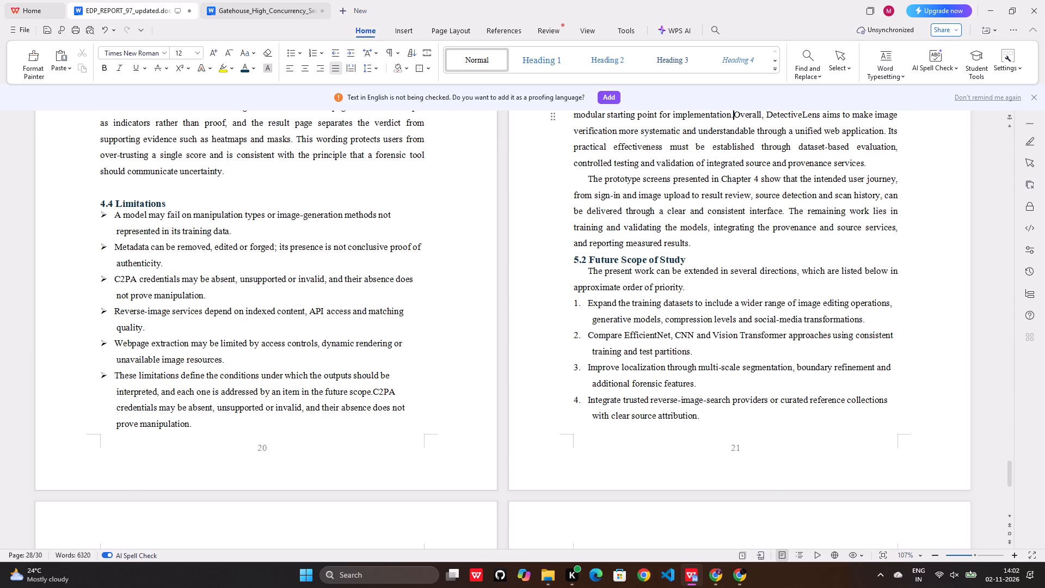
pyautogui.click(585, 182)
pyautogui.press('BackSpace')
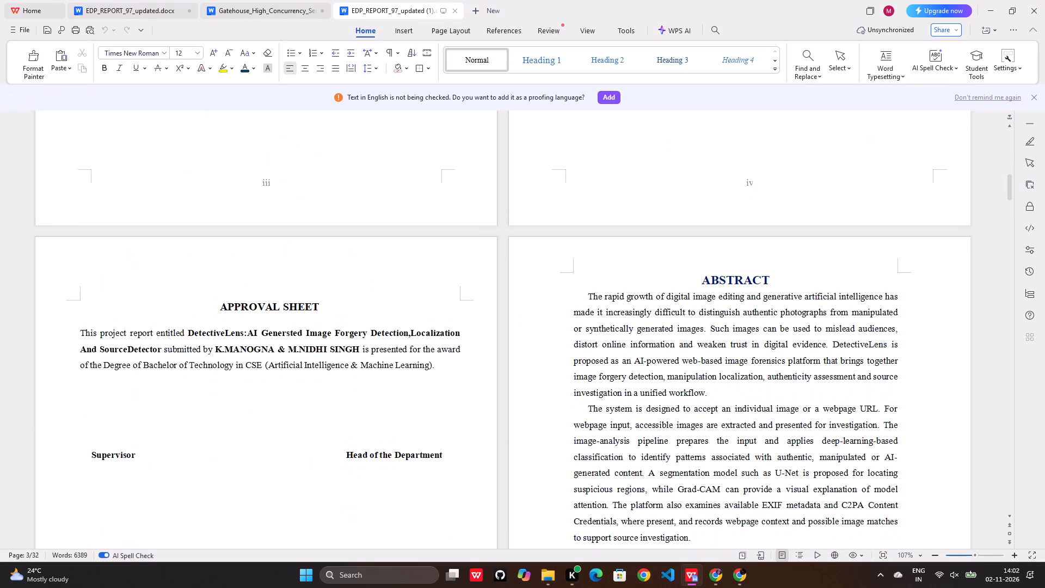
pyautogui.moveTo(1009, 187); pyautogui.dragTo(1030, 407)
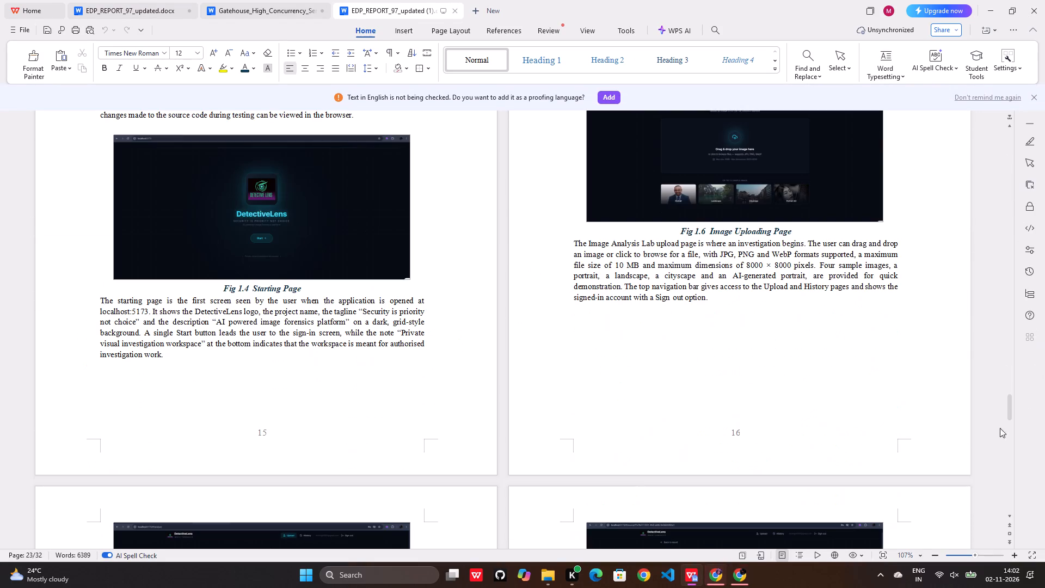
pyautogui.scroll(-20, 759, 430)
pyautogui.scroll(-8, 757, 421)
pyautogui.scroll(3, 294, 264)
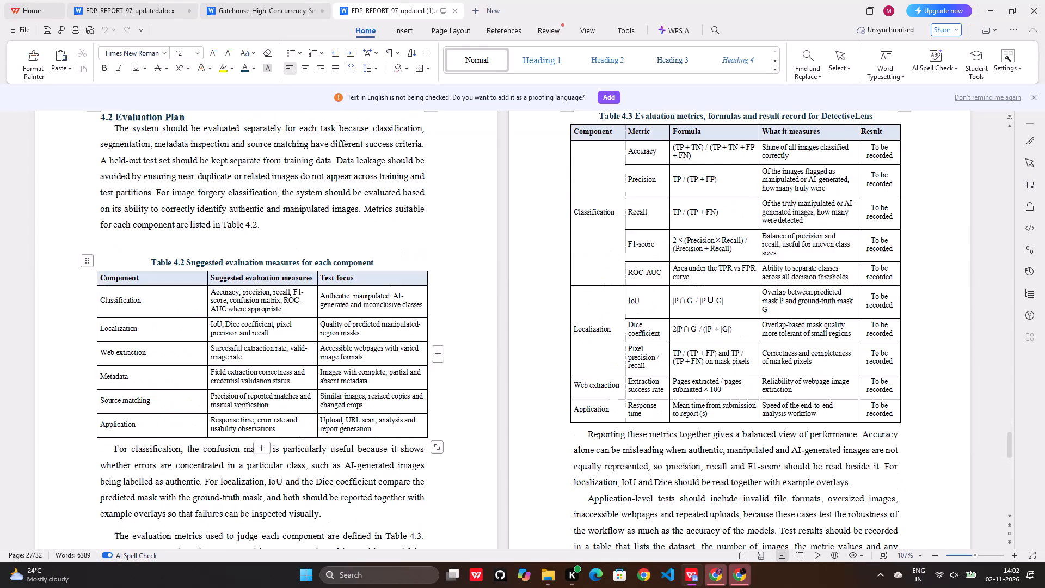
pyautogui.scroll(3, 256, 240)
pyautogui.moveTo(98, 249); pyautogui.dragTo(488, 448)
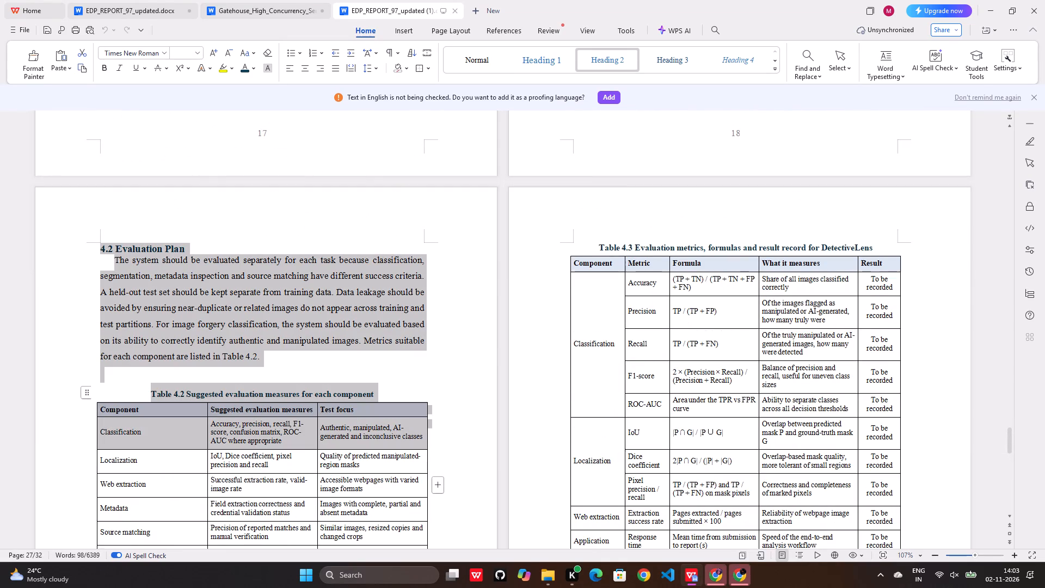
pyautogui.moveTo(488, 448); pyautogui.dragTo(630, 485)
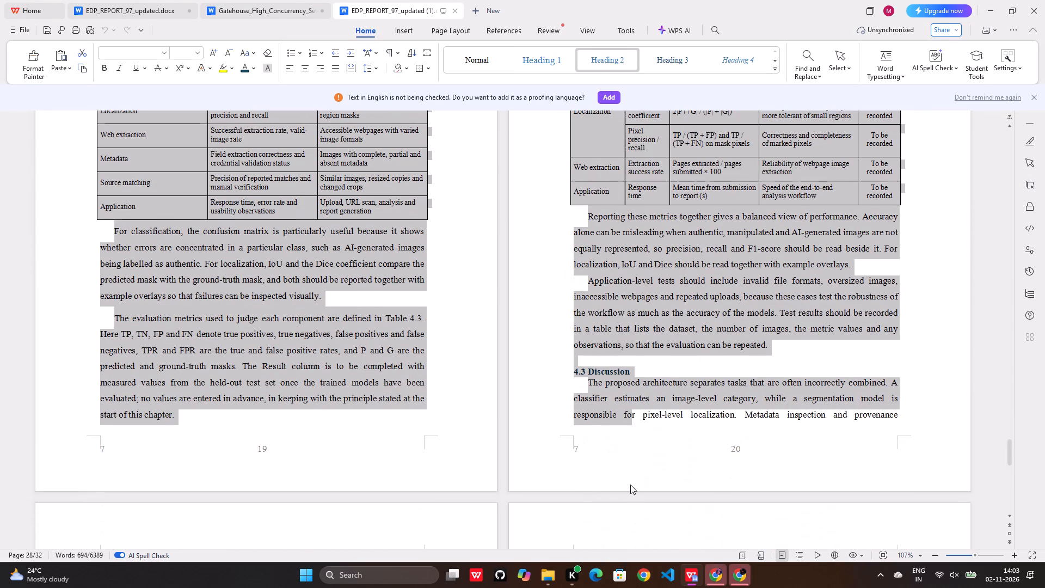
pyautogui.moveTo(630, 485); pyautogui.dragTo(483, 523)
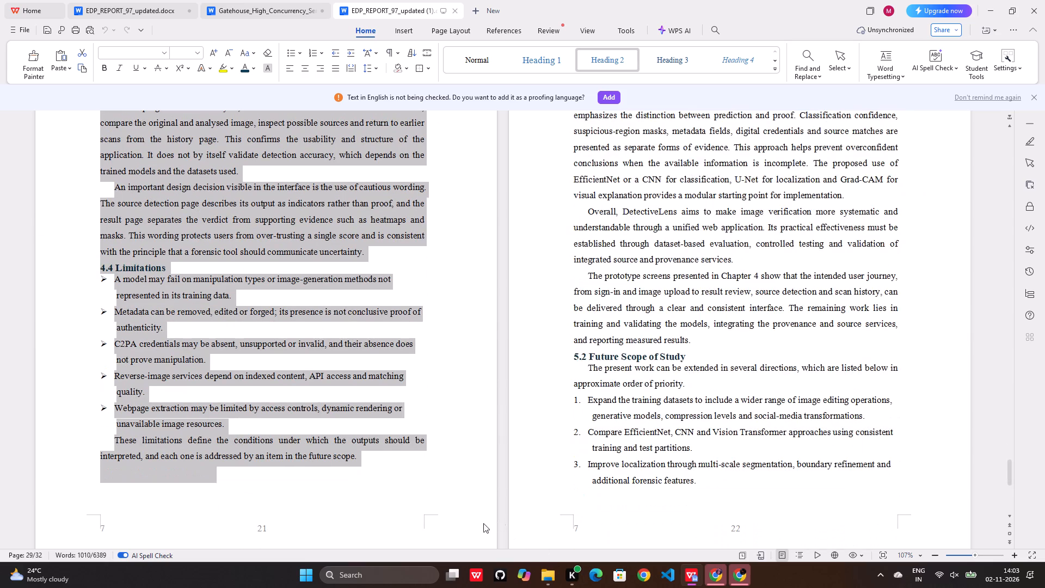
pyautogui.moveTo(483, 523); pyautogui.dragTo(362, 485)
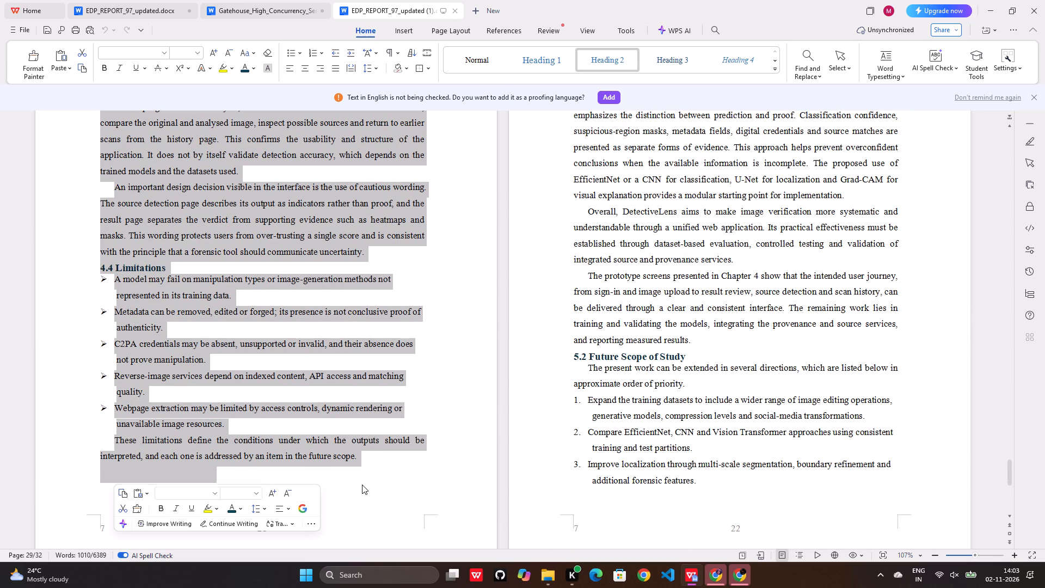
pyautogui.hotkey('ctrl', 'c')
# In the EDP_REPORT_97_updated working report, replace the content from 4.2 Evaluation Plan through the end of 4.4 Limitations with the copied sections.
pyautogui.click(136, 0)
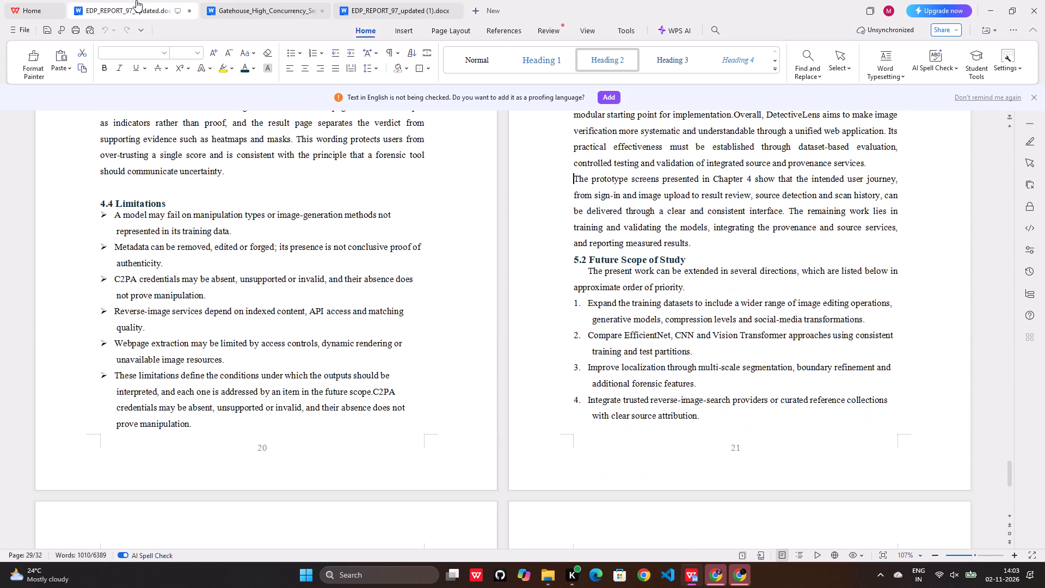
pyautogui.scroll(10, 193, 215)
pyautogui.scroll(3, 297, 235)
pyautogui.scroll(9, 527, 283)
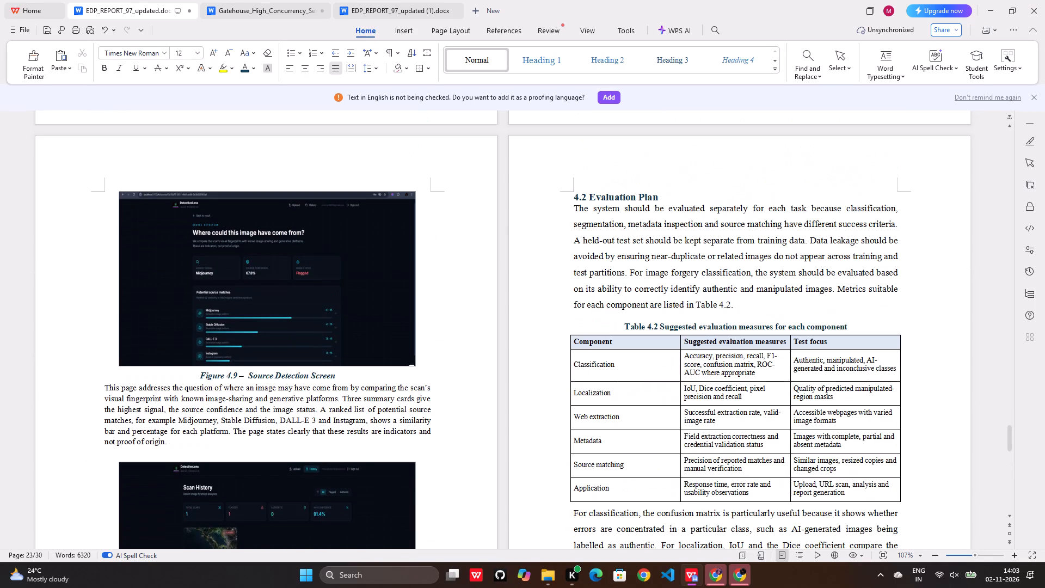
pyautogui.moveTo(568, 197); pyautogui.dragTo(552, 571)
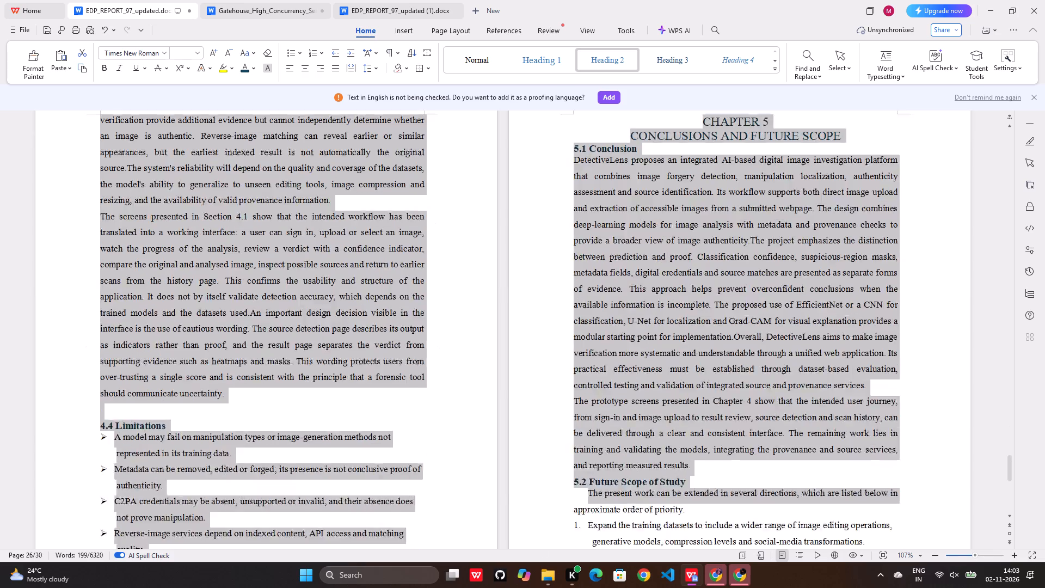
pyautogui.moveTo(552, 571); pyautogui.dragTo(384, 483)
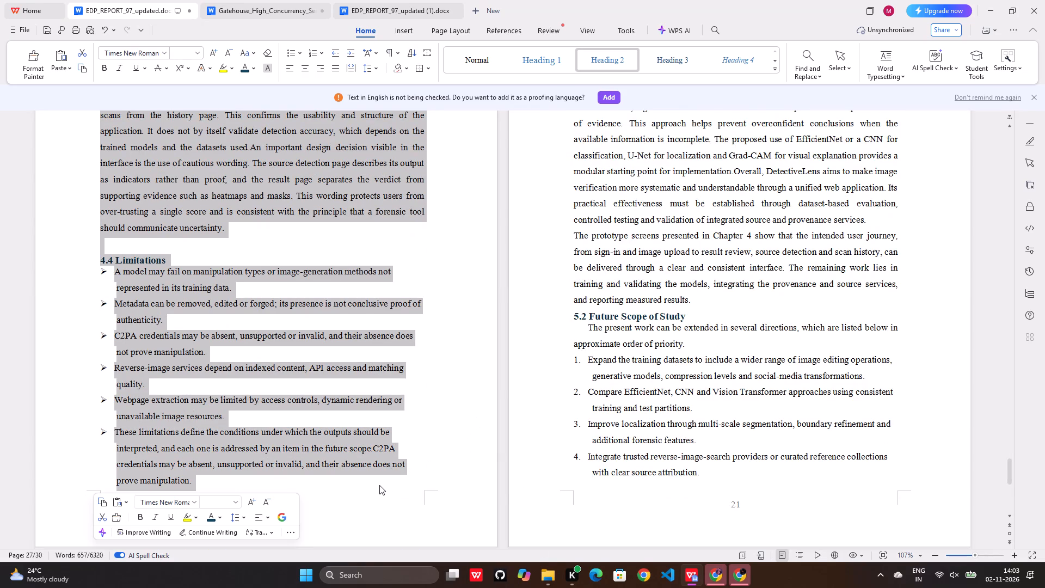
pyautogui.press('BackSpace')
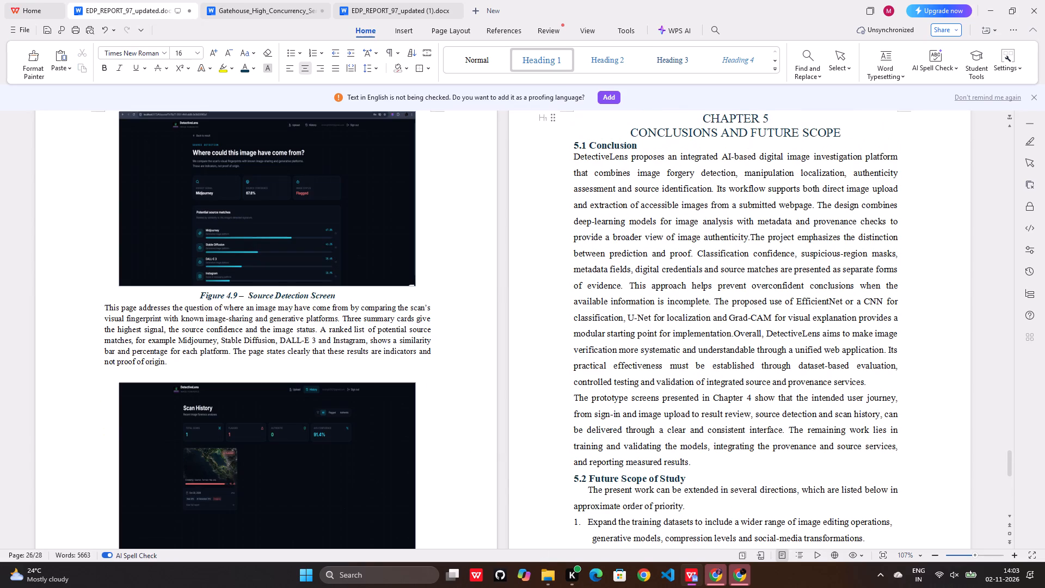
pyautogui.hotkey('ctrl', 'v')
pyautogui.scroll(-6, 379, 485)
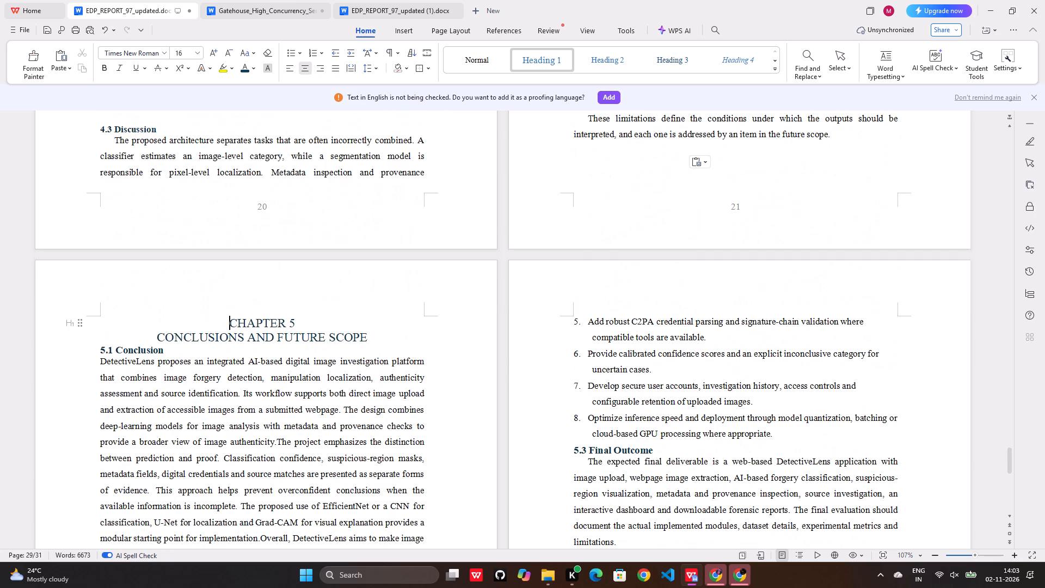
# Remove the first-line indent from the opening paragraph of 4.2 Evaluation Plan and delete the blank line above the Table 4.2 caption.
pyautogui.scroll(14, 156, 447)
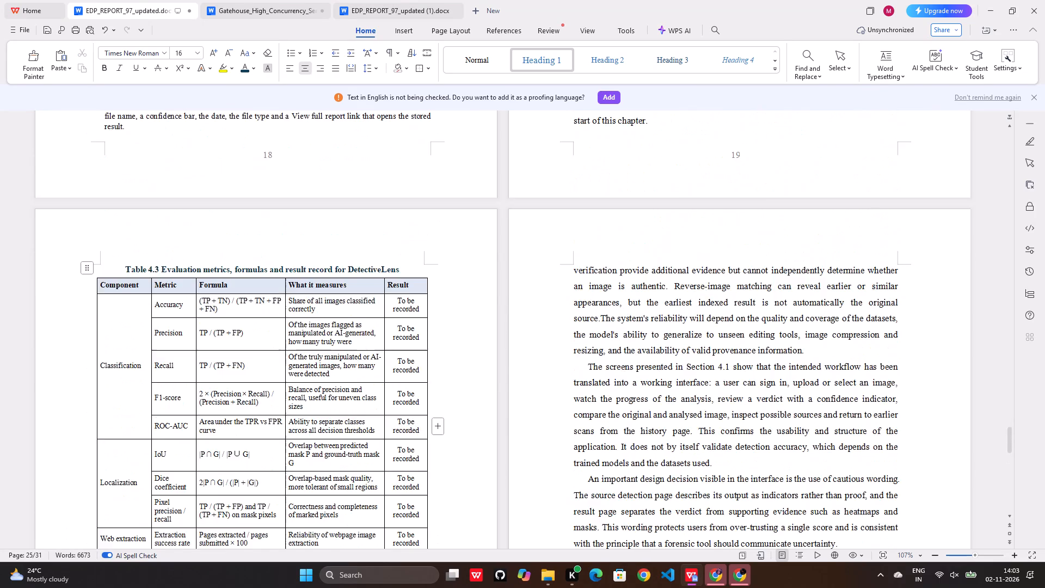
pyautogui.scroll(11, 155, 439)
pyautogui.scroll(2, 534, 240)
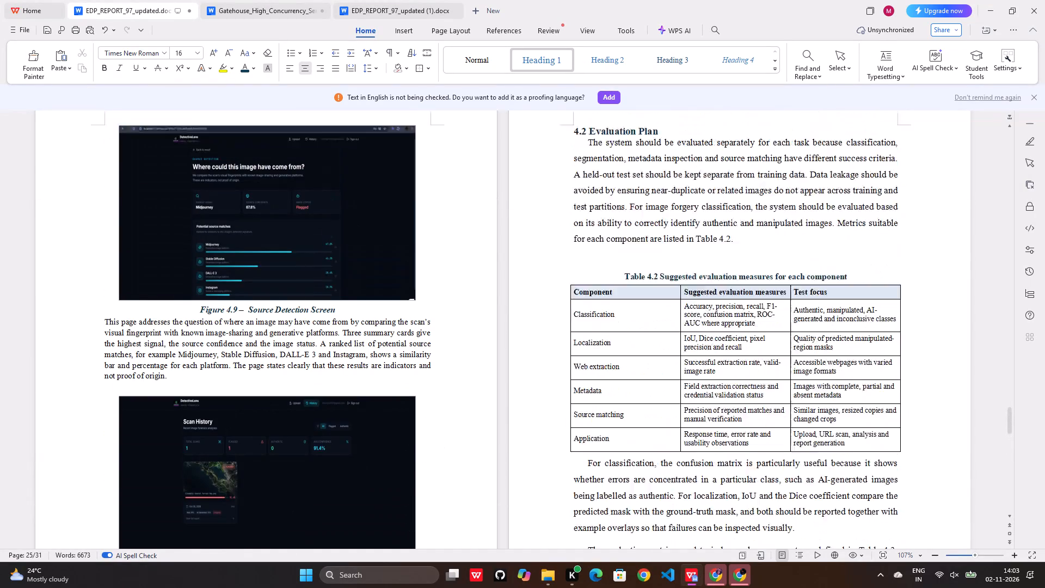
pyautogui.scroll(2, 534, 240)
pyautogui.click(591, 268)
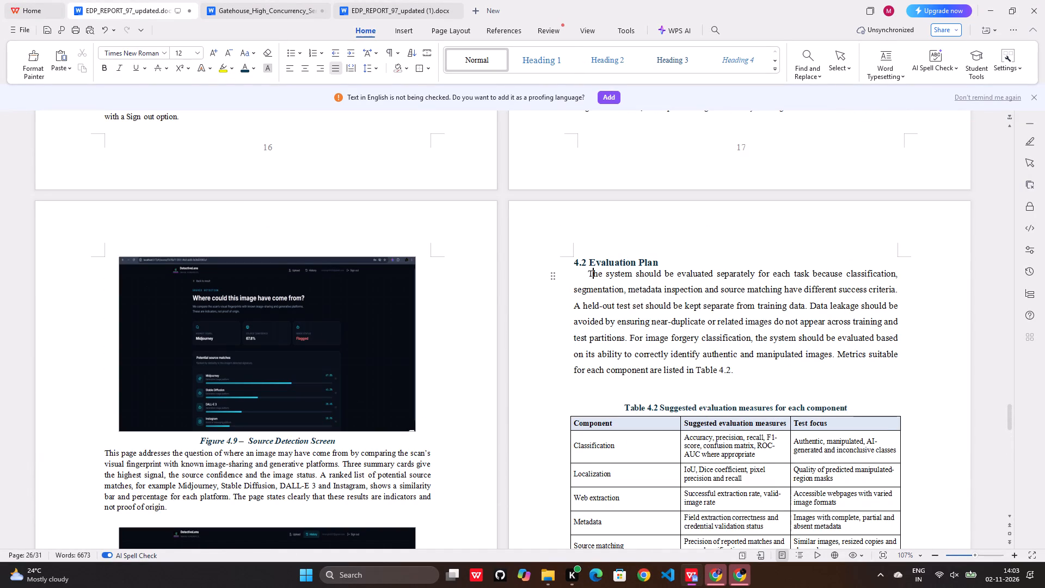
pyautogui.click(587, 272)
pyautogui.press('BackSpace')
pyautogui.click(628, 387)
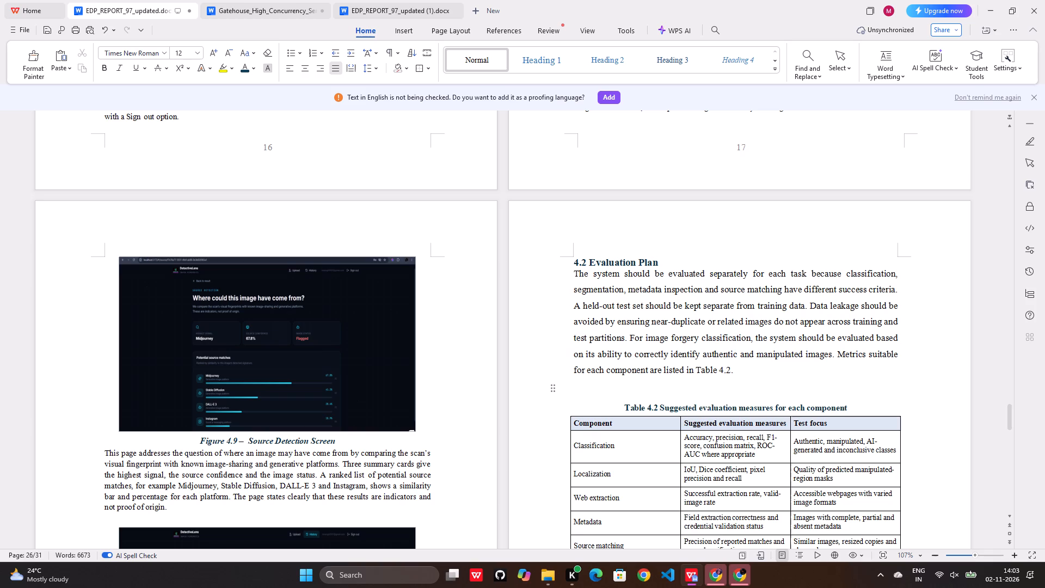
pyautogui.press('BackSpace')
# Remove the first-line indents from the two paragraphs below Table 4.2, on classification and on the evaluation metrics.
pyautogui.scroll(-6, 628, 387)
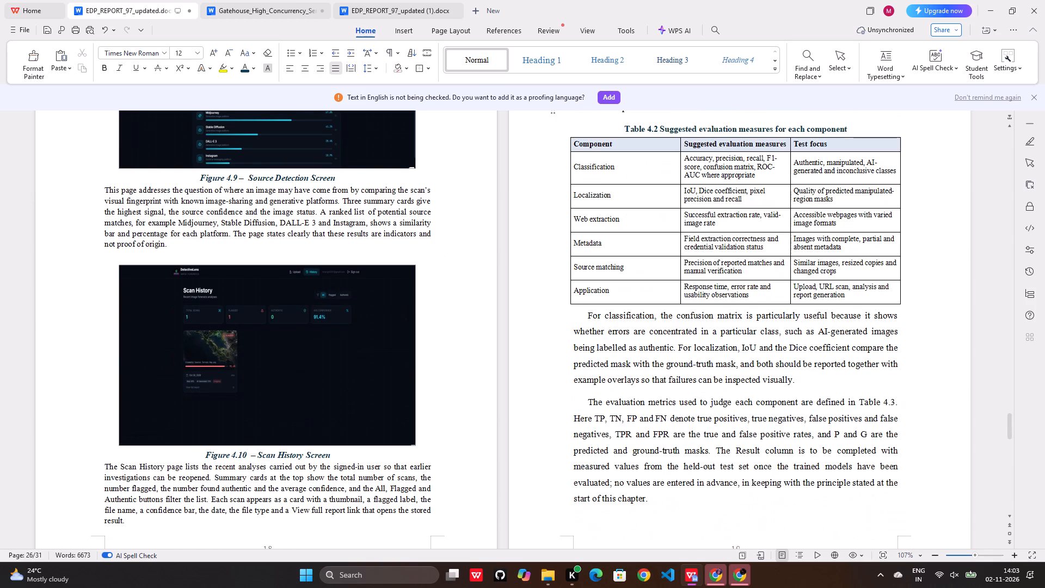
pyautogui.click(586, 318)
pyautogui.press('BackSpace')
pyautogui.click(585, 400)
pyautogui.press('BackSpace')
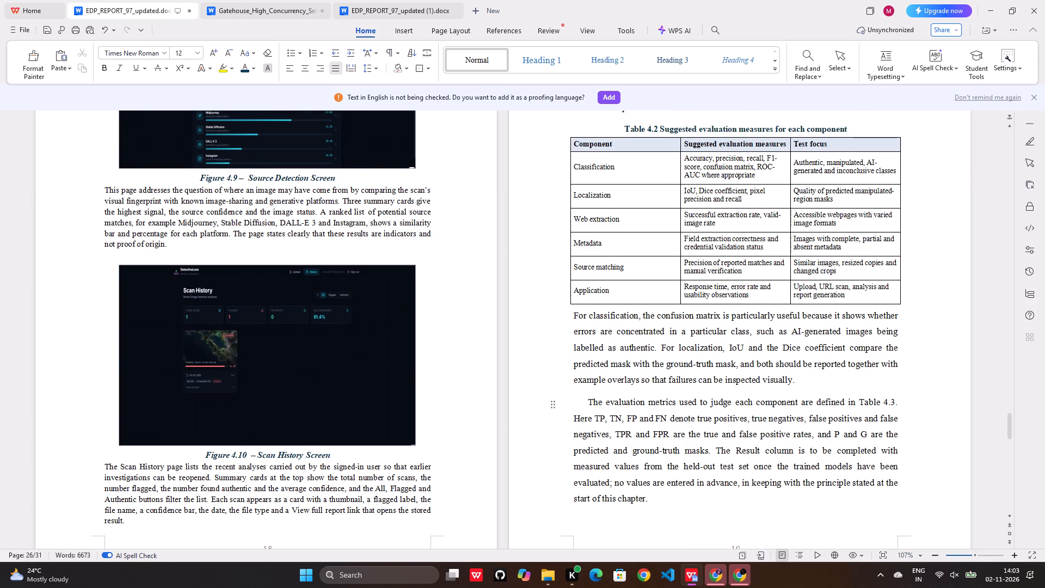
# Remove the first-line indents from the two paragraphs below Table 4.3 and from the opening paragraph of 4.3 Discussion.
pyautogui.scroll(-4, 610, 391)
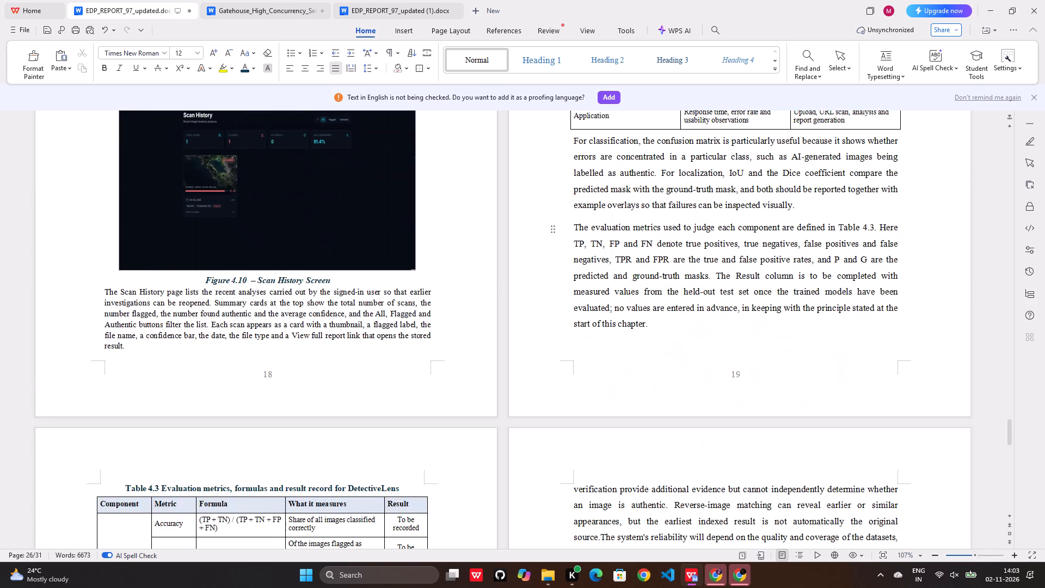
pyautogui.scroll(-6, 610, 391)
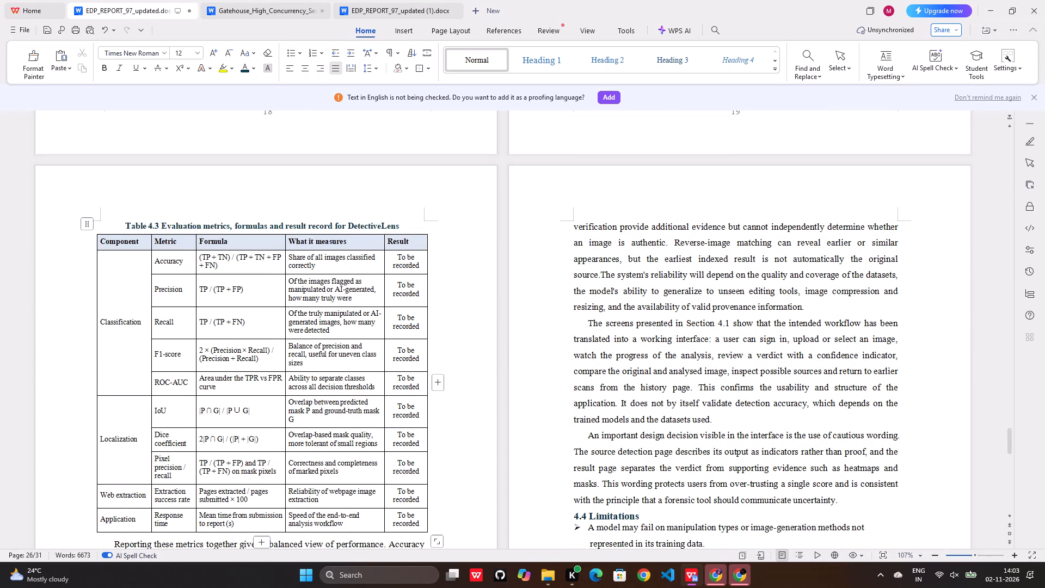
pyautogui.scroll(-6, 217, 251)
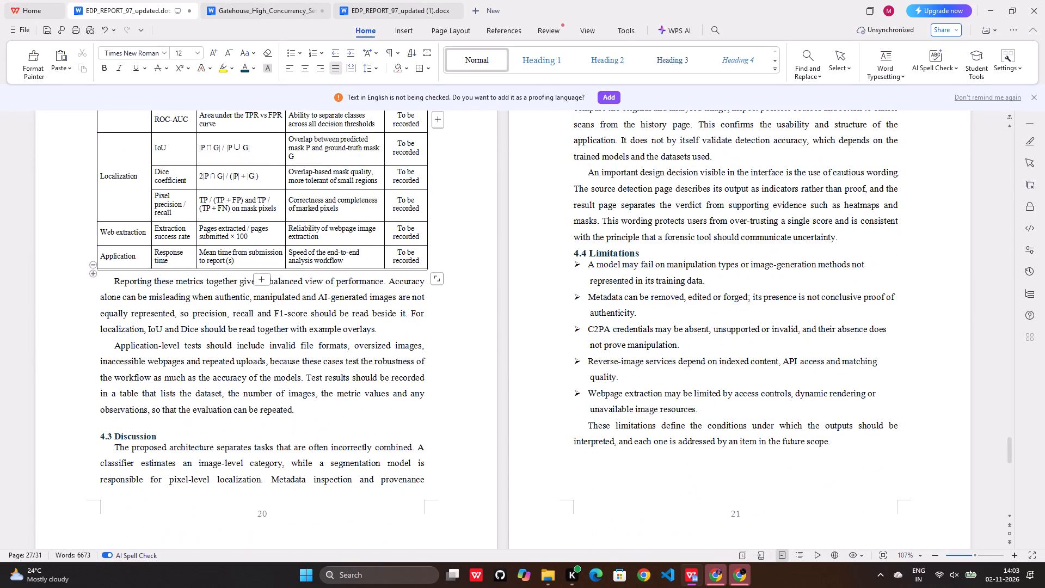
pyautogui.click(112, 282)
pyautogui.press('BackSpace')
pyautogui.click(114, 341)
pyautogui.press('BackSpace')
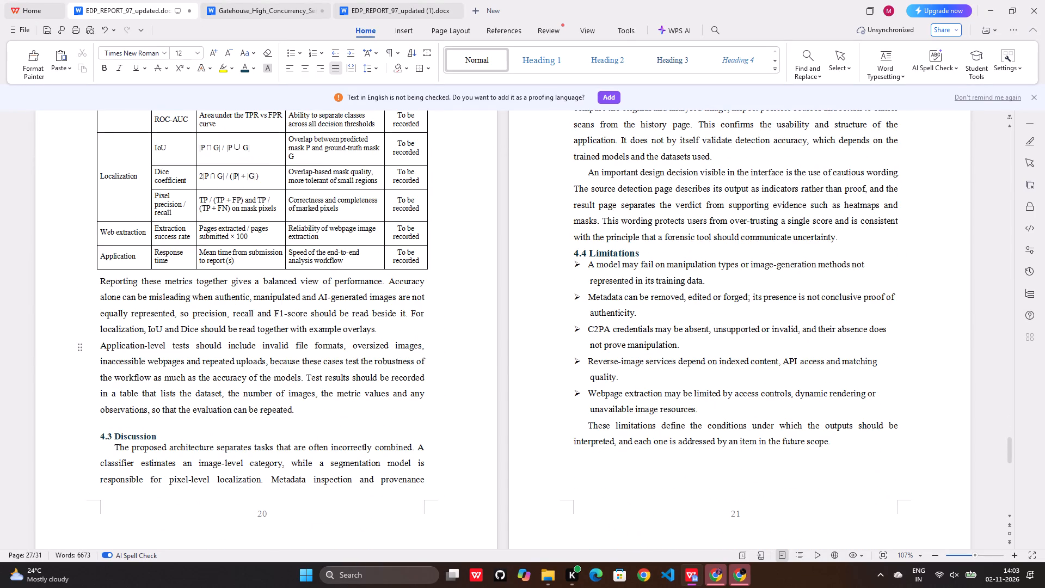
pyautogui.click(114, 444)
pyautogui.press('BackSpace')
# Remove the first-line indents from the 4.3 Discussion paragraphs beginning "The screens presented" and "An important design decision".
pyautogui.scroll(2, 193, 408)
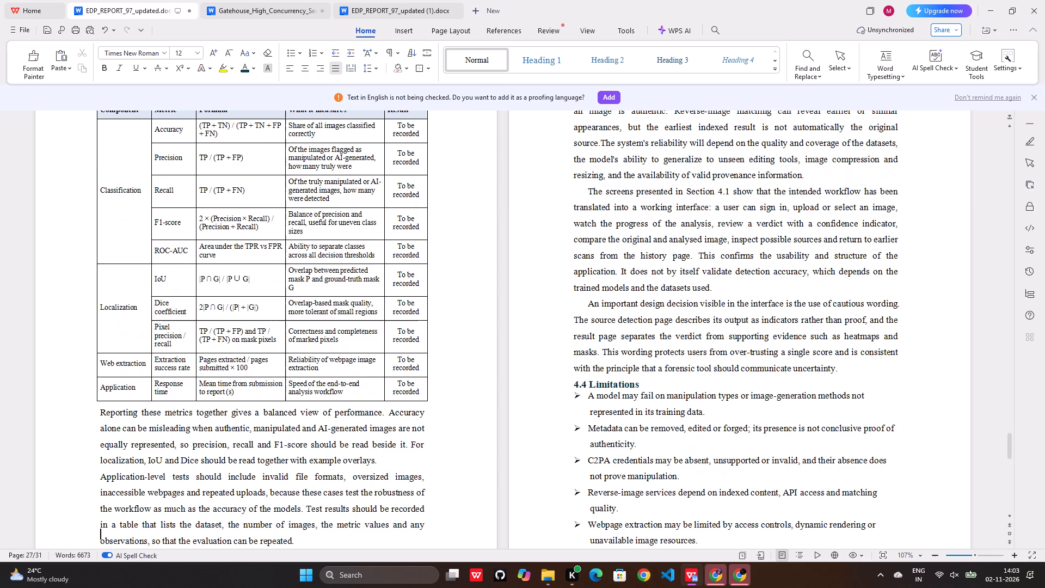
pyautogui.scroll(9, 193, 408)
pyautogui.scroll(-5, 202, 402)
pyautogui.scroll(4, 231, 383)
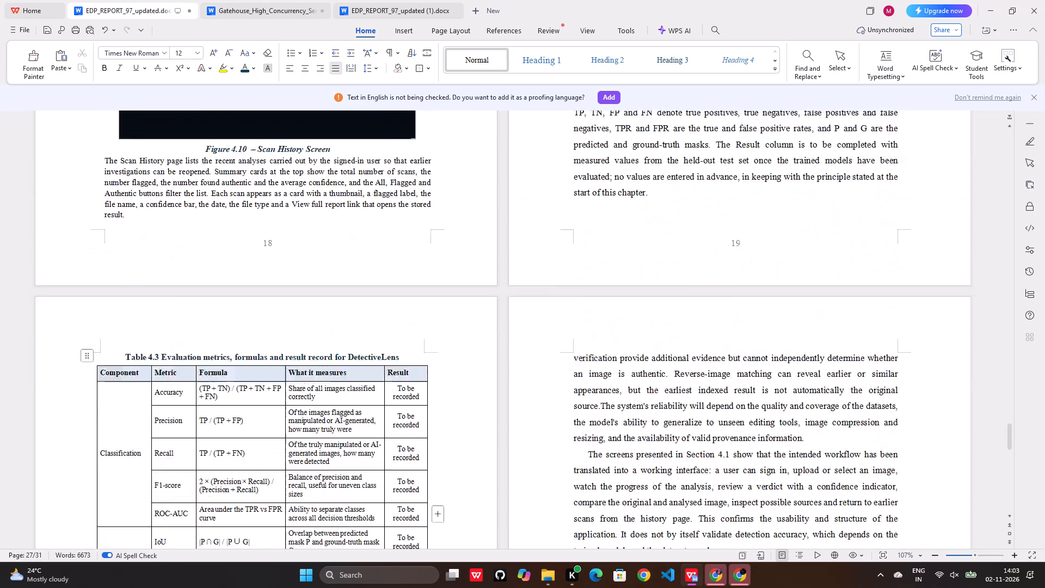
pyautogui.scroll(3, 607, 308)
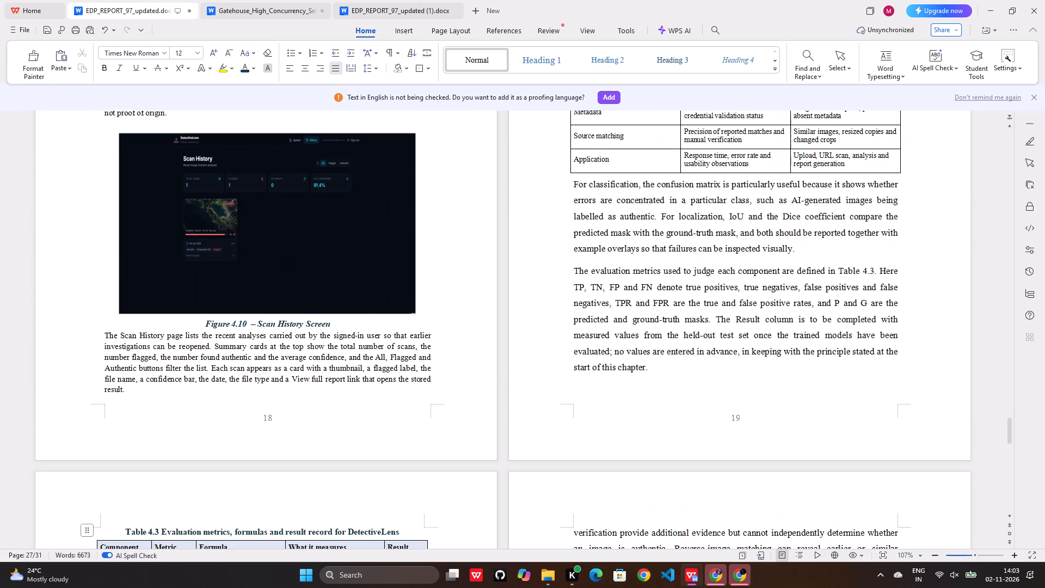
pyautogui.scroll(-8, 609, 353)
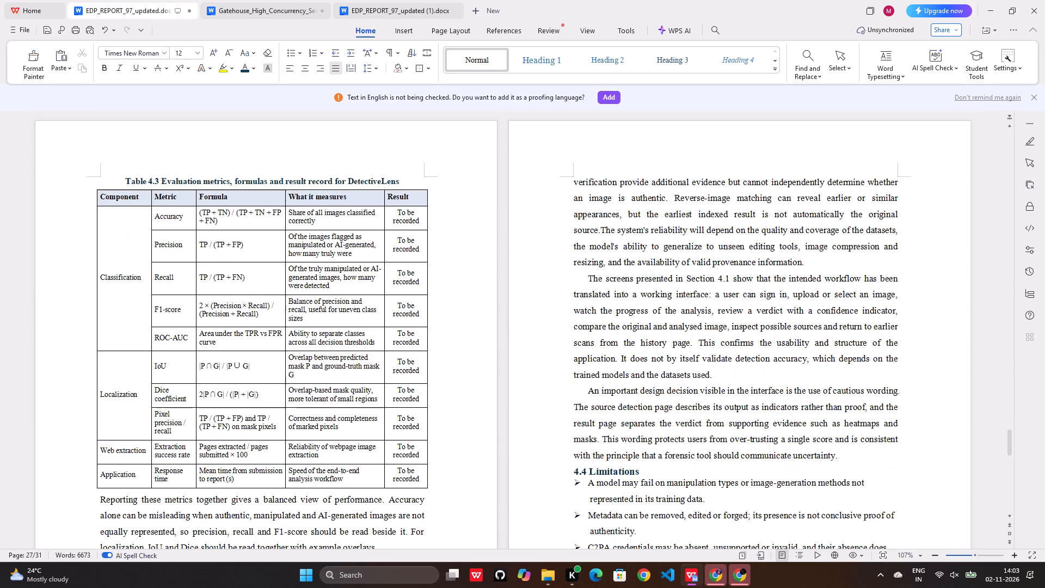
pyautogui.scroll(-3, 609, 353)
pyautogui.click(588, 152)
pyautogui.press('BackSpace')
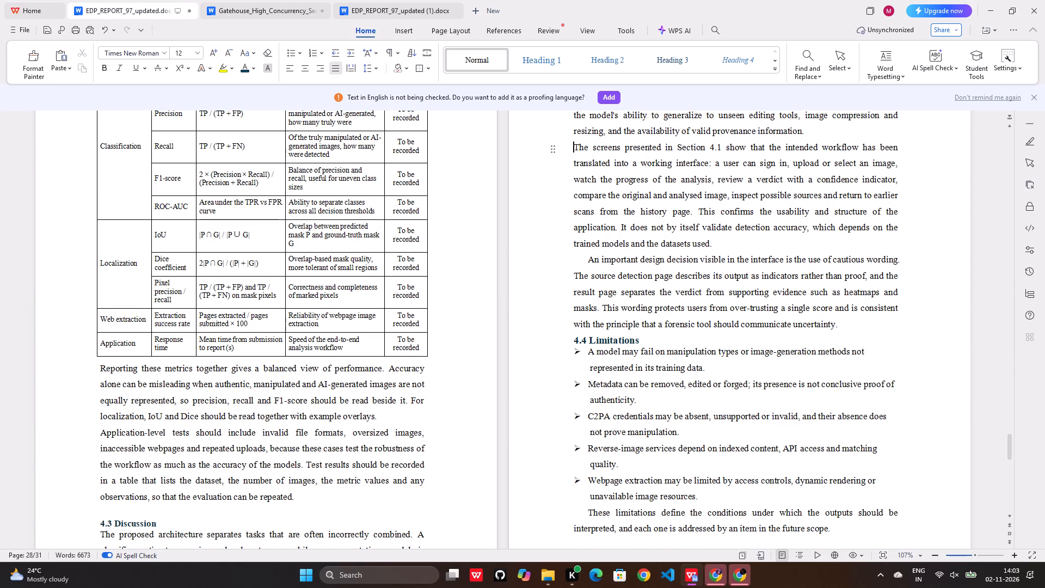
pyautogui.click(586, 264)
pyautogui.press('BackSpace')
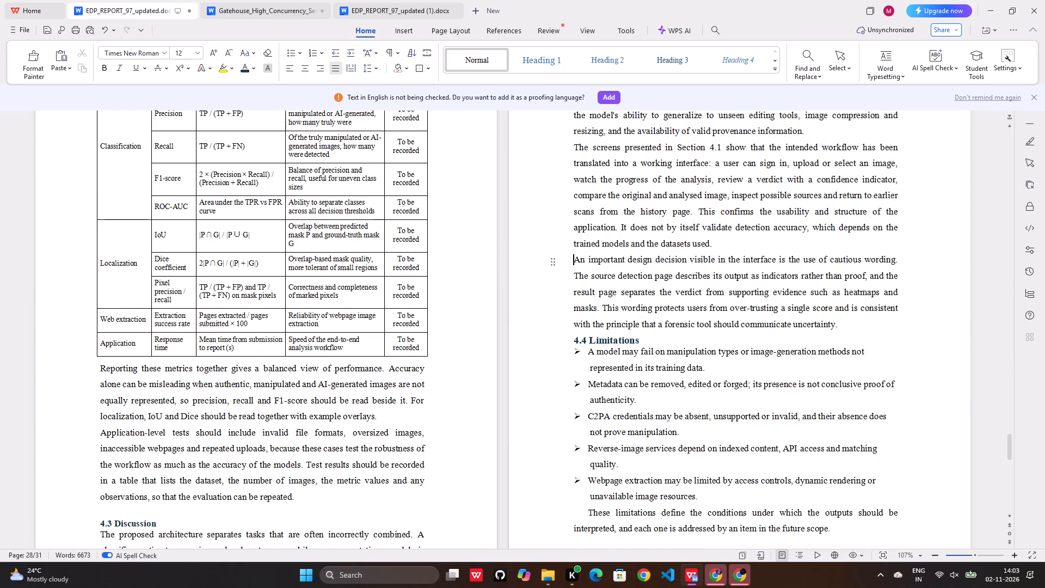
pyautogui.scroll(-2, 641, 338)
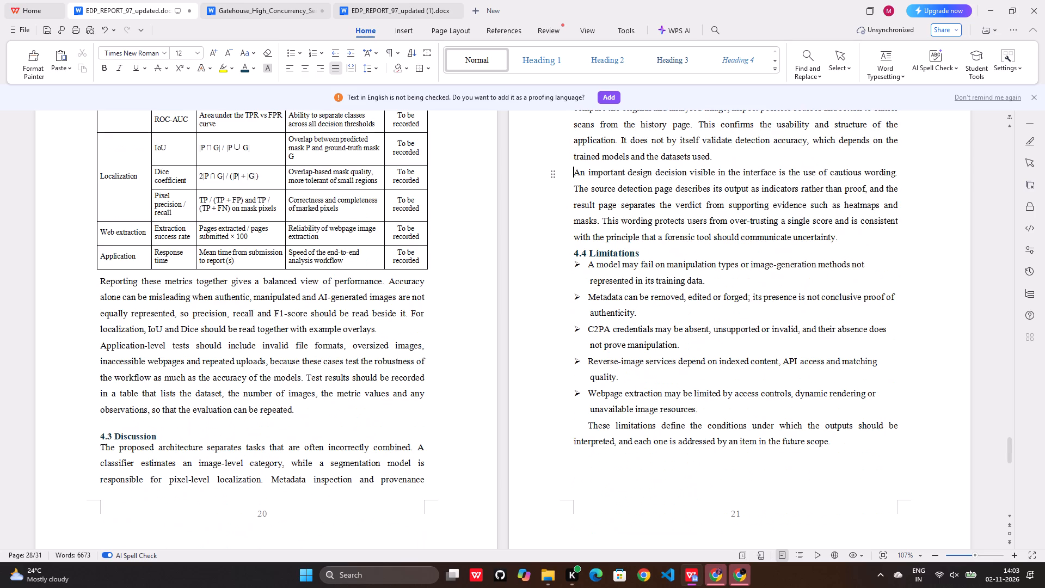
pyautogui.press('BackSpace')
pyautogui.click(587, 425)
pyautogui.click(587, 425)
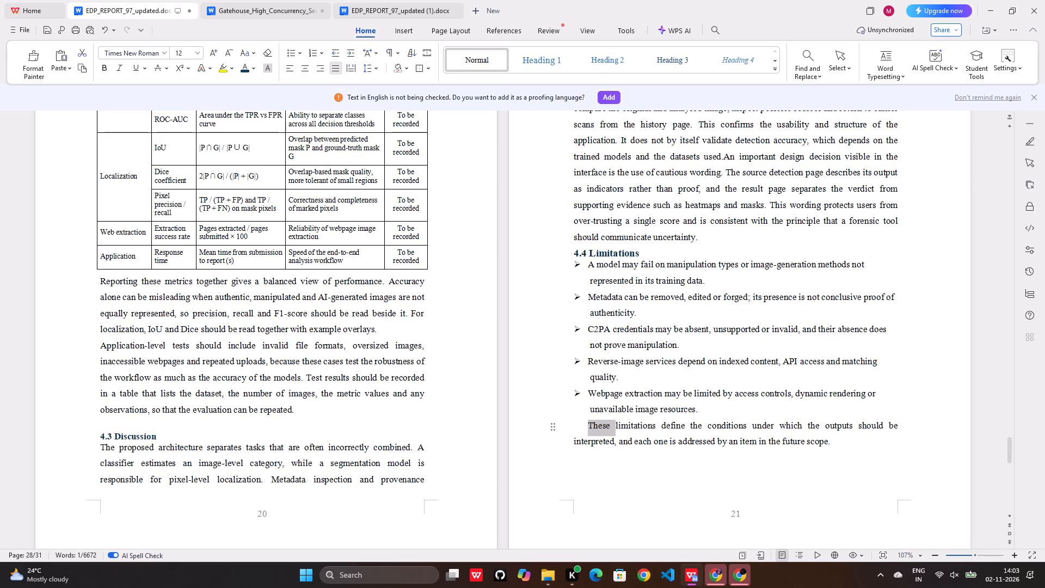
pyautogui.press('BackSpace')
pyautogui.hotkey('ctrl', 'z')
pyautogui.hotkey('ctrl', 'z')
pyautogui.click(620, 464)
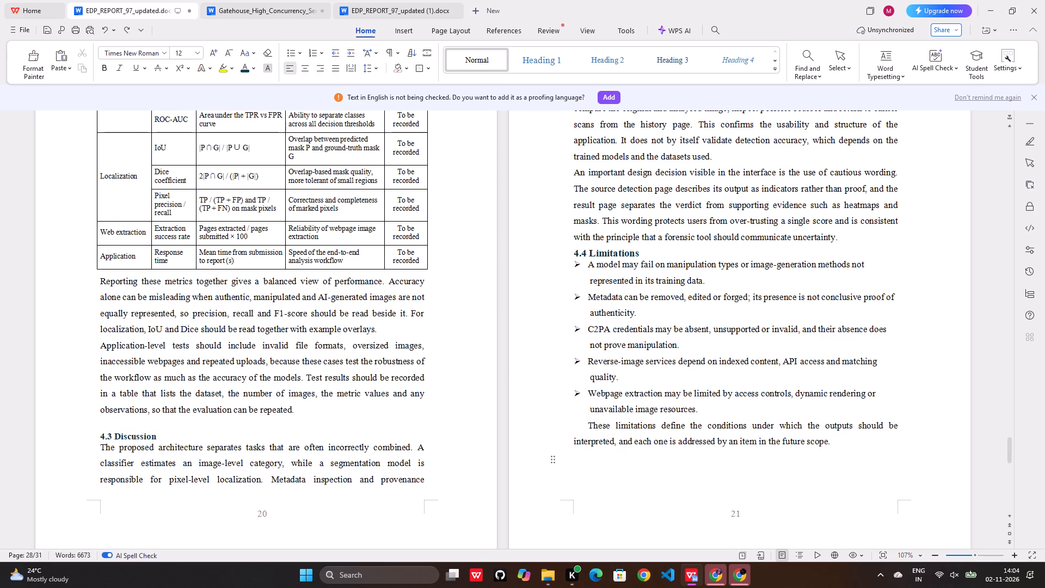
# Remove the first-line indent from the closing "These limitations define" paragraph of 4.4 Limitations.
pyautogui.click(588, 425)
pyautogui.press('BackSpace')
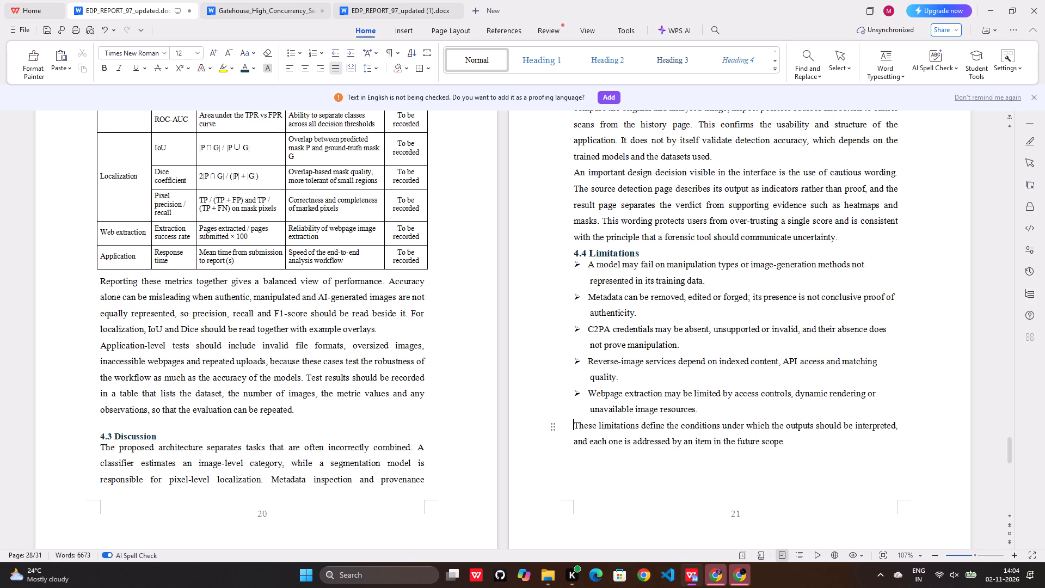
# Copy the "Webpage extraction may be limited" bullet and paste it at the end of the closing paragraph of 4.4 Limitations.
pyautogui.moveTo(591, 393); pyautogui.dragTo(646, 393)
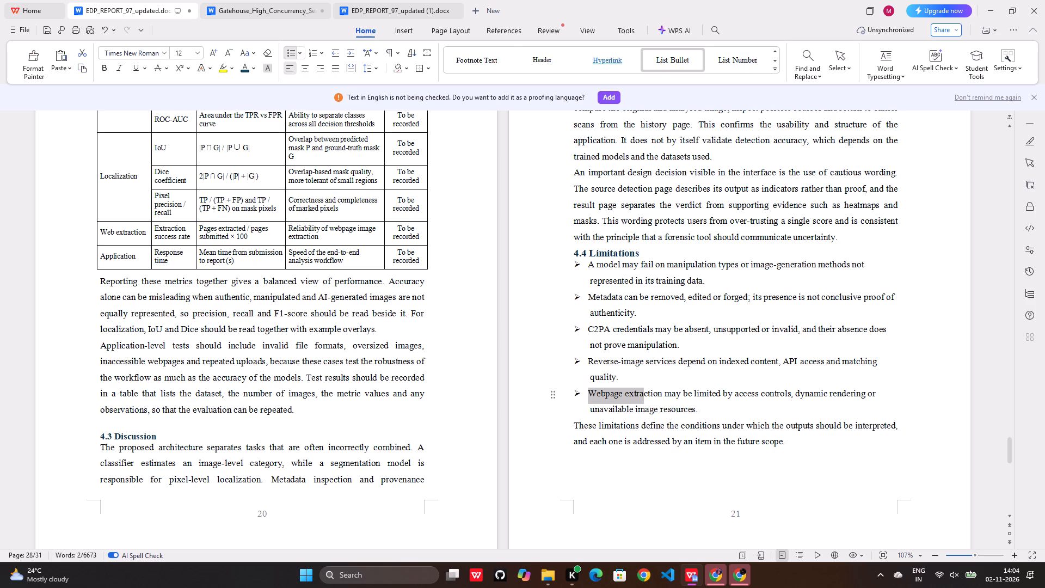
pyautogui.moveTo(646, 393); pyautogui.dragTo(704, 410)
pyautogui.hotkey('ctrl', 'c')
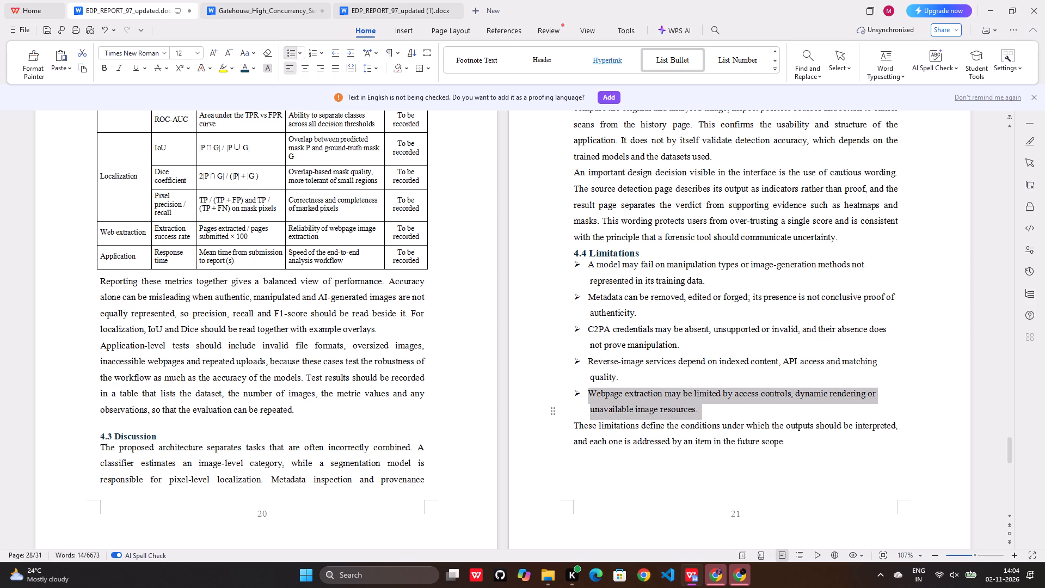
pyautogui.click(786, 442)
pyautogui.hotkey('ctrl', 'v')
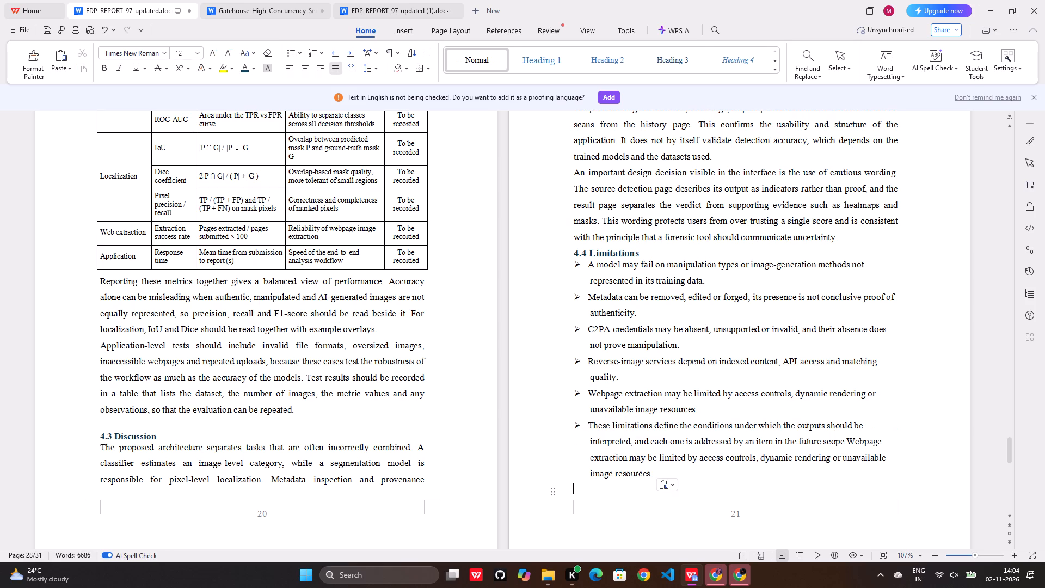
# Remove the bullet from the "These limitations define" paragraph and indent the whole paragraph slightly.
pyautogui.click(588, 428)
pyautogui.press('BackSpace')
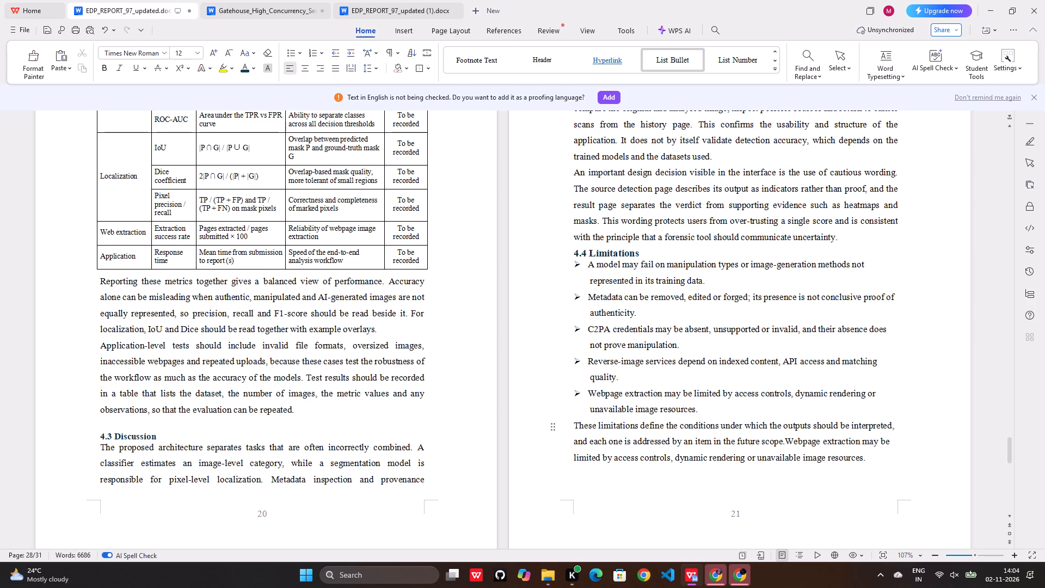
pyautogui.press('space')
pyautogui.click(572, 442)
pyautogui.press('space')
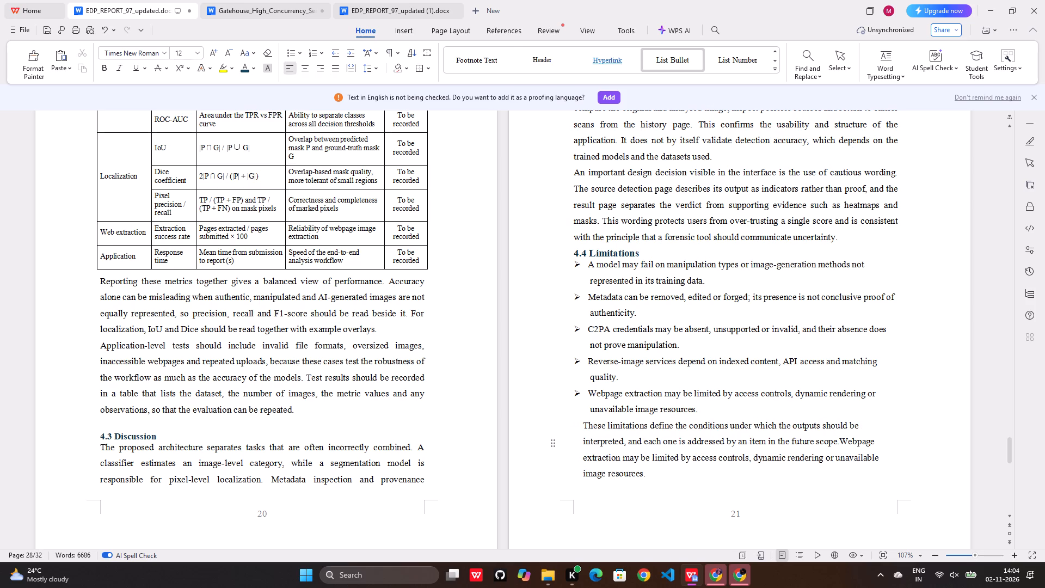
# Justify the closing "These limitations define" paragraph of 4.4 Limitations.
pyautogui.moveTo(582, 424); pyautogui.dragTo(622, 456)
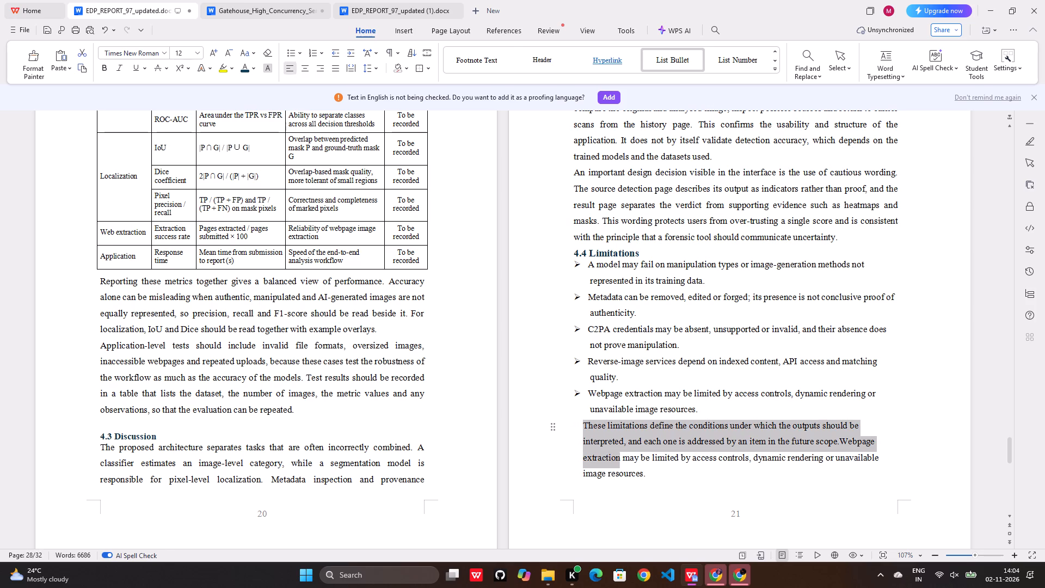
pyautogui.moveTo(622, 456); pyautogui.dragTo(655, 475)
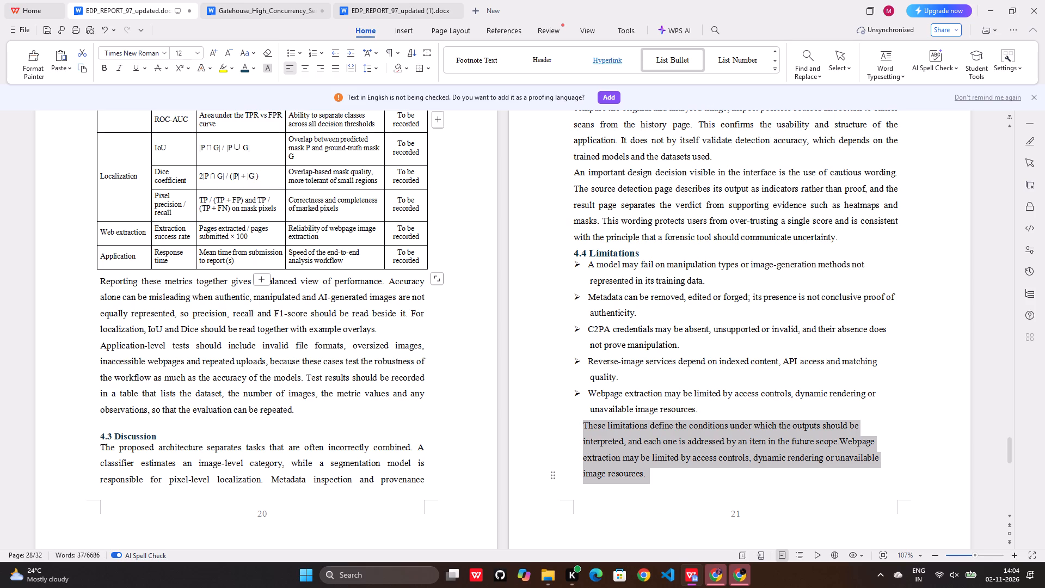
pyautogui.hotkey('ctrl', 'j')
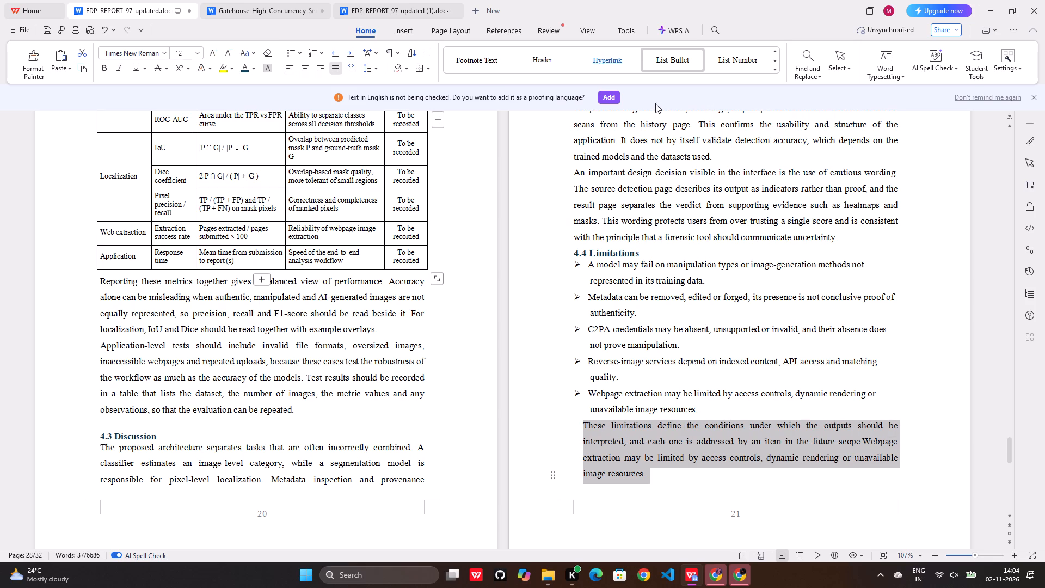
pyautogui.click(945, 306)
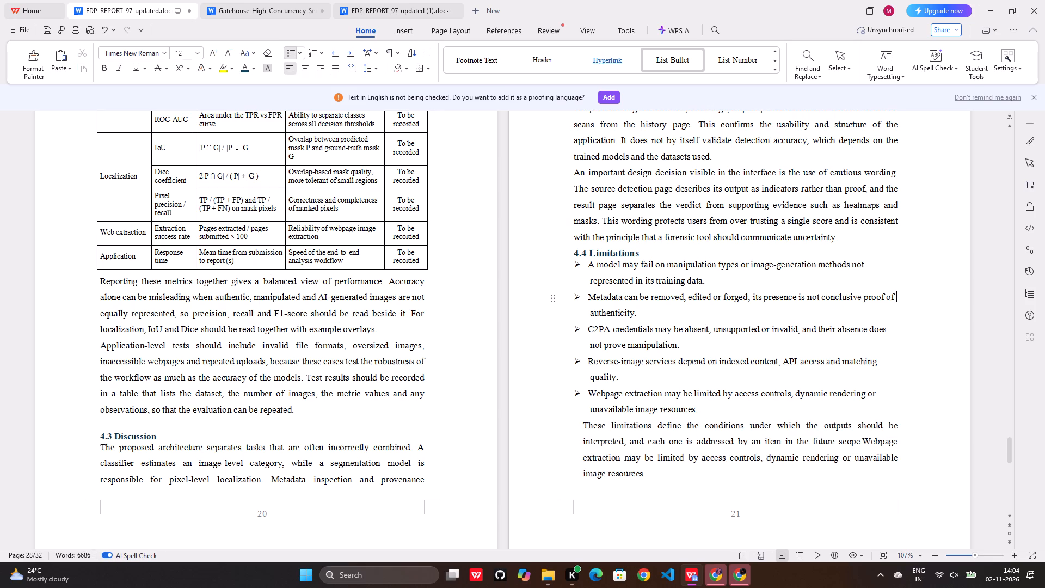
# Insert a blank line above the 4.4 Limitations heading.
pyautogui.click(573, 255)
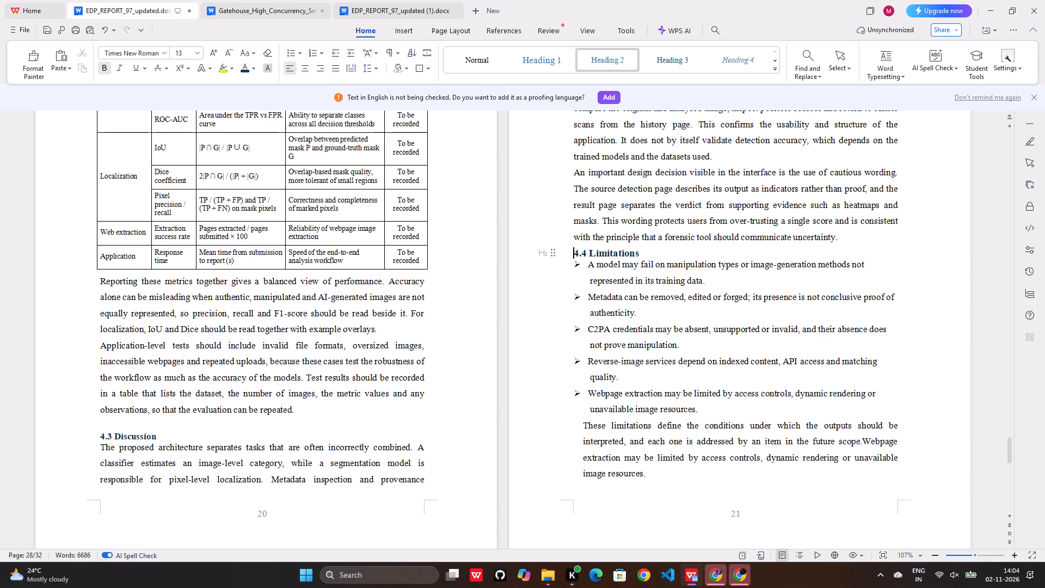
pyautogui.press('Return')
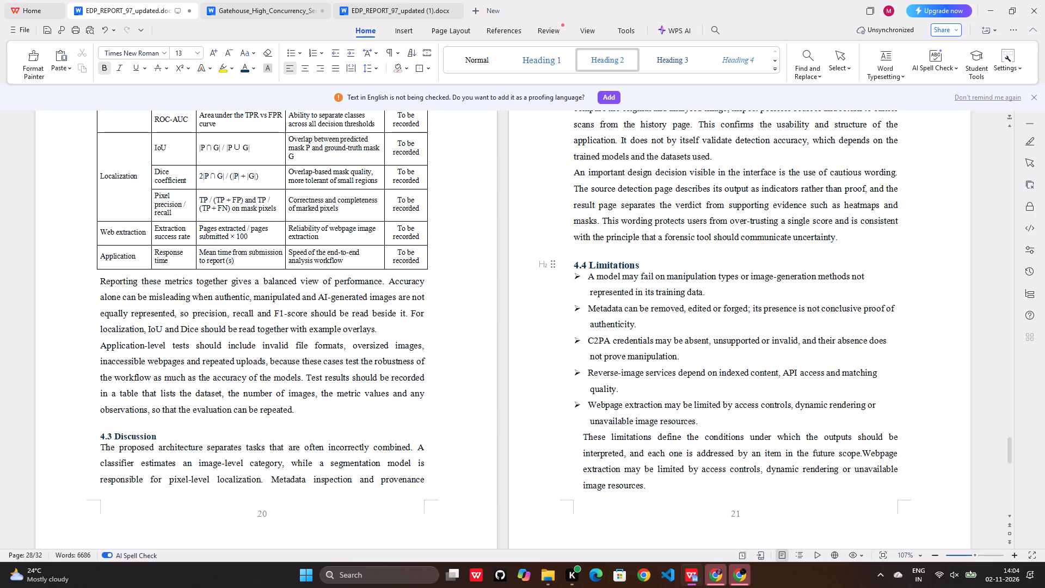
# Merge the "An important design decision" paragraph of 4.3 Discussion into the paragraph before it.
pyautogui.scroll(3, 592, 278)
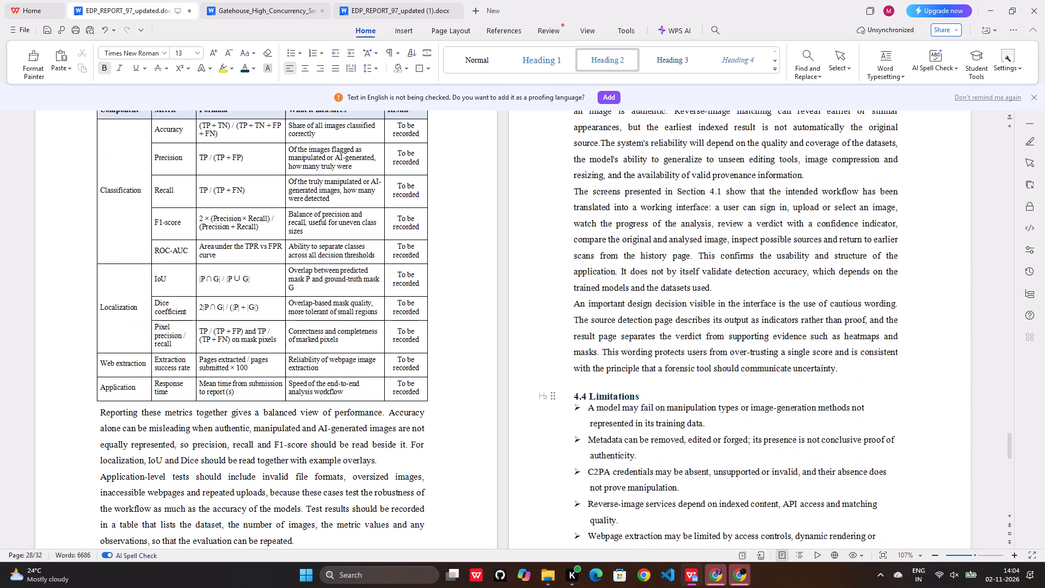
pyautogui.scroll(2, 592, 278)
pyautogui.click(569, 393)
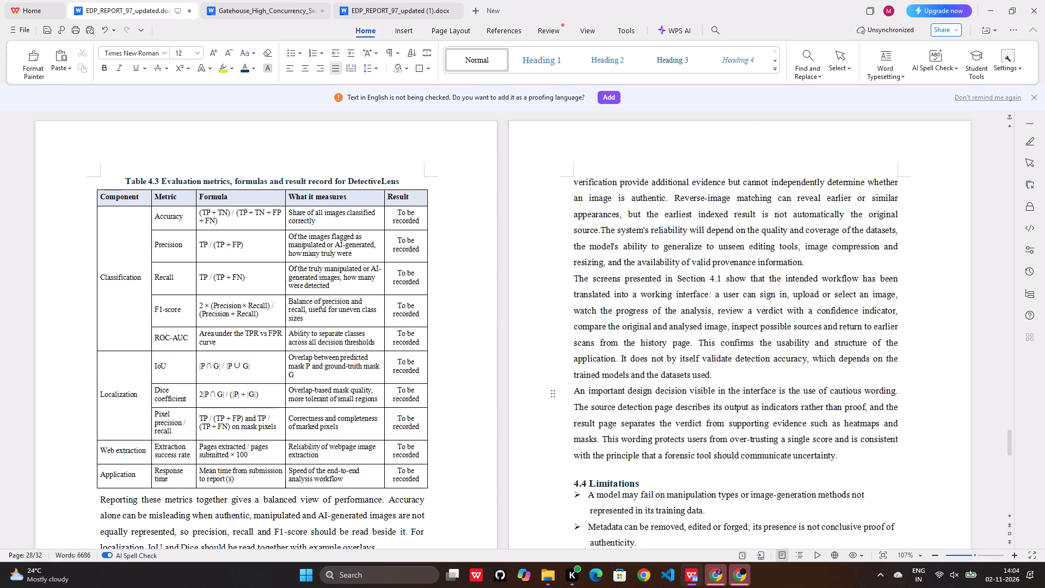
pyautogui.press('BackSpace')
# Delete the empty page between 4.4 Limitations and the Chapter 5 heading.
pyautogui.scroll(-7, 628, 456)
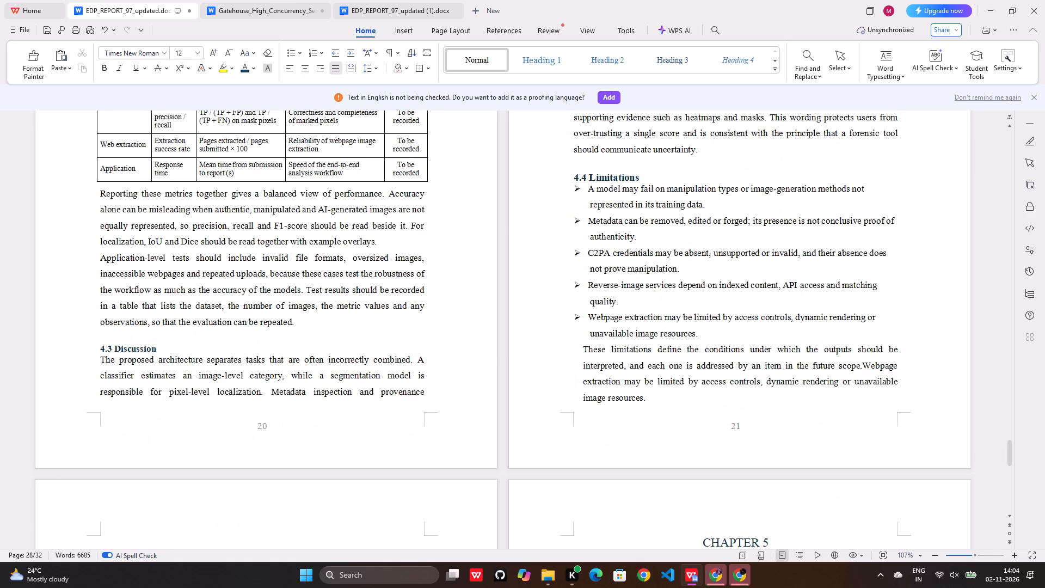
pyautogui.scroll(-4, 628, 456)
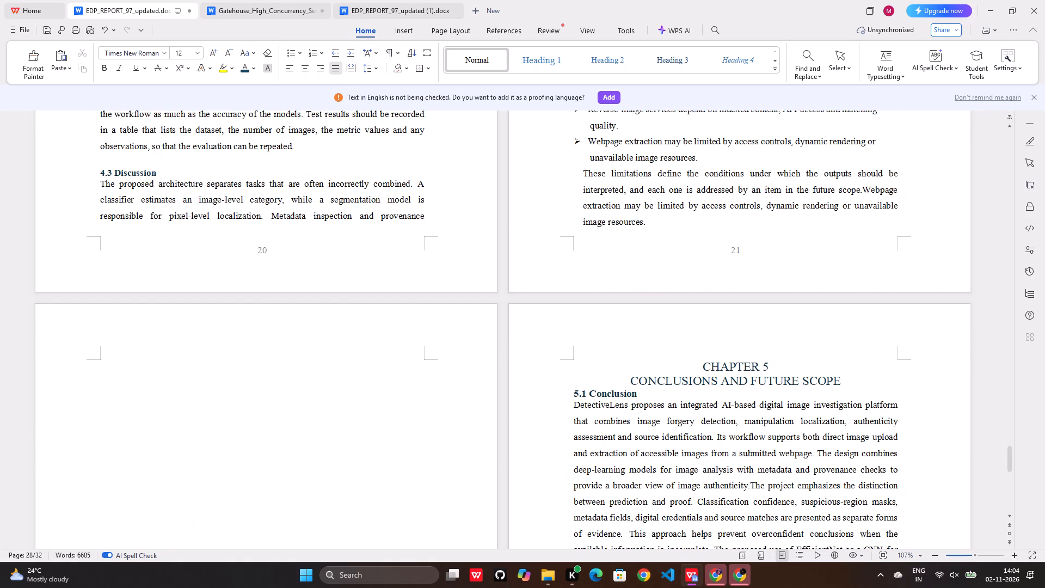
pyautogui.click(119, 354)
pyautogui.press('Delete')
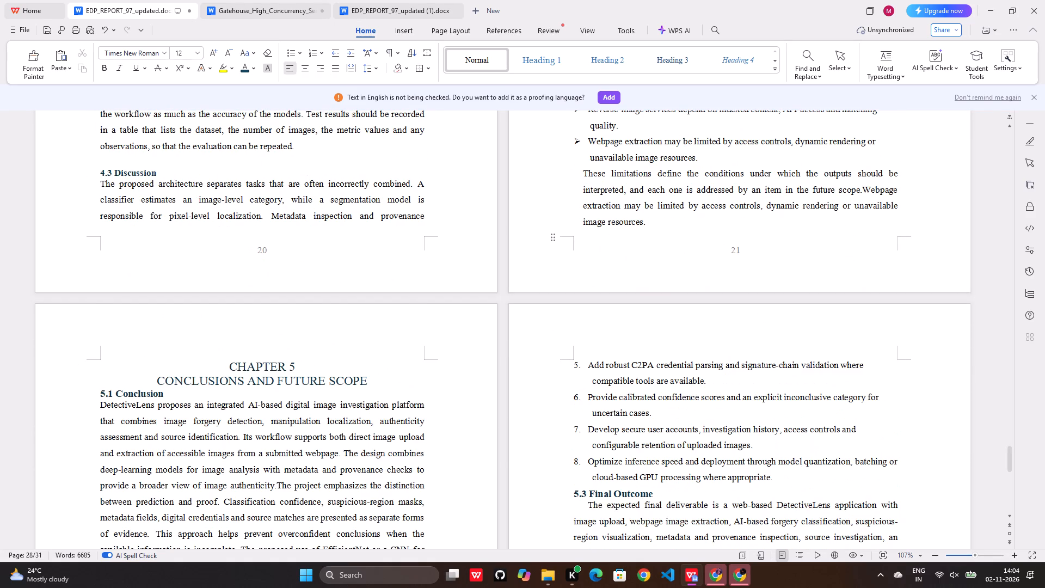
# Delete the blank lines just before the CHAPTER 5 heading.
pyautogui.press('Delete')
pyautogui.press('Delete')
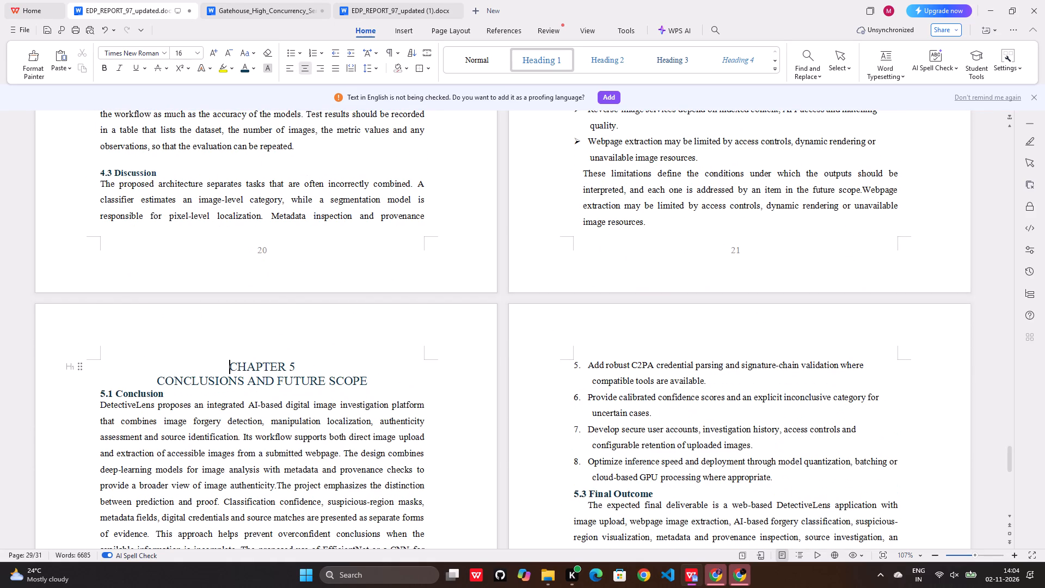
# Review the report from the Chapter 4 evaluation table and limitations through the Chapter 5 conclusion, future scope and final outcome sections.
pyautogui.scroll(6, 437, 270)
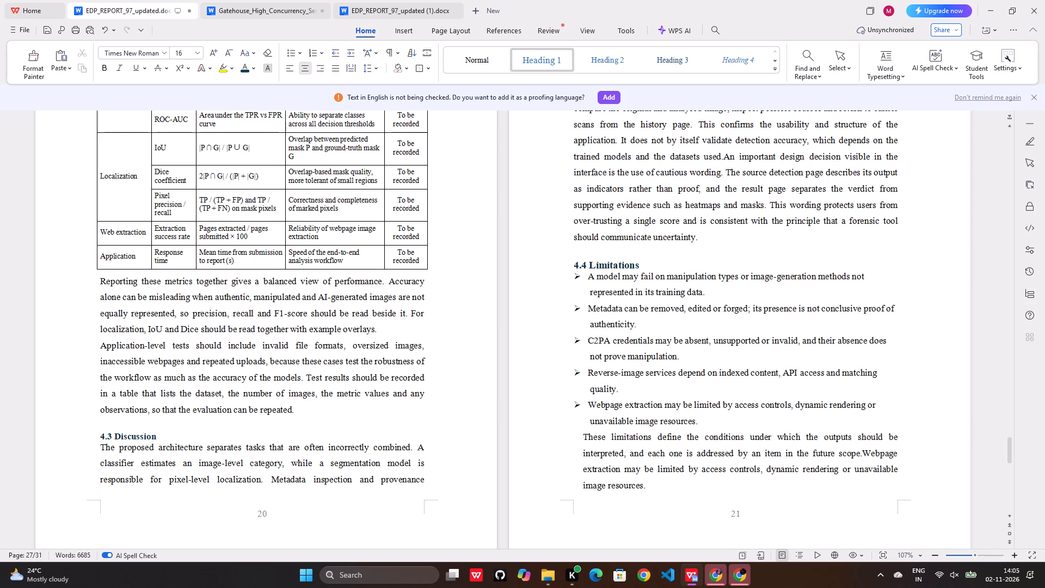
pyautogui.scroll(4, 358, 401)
pyautogui.scroll(-7, 428, 390)
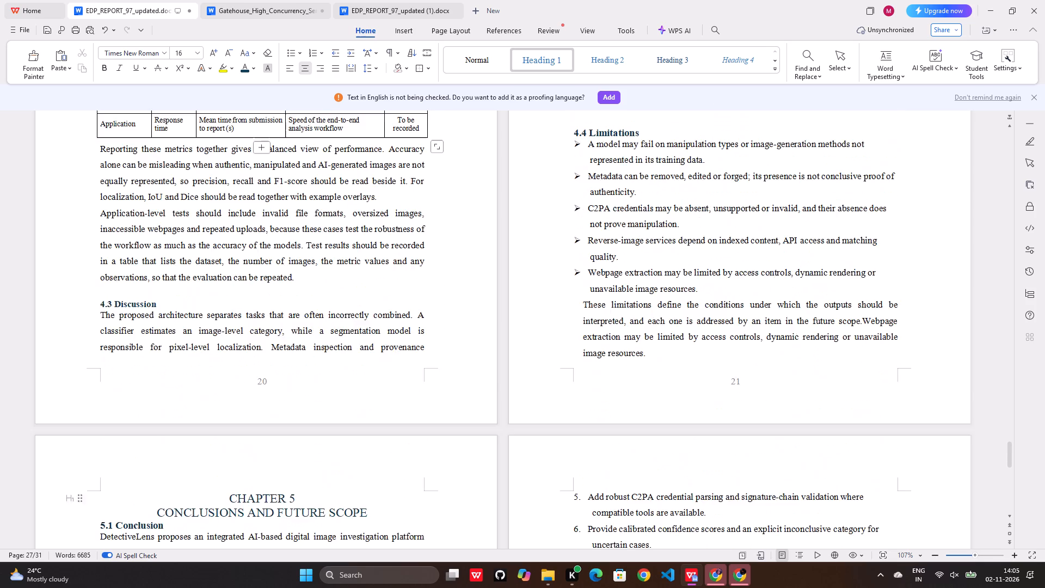
pyautogui.scroll(-11, 429, 388)
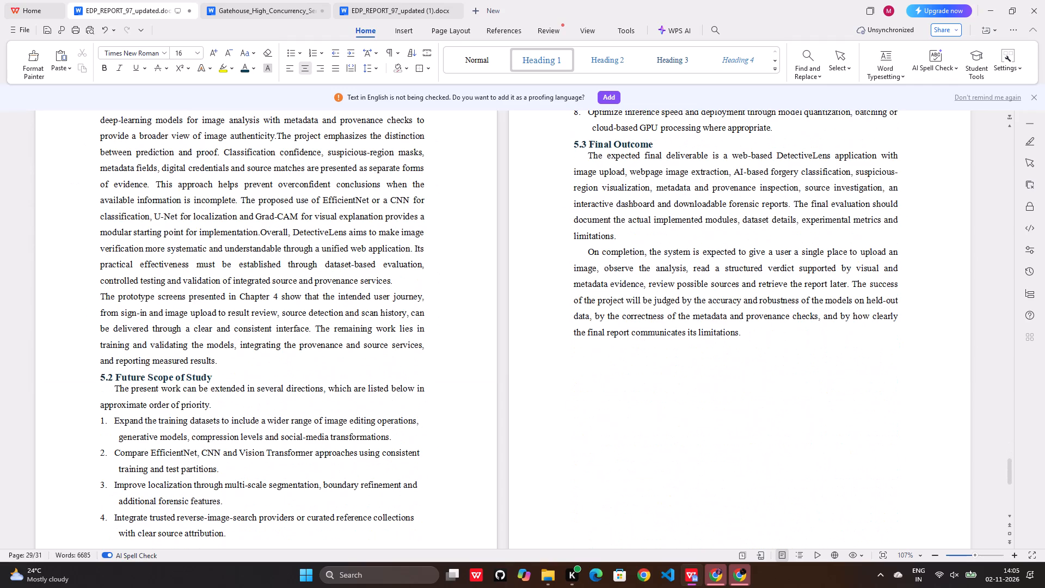
# Examine the Chapter 4 and 5 pages of the Gatehouse report and the EDP_REPORT_97_updated (1) copy for comparison.
pyautogui.click(279, 9)
pyautogui.scroll(-3, 558, 417)
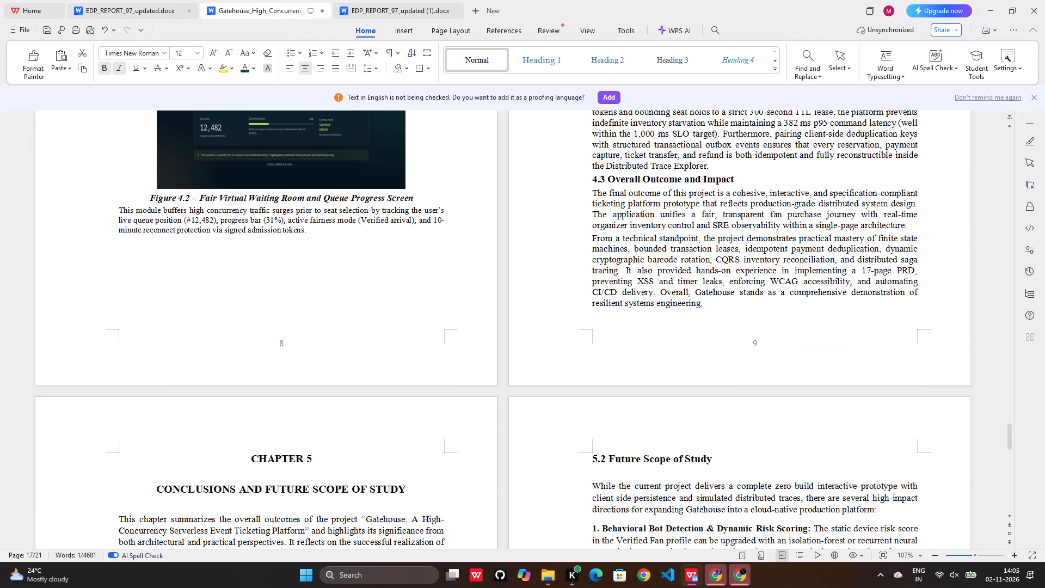
pyautogui.scroll(7, 559, 417)
pyautogui.scroll(-4, 559, 418)
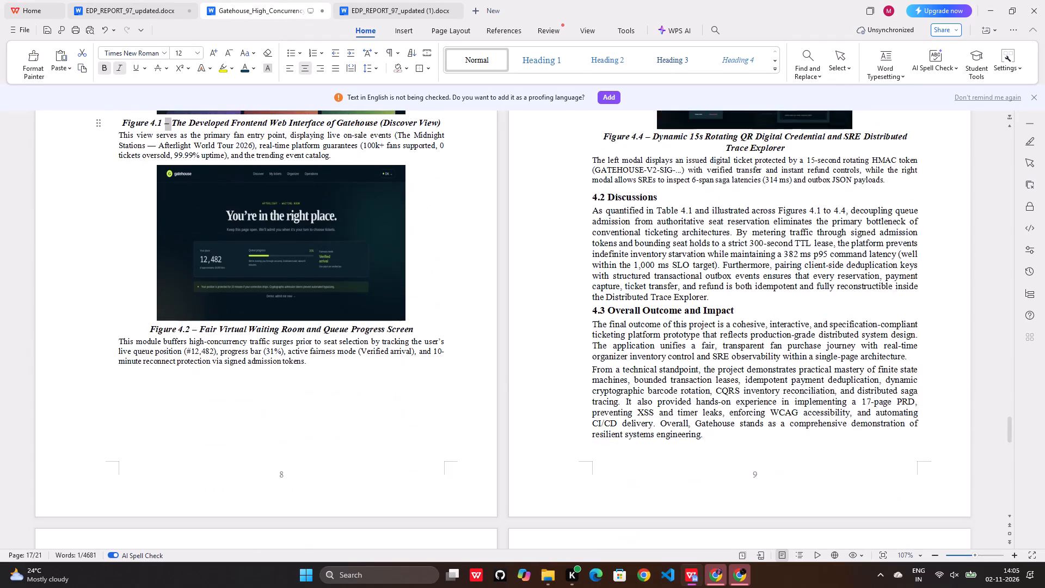
pyautogui.scroll(-7, 558, 417)
pyautogui.scroll(8, 558, 417)
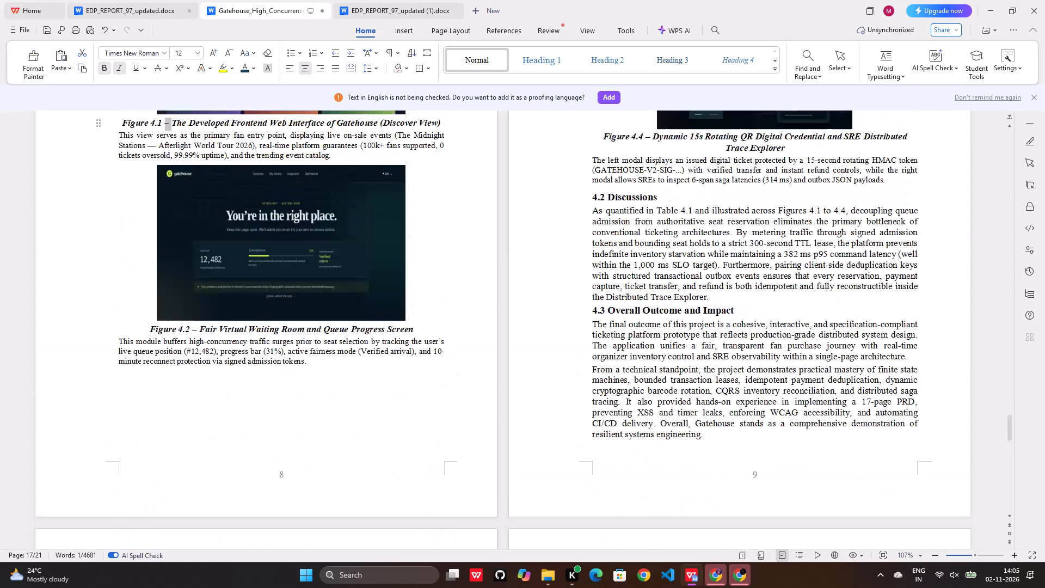
pyautogui.scroll(11, 558, 417)
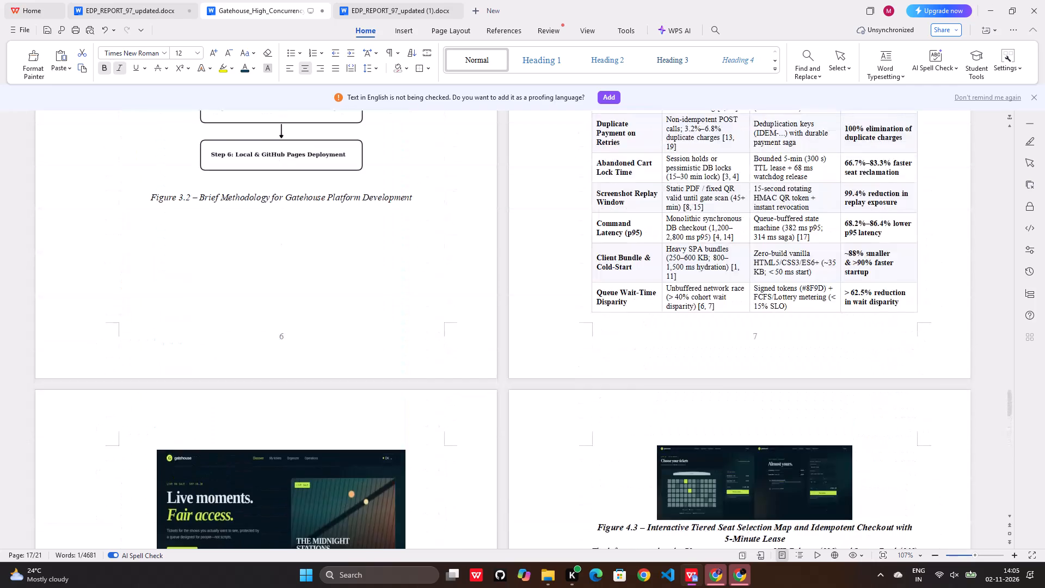
pyautogui.scroll(3, 558, 417)
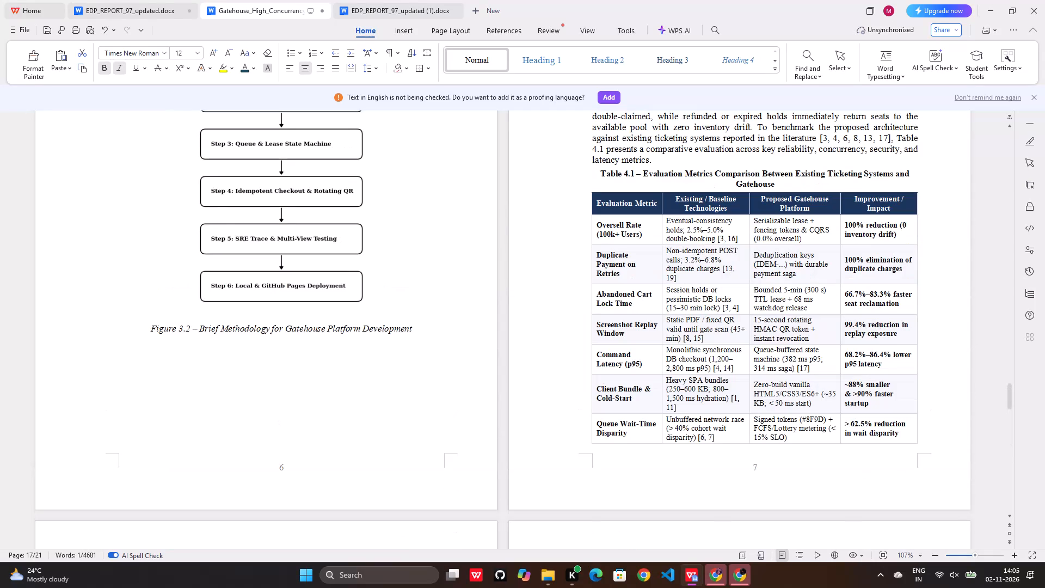
pyautogui.scroll(5, 560, 418)
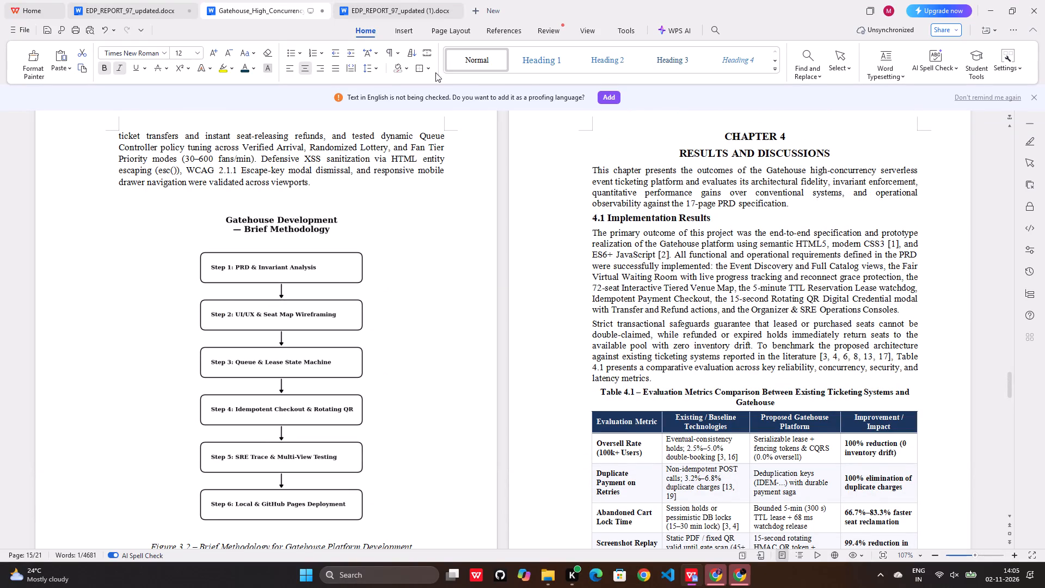
pyautogui.click(370, 0)
pyautogui.click(84, 126)
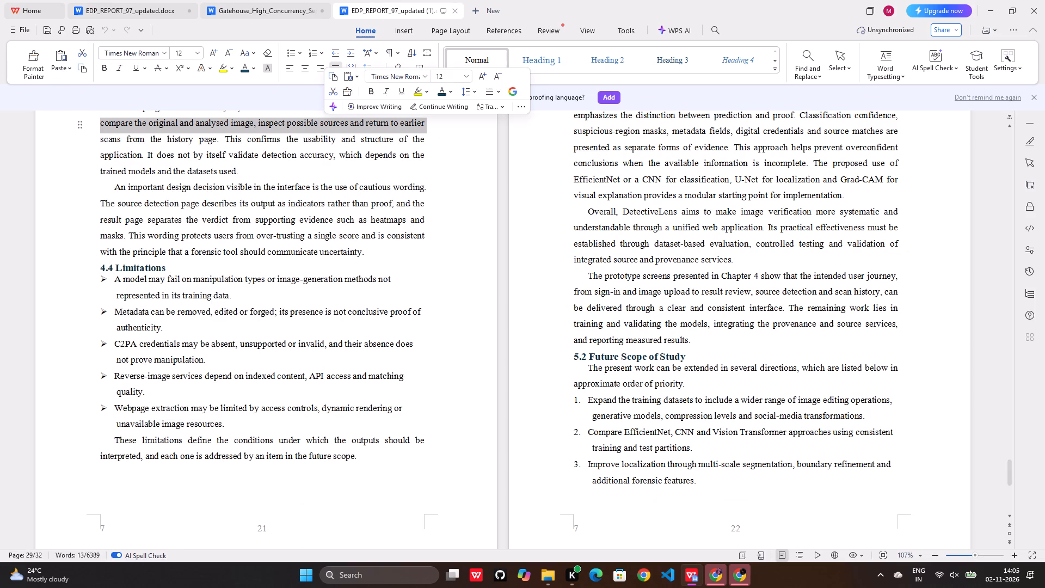
pyautogui.scroll(4, 188, 284)
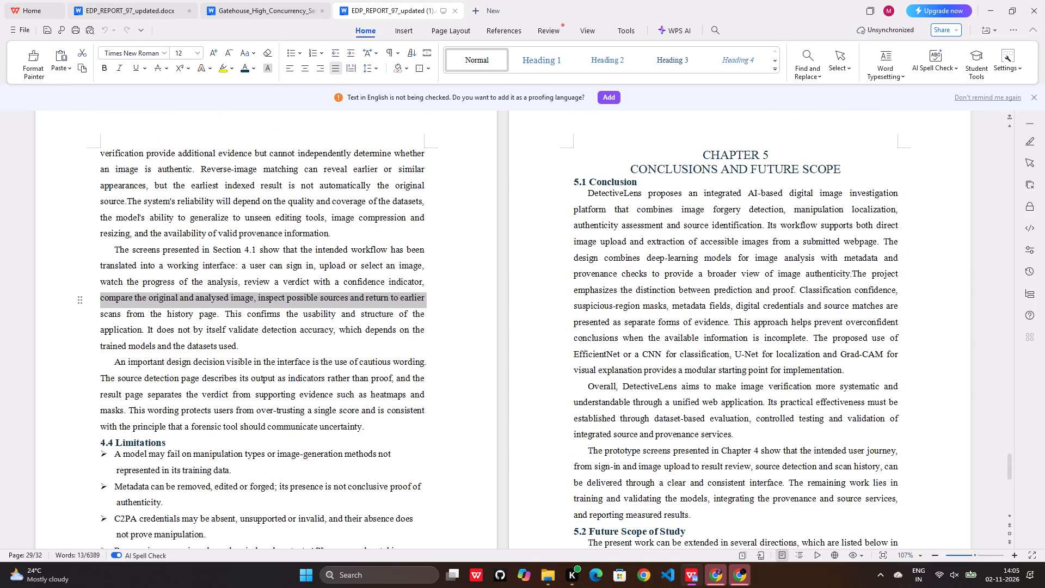
# Back in EDP_REPORT_97_updated.docx, change the Development environment row's figure reference in Table 4.1 to Fig 4.1 – 4.3.
pyautogui.click(145, 1)
pyautogui.scroll(5, 468, 269)
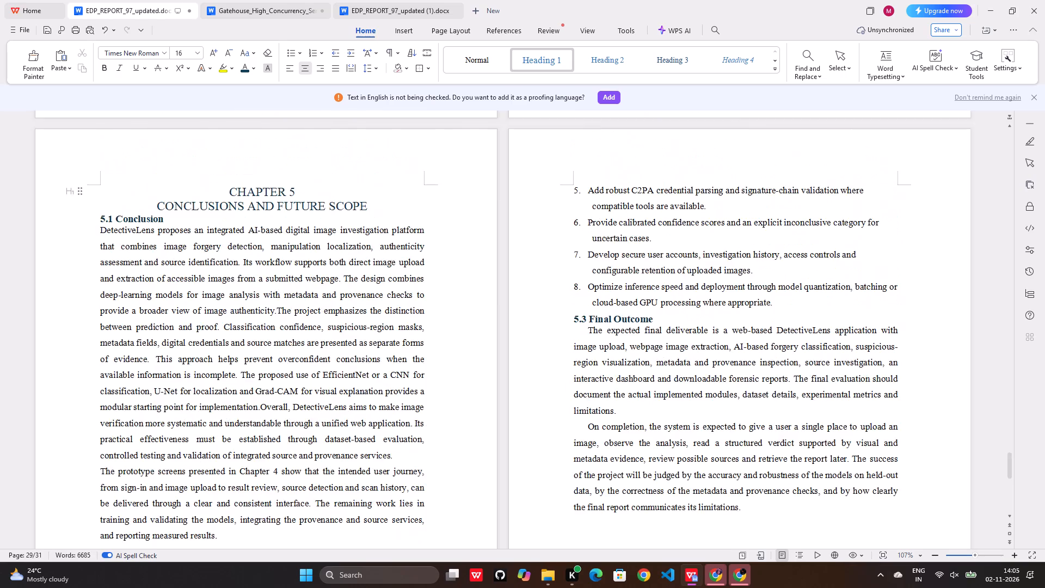
pyautogui.scroll(15, 468, 277)
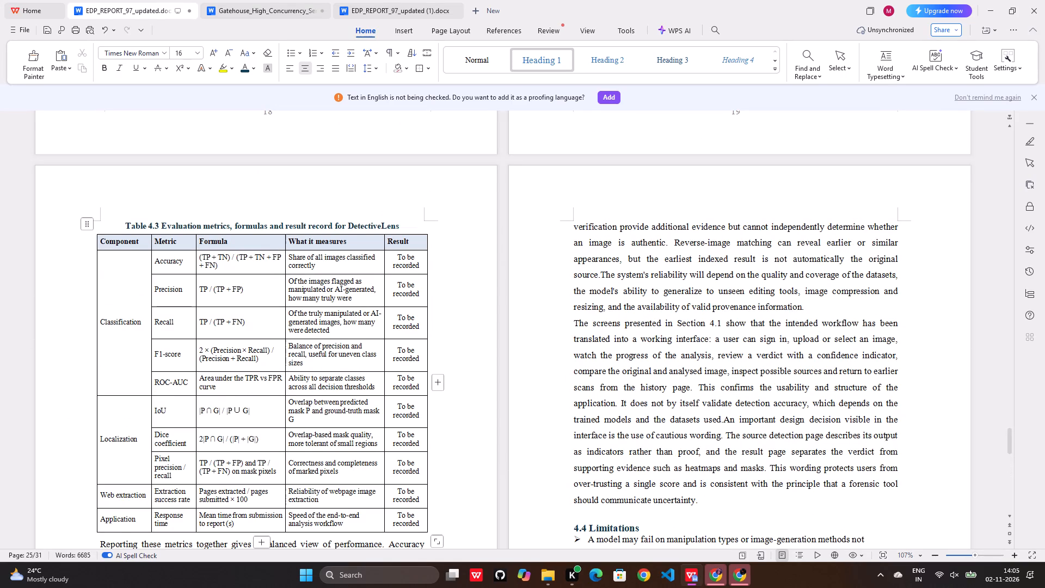
pyautogui.scroll(4, 499, 295)
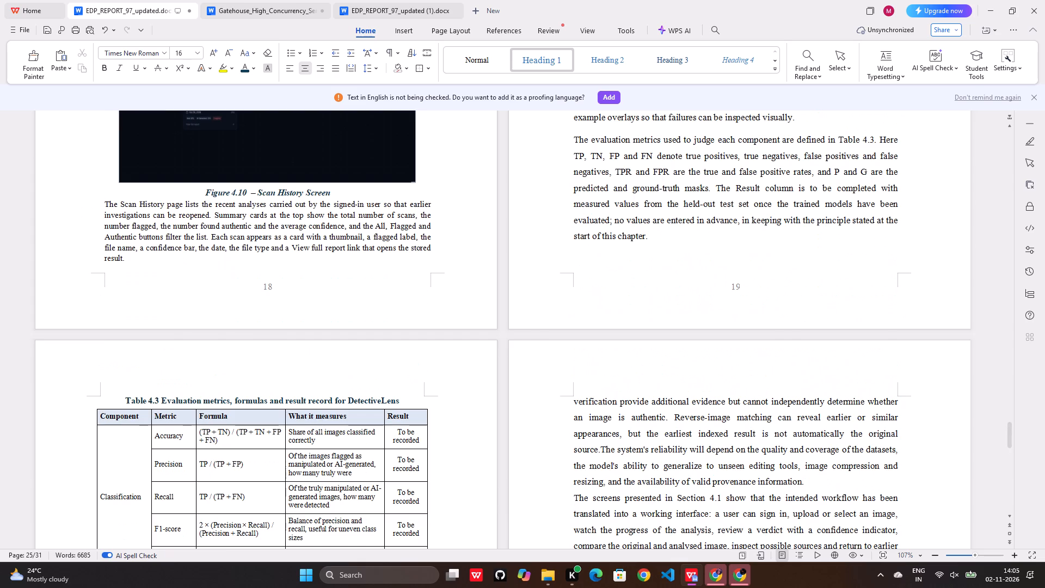
pyautogui.scroll(17, 500, 293)
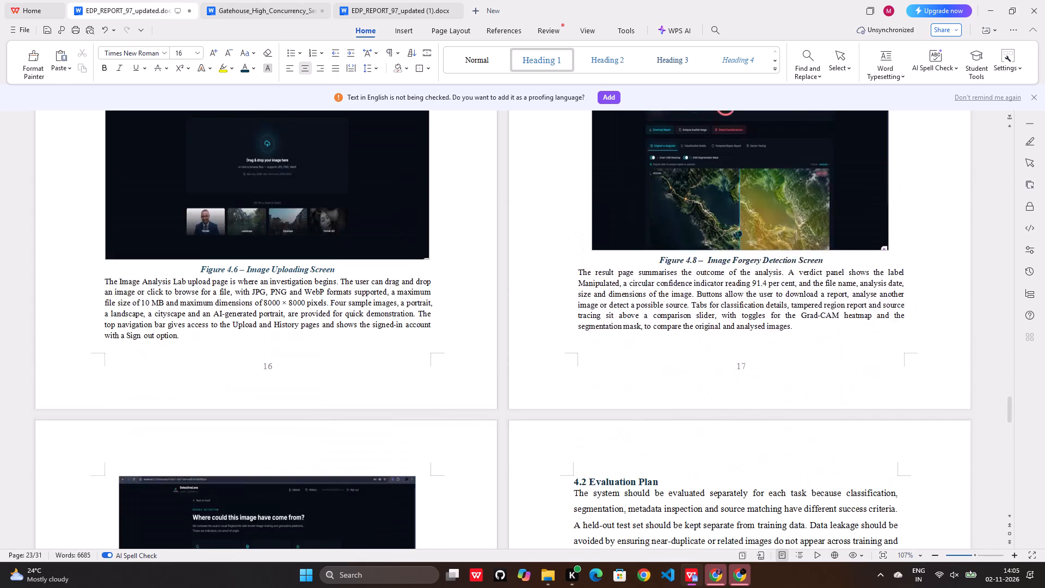
pyautogui.scroll(20, 500, 292)
pyautogui.scroll(3, 500, 292)
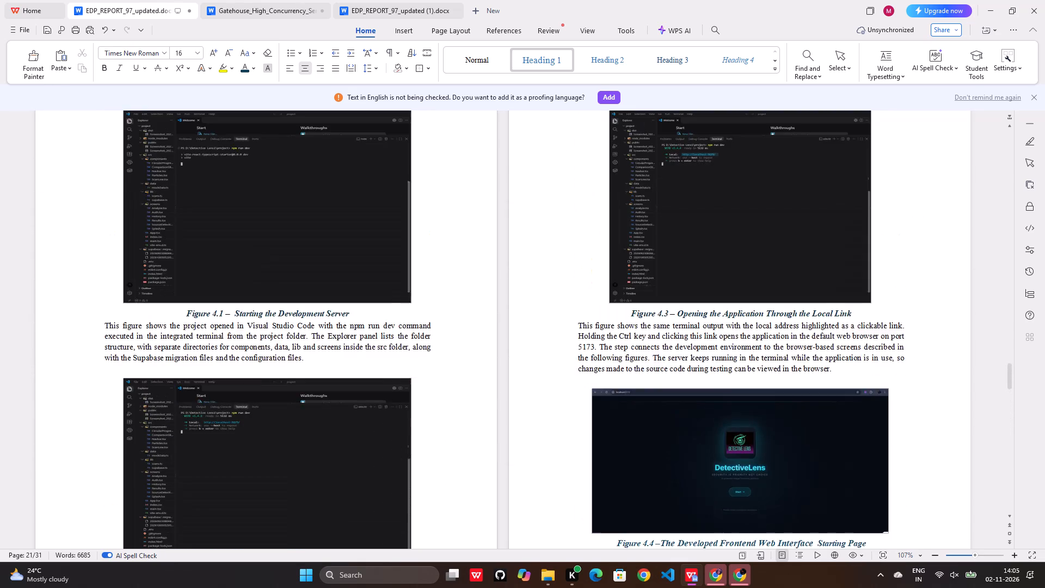
pyautogui.scroll(9, 504, 299)
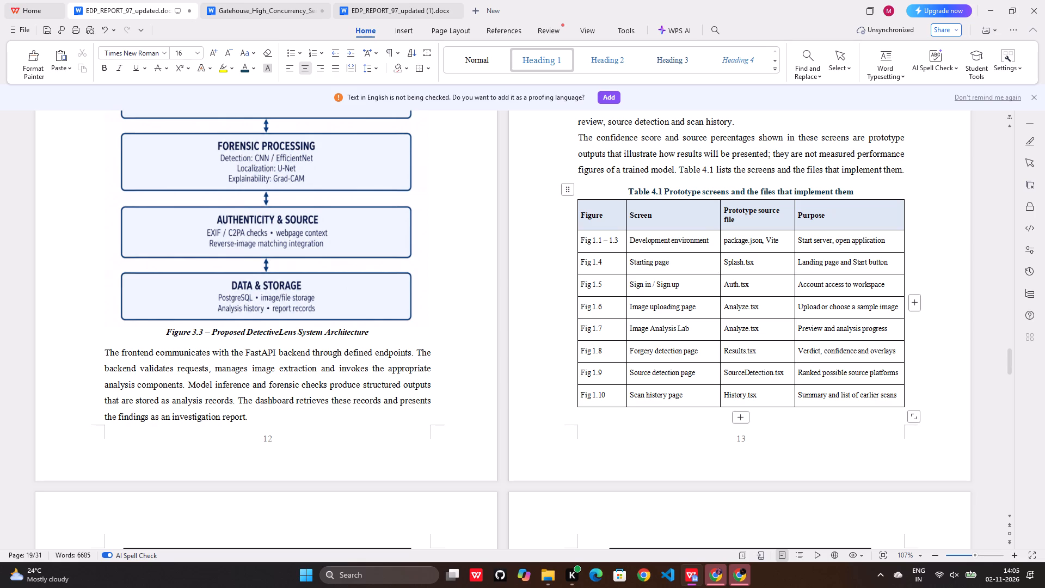
pyautogui.click(594, 243)
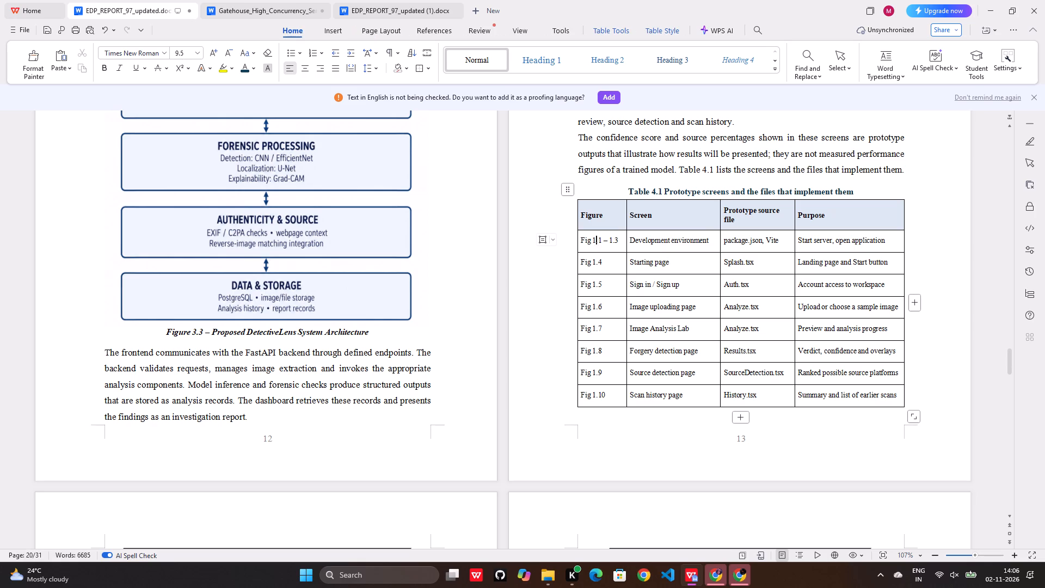
pyautogui.press('BackSpace')
pyautogui.press('4')
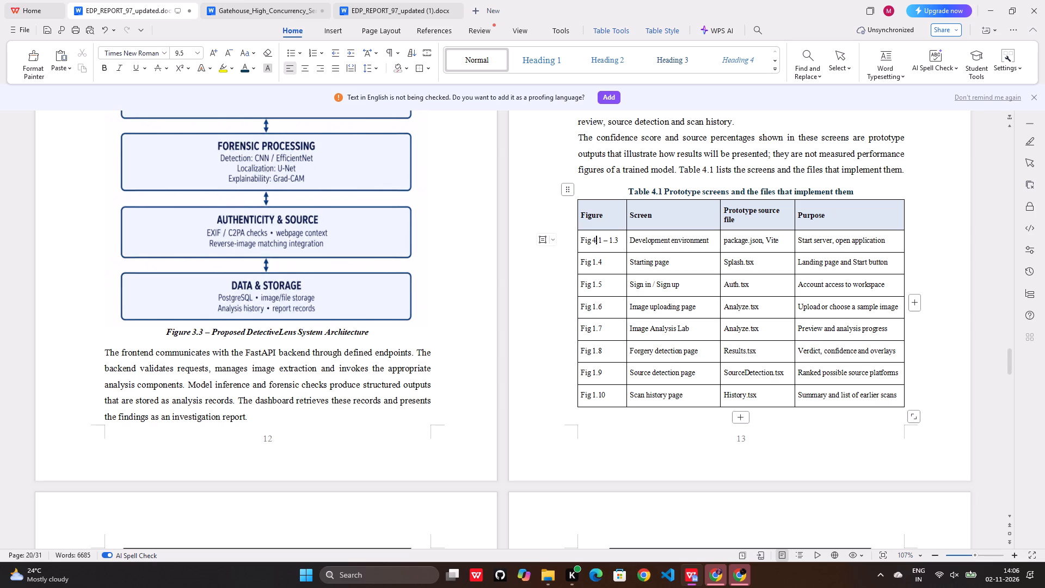
pyautogui.click(611, 240)
pyautogui.press('BackSpace')
pyautogui.press('4')
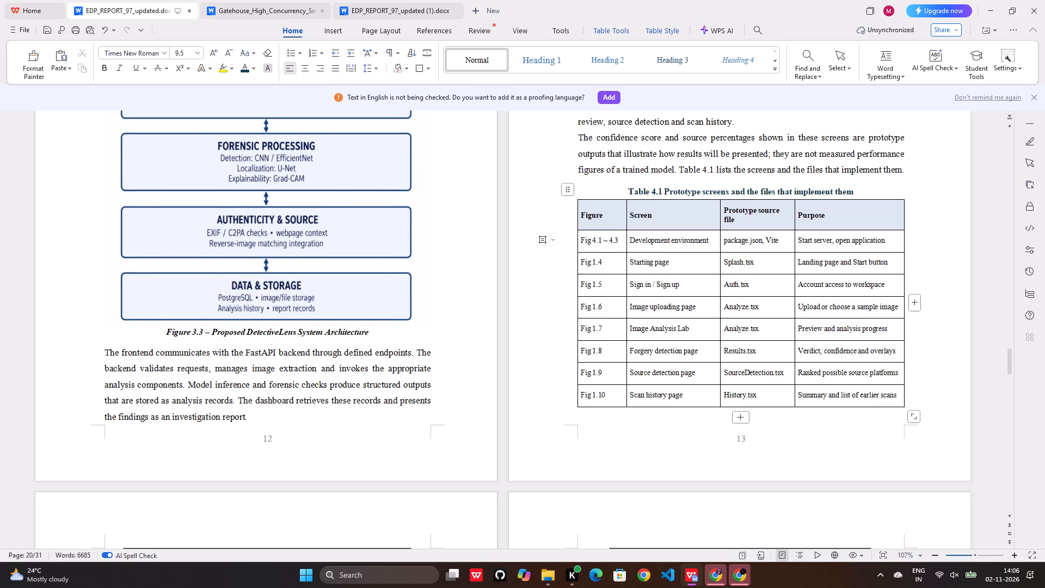
# Shorten the Auth.tsx row's screen name in Table 4.1 to "Sign in / Sign".
pyautogui.click(683, 289)
pyautogui.press('BackSpace')
pyautogui.press('BackSpace')
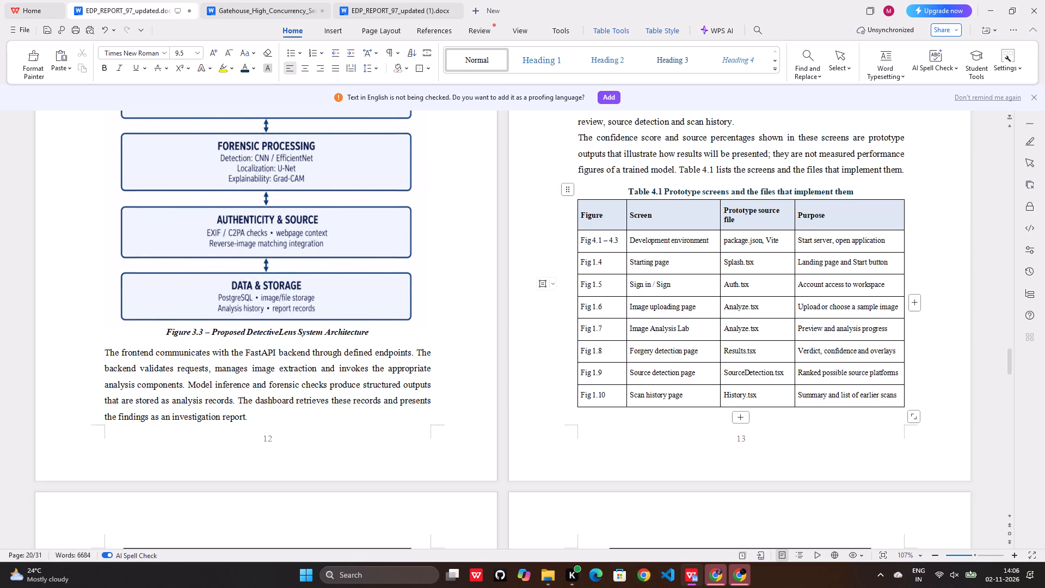
# Remove the word "page" from the Image uploading and Forgery detection screen names in Table 4.1.
pyautogui.click(697, 310)
pyautogui.press('BackSpace')
pyautogui.press('BackSpace')
pyautogui.press('BackSpace')
pyautogui.press('BackSpace')
pyautogui.click(691, 330)
pyautogui.click(702, 352)
pyautogui.press('BackSpace')
pyautogui.press('BackSpace')
pyautogui.press('BackSpace')
pyautogui.press('BackSpace')
# Remove the word "page" from the Source detection and Scan history screen names in Table 4.1.
pyautogui.click(699, 372)
pyautogui.press('BackSpace')
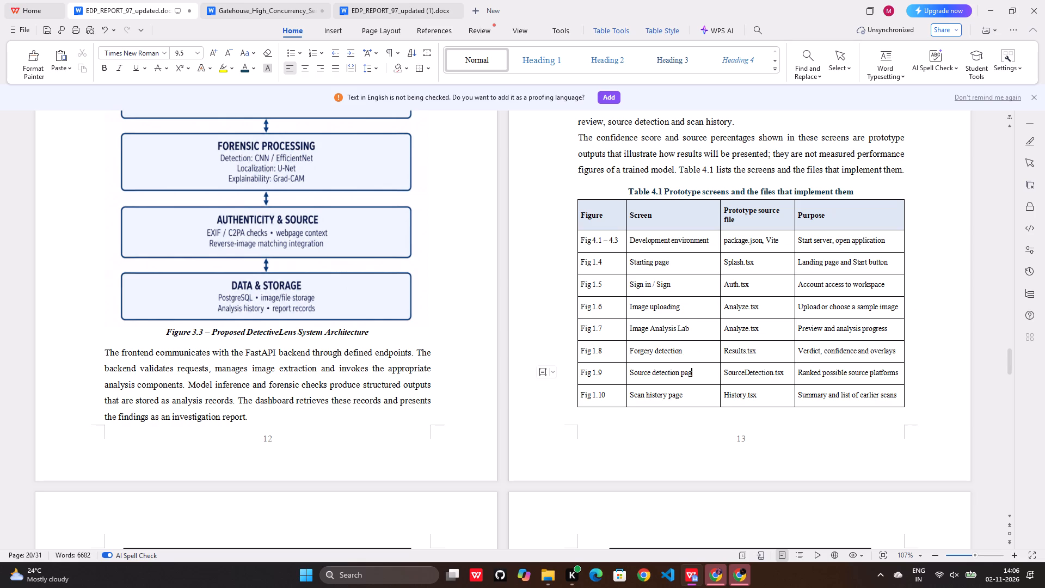
pyautogui.press('BackSpace')
pyautogui.press('BackSpace')
pyautogui.press('BackSpace')
pyautogui.click(682, 397)
pyautogui.press('BackSpace')
pyautogui.press('BackSpace')
pyautogui.press('BackSpace')
pyautogui.press('BackSpace')
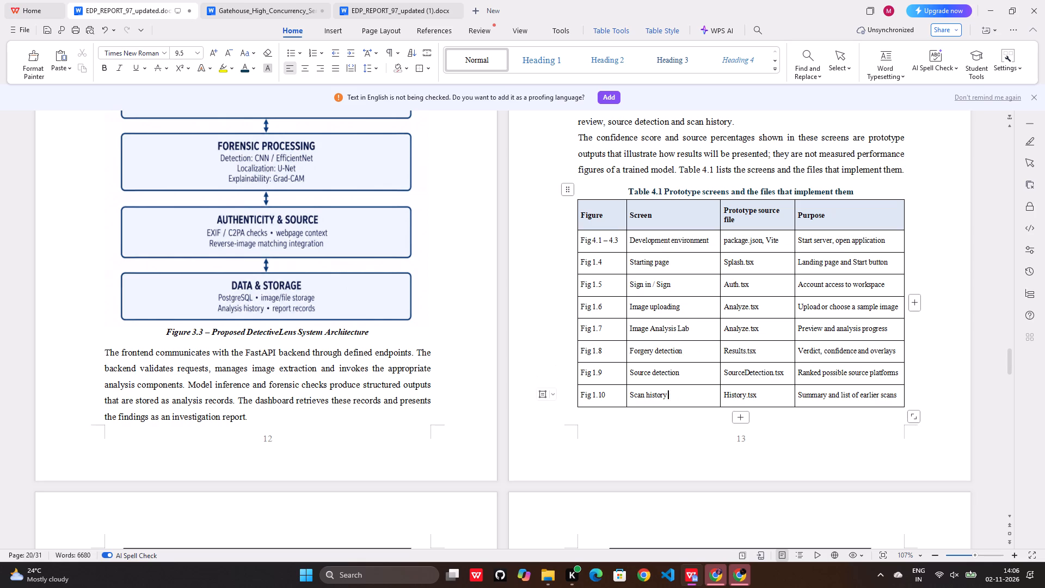
# Renumber the figure references for the Starting page through Image Analysis Lab rows as Fig 4.4, 4.5, 4.6 and 4.7.
pyautogui.doubleClick(595, 259)
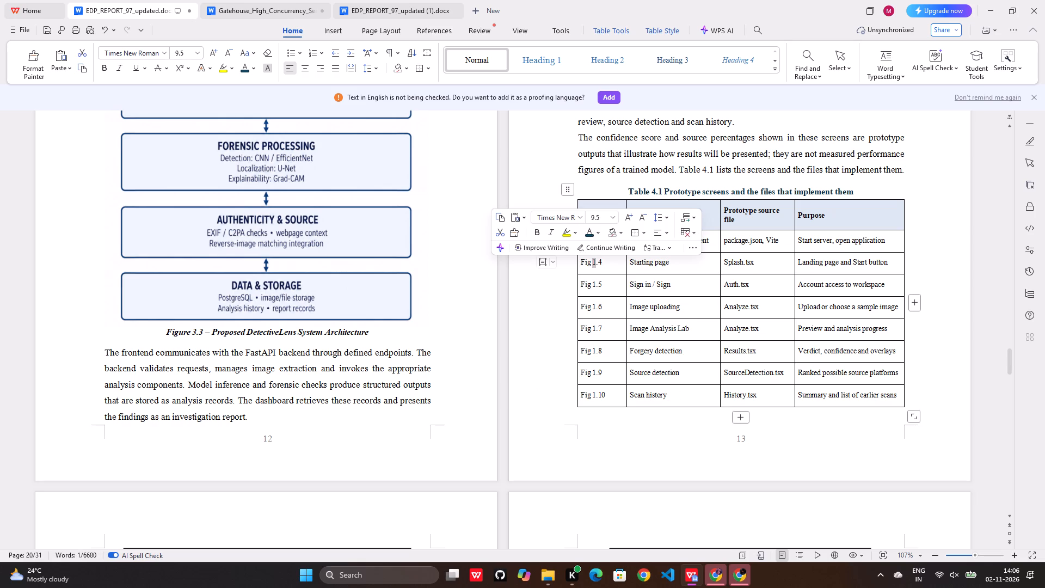
pyautogui.press('4')
pyautogui.doubleClick(595, 286)
pyautogui.press('4')
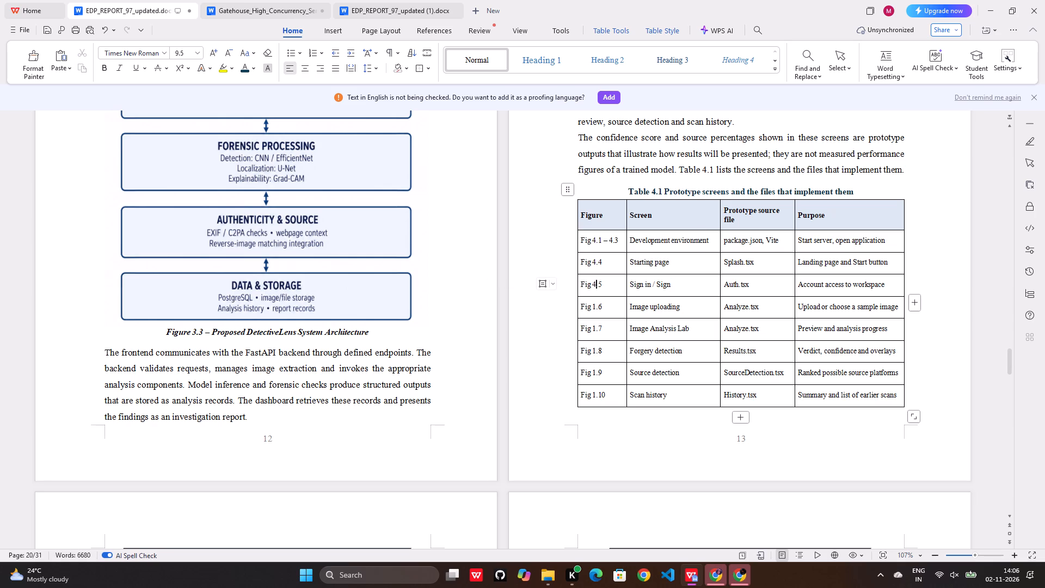
pyautogui.doubleClick(594, 305)
pyautogui.press('4')
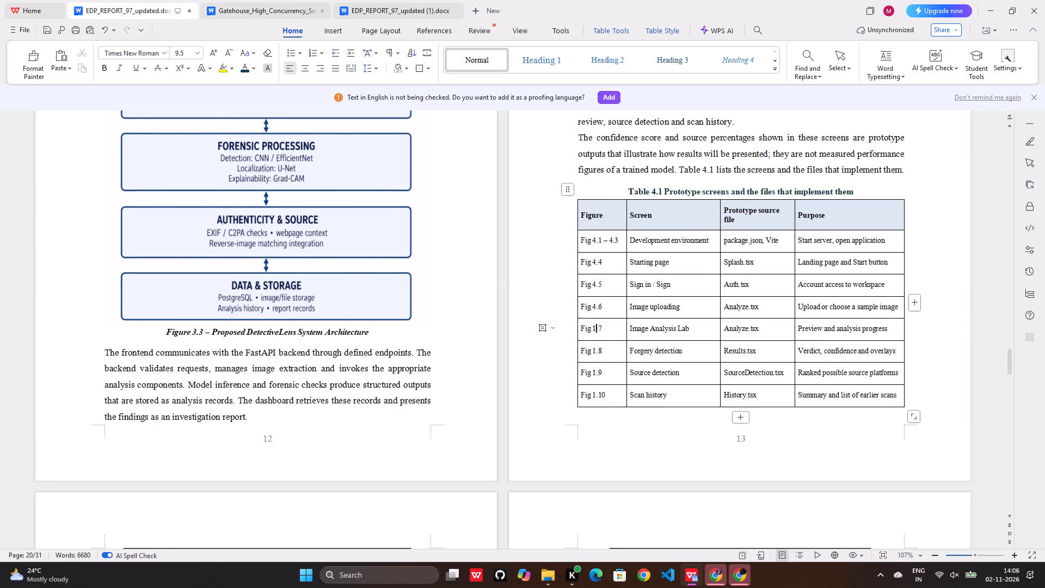
pyautogui.doubleClick(595, 329)
pyautogui.press('4')
# Renumber the Forgery detection row's figure reference in Table 4.1 as Fig 4.8.
pyautogui.doubleClick(596, 349)
pyautogui.press('4')
pyautogui.press('BackSpace')
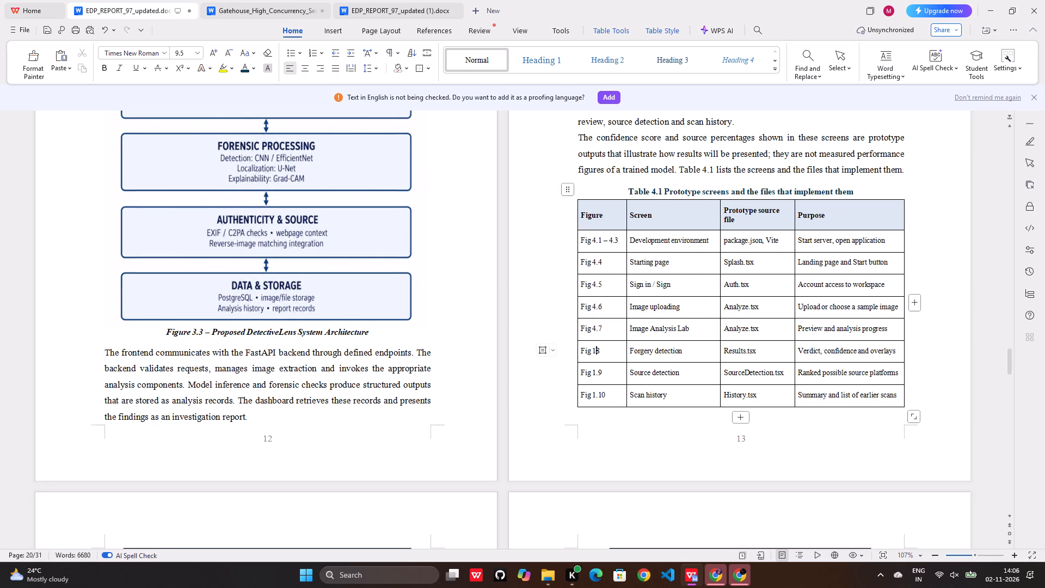
pyautogui.click(594, 349)
pyautogui.click(594, 350)
pyautogui.click(593, 350)
pyautogui.click(593, 350)
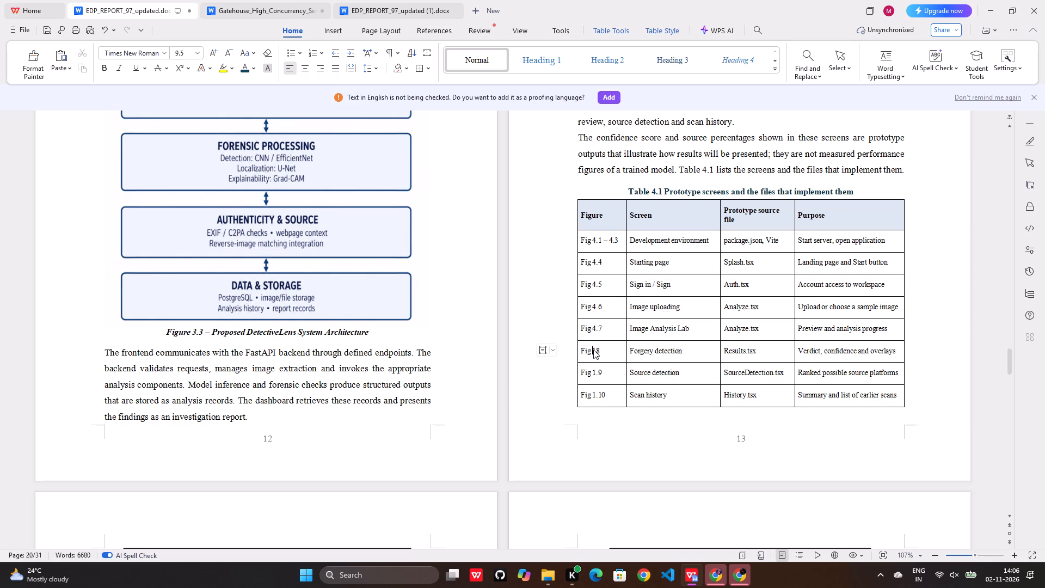
pyautogui.click(594, 350)
pyautogui.click(594, 350)
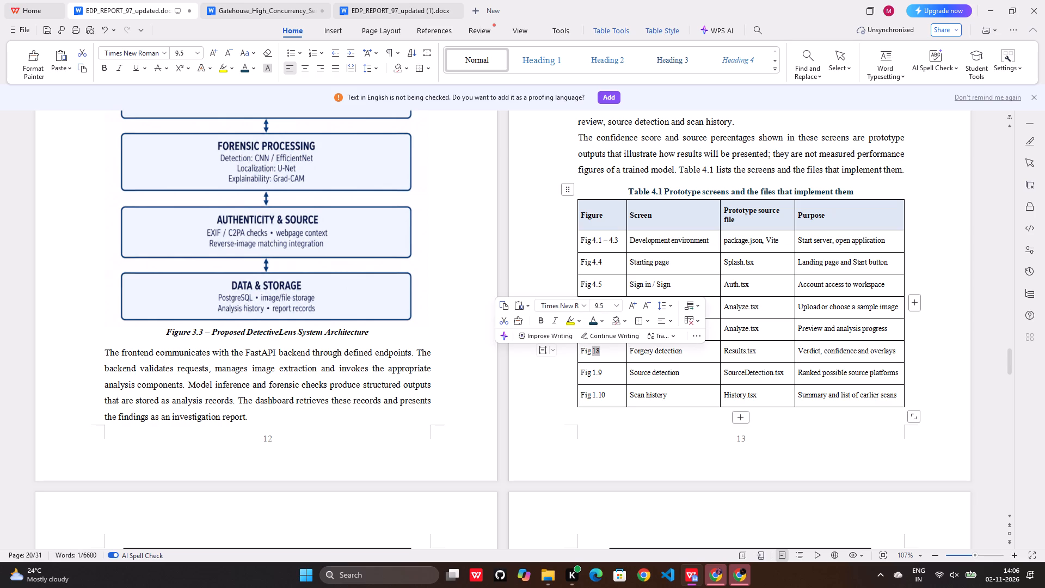
pyautogui.press('BackSpace')
pyautogui.write('4.')
pyautogui.press('8')
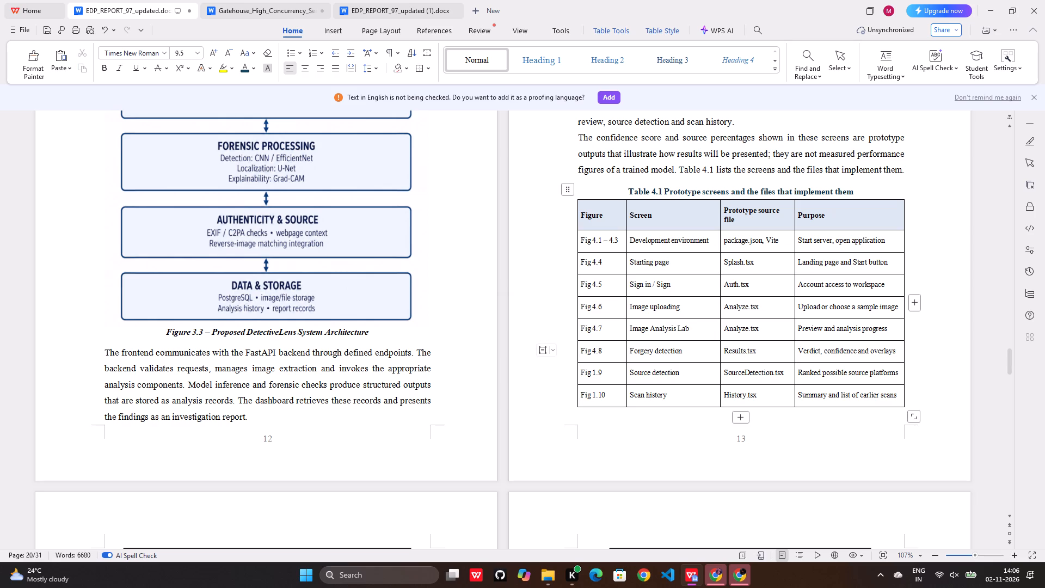
# Renumber the Source detection and Scan history figure references in Table 4.1 as Fig 4.9 and Fig 4.10.
pyautogui.doubleClick(594, 371)
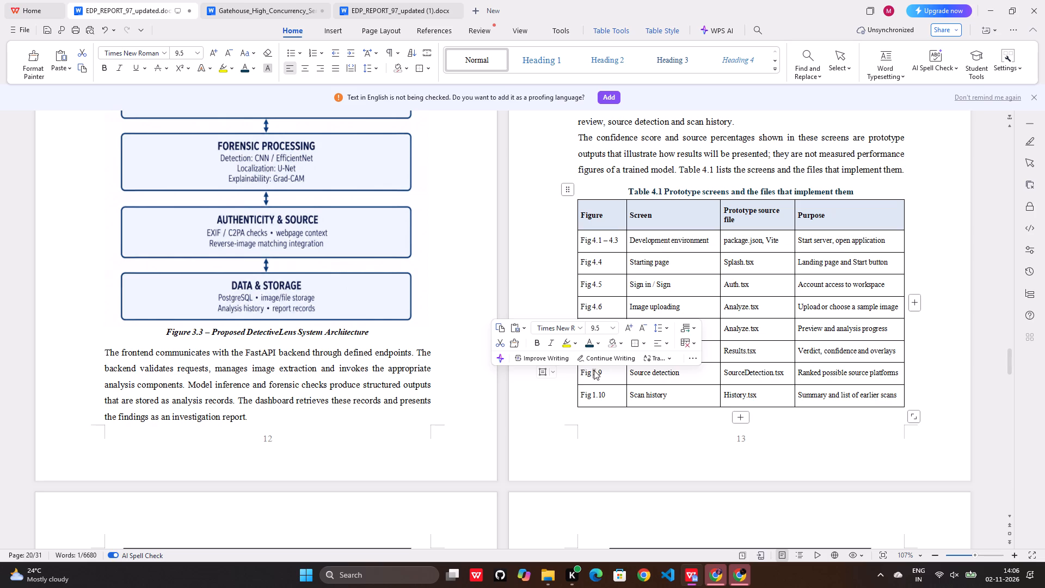
pyautogui.press('4')
pyautogui.doubleClick(594, 393)
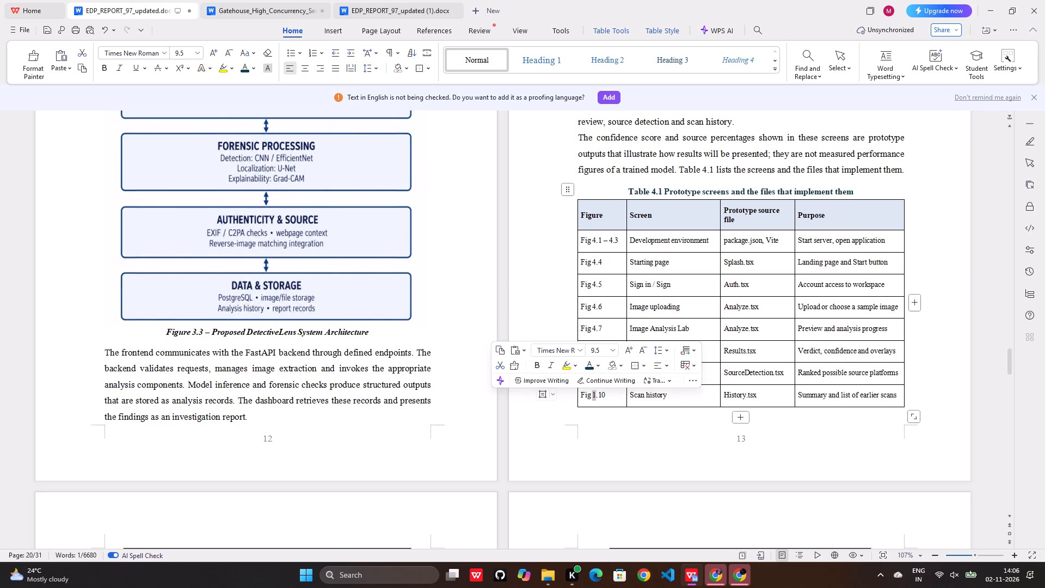
pyautogui.press('4')
# Expand "Fig" to "Figure" in the 4.4, 4.5, 4.6 and 4.7 references of Table 4.1.
pyautogui.click(589, 264)
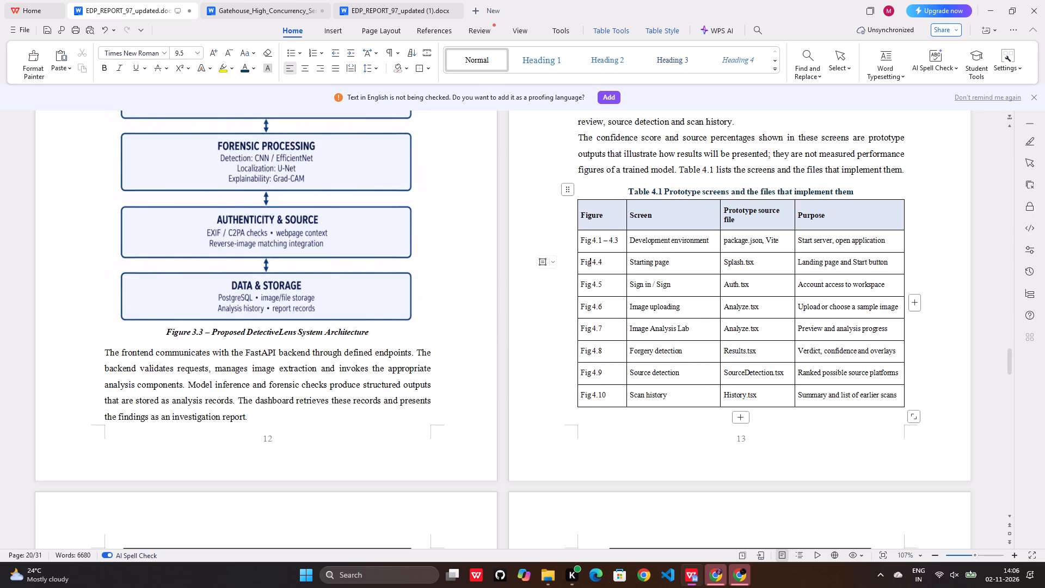
pyautogui.press('u')
pyautogui.press('r')
pyautogui.press('e')
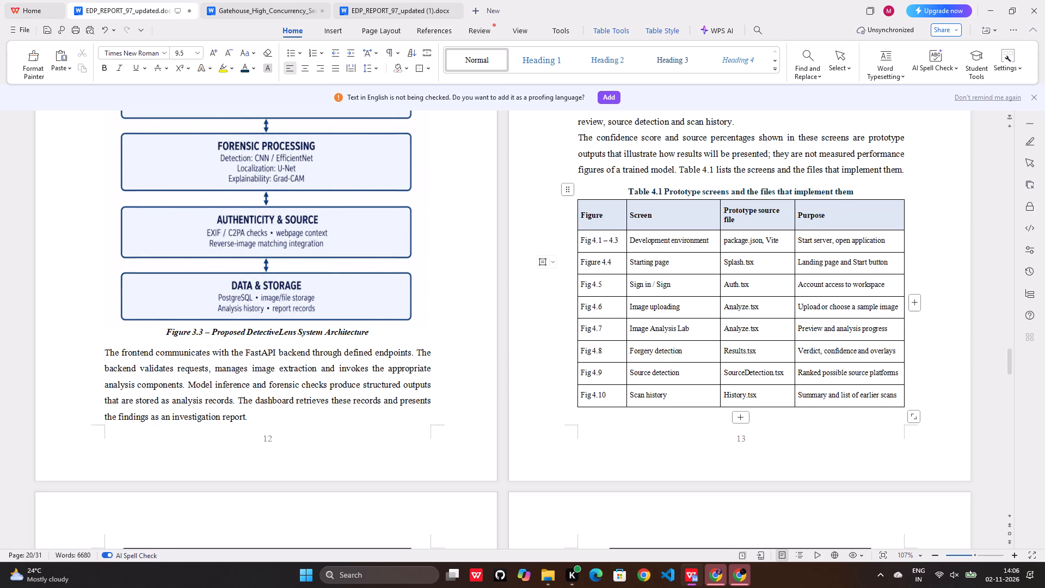
pyautogui.click(590, 285)
pyautogui.write('ure')
pyautogui.click(591, 308)
pyautogui.press('u')
pyautogui.write('re')
pyautogui.click(590, 327)
pyautogui.press('u')
pyautogui.write('re')
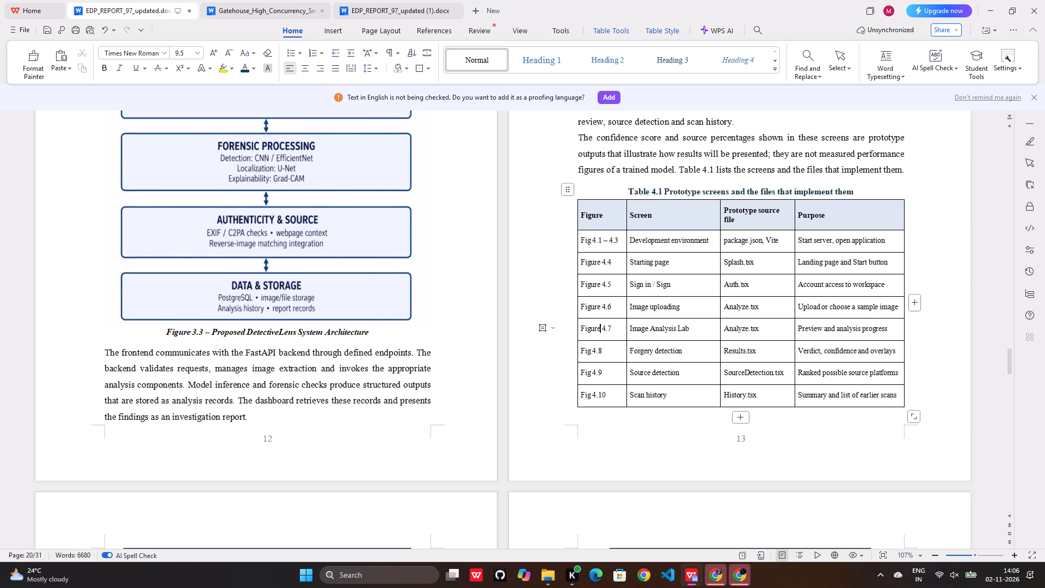
# Expand "Fig" to "Figure" in the 4.8, 4.9 and 4.10 references of Table 4.1.
pyautogui.click(589, 347)
pyautogui.press('u')
pyautogui.press('r')
pyautogui.press('e')
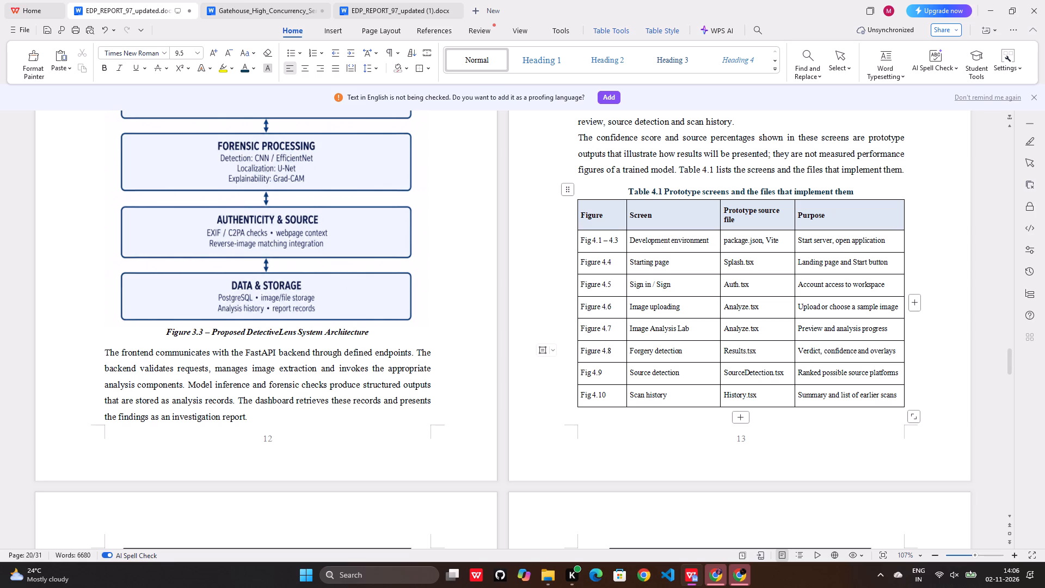
pyautogui.click(590, 371)
pyautogui.press('u')
pyautogui.press('r')
pyautogui.press('e')
pyautogui.click(589, 393)
pyautogui.press('u')
pyautogui.press('r')
pyautogui.press('e')
# Switch to the Gatehouse reference report, examine how its Chapter 4 figures and sections are laid out, and return to EDP_REPORT_97_updated.
pyautogui.scroll(3, 694, 406)
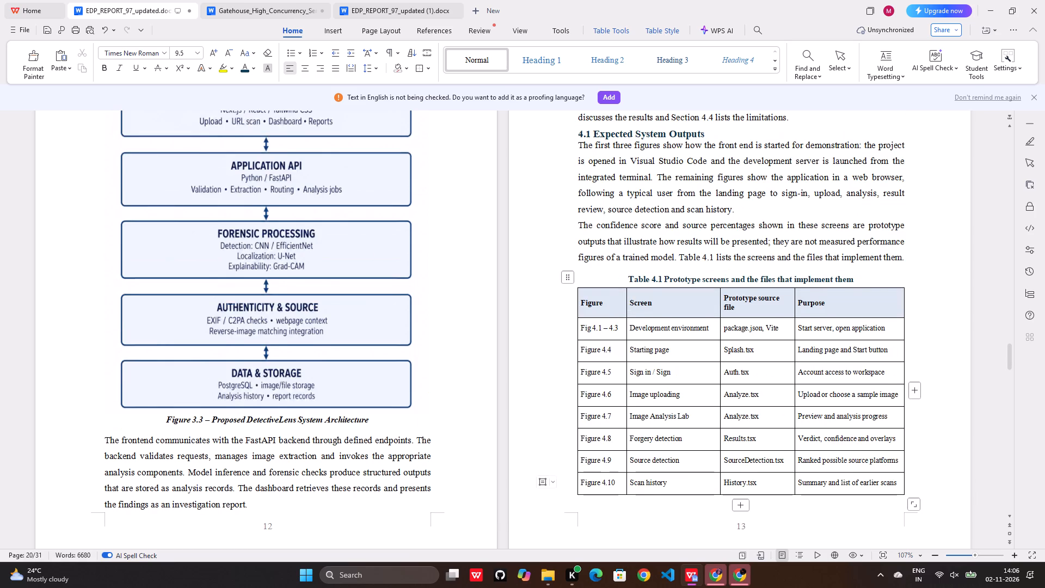
pyautogui.click(275, 2)
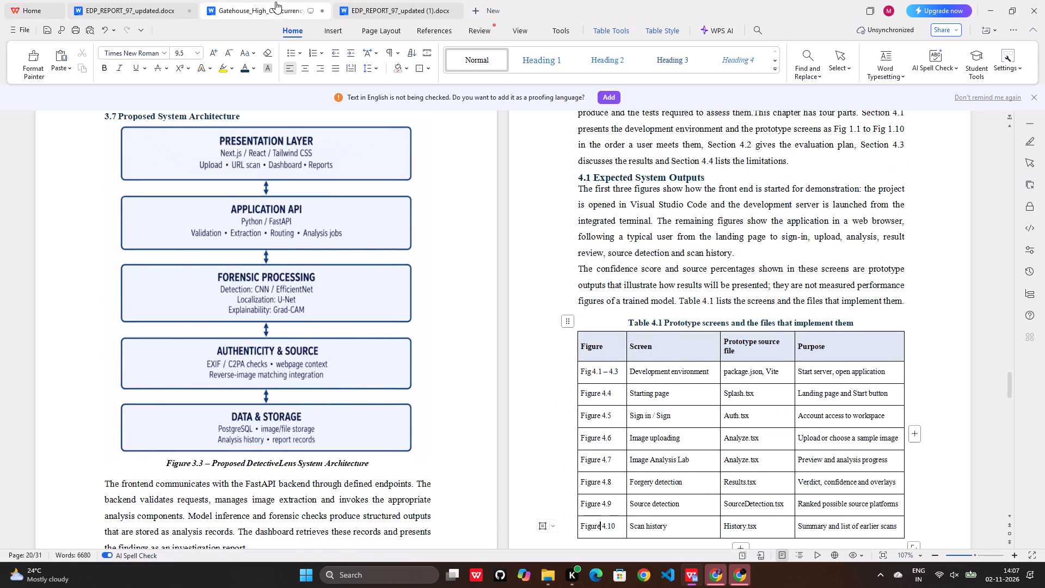
pyautogui.scroll(-20, 623, 256)
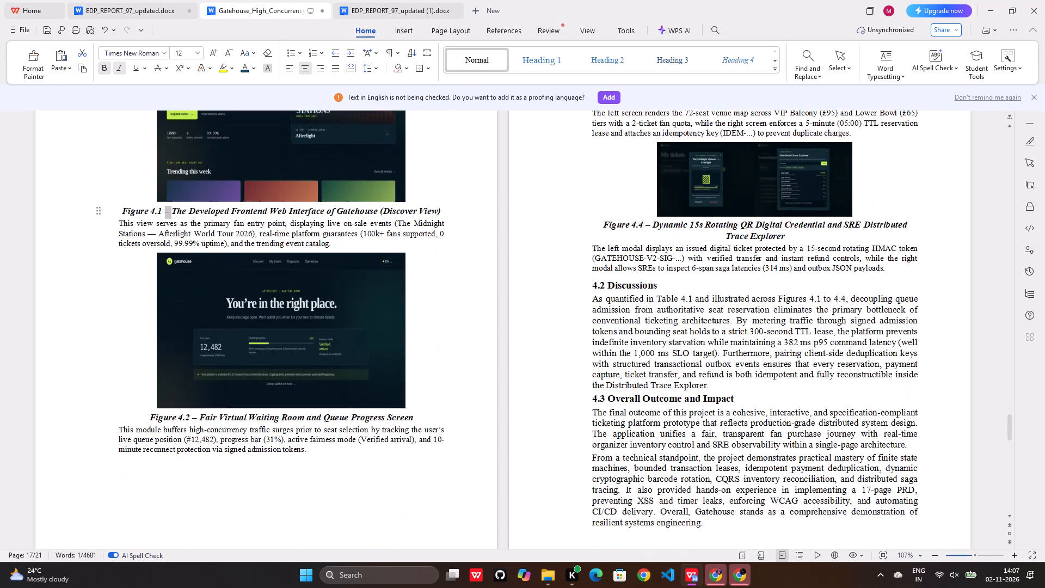
pyautogui.scroll(-3, 623, 255)
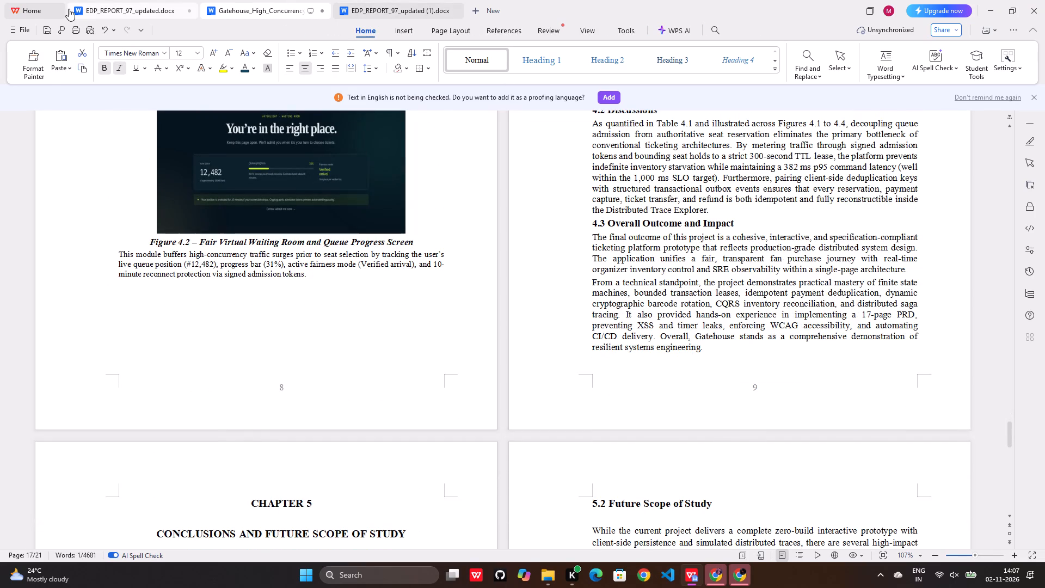
pyautogui.click(69, 9)
# Compare the 3.4 and 3.6 heading sizes and set the "3.4 Forgery Detection and Localization" heading to font size 13.
pyautogui.scroll(8, 330, 211)
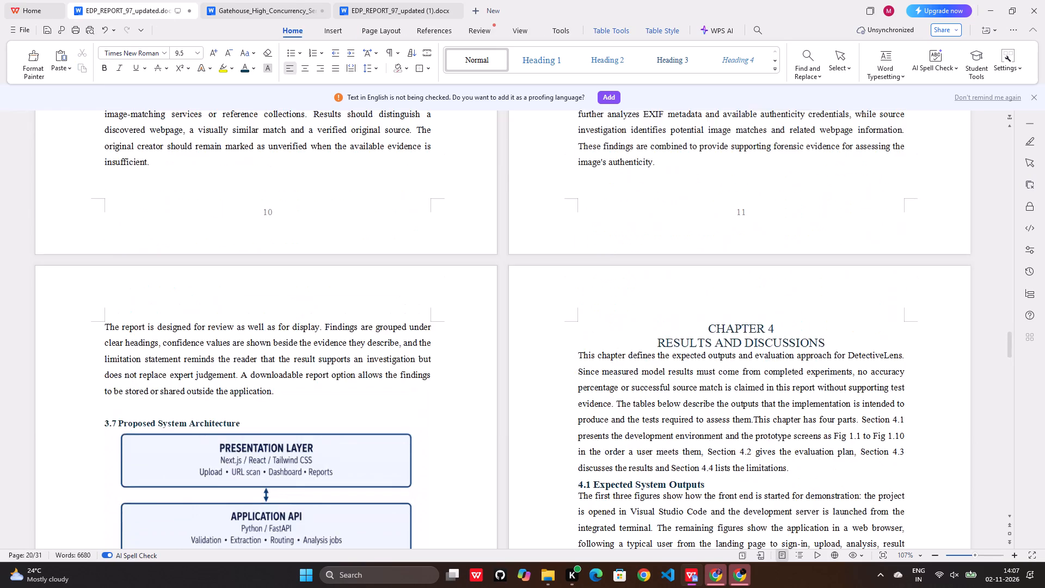
pyautogui.scroll(13, 333, 213)
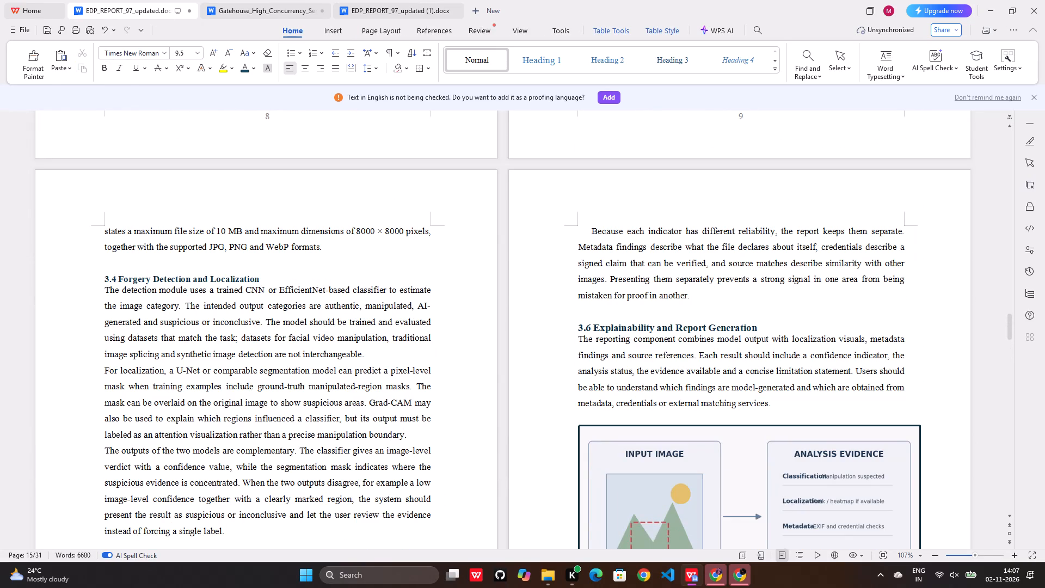
pyautogui.click(251, 279)
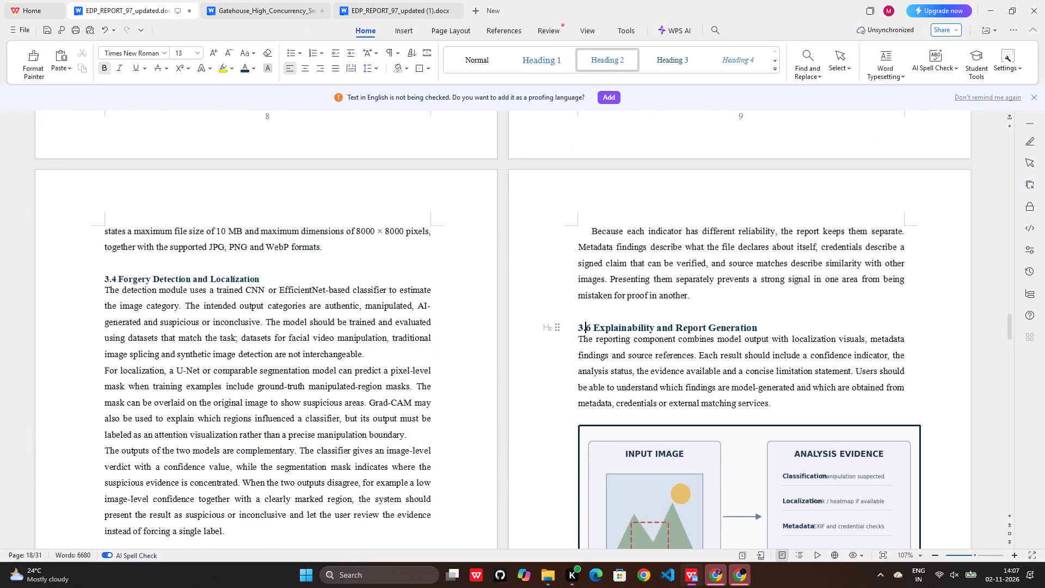
pyautogui.click(584, 328)
pyautogui.moveTo(265, 279); pyautogui.dragTo(218, 277)
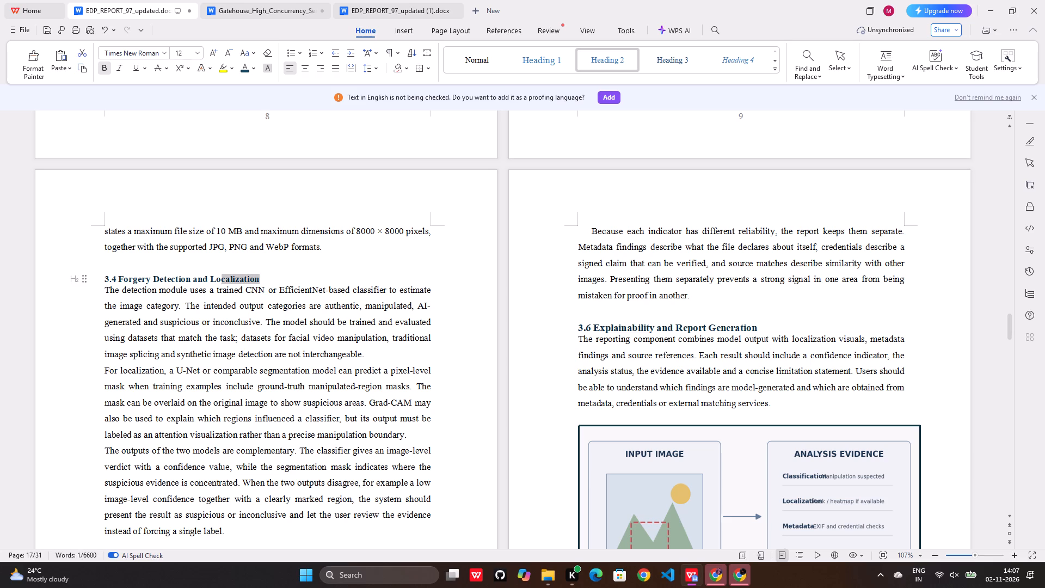
pyautogui.moveTo(218, 277); pyautogui.dragTo(99, 269)
pyautogui.click(198, 56)
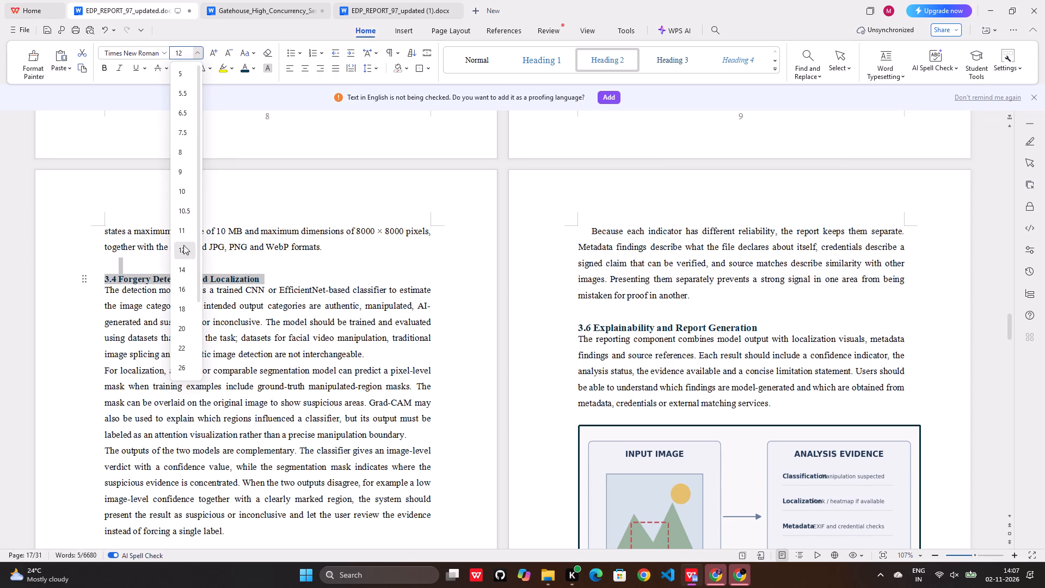
pyautogui.click(183, 52)
pyautogui.press('1')
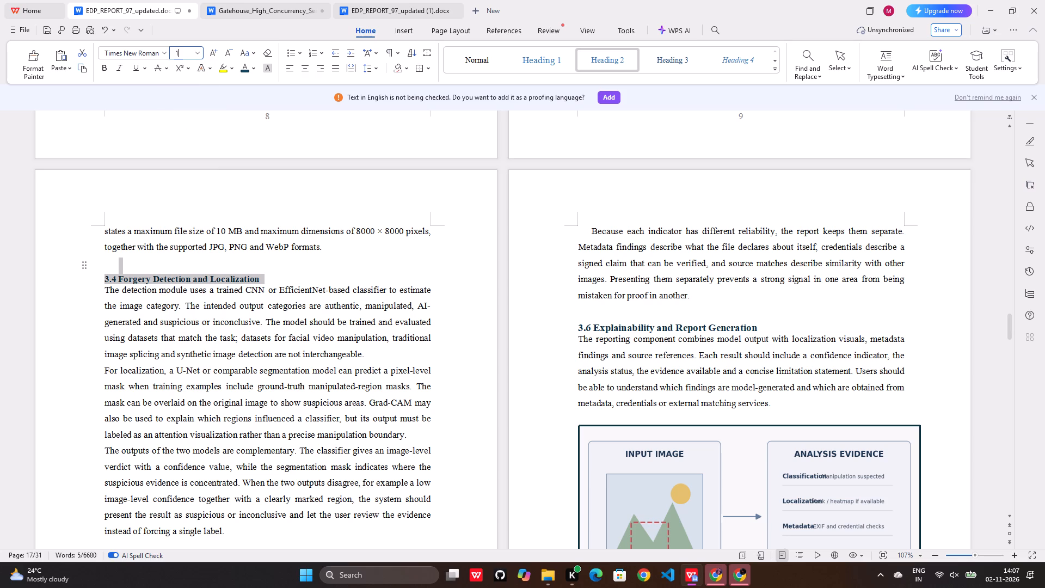
pyautogui.press('3')
pyautogui.press('Return')
pyautogui.click(334, 272)
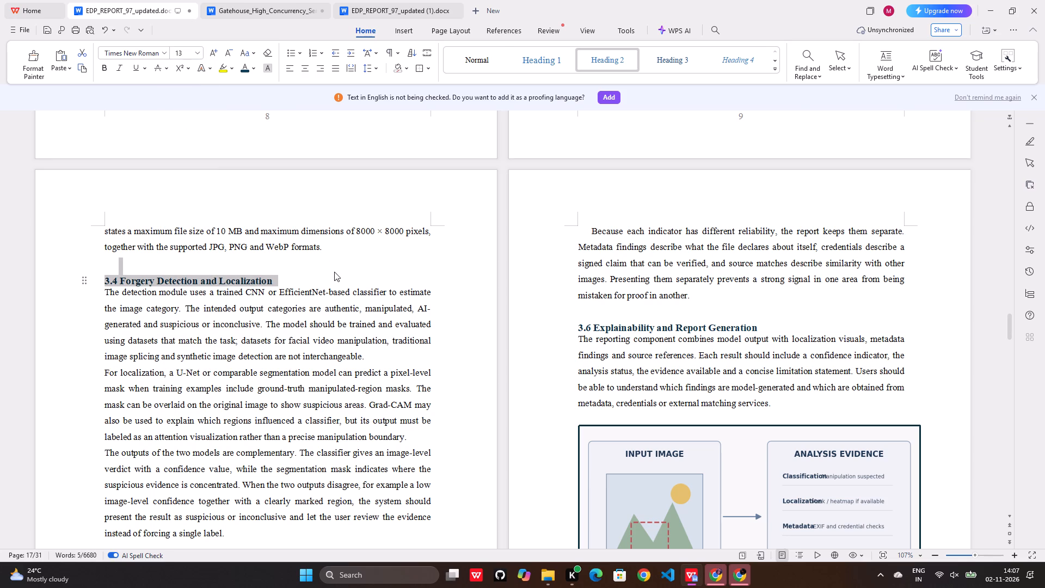
# Check the font sizes of the 3.5, 4.1 and 3.7 section headings.
pyautogui.scroll(-9, 334, 268)
pyautogui.click(248, 165)
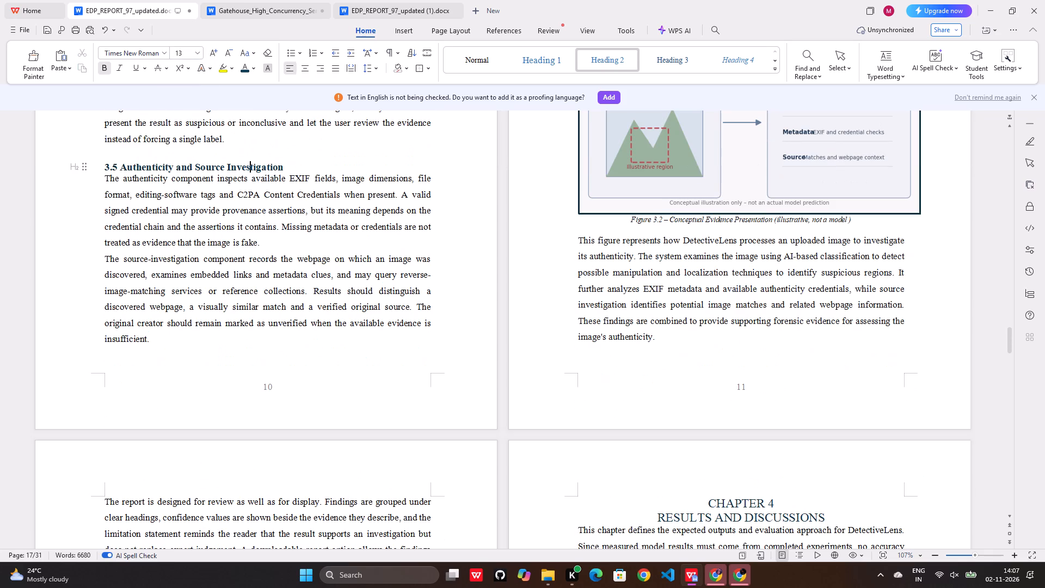
pyautogui.scroll(-8, 582, 269)
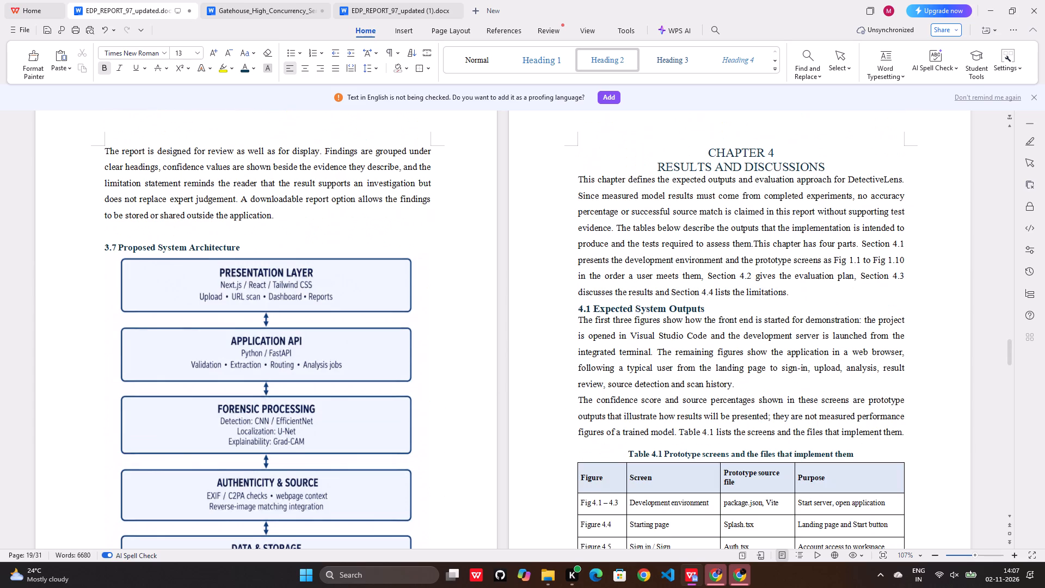
pyautogui.click(605, 310)
pyautogui.click(196, 248)
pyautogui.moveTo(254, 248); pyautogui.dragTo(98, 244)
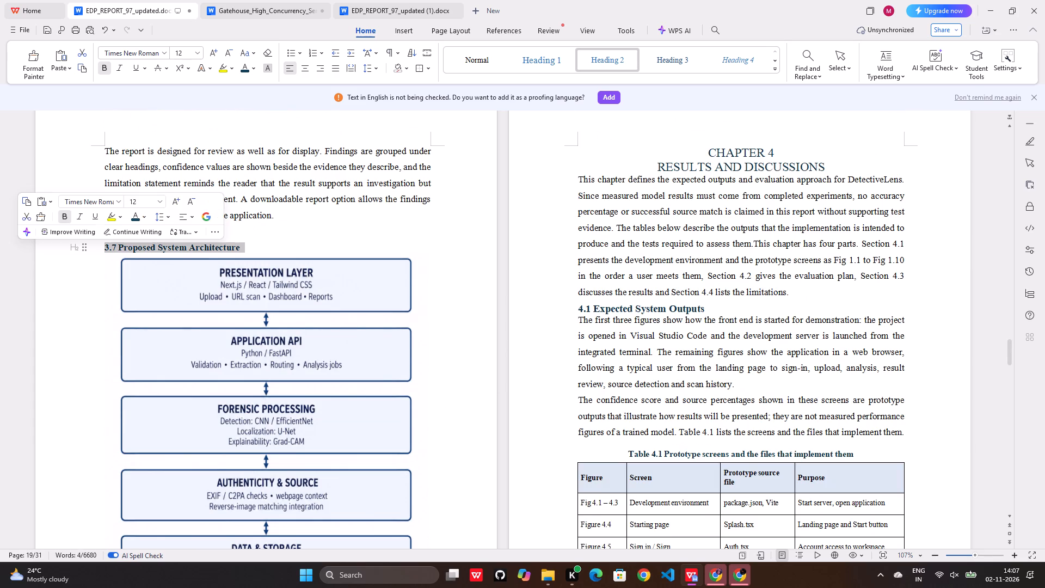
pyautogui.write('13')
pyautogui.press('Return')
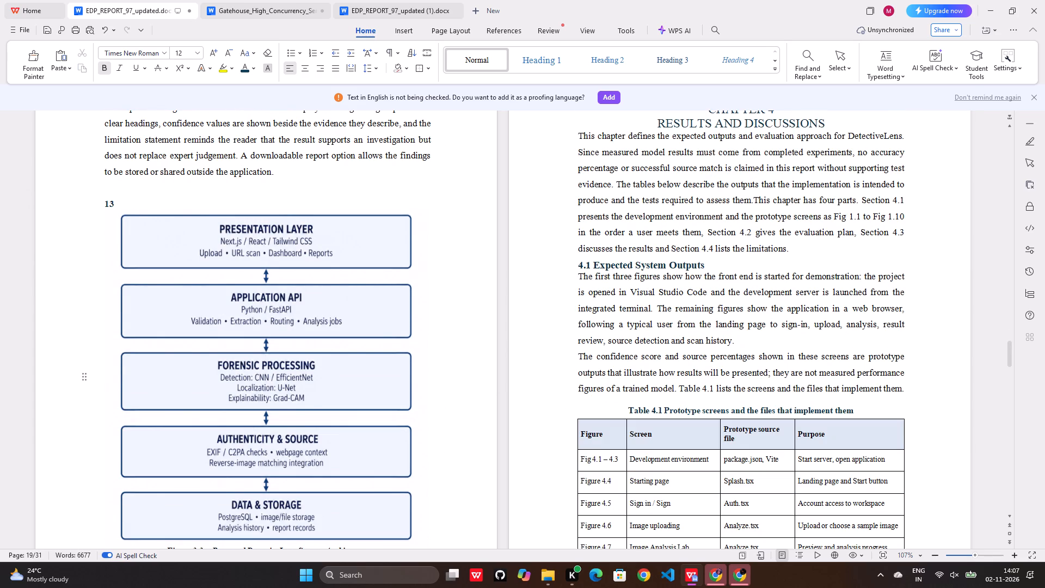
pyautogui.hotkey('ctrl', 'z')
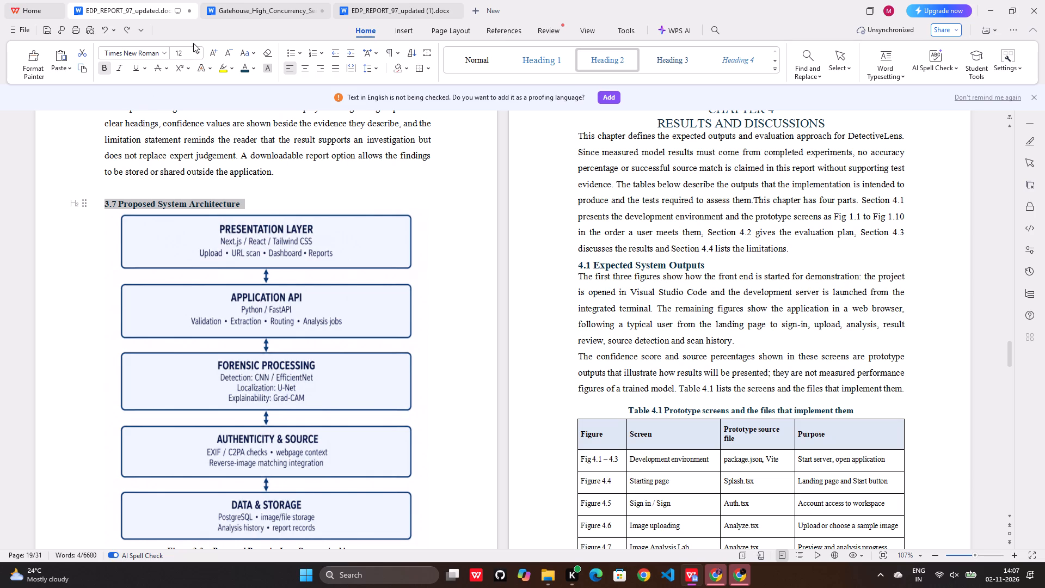
# Set the "3.7 Proposed System Architecture" heading to font size 13.
pyautogui.click(196, 48)
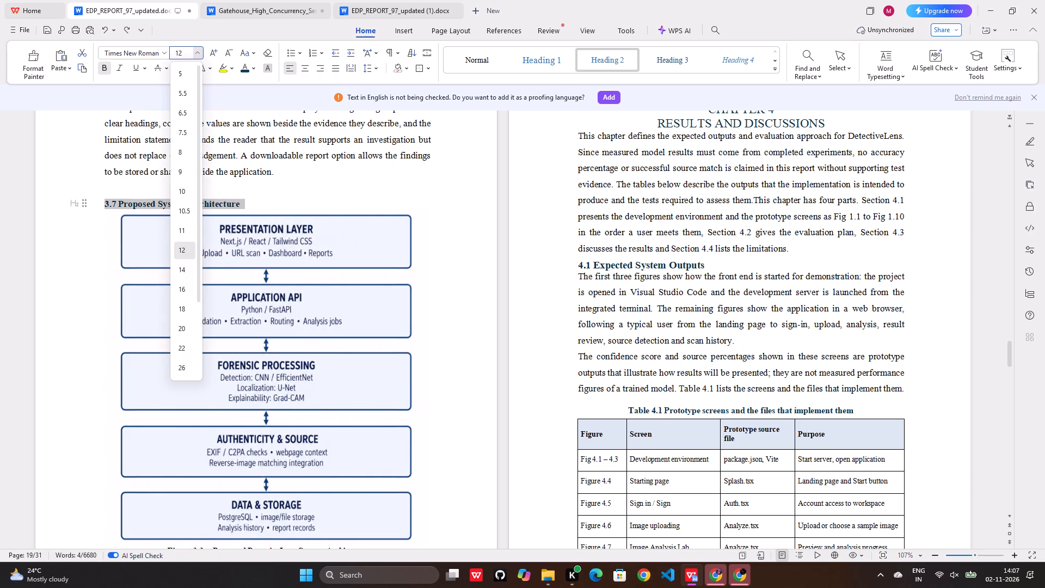
pyautogui.click(176, 52)
pyautogui.click(180, 52)
pyautogui.click(185, 52)
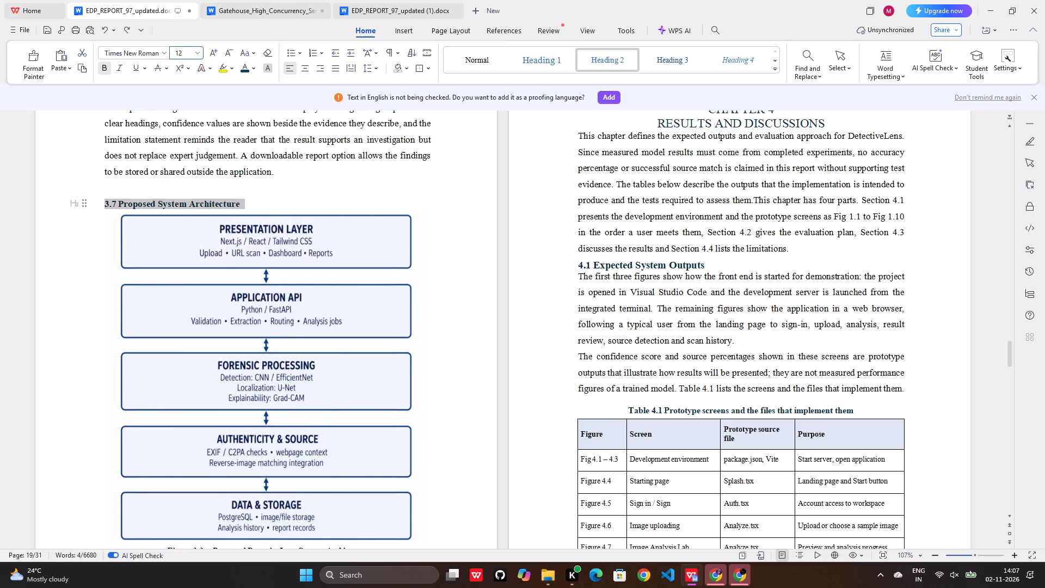
pyautogui.press('BackSpace')
pyautogui.press('3')
pyautogui.press('Return')
pyautogui.click(279, 186)
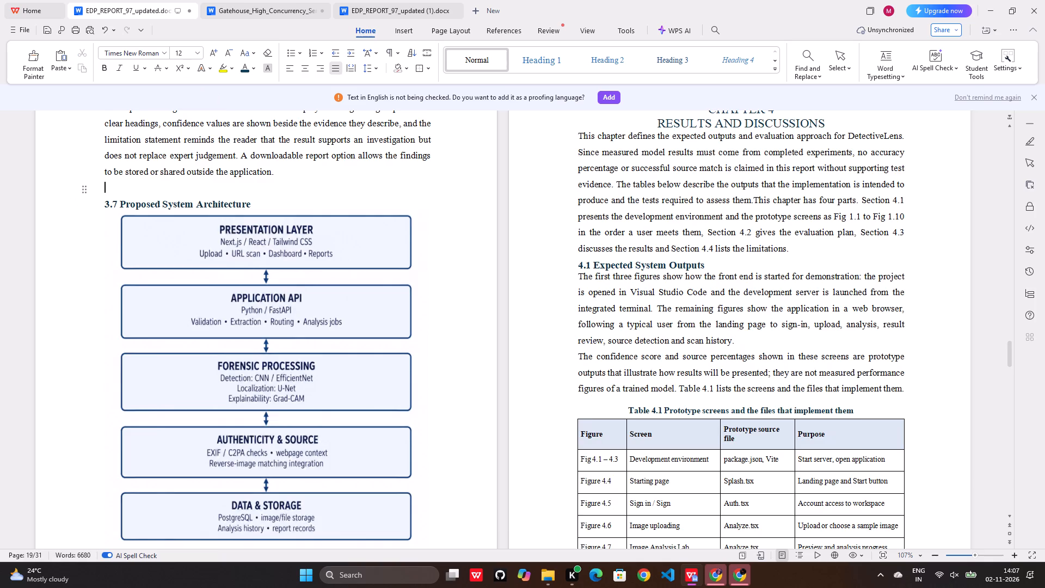
# Review Table 4.1 and the Chapter 4 figure pages, and check the formatting of the "4.1 Expected System Outputs" heading.
pyautogui.scroll(-5, 281, 186)
pyautogui.scroll(-1, 626, 254)
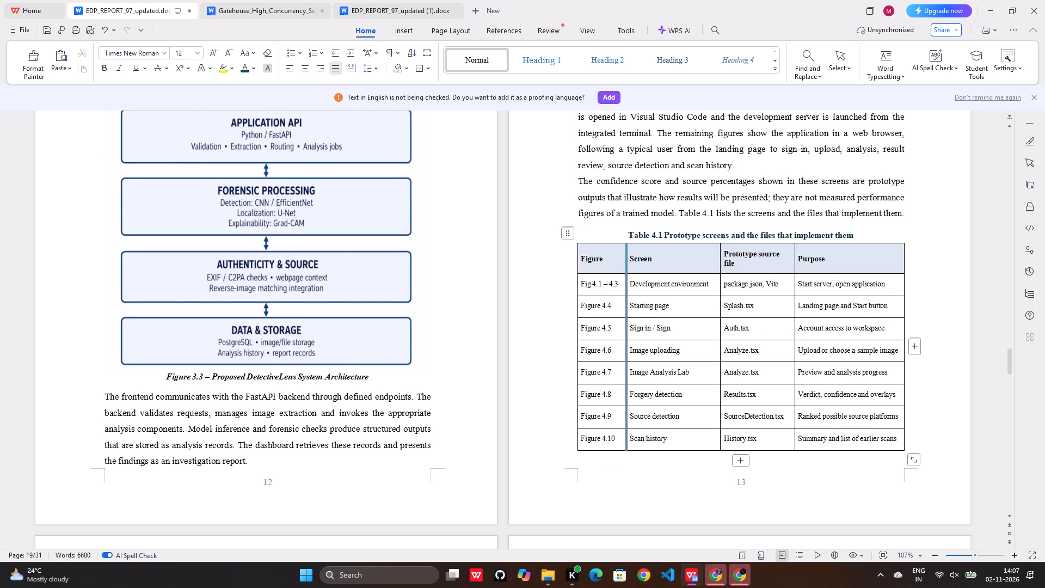
pyautogui.scroll(-14, 626, 254)
pyautogui.scroll(3, 626, 254)
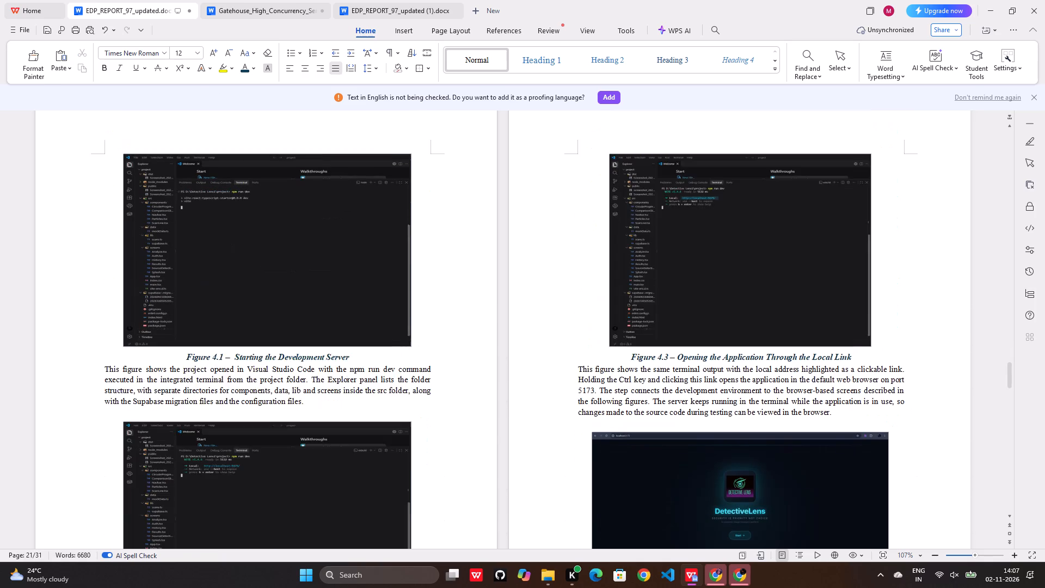
pyautogui.scroll(16, 626, 254)
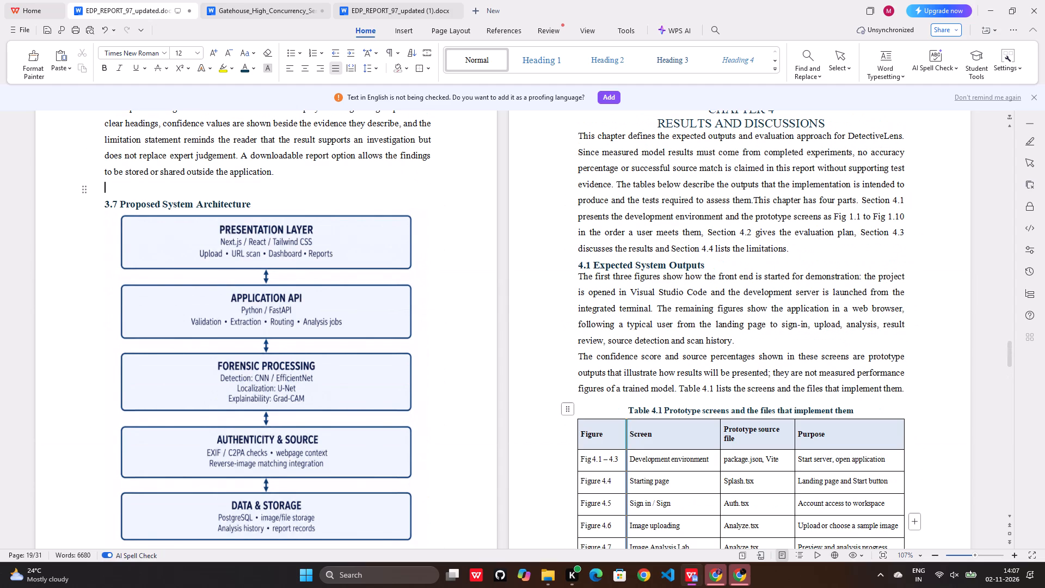
pyautogui.click(712, 264)
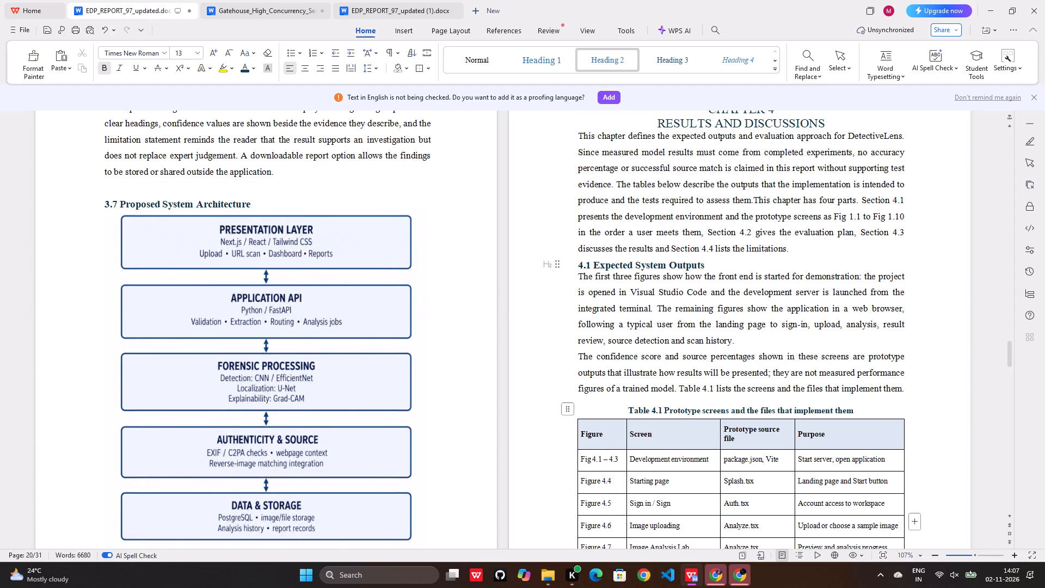
# Set the "4.3 Discussion" heading to font size 13.
pyautogui.scroll(-16, 709, 264)
pyautogui.scroll(-15, 709, 264)
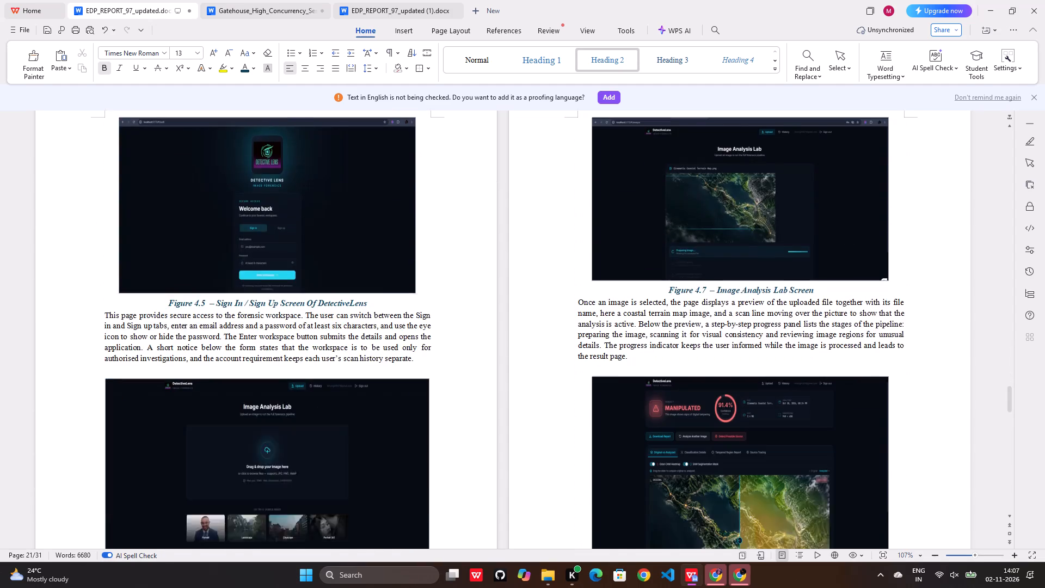
pyautogui.scroll(-14, 709, 264)
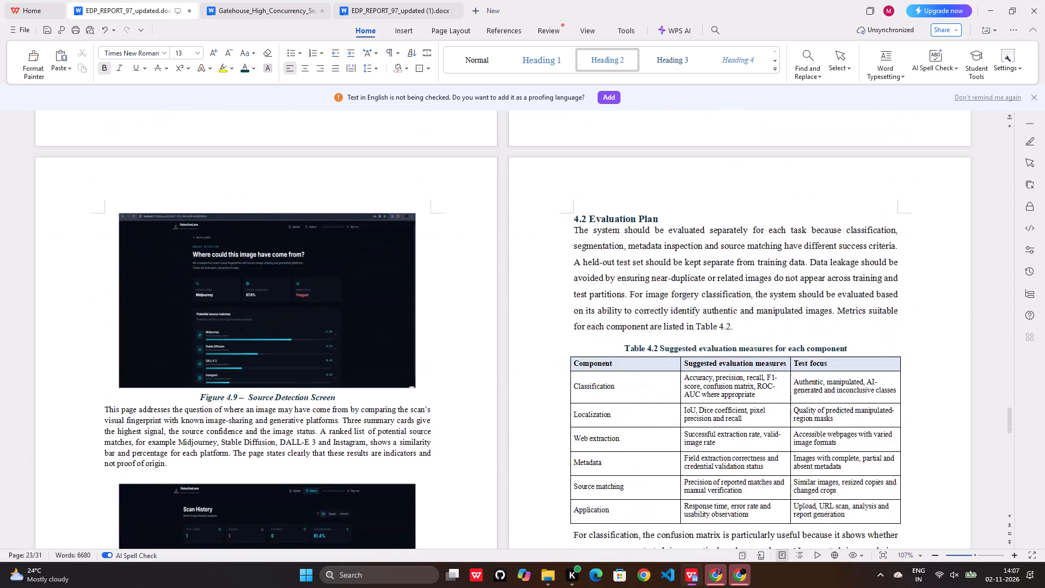
pyautogui.scroll(-9, 707, 264)
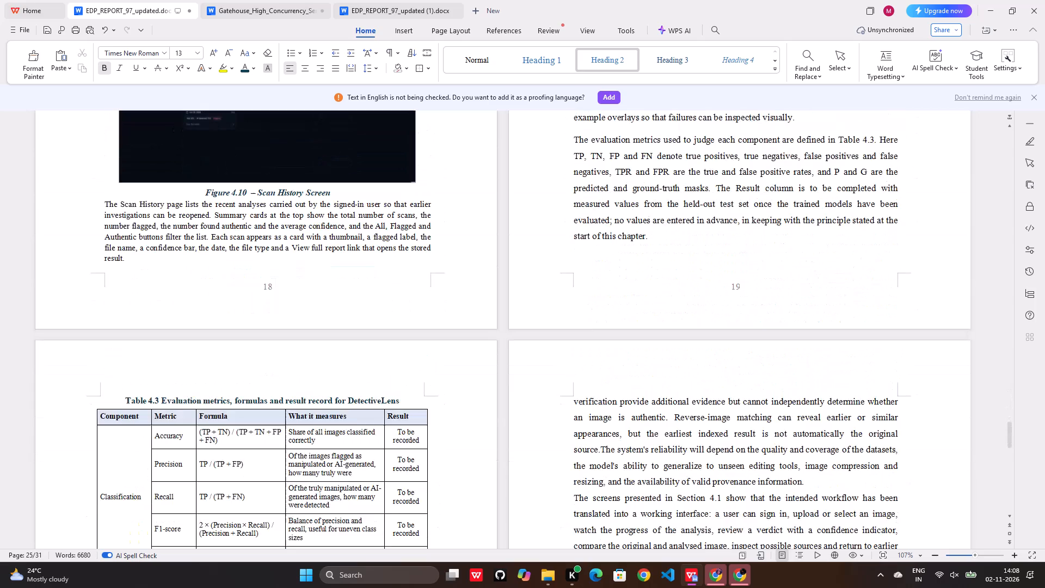
pyautogui.scroll(-11, 707, 264)
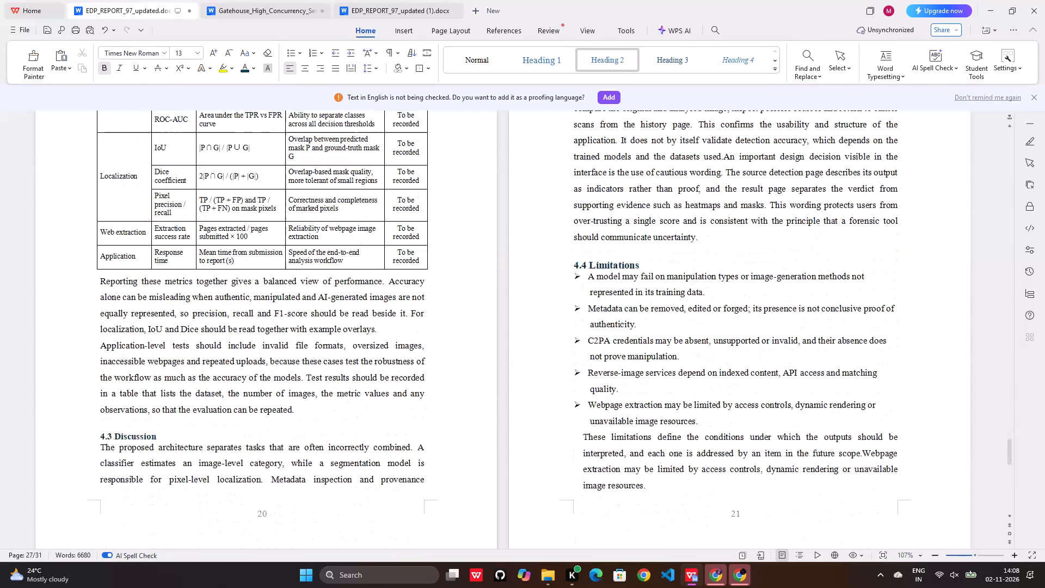
pyautogui.moveTo(174, 393); pyautogui.dragTo(93, 388)
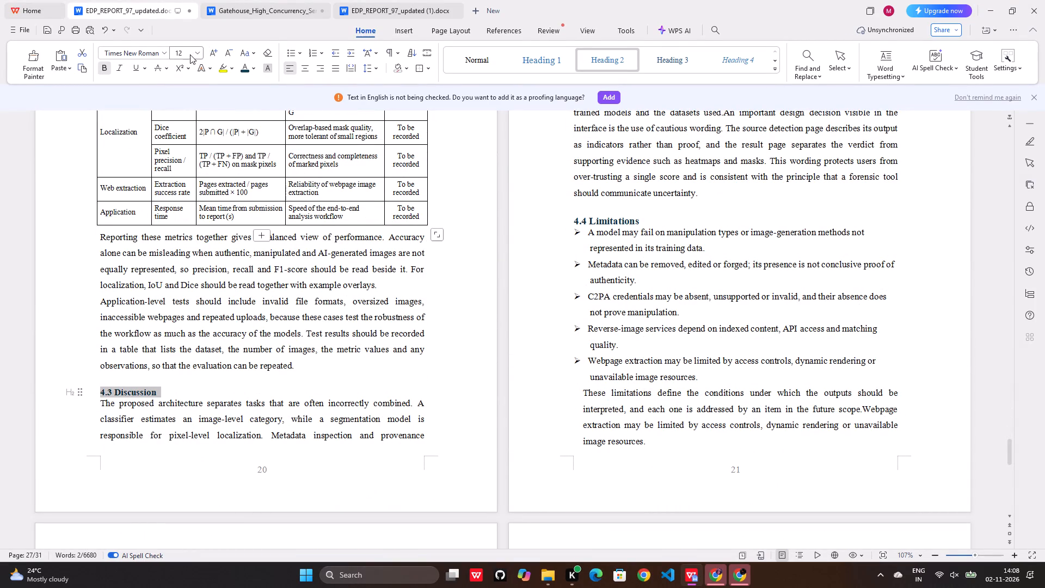
pyautogui.click(197, 53)
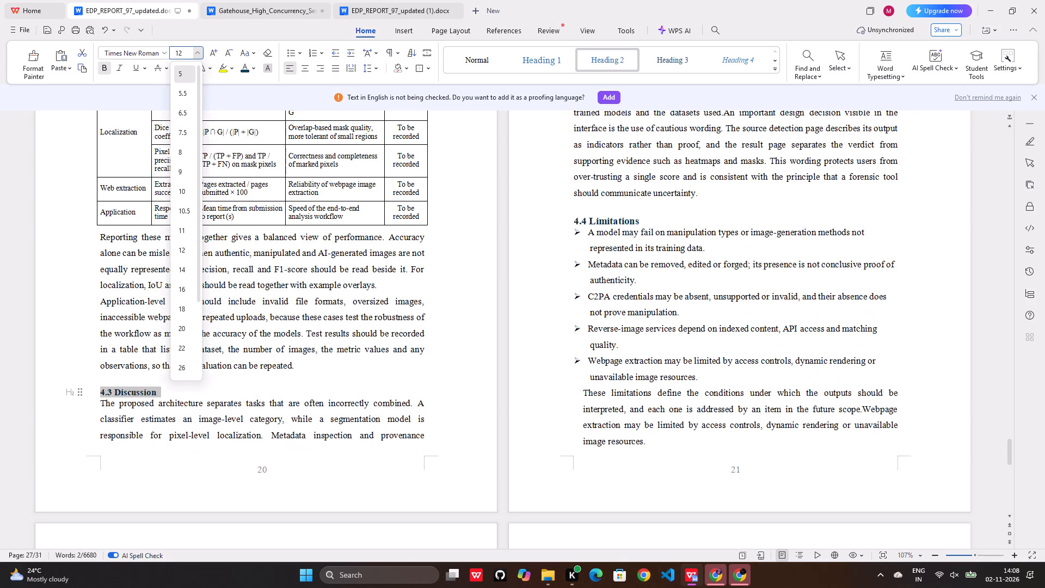
pyautogui.click(183, 55)
pyautogui.write('13')
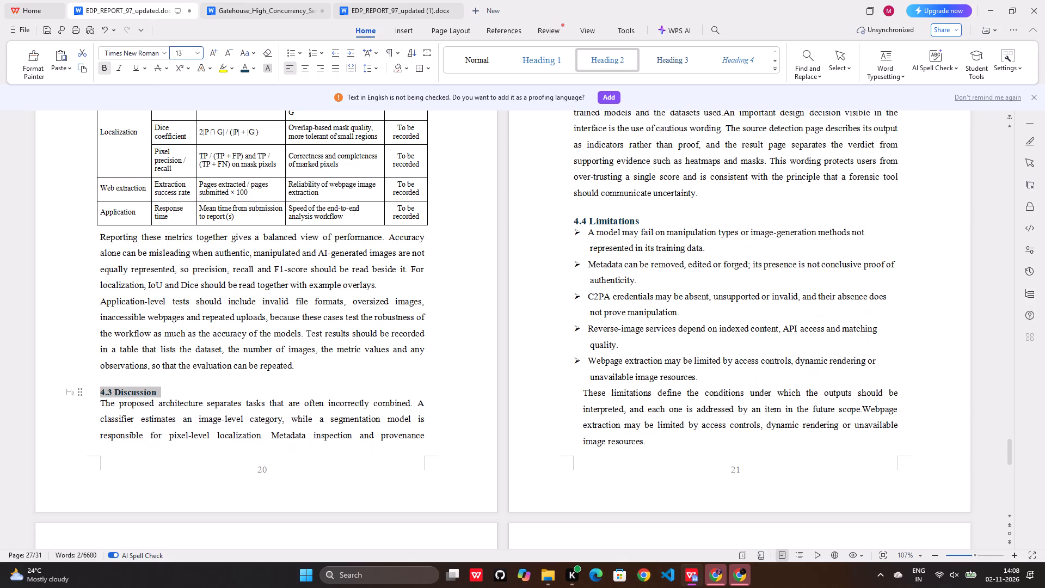
pyautogui.press('Return')
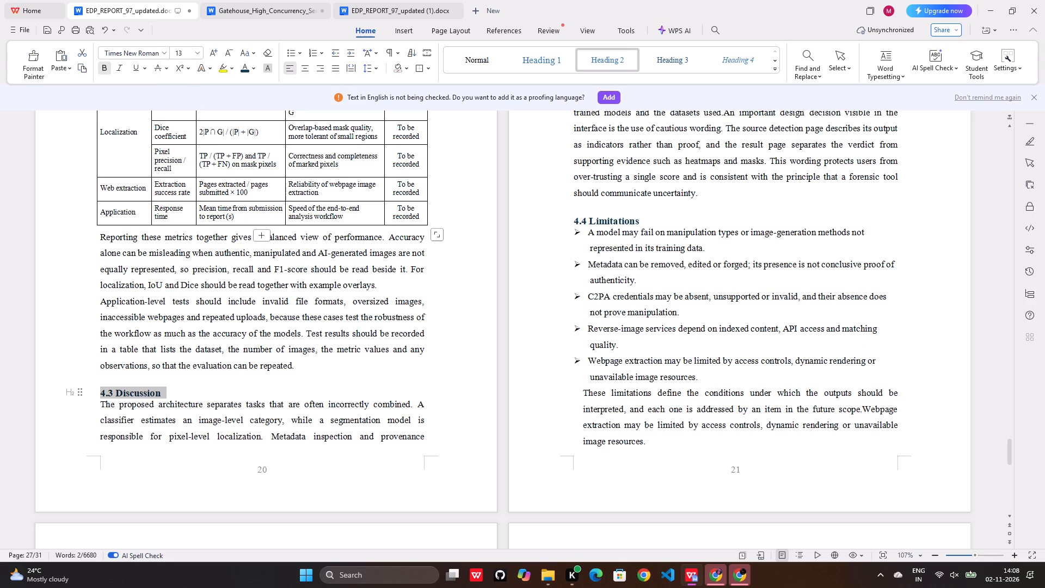
pyautogui.click(236, 381)
# Switch to the Gatehouse report and copy its "4.1 Implementation Results" heading from Chapter 4.
pyautogui.scroll(7, 239, 379)
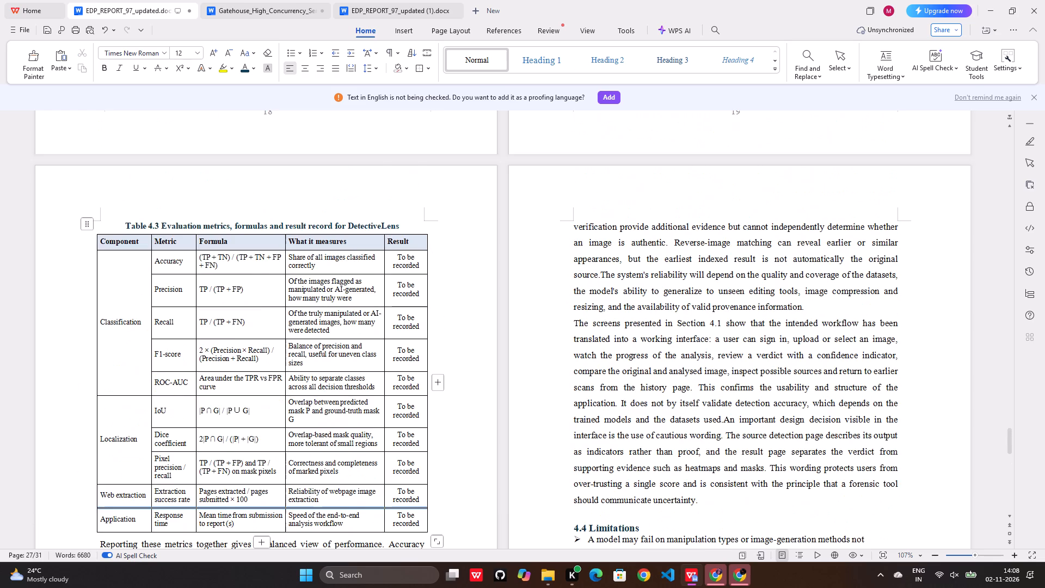
pyautogui.scroll(15, 245, 376)
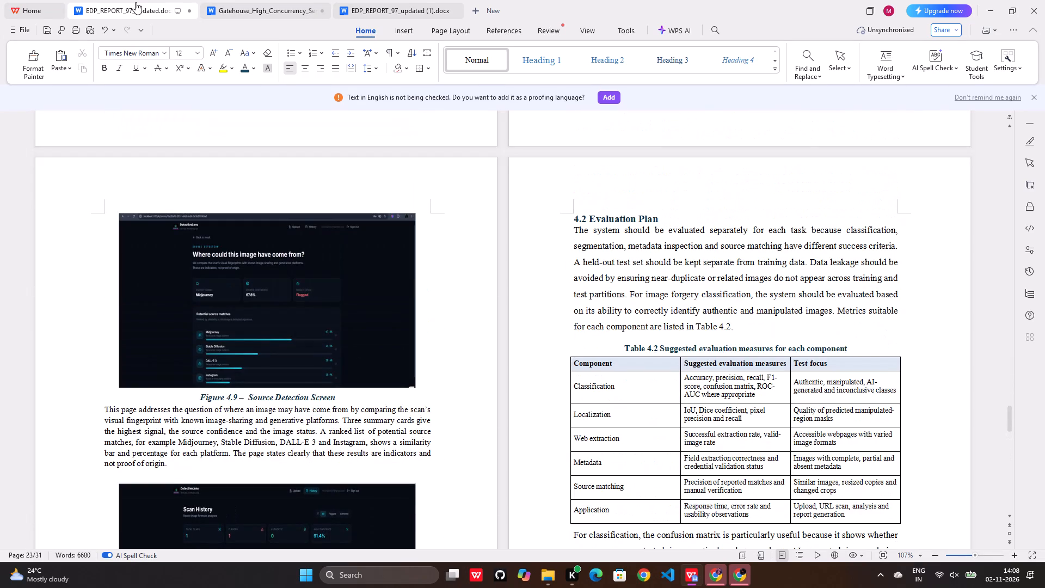
pyautogui.click(136, 2)
pyautogui.click(227, 0)
pyautogui.scroll(3, 605, 223)
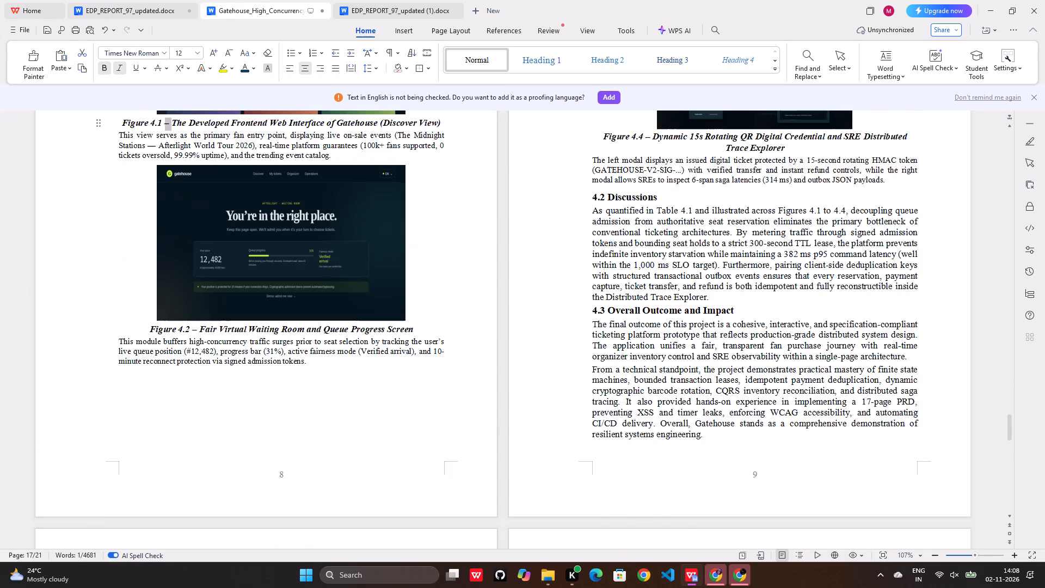
pyautogui.scroll(3, 605, 223)
pyautogui.scroll(-13, 609, 226)
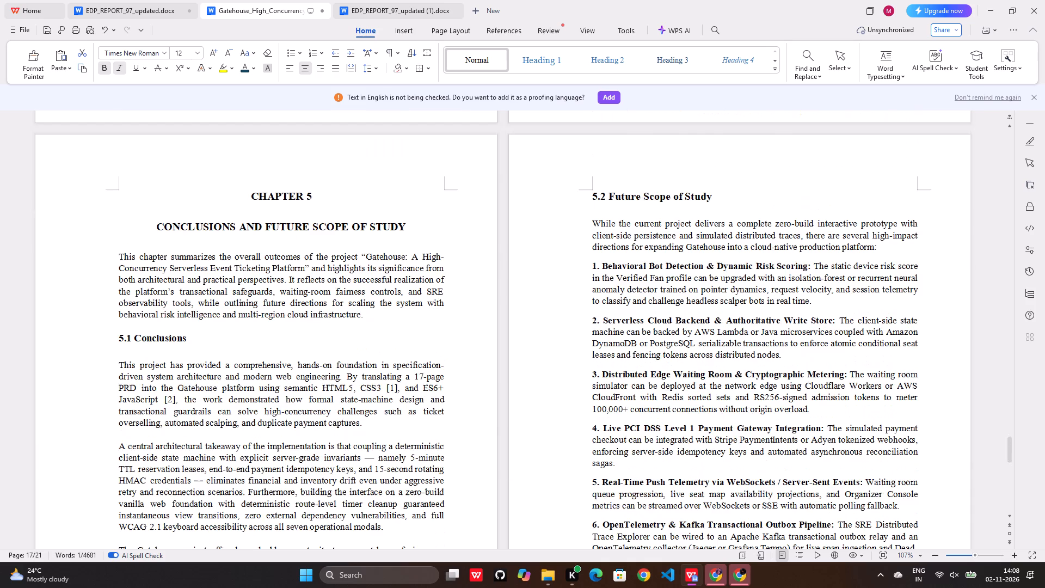
pyautogui.scroll(-3, 609, 221)
pyautogui.scroll(12, 603, 215)
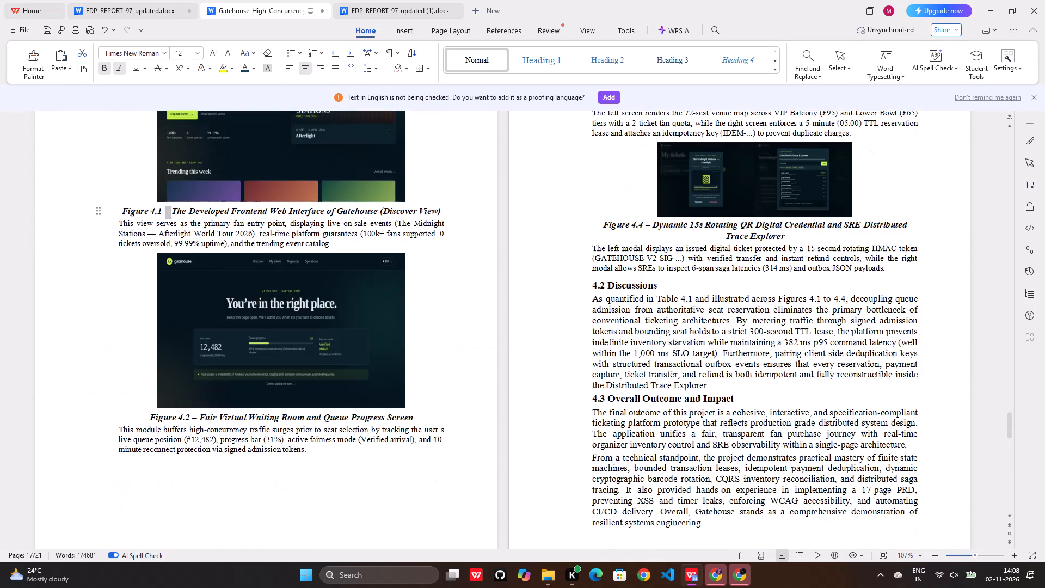
pyautogui.scroll(20, 601, 214)
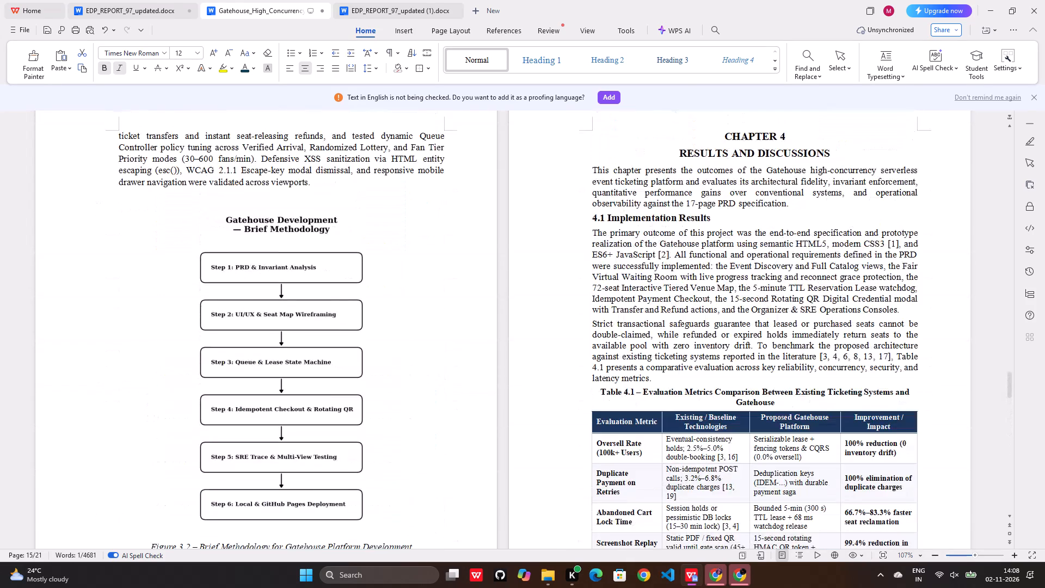
pyautogui.moveTo(717, 218); pyautogui.dragTo(593, 220)
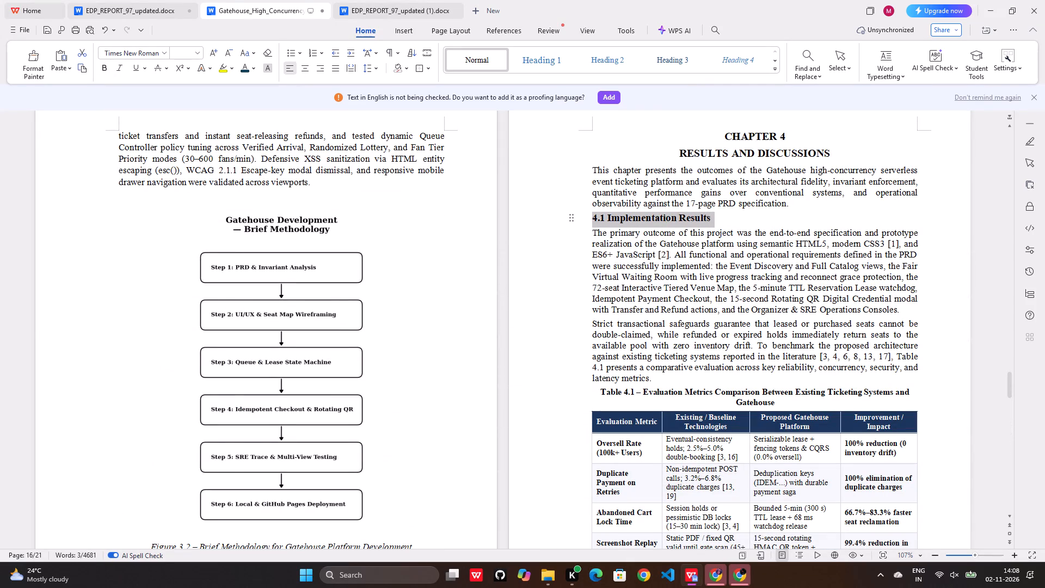
pyautogui.moveTo(593, 220); pyautogui.dragTo(591, 220)
pyautogui.hotkey('ctrl', 'c')
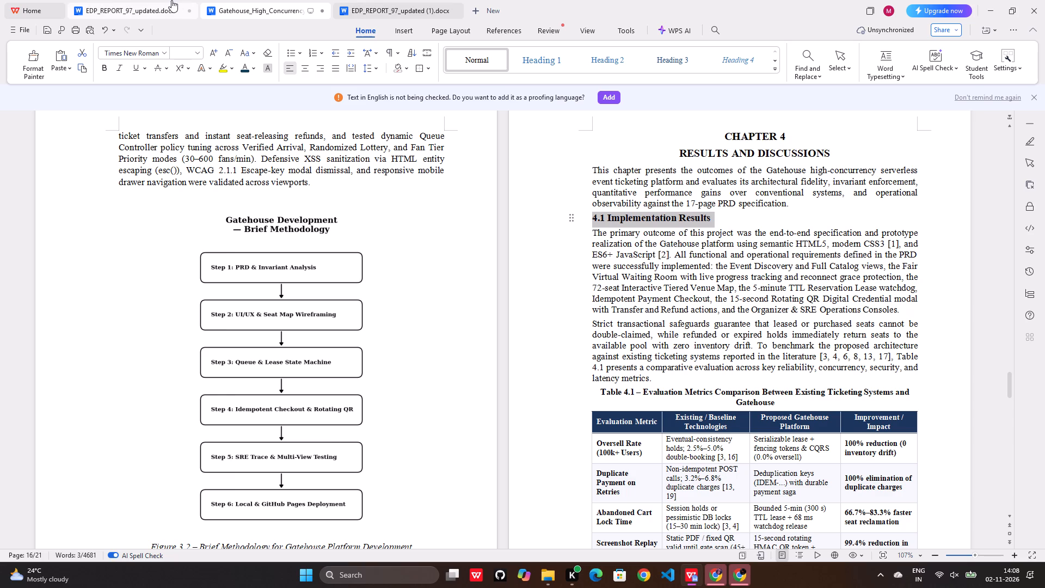
# In EDP_REPORT_97_updated, replace the words "Expected System Outputs" in the 4.1 heading with the copied Gatehouse heading.
pyautogui.click(135, 2)
pyautogui.scroll(20, 642, 226)
pyautogui.scroll(17, 642, 232)
pyautogui.scroll(4, 642, 232)
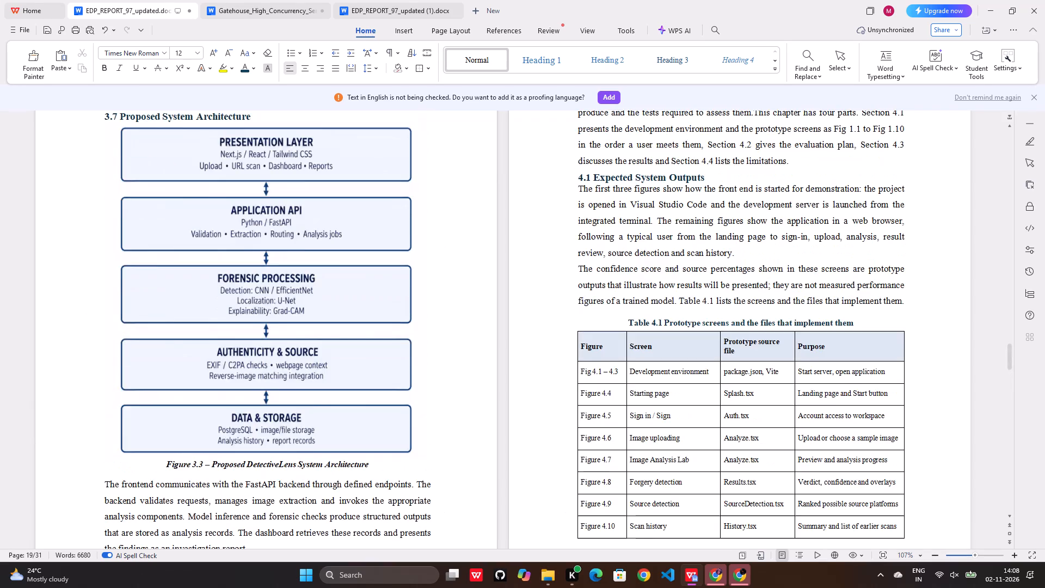
pyautogui.scroll(2, 642, 232)
pyautogui.click(706, 262)
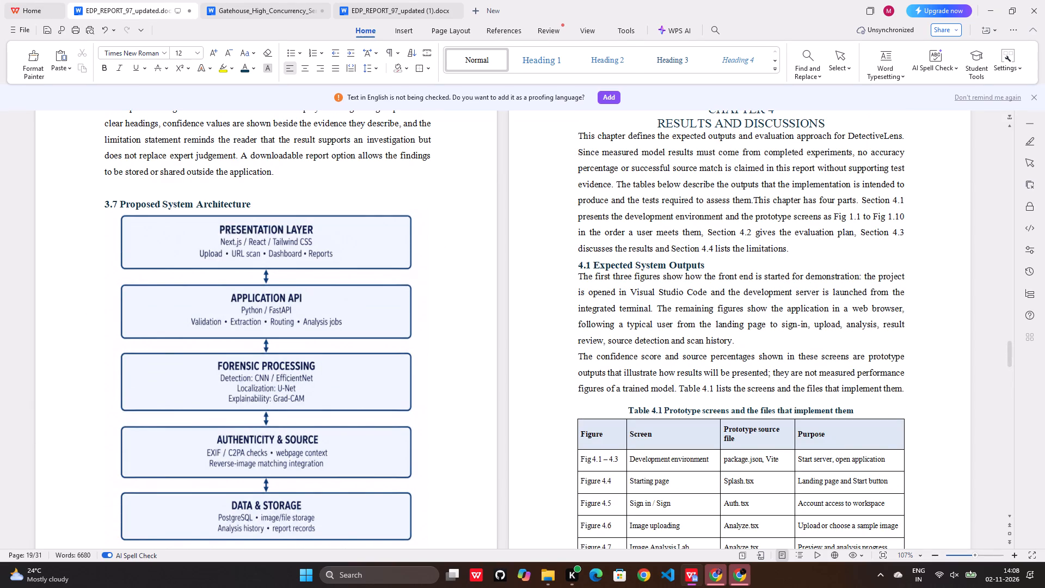
pyautogui.moveTo(707, 262); pyautogui.dragTo(610, 268)
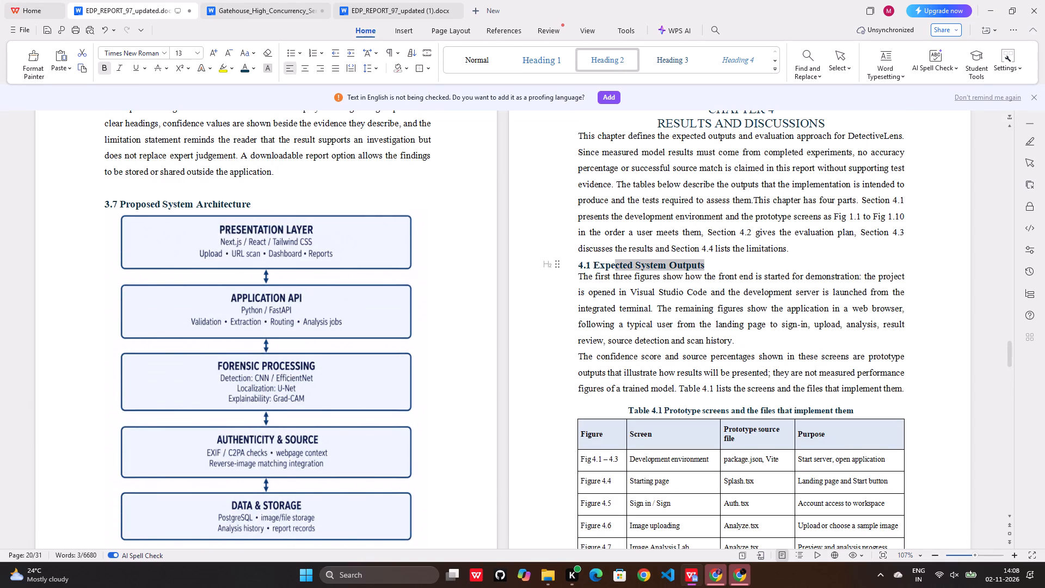
pyautogui.moveTo(610, 268); pyautogui.dragTo(594, 268)
pyautogui.press('BackSpace')
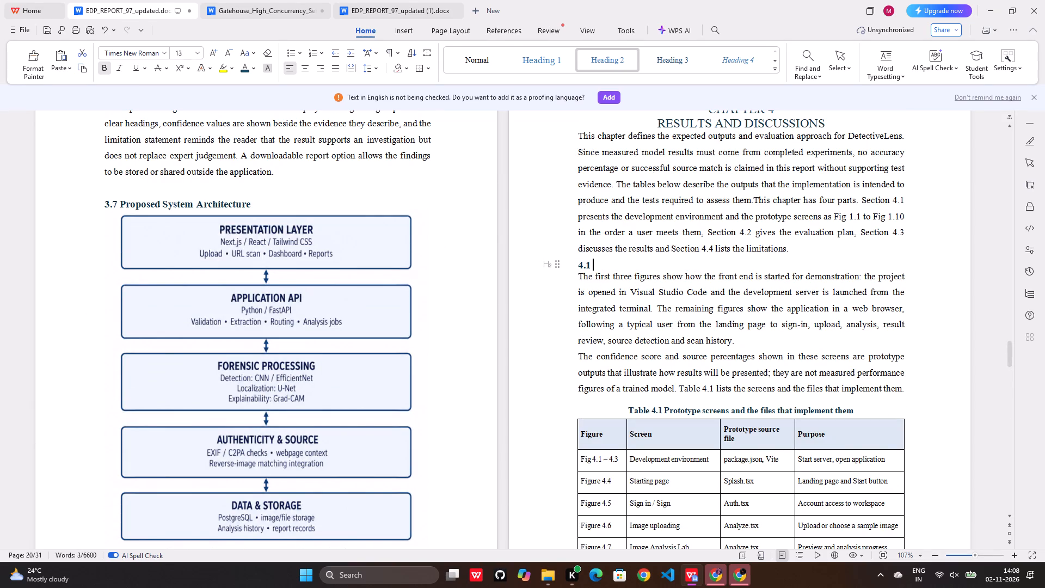
pyautogui.hotkey('ctrl', 'v')
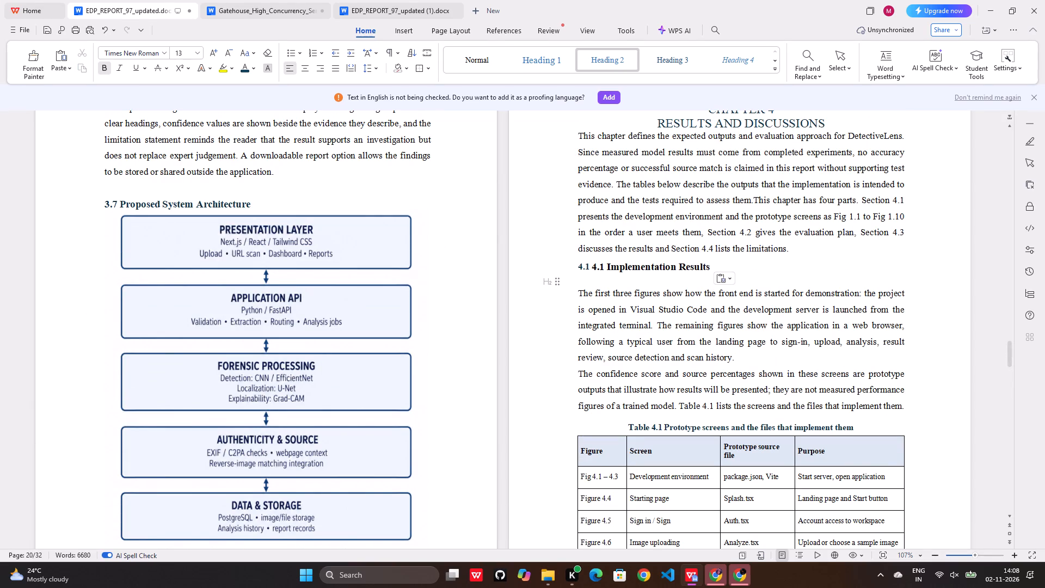
# Remove the duplicate "4.1" from the pasted heading and the empty line below it, leaving "4.1 Implementation Results".
pyautogui.click(605, 268)
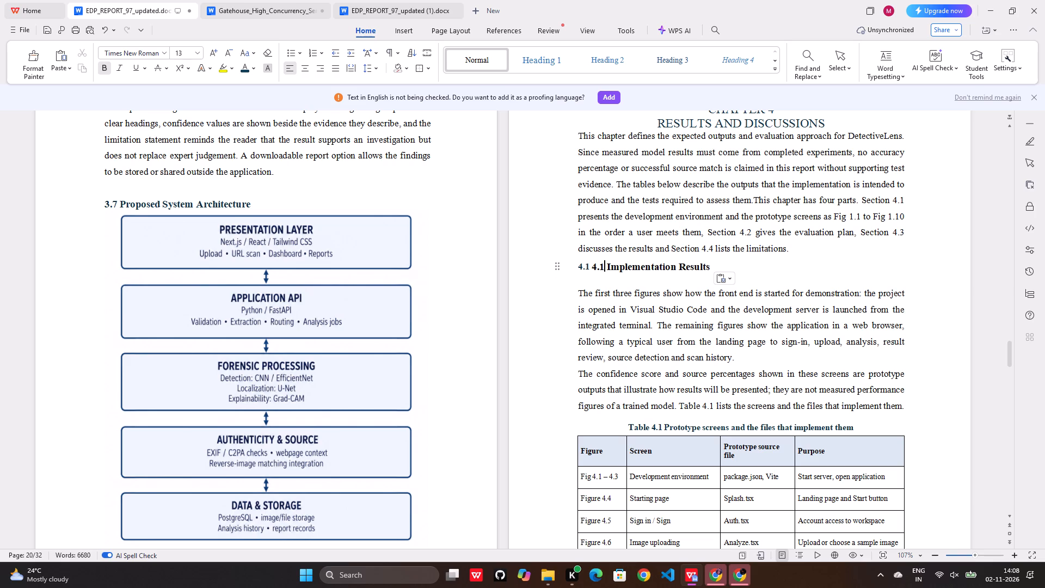
pyautogui.press('BackSpace')
pyautogui.press('BackSpace')
pyautogui.press('BackSpace')
pyautogui.click(580, 286)
pyautogui.press('BackSpace')
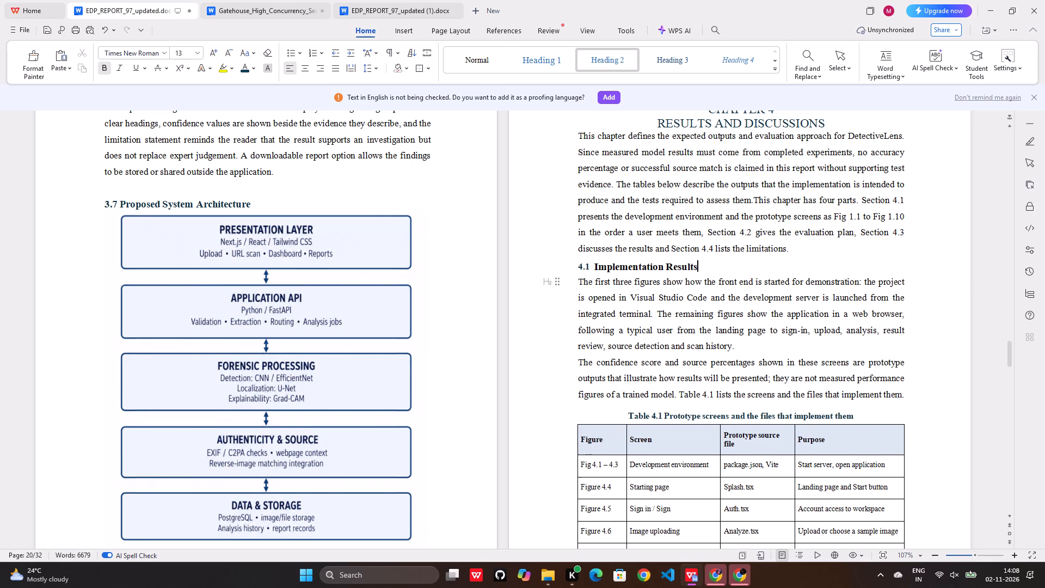
# Set the whole "4.1 Implementation Results" heading to font size 13.
pyautogui.click(675, 266)
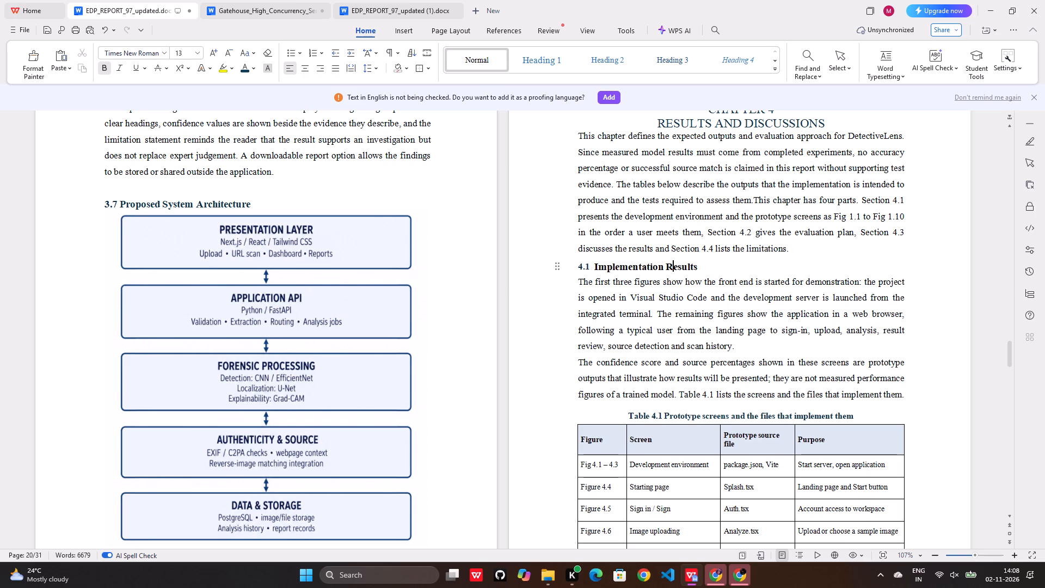
pyautogui.moveTo(696, 267); pyautogui.dragTo(573, 270)
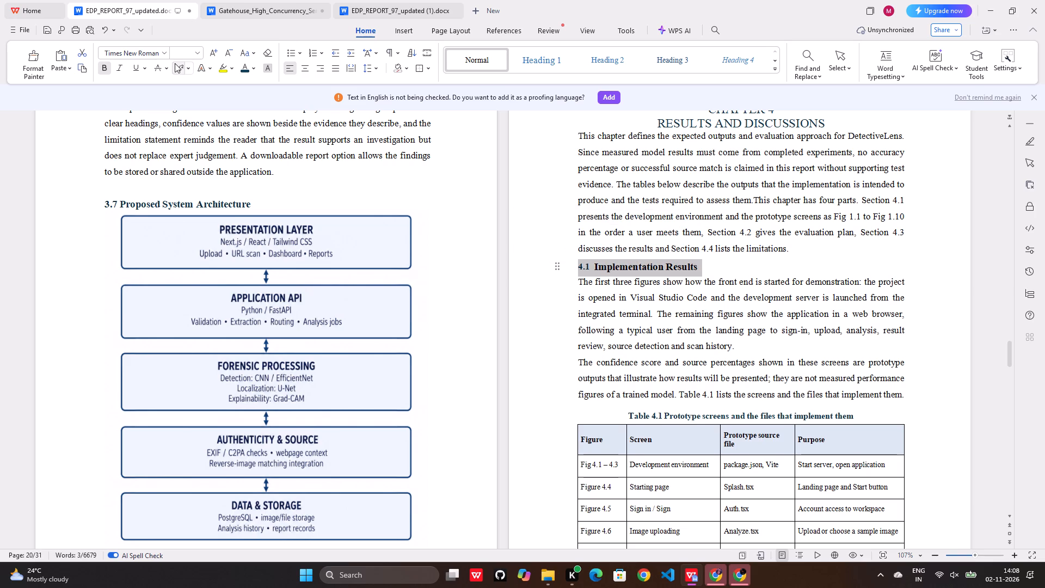
pyautogui.click(198, 51)
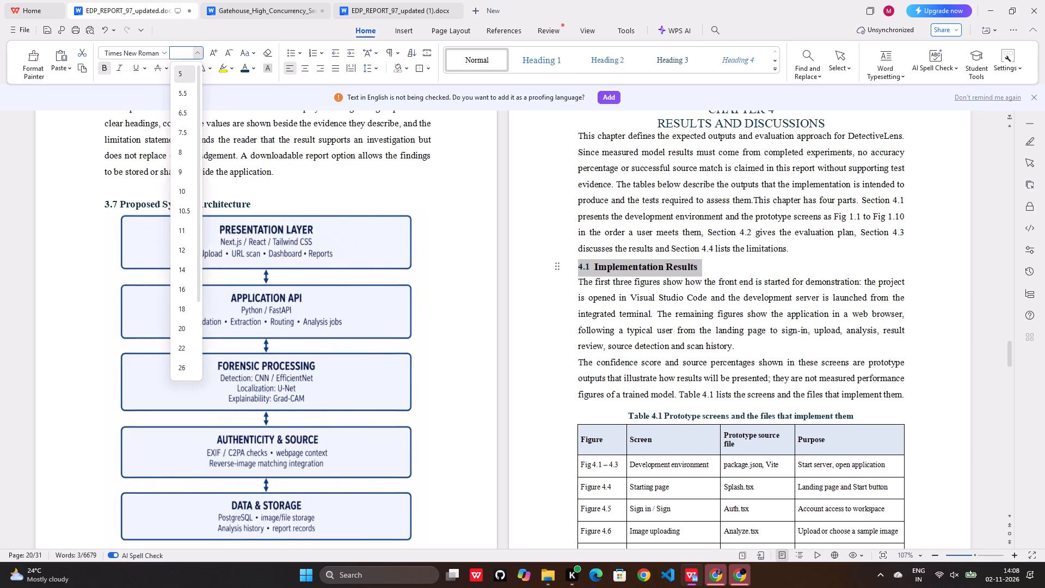
pyautogui.click(180, 52)
pyautogui.write('13')
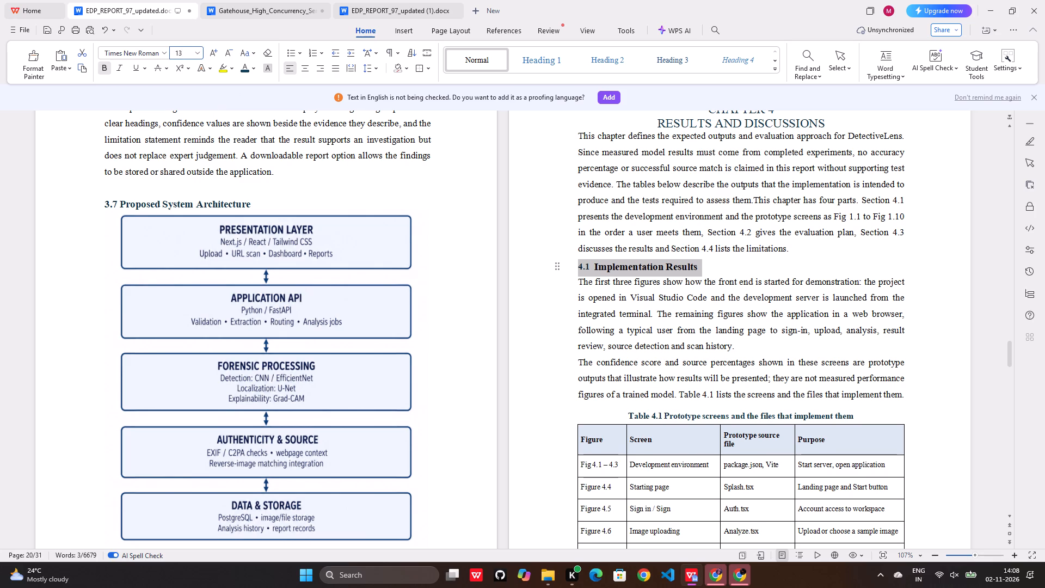
pyautogui.press('Return')
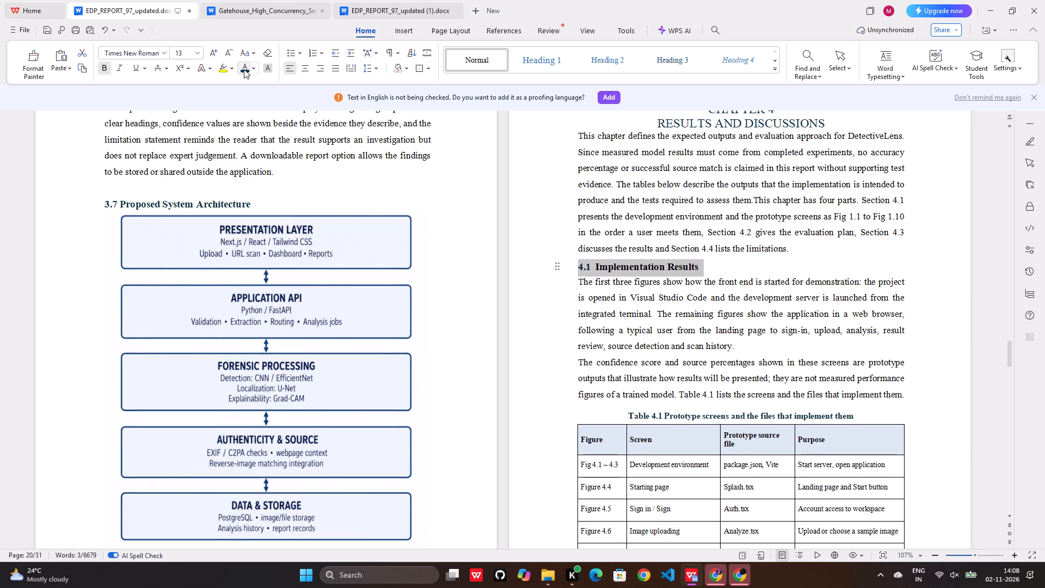
# Apply the dark blue-green font colour to the "4.1 Implementation Results" heading, then deselect it.
pyautogui.click(244, 69)
pyautogui.click(548, 278)
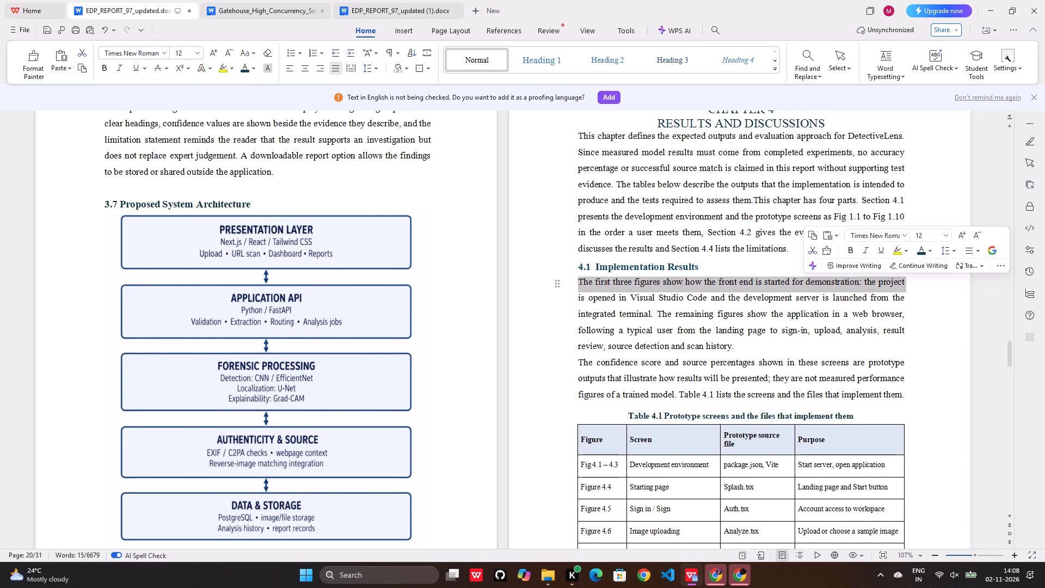
pyautogui.click(740, 265)
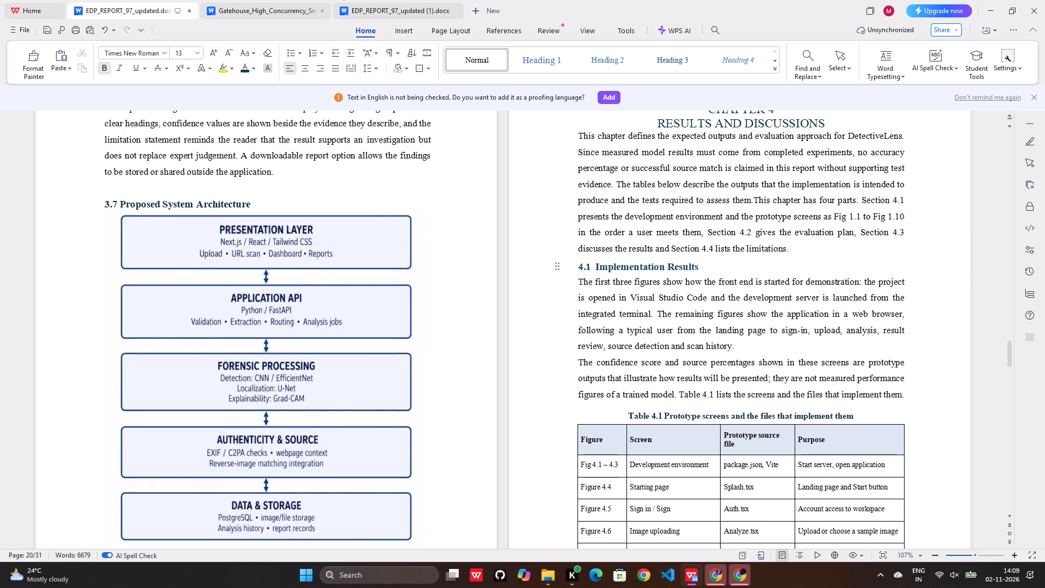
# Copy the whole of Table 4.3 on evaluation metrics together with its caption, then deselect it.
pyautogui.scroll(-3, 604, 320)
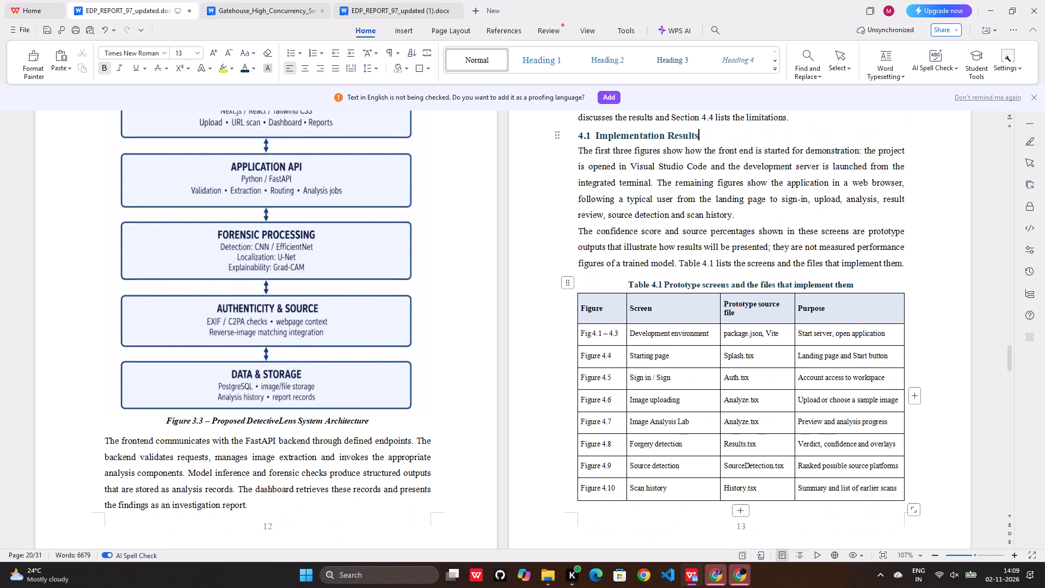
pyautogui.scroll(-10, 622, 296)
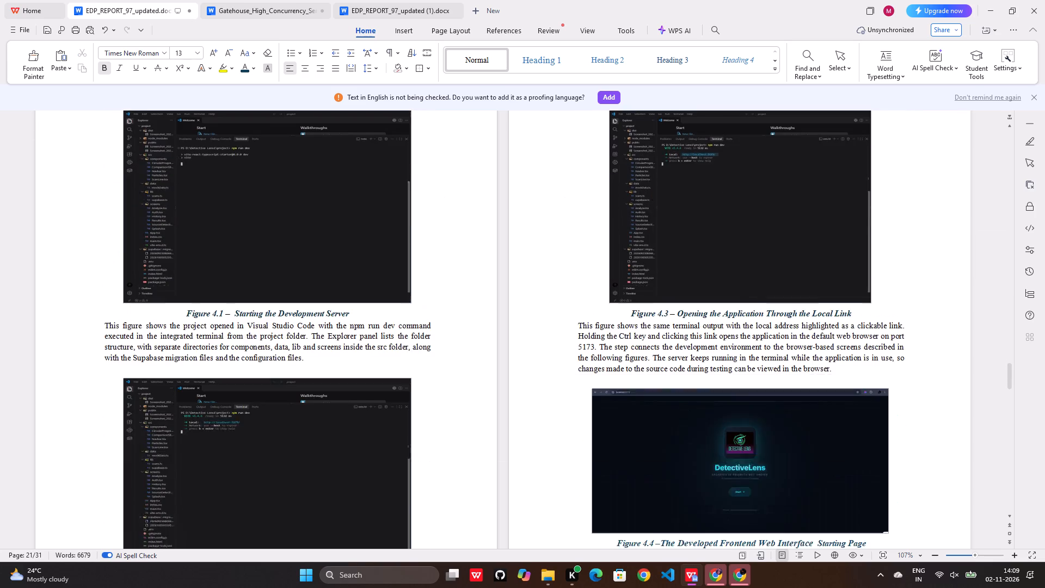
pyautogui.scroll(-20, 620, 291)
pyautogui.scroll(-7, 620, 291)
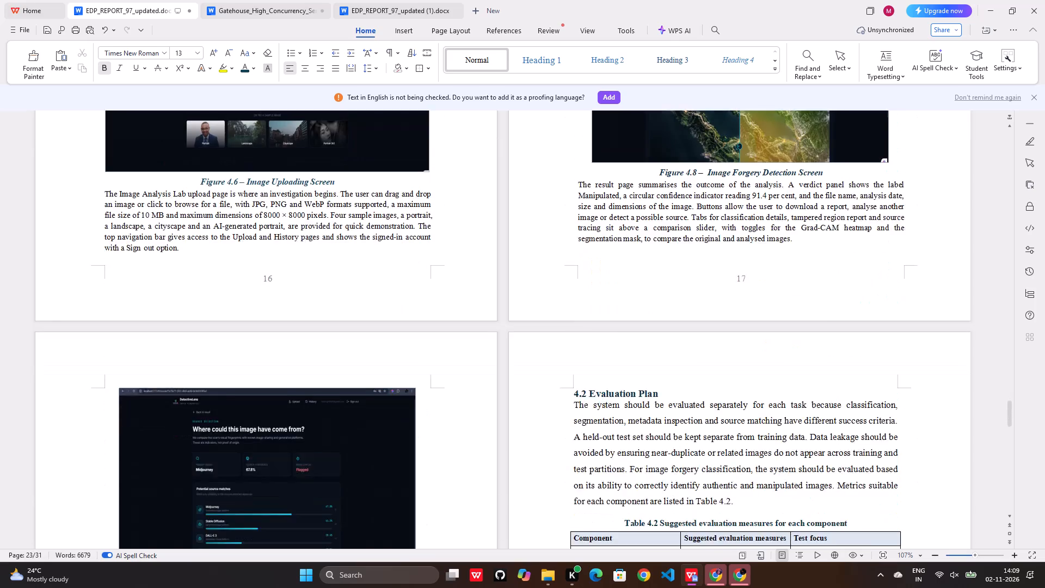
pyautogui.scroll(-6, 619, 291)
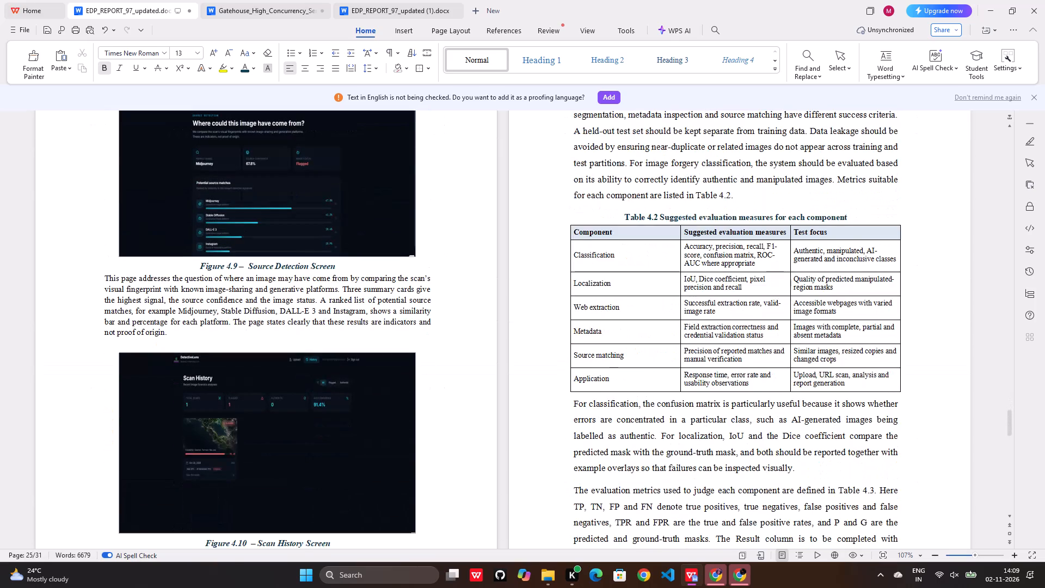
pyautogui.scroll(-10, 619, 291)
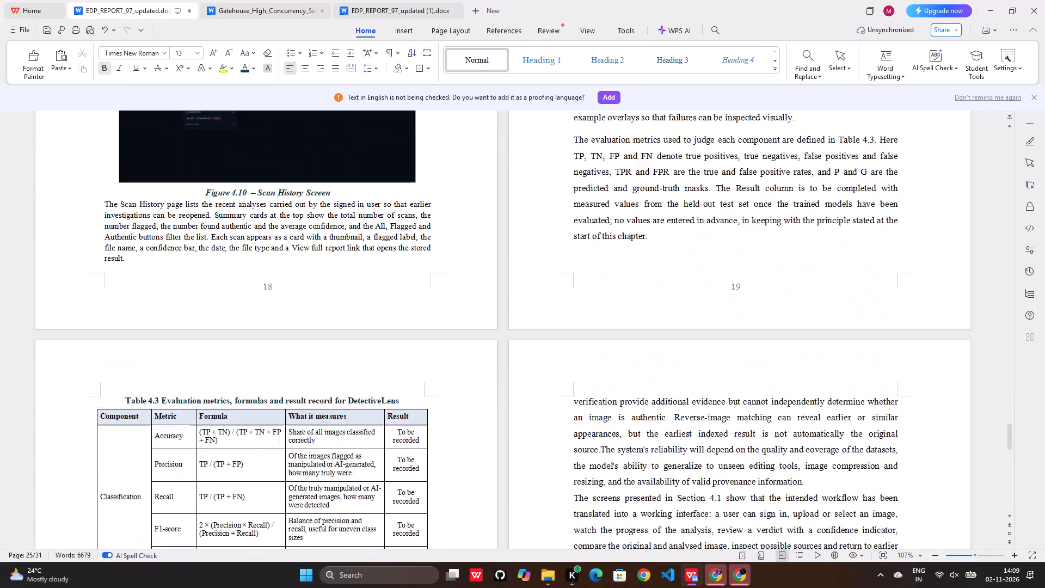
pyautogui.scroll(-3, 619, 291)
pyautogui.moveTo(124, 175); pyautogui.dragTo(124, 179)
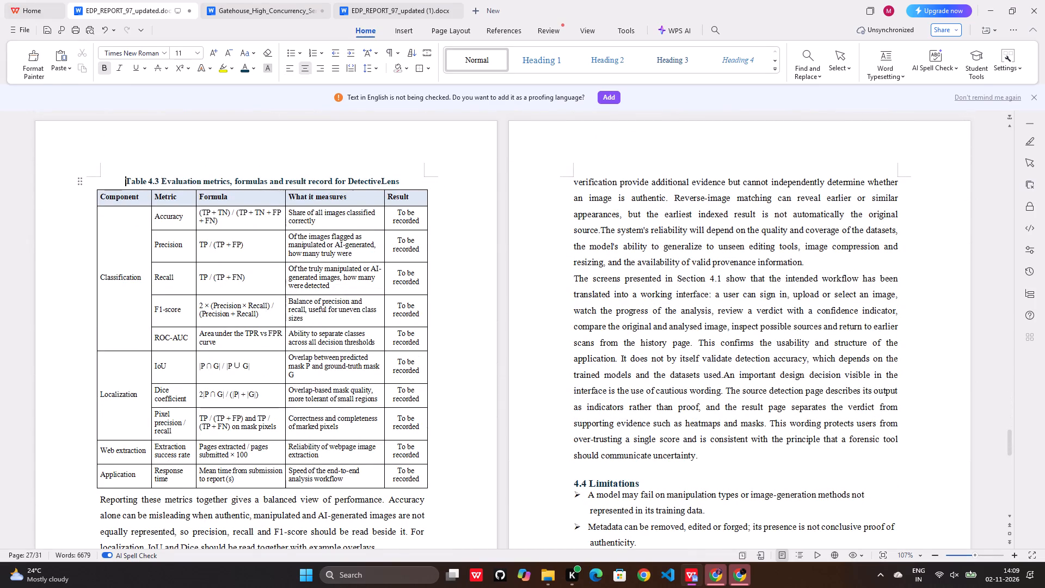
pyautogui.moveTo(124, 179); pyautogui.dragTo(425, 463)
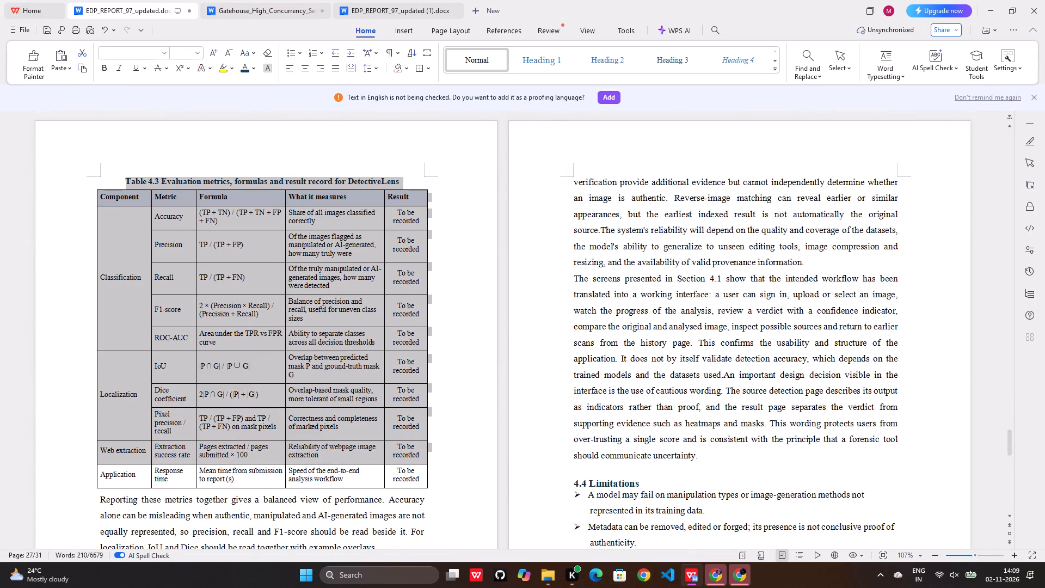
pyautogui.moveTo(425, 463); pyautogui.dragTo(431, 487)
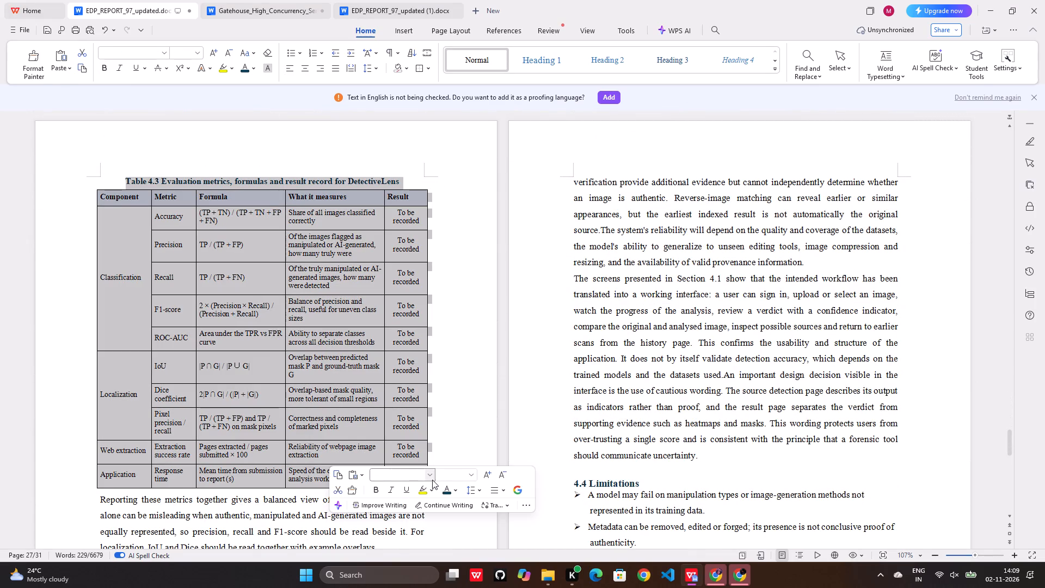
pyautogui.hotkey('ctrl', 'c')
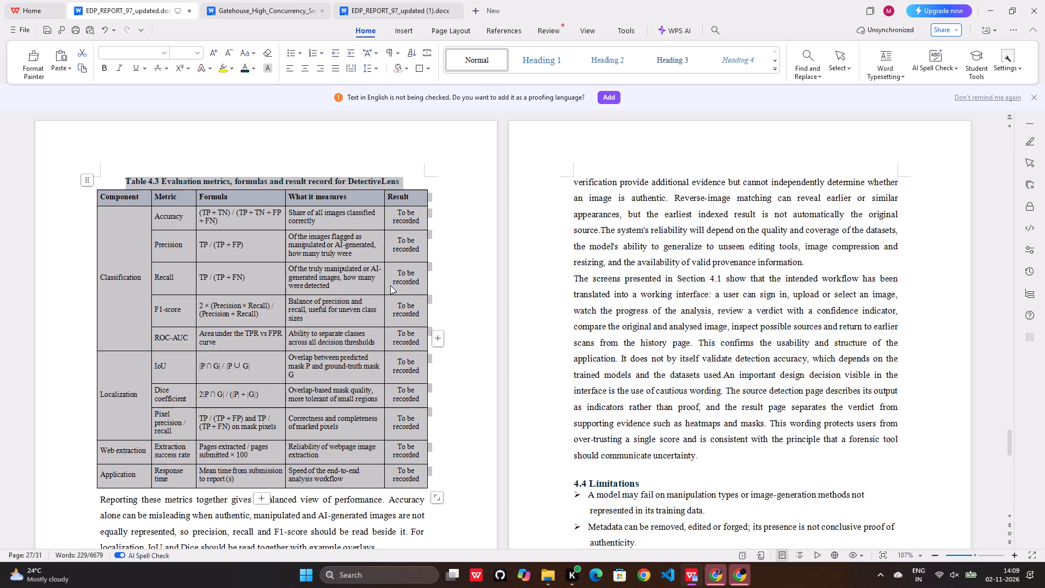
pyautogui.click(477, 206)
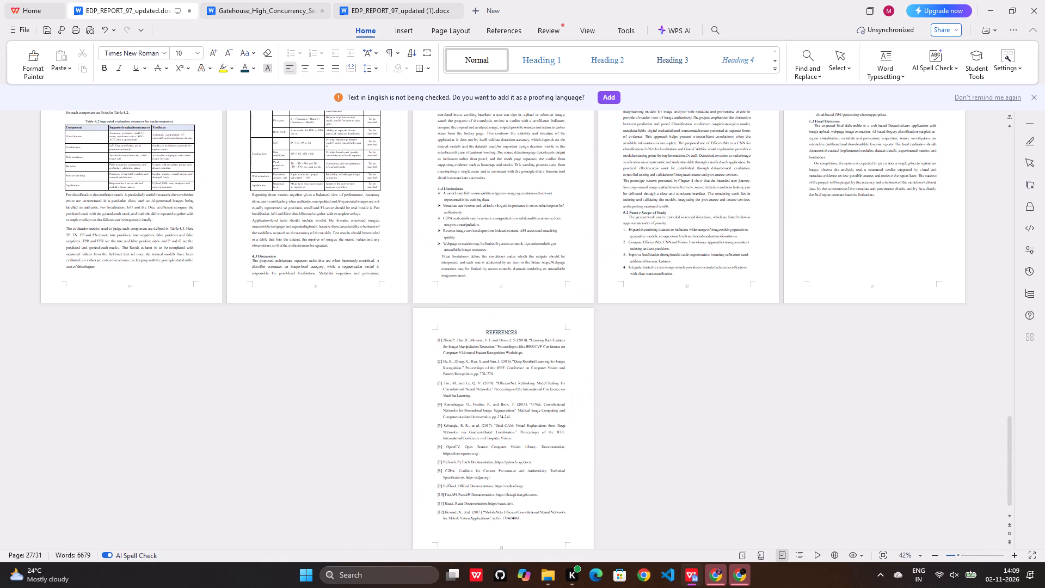
# Set the text in all rows below the header of Table 1.1 to font size 10.5.
pyautogui.scroll(3, 508, 271)
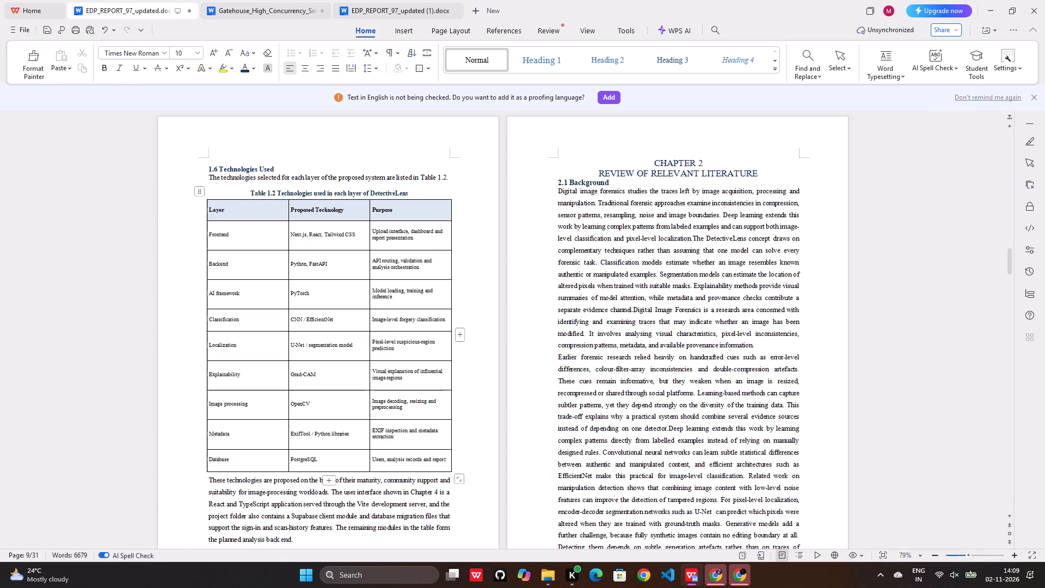
pyautogui.scroll(7, 469, 284)
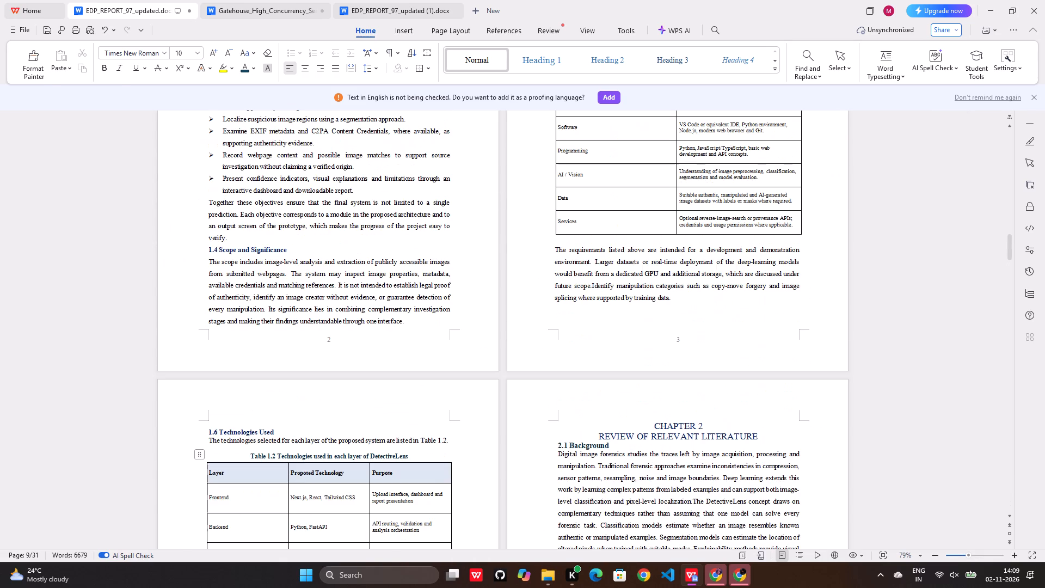
pyautogui.scroll(2, 469, 284)
pyautogui.scroll(-20, 469, 284)
pyautogui.scroll(-7, 469, 284)
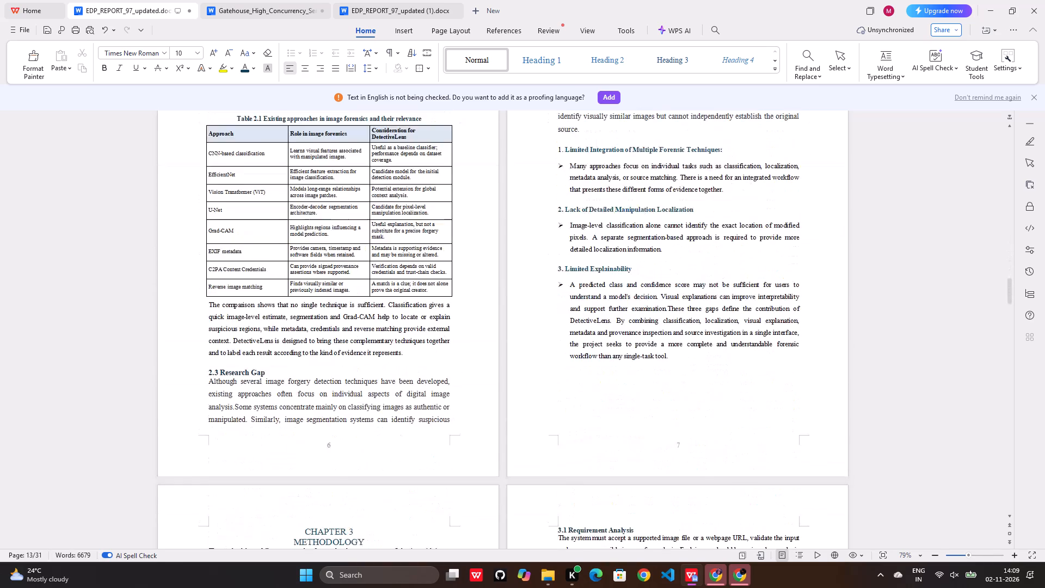
pyautogui.scroll(-3, 469, 284)
pyautogui.scroll(20, 469, 284)
pyautogui.scroll(5, 469, 284)
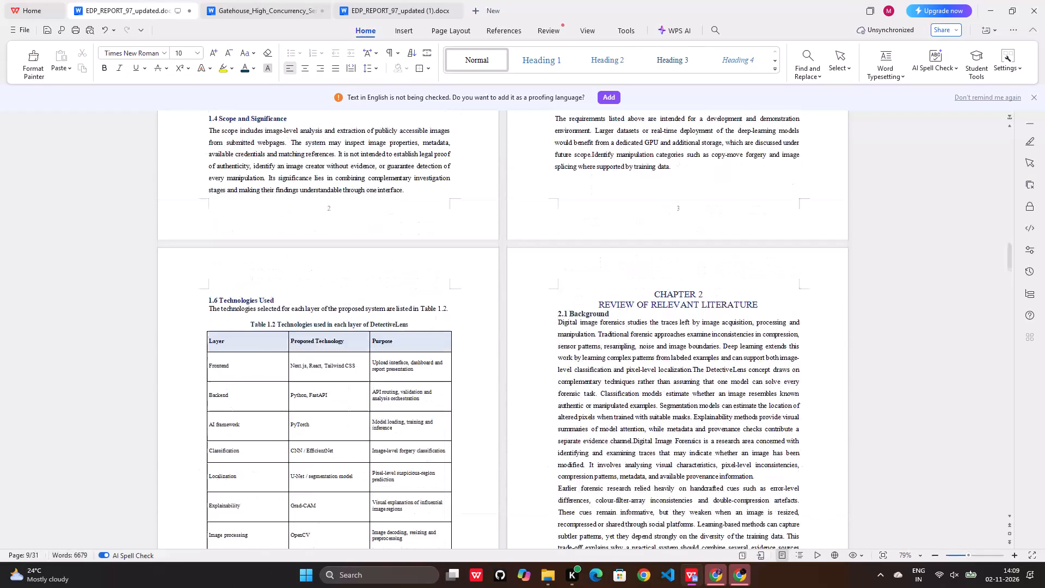
pyautogui.scroll(5, 469, 284)
pyautogui.moveTo(567, 187); pyautogui.dragTo(737, 275)
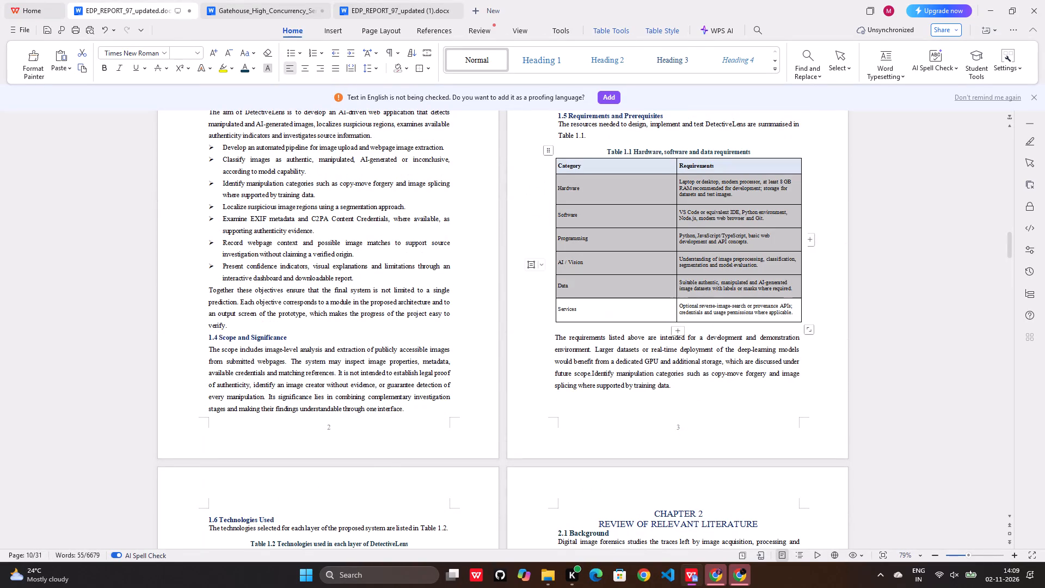
pyautogui.moveTo(737, 275); pyautogui.dragTo(743, 301)
pyautogui.click(197, 54)
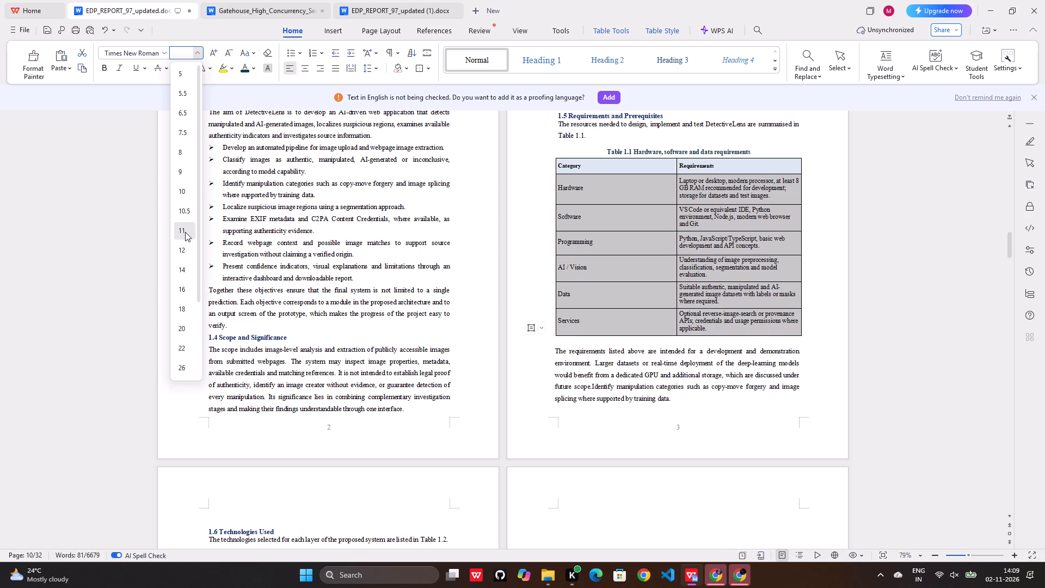
pyautogui.click(189, 216)
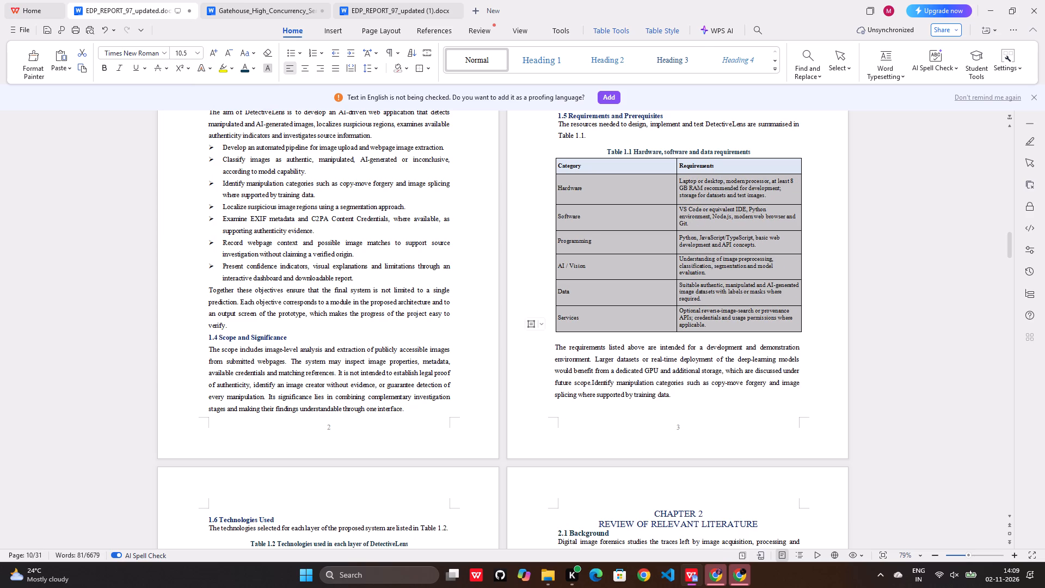
pyautogui.click(491, 285)
# Duplicate the passage "webpage, a visually similar match and a verified original source. The original creator" at the end of section 3.5's last paragraph.
pyautogui.scroll(-9, 484, 287)
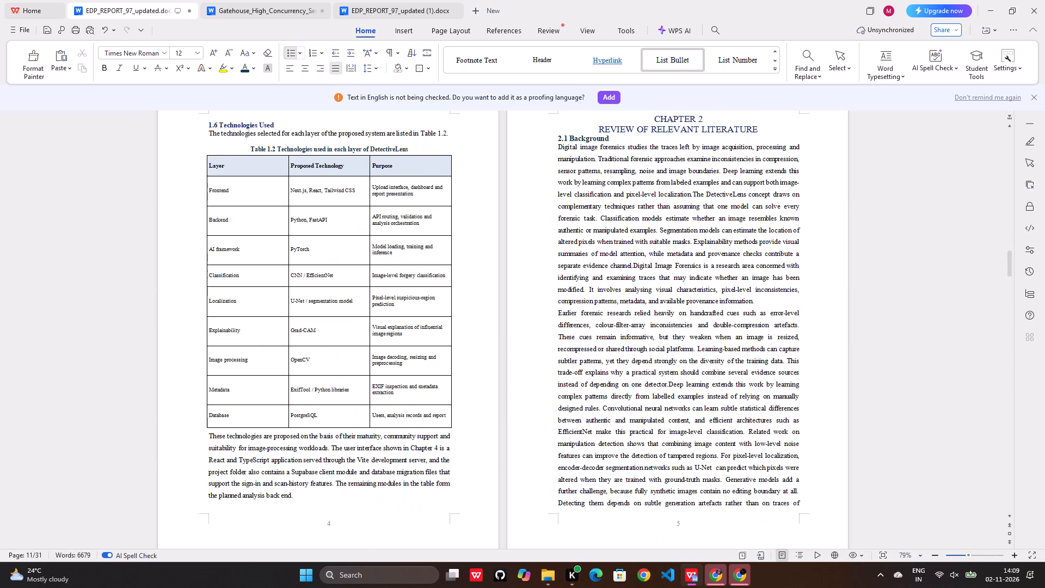
pyautogui.scroll(-17, 481, 279)
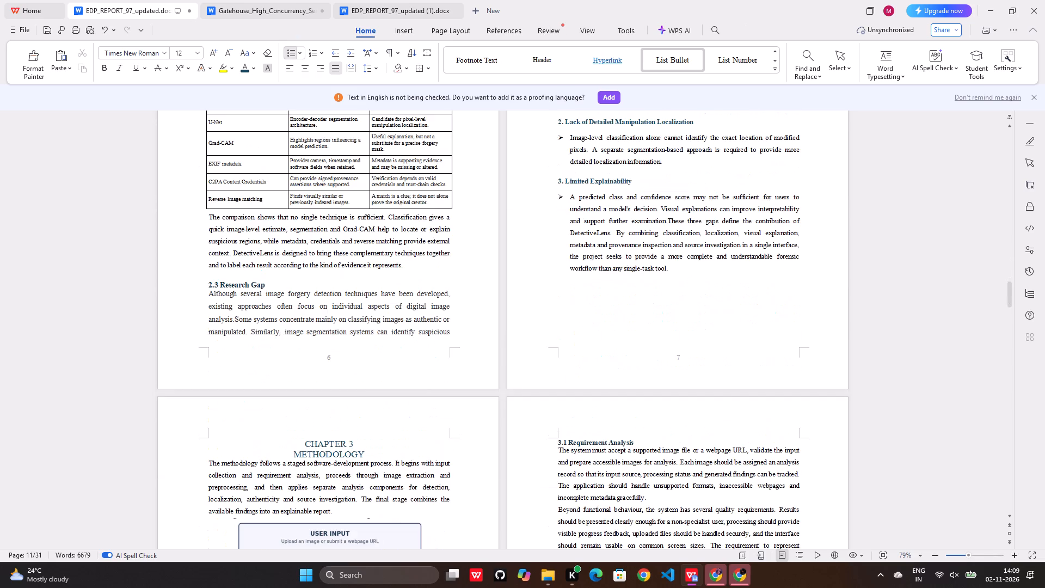
pyautogui.scroll(-15, 481, 279)
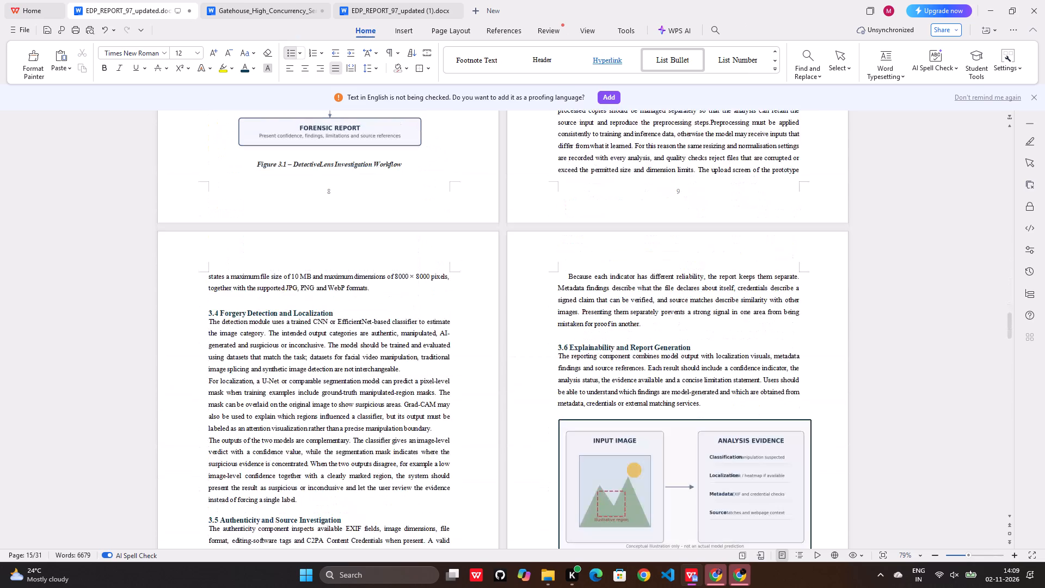
pyautogui.scroll(-10, 481, 279)
pyautogui.scroll(5, 481, 279)
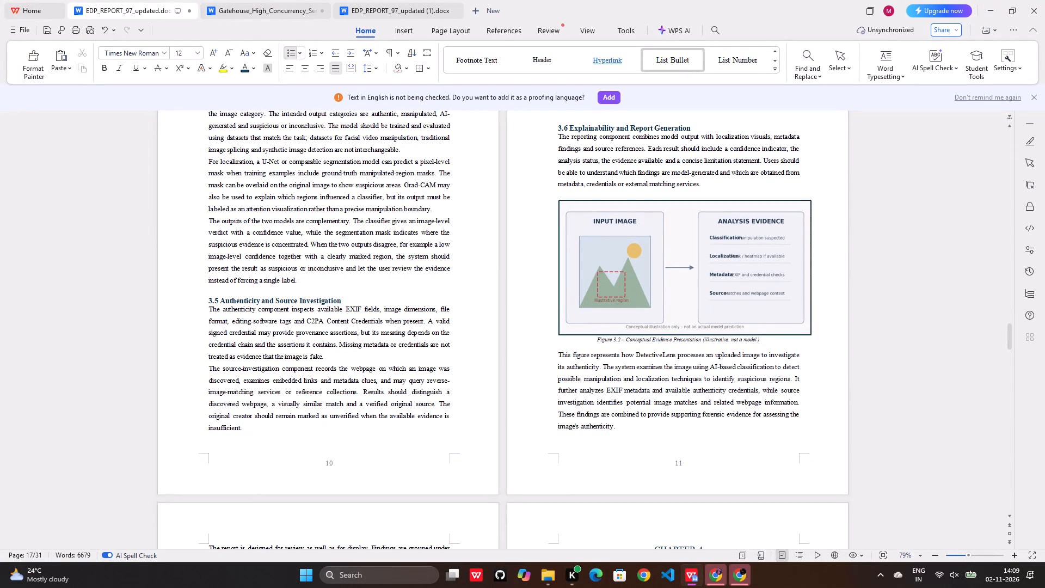
pyautogui.moveTo(239, 403); pyautogui.dragTo(251, 412)
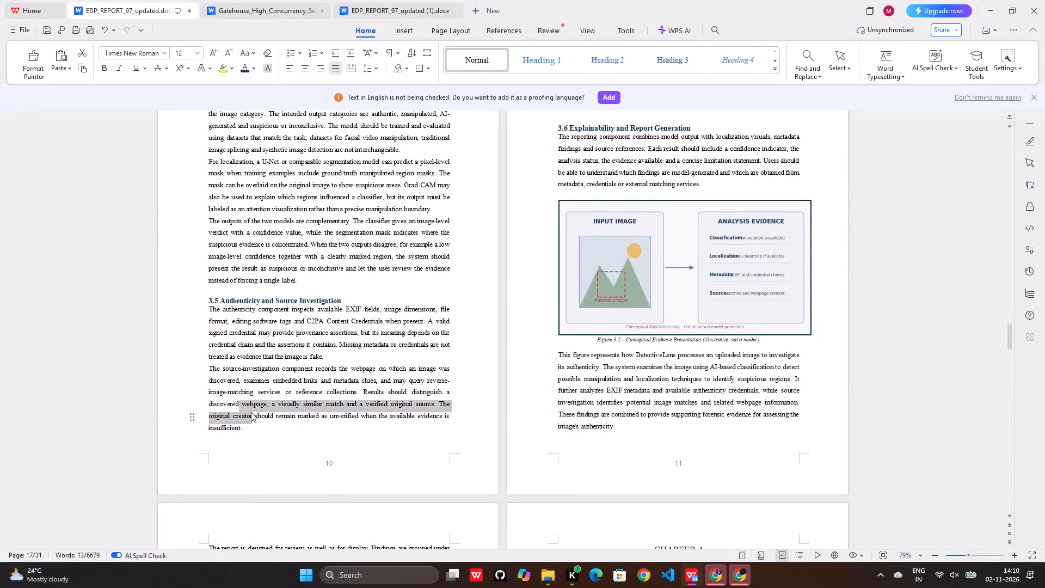
pyautogui.hotkey('ctrl', 'c')
pyautogui.click(256, 427)
pyautogui.hotkey('ctrl', 'v')
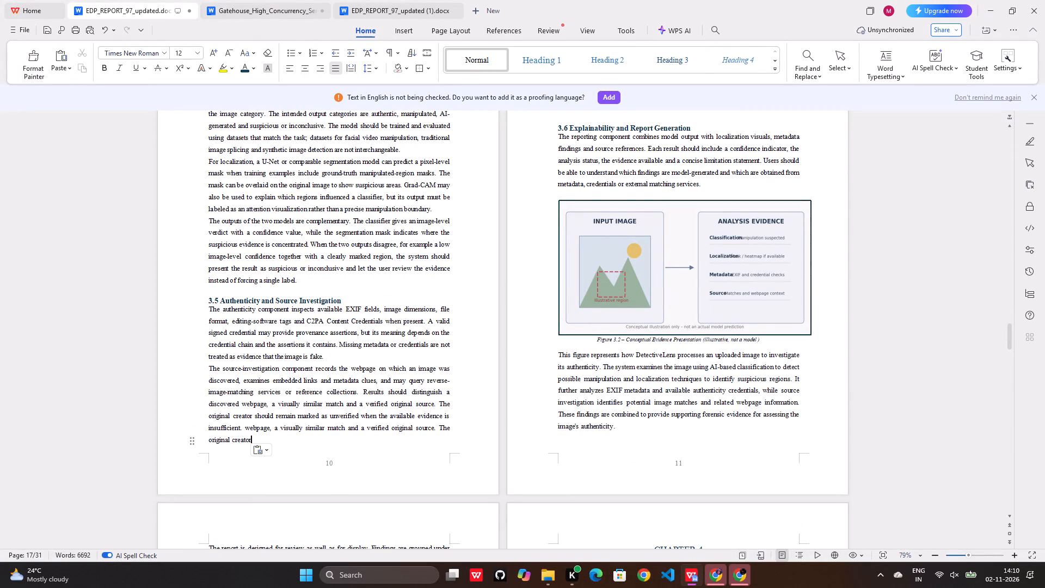
# Copy the passage starting "EXIF metadata and available authenticity credentials" from the Figure 3.2 description and paste it at that paragraph's end.
pyautogui.scroll(-3, 268, 388)
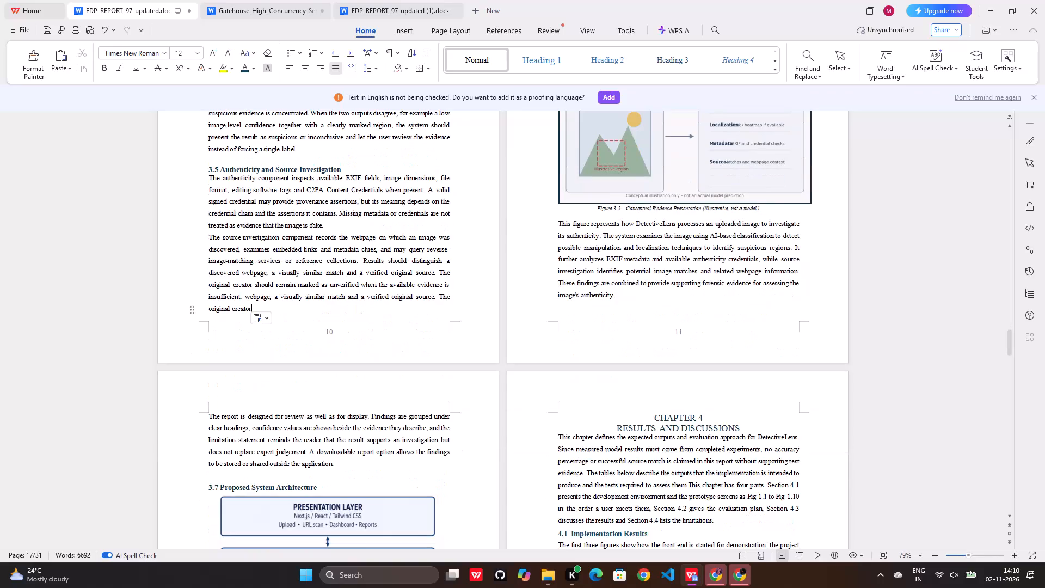
pyautogui.moveTo(606, 260); pyautogui.dragTo(621, 274)
pyautogui.hotkey('ctrl', 'c')
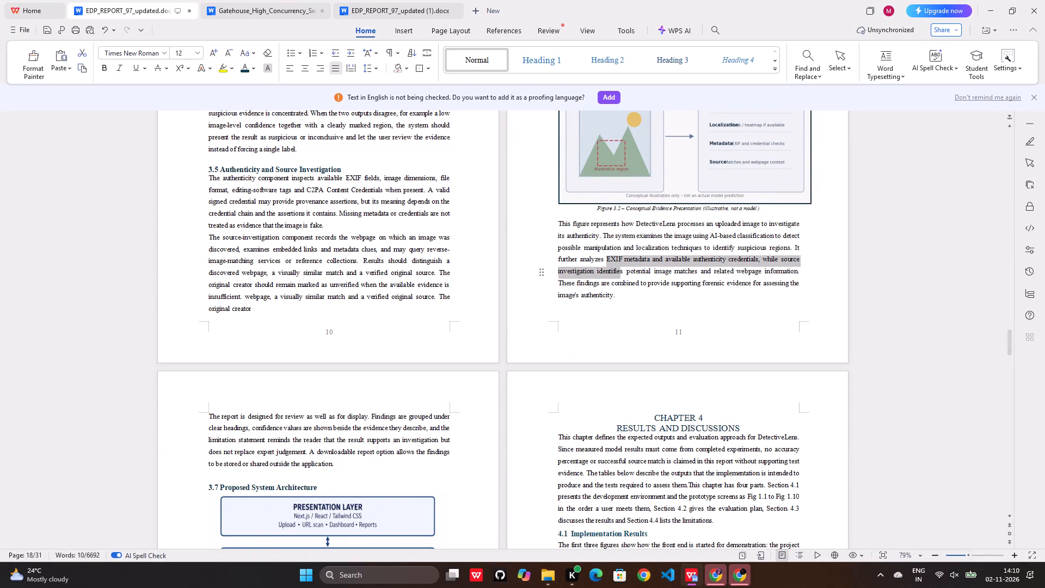
pyautogui.click(613, 294)
pyautogui.click(614, 295)
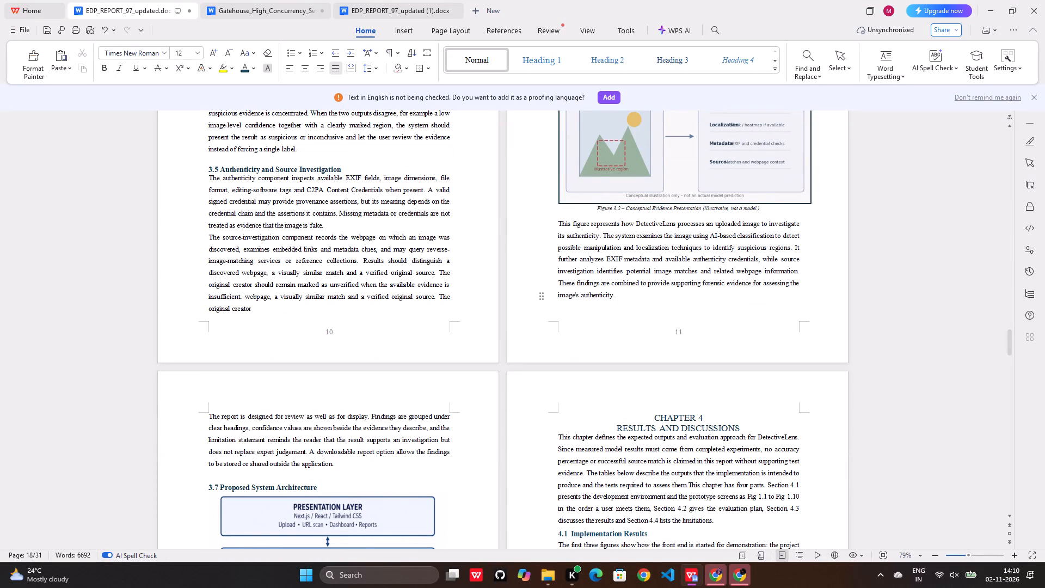
pyautogui.hotkey('ctrl', 'v')
# Stretch the Figure 4.4 starting page screenshot vertically to a height of about 7.49 cm, keeping its width.
pyautogui.scroll(-9, 625, 299)
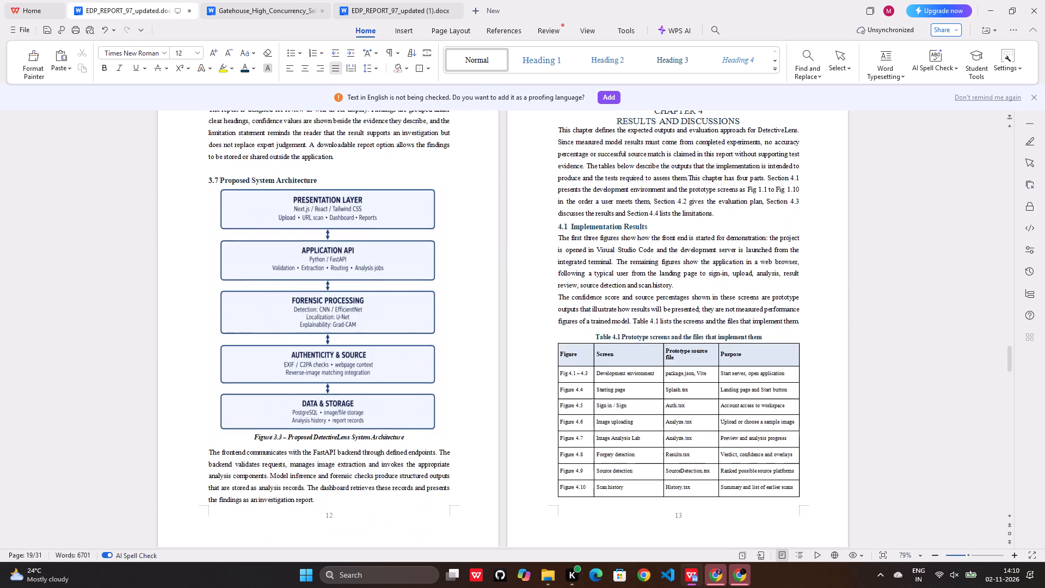
pyautogui.scroll(-10, 625, 299)
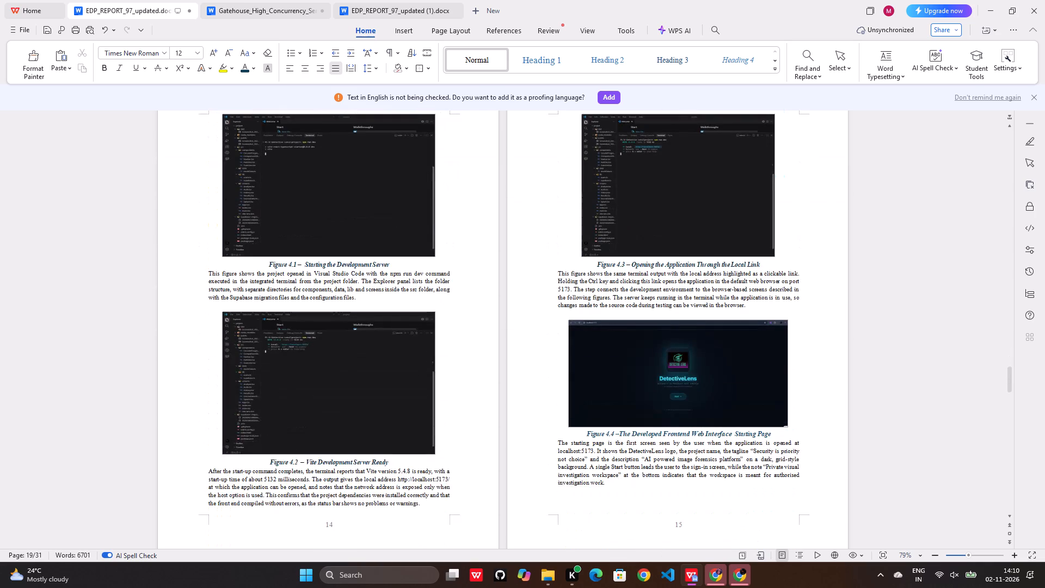
pyautogui.scroll(-2, 625, 299)
pyautogui.click(666, 317)
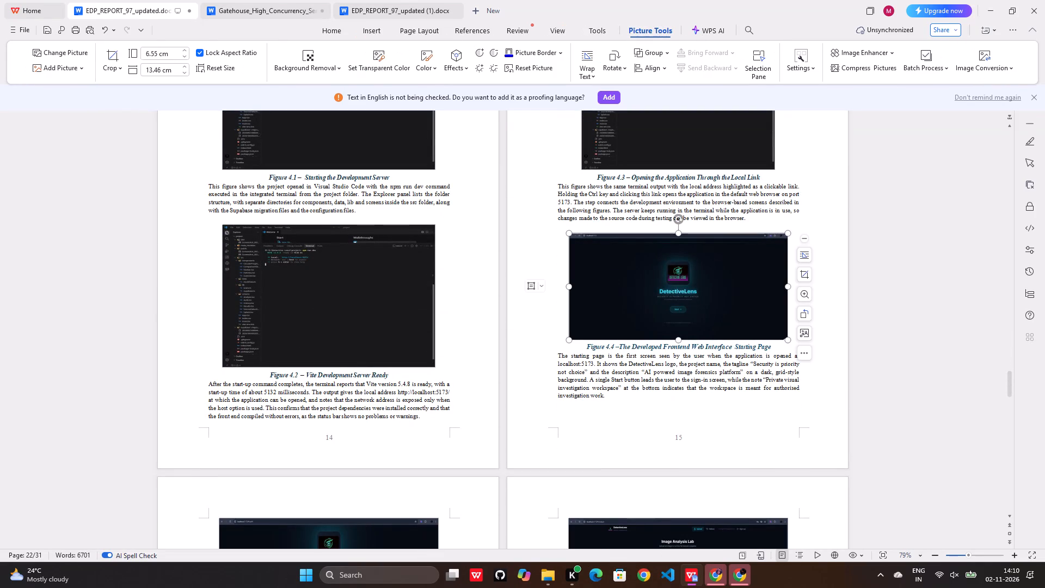
pyautogui.moveTo(679, 342); pyautogui.dragTo(681, 357)
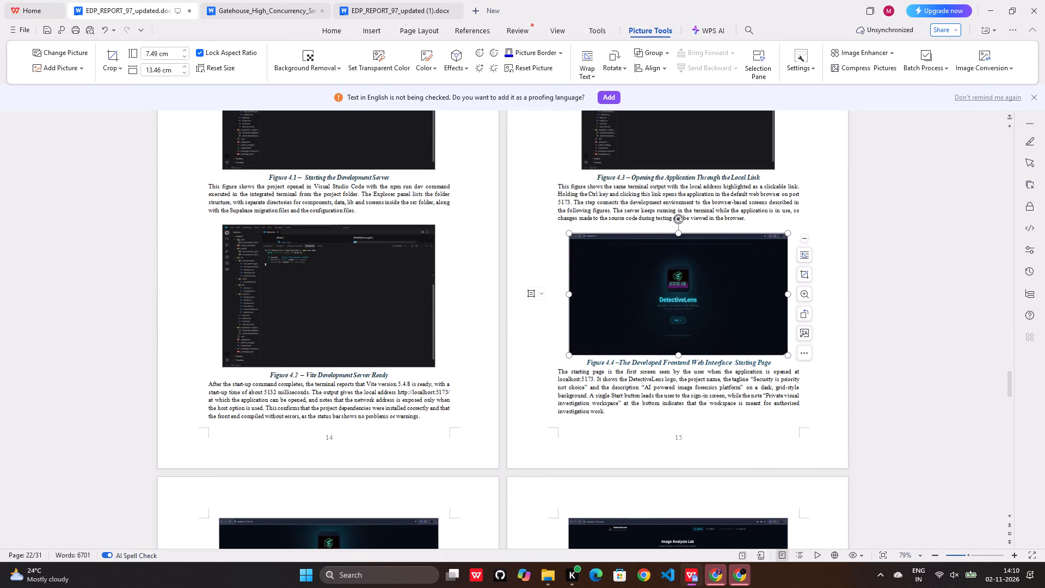
pyautogui.click(452, 327)
# Review the layout of the Chapter 4 pages from Figure 4.5 through Table 4.3 and section 4.4 Limitations.
pyautogui.scroll(-9, 452, 326)
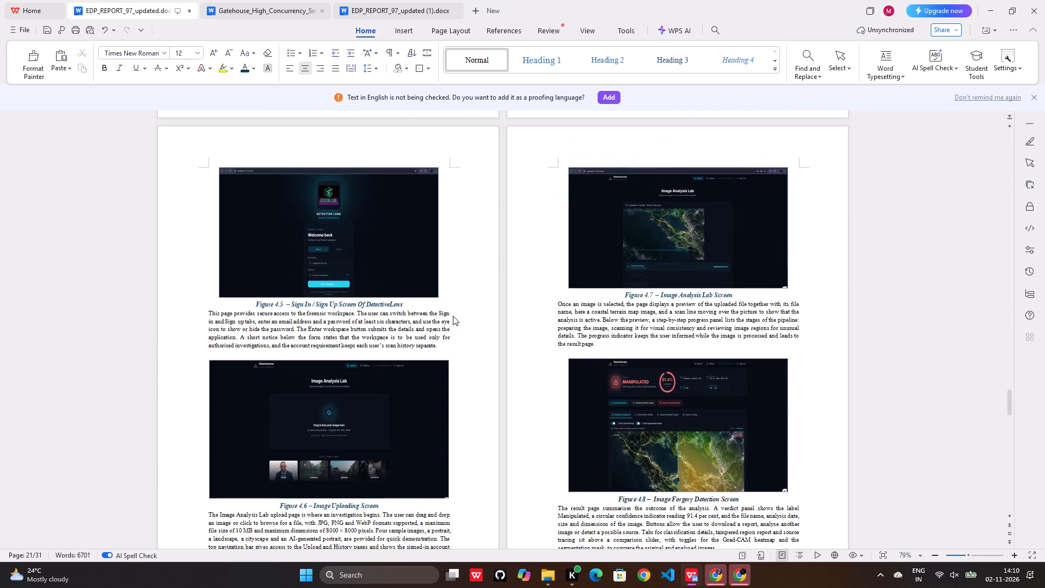
pyautogui.scroll(-3, 456, 315)
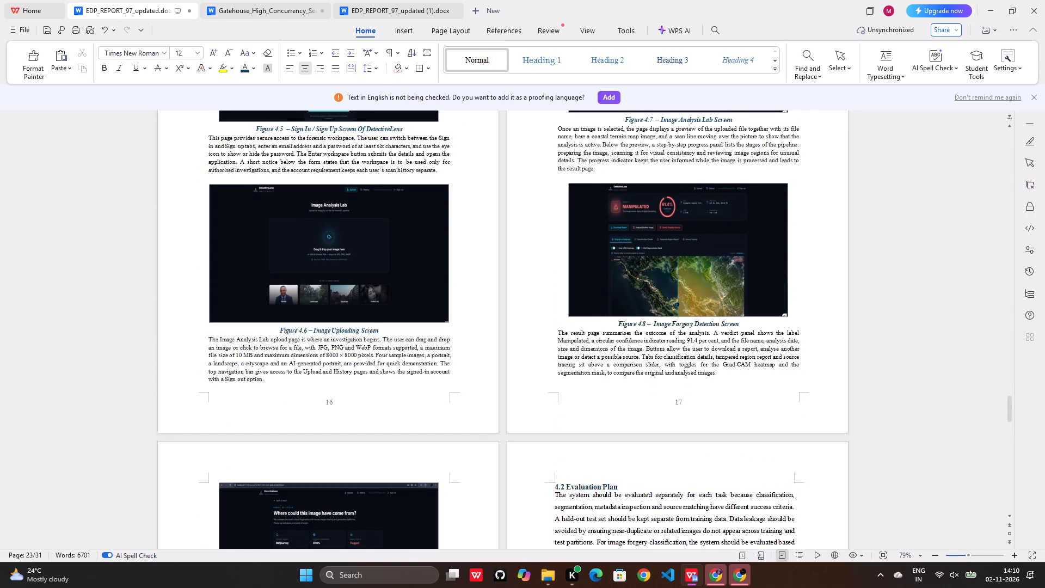
pyautogui.scroll(-10, 358, 304)
pyautogui.scroll(2, 630, 281)
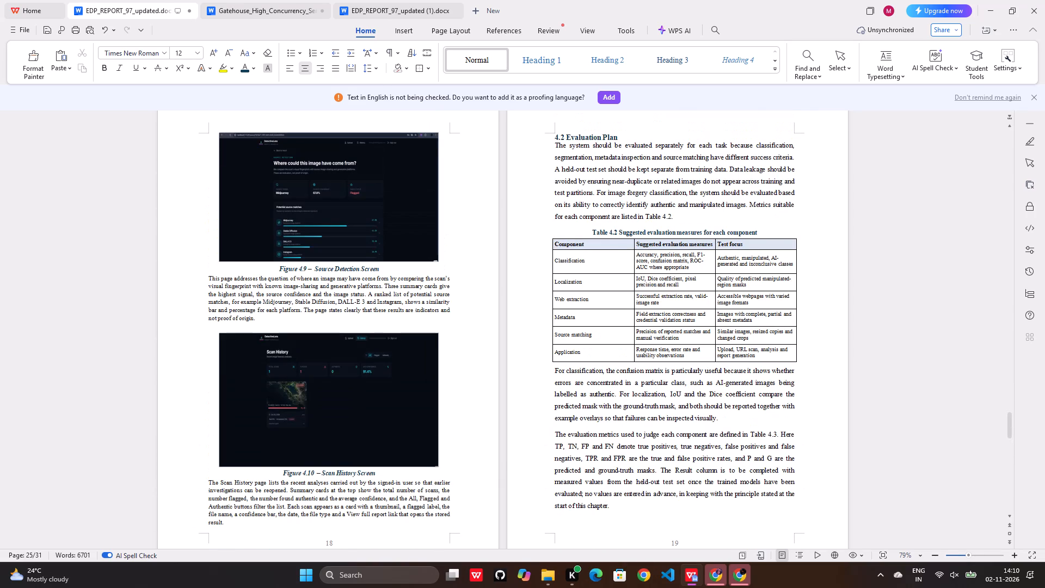
pyautogui.scroll(-6, 637, 238)
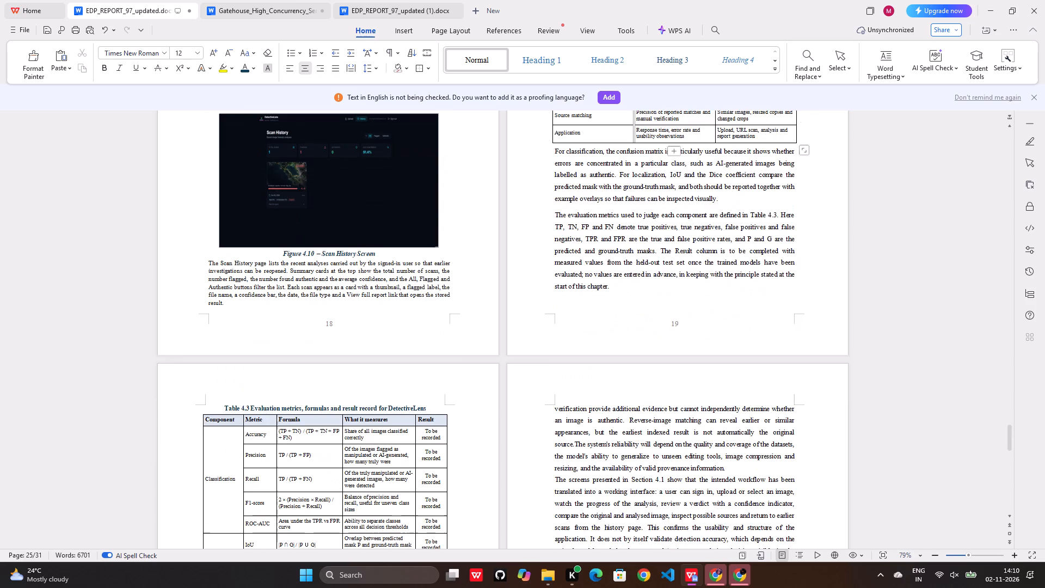
pyautogui.scroll(-3, 637, 238)
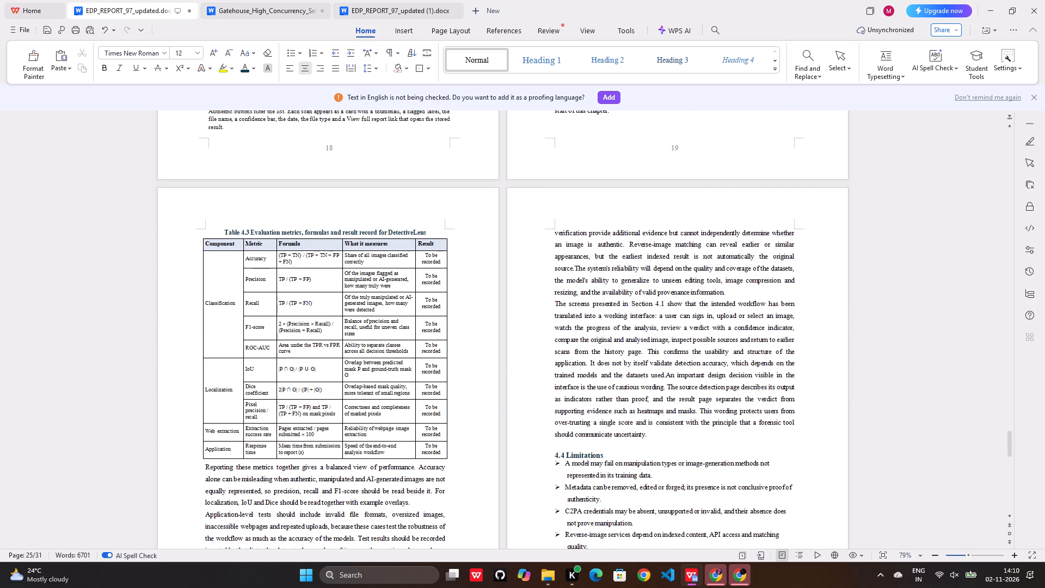
# Review Chapter 5 and the References in EDP_REPORT_97_updated (1), and copy the whole 5.3 Final Outcome section.
pyautogui.scroll(-12, 637, 238)
pyautogui.click(354, 1)
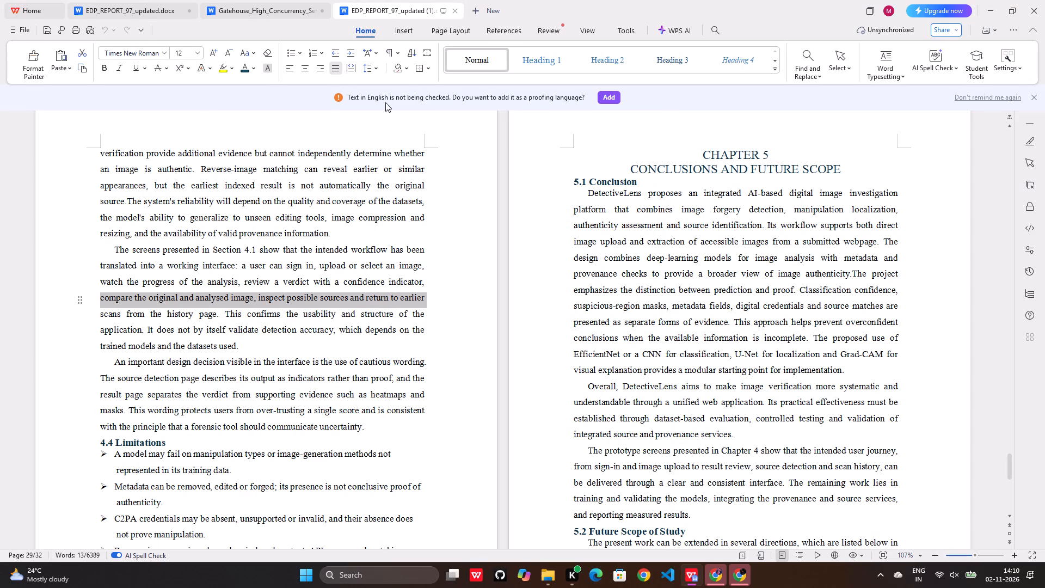
pyautogui.click(564, 158)
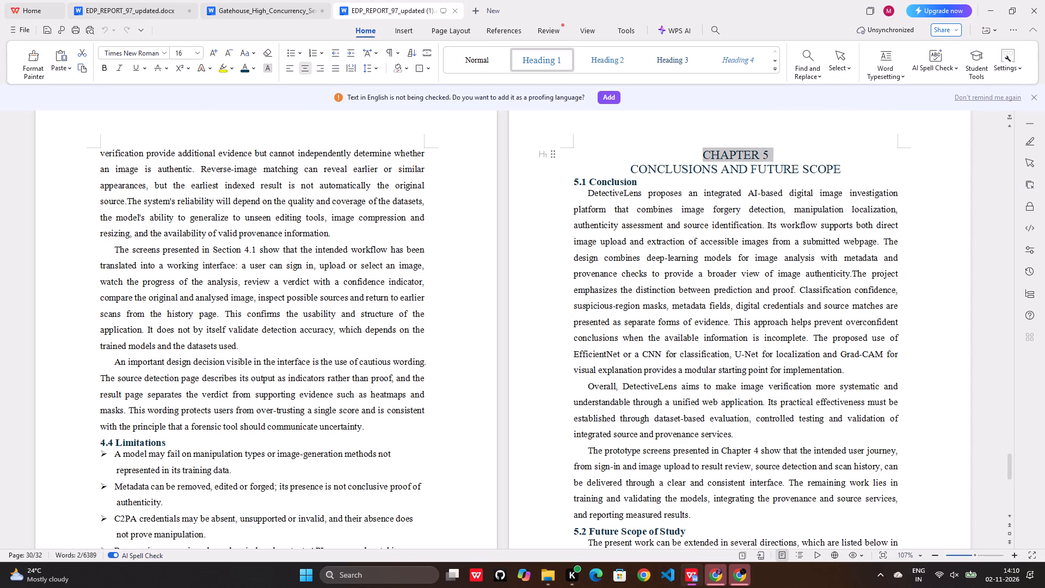
pyautogui.scroll(-15, 654, 296)
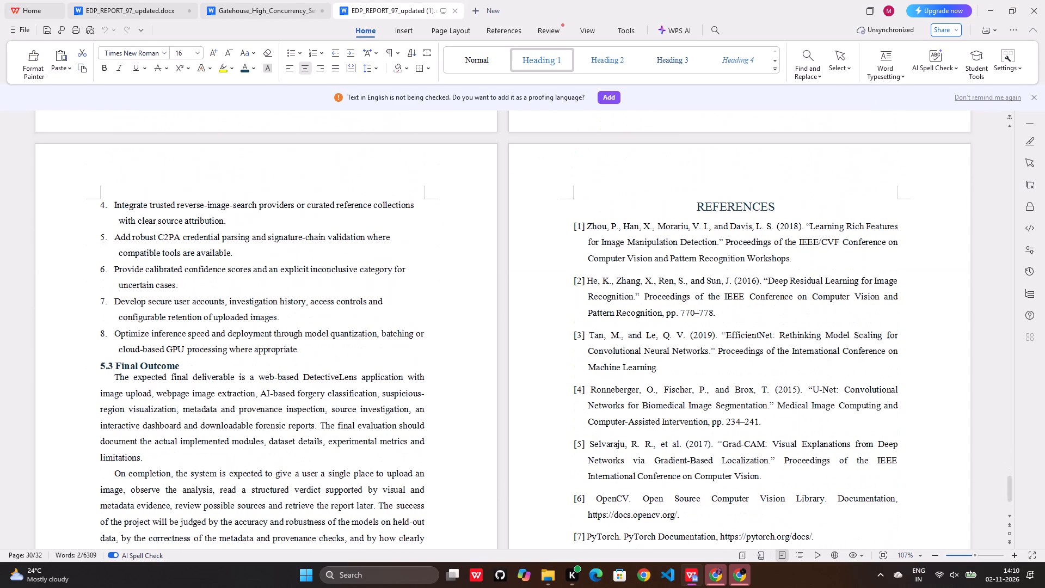
pyautogui.scroll(-2, 654, 296)
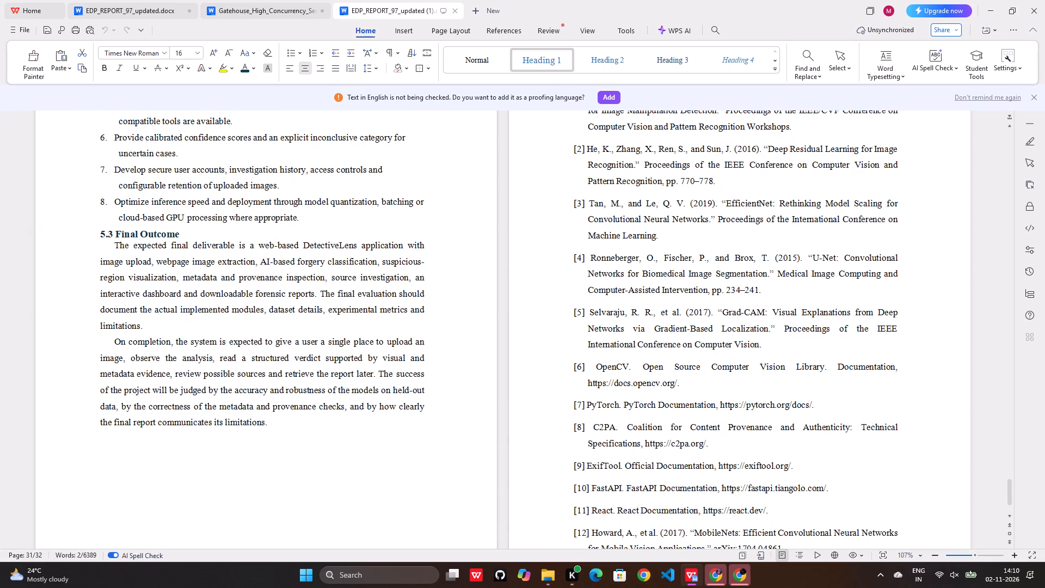
pyautogui.moveTo(93, 233); pyautogui.dragTo(277, 421)
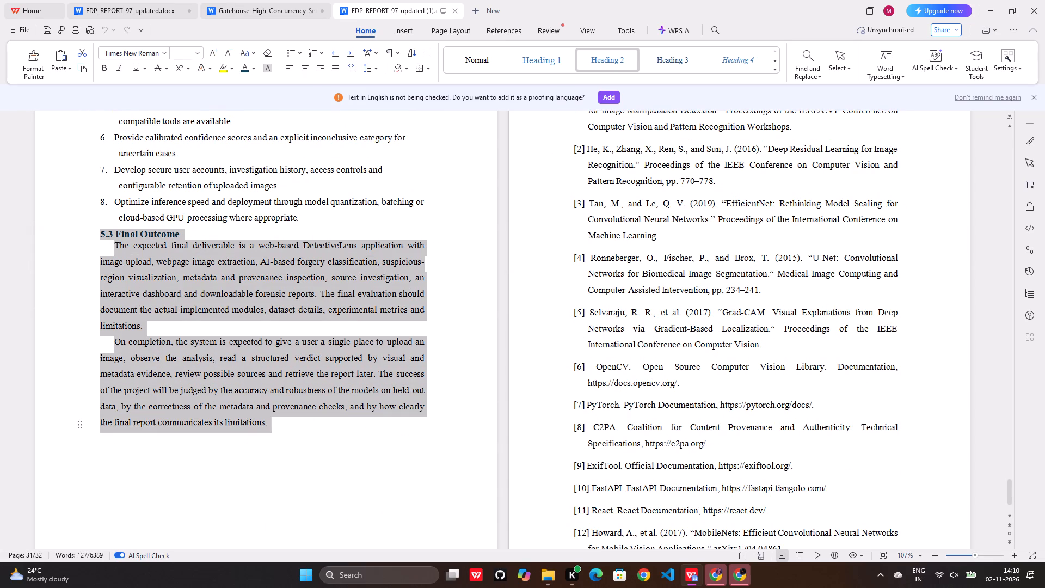
pyautogui.moveTo(277, 421); pyautogui.dragTo(278, 423)
pyautogui.hotkey('ctrl', 'c')
pyautogui.scroll(9, 257, 397)
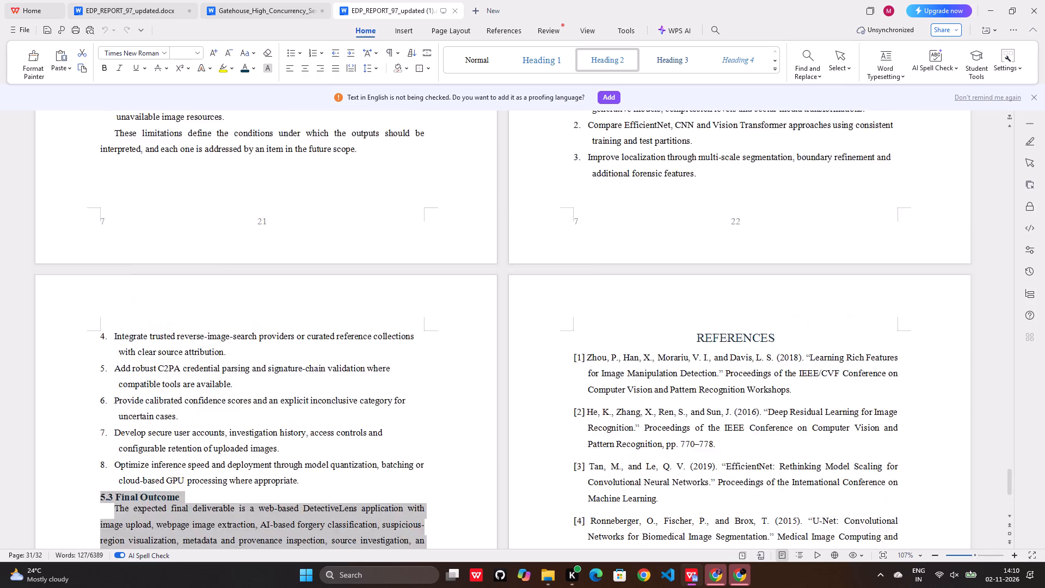
pyautogui.scroll(1, 261, 377)
pyautogui.scroll(4, 508, 272)
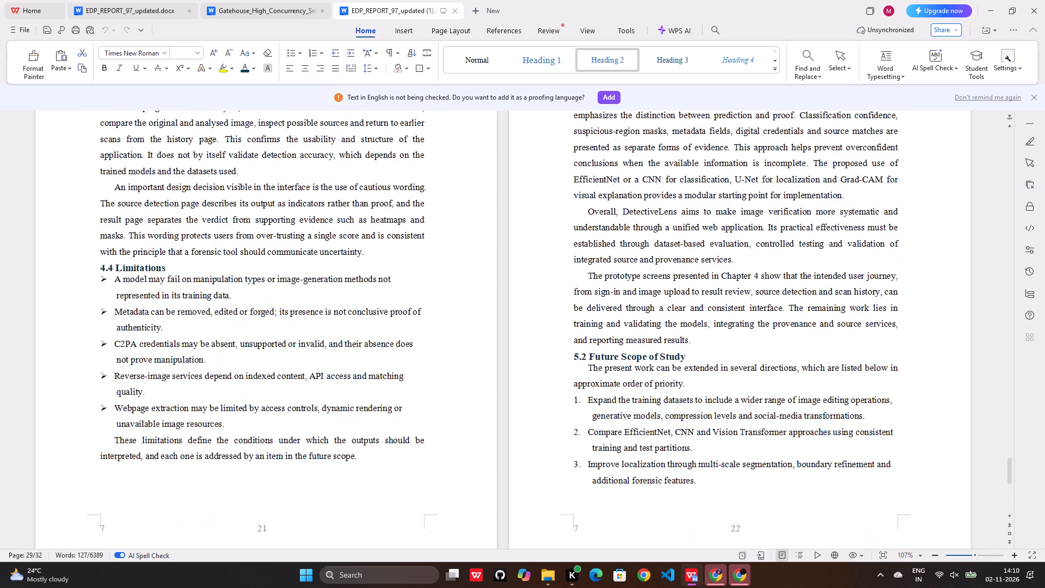
pyautogui.scroll(3, 508, 270)
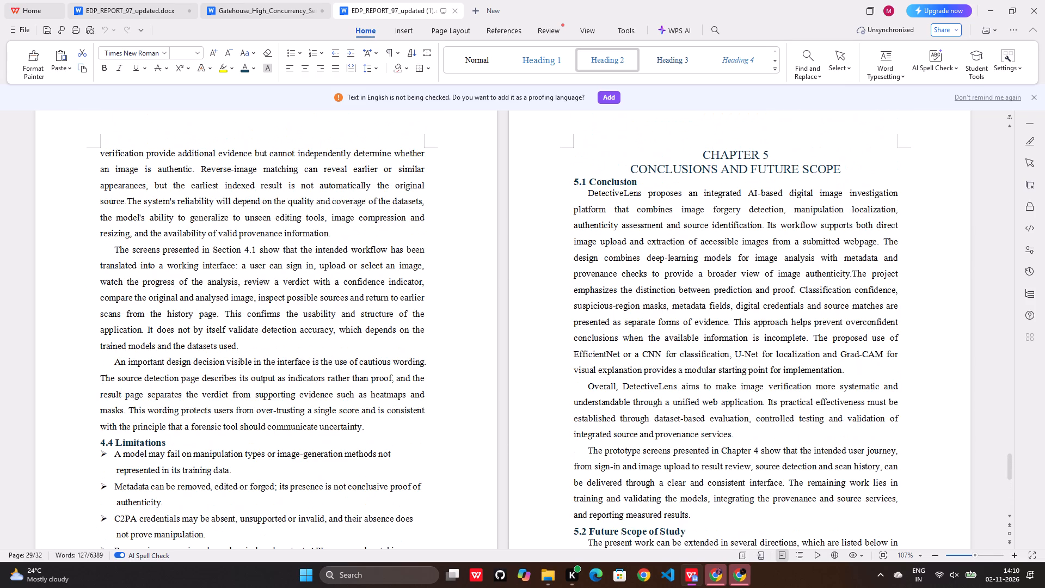
# Examine how the Gatehouse report structures Chapter 5, and copy the introductory paragraph beneath its chapter title.
pyautogui.click(236, 0)
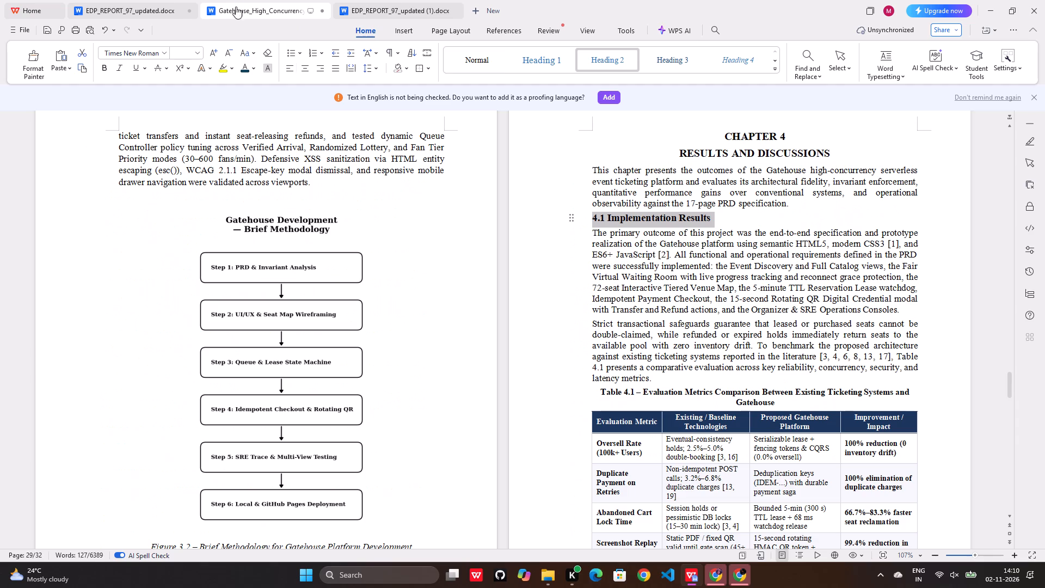
pyautogui.click(511, 312)
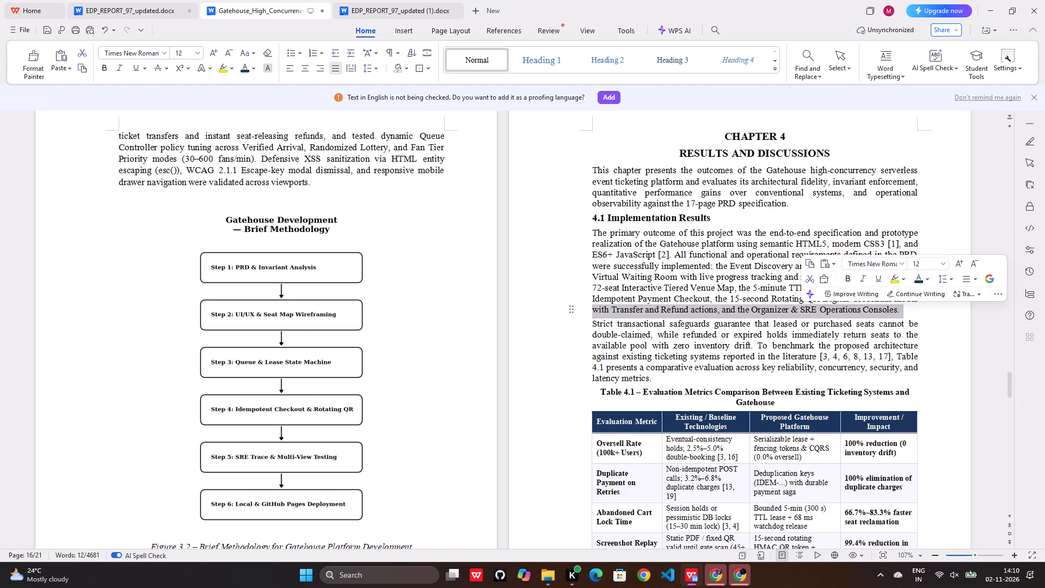
pyautogui.scroll(-8, 511, 312)
pyautogui.scroll(-13, 511, 313)
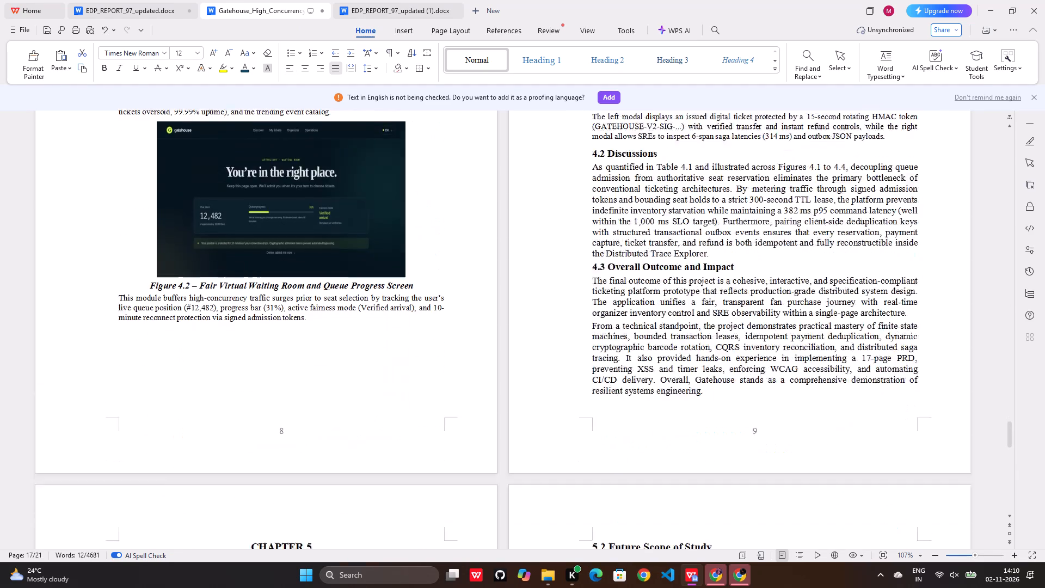
pyautogui.scroll(-12, 511, 313)
pyautogui.scroll(-14, 511, 313)
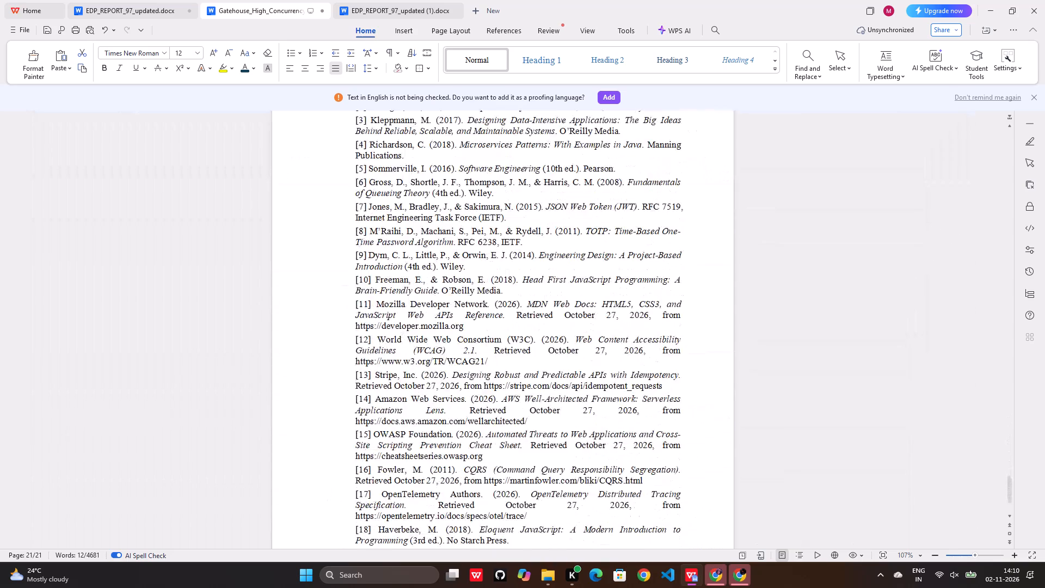
pyautogui.scroll(15, 511, 313)
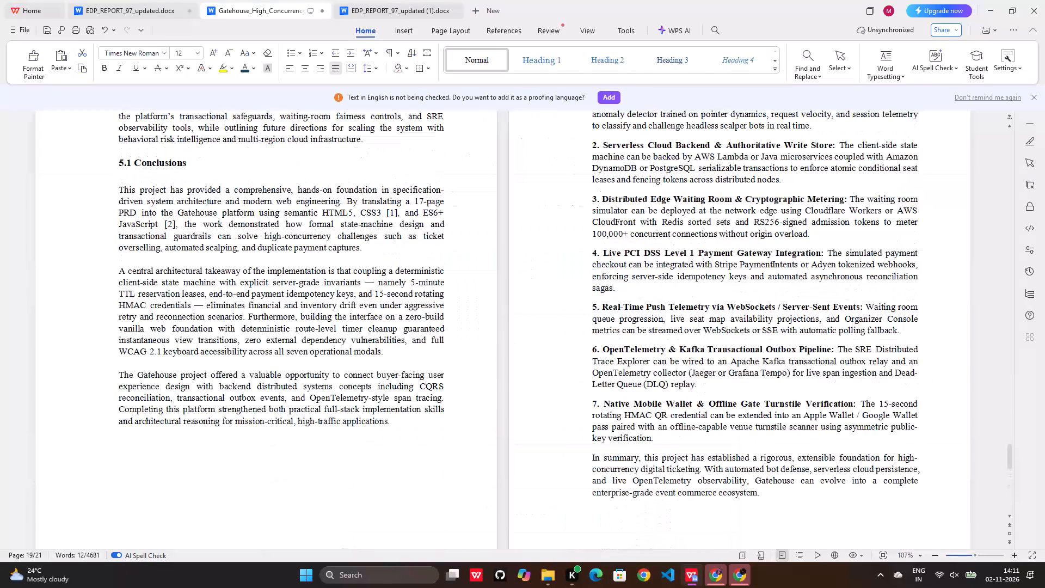
pyautogui.scroll(2, 512, 309)
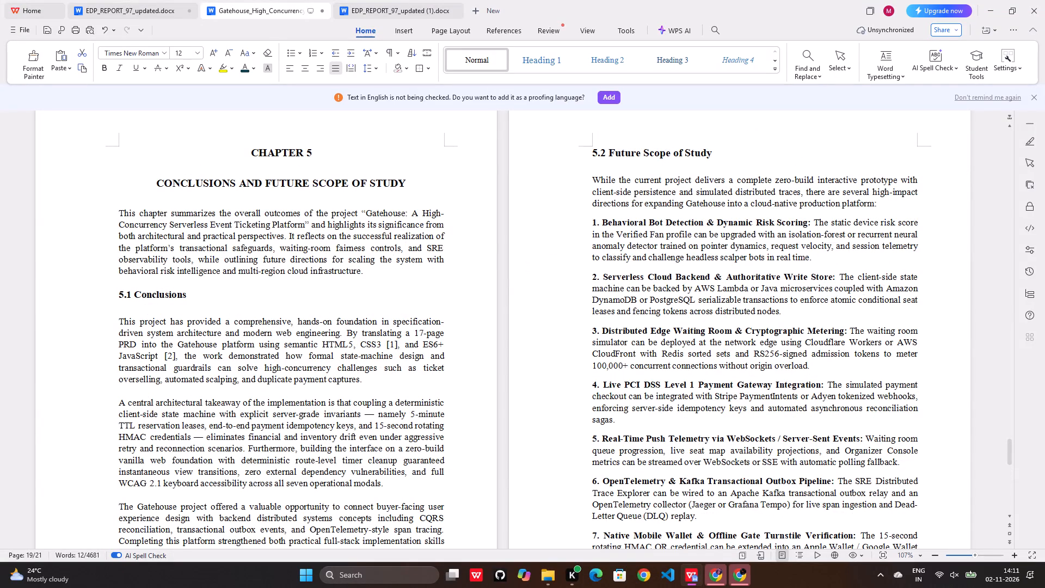
pyautogui.moveTo(118, 211); pyautogui.dragTo(383, 280)
pyautogui.hotkey('ctrl', 'c')
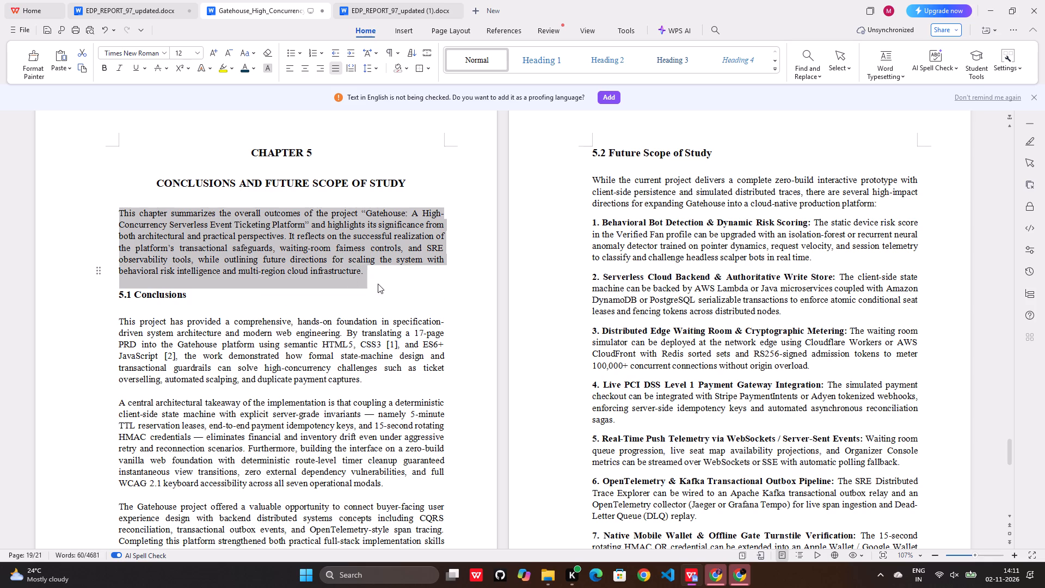
# Copy the first paragraph of 5.3 Final Outcome from EDP_REPORT_97_updated (1) and paste it beneath the Chapter 5 title in EDP_REPORT_97_updated.
pyautogui.click(416, 0)
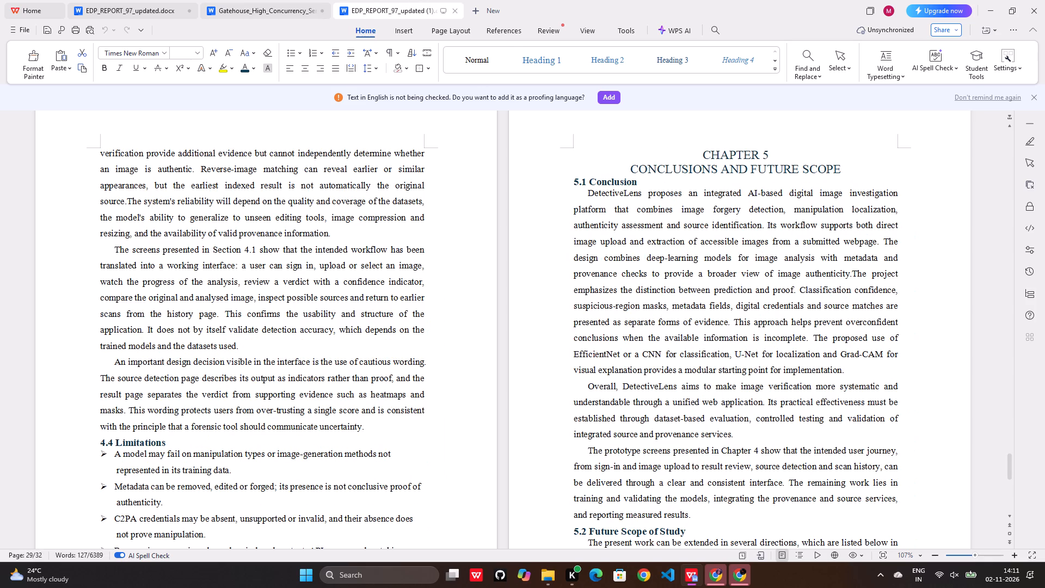
pyautogui.scroll(-8, 445, 353)
pyautogui.scroll(4, 445, 353)
pyautogui.scroll(-5, 445, 353)
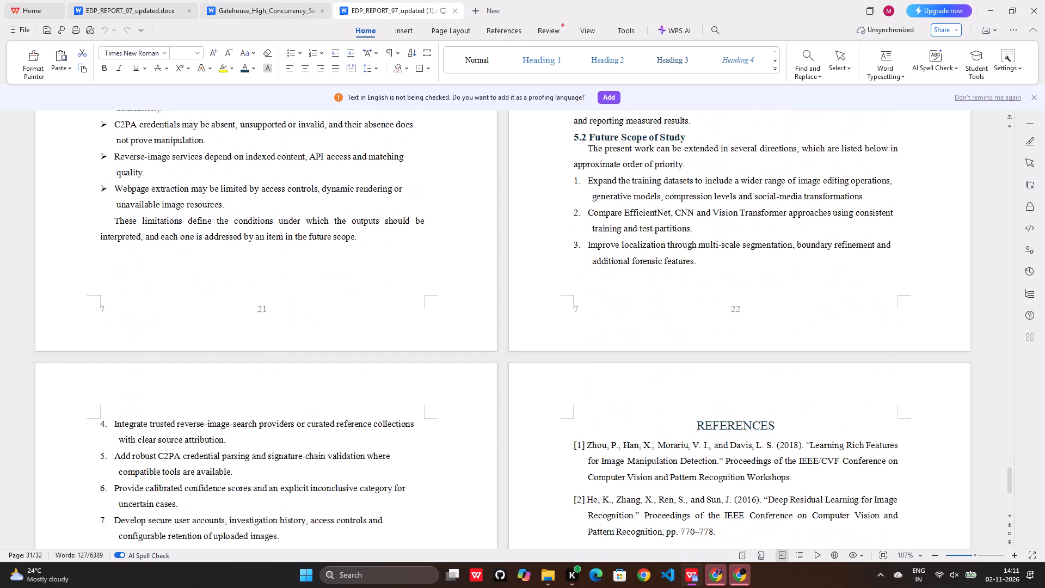
pyautogui.scroll(-11, 445, 353)
pyautogui.scroll(2, 445, 353)
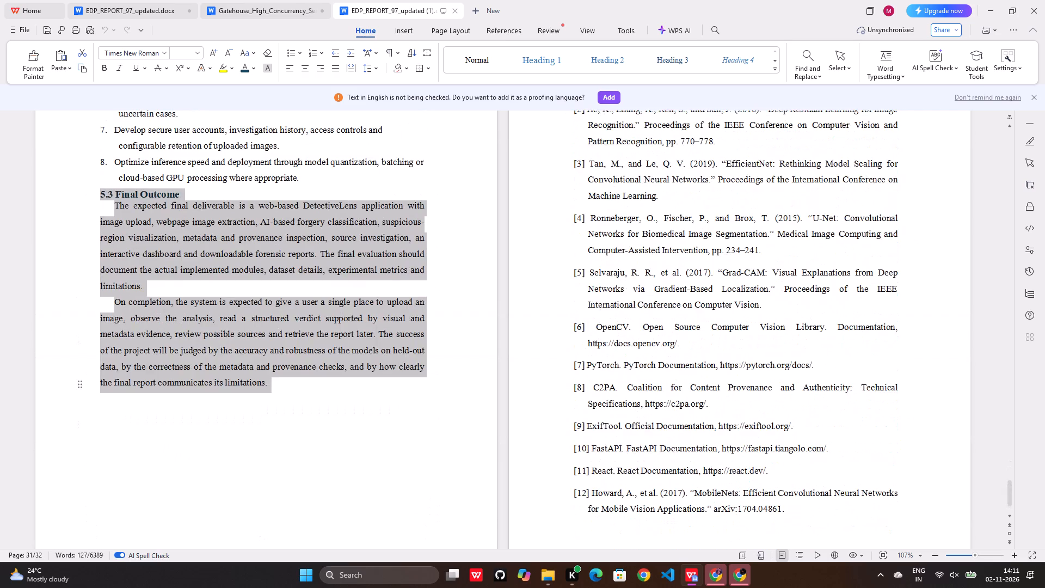
pyautogui.click(200, 286)
pyautogui.moveTo(110, 210); pyautogui.dragTo(112, 208)
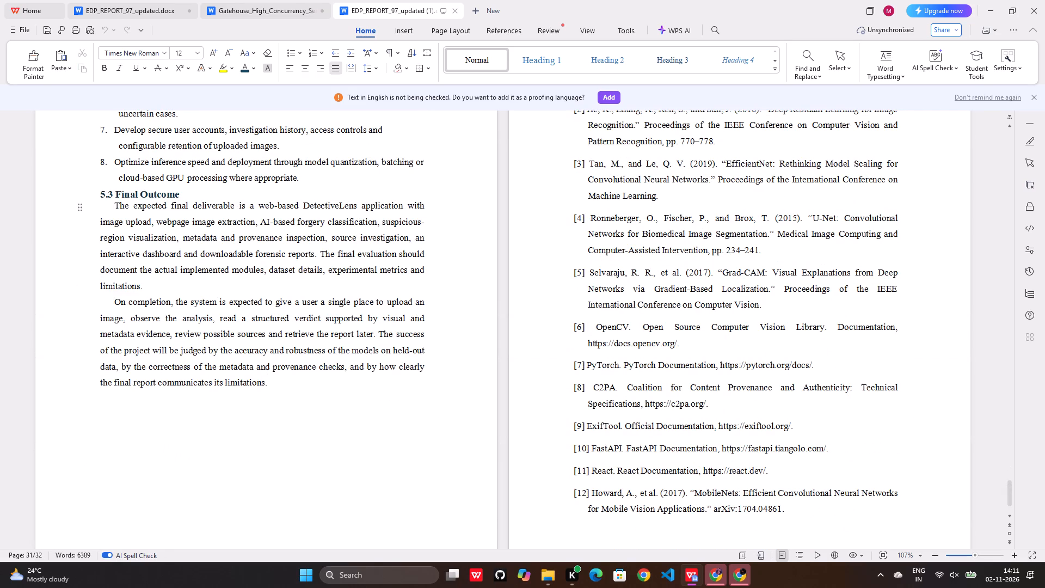
pyautogui.moveTo(112, 208); pyautogui.dragTo(159, 285)
pyautogui.hotkey('ctrl', 'c')
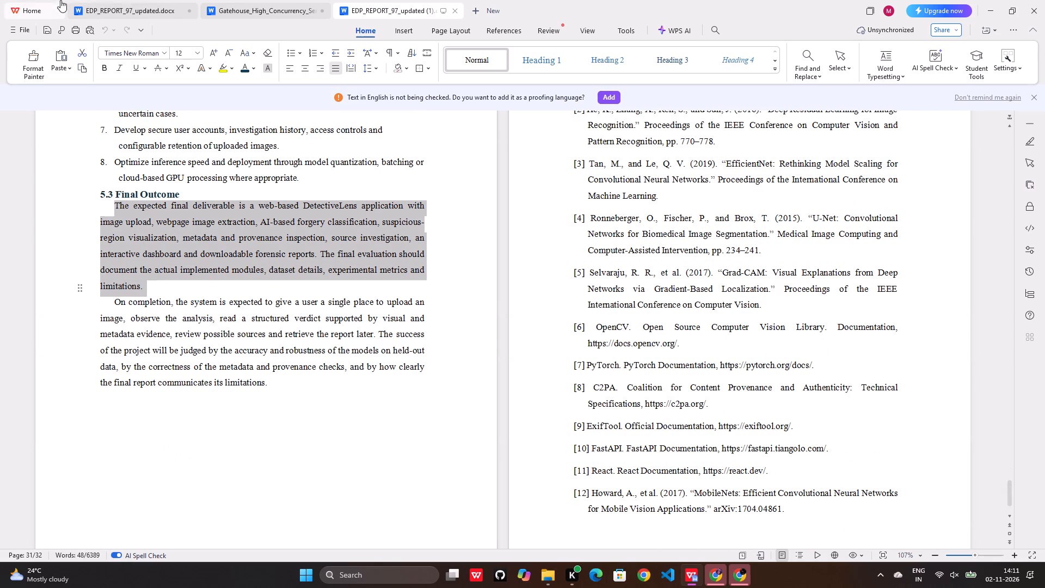
pyautogui.click(93, 3)
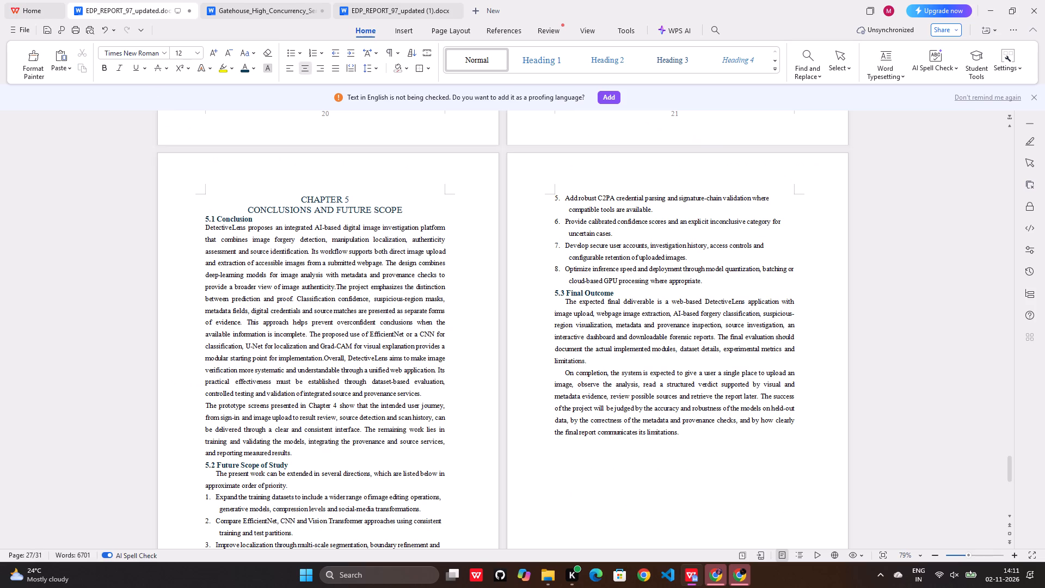
pyautogui.click(422, 210)
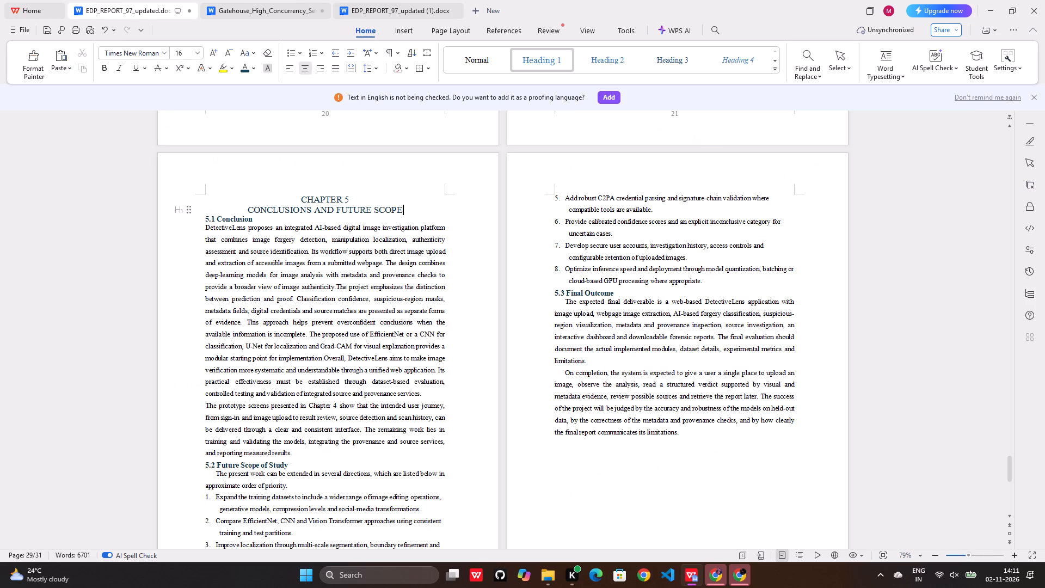
pyautogui.press('Return')
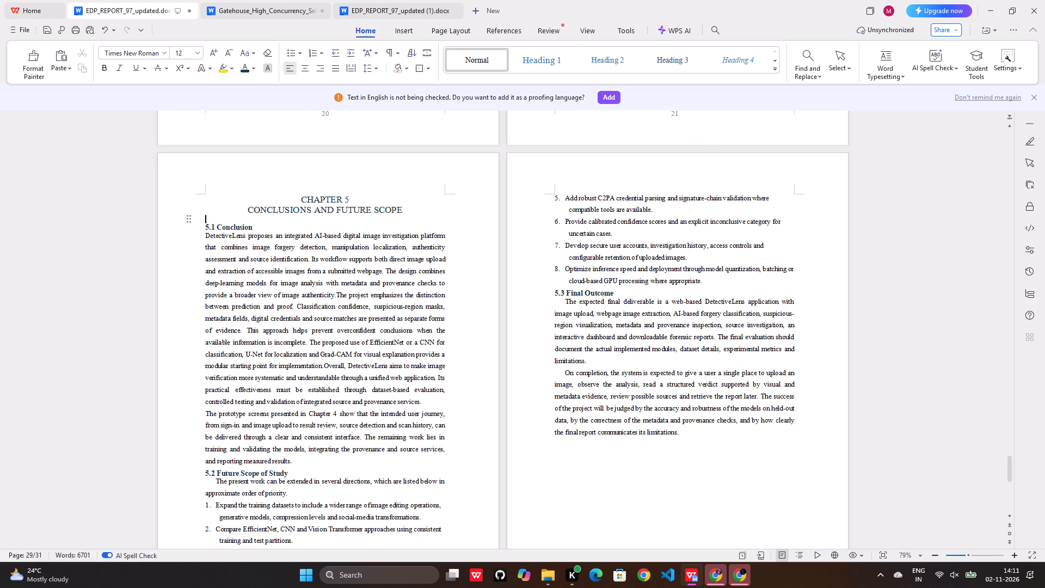
pyautogui.press('Return')
pyautogui.press('BackSpace')
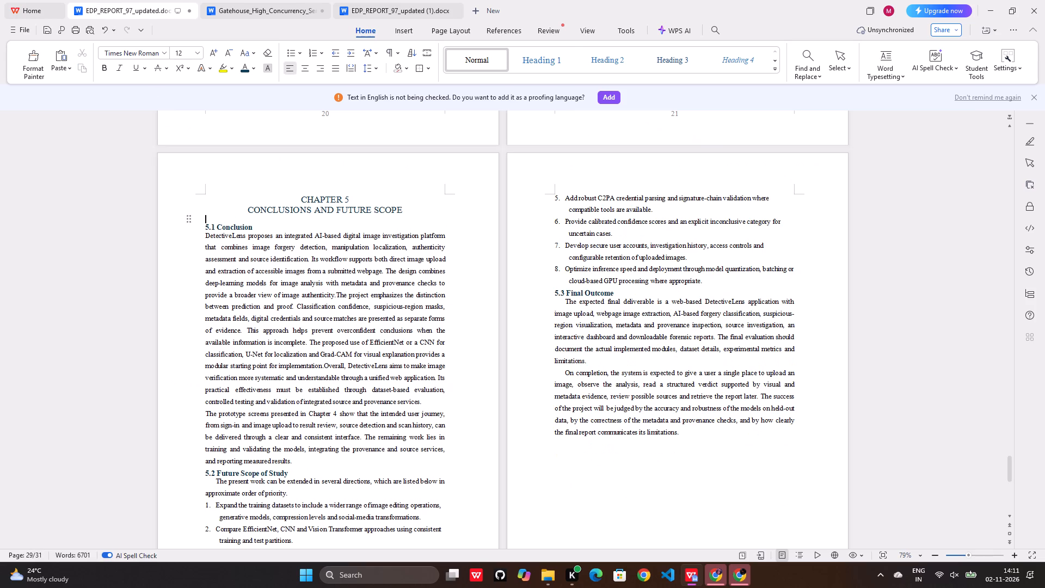
pyautogui.hotkey('ctrl', 'v')
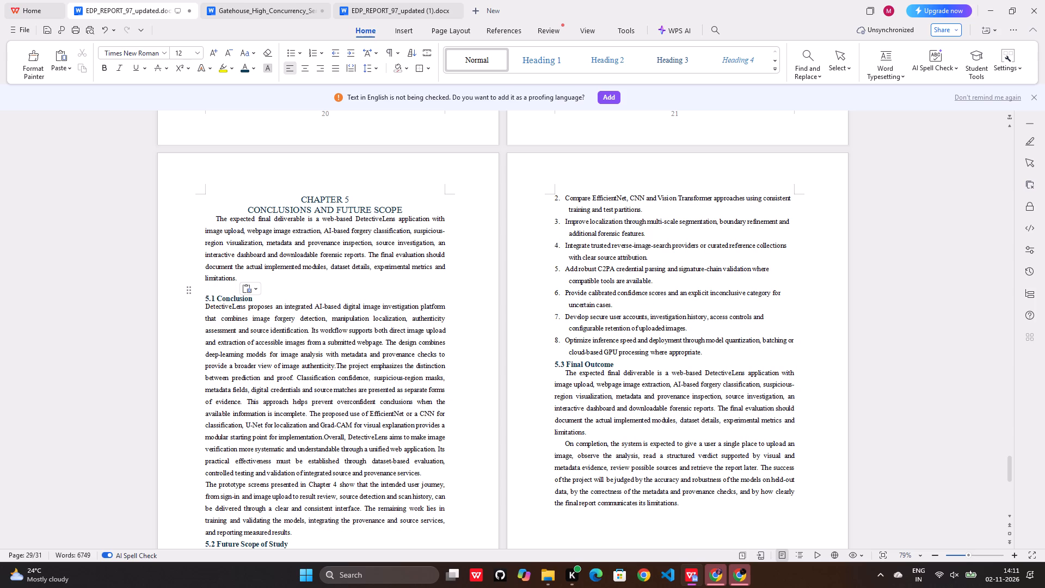
# Remove the first-line indents from the pasted Chapter 5 introduction, both 5.3 Final Outcome paragraphs and the opening paragraph of 5.2.
pyautogui.click(214, 222)
pyautogui.press('BackSpace')
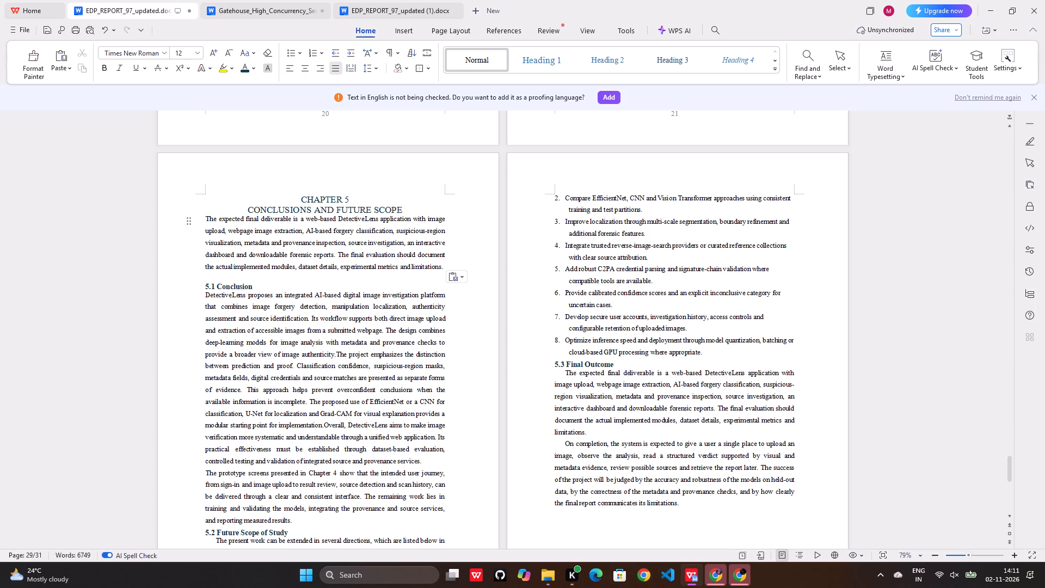
pyautogui.scroll(-2, 332, 304)
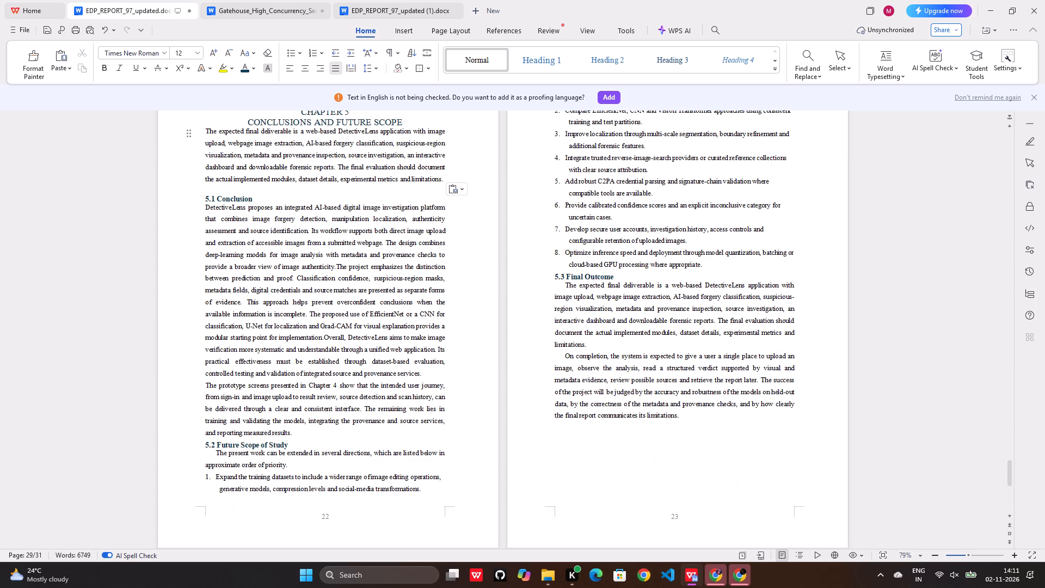
pyautogui.click(564, 285)
pyautogui.press('BackSpace')
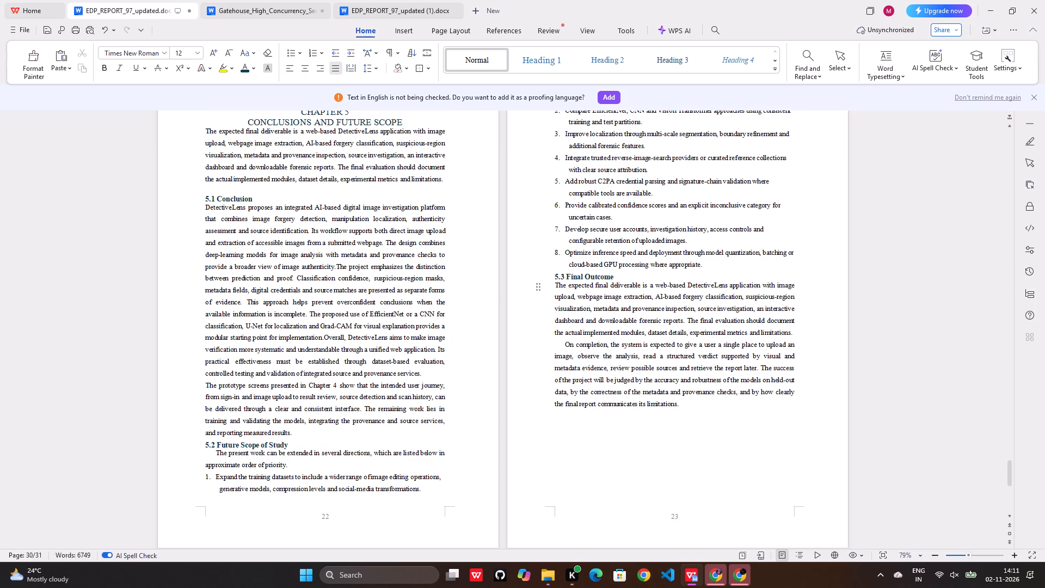
pyautogui.click(564, 346)
pyautogui.press('BackSpace')
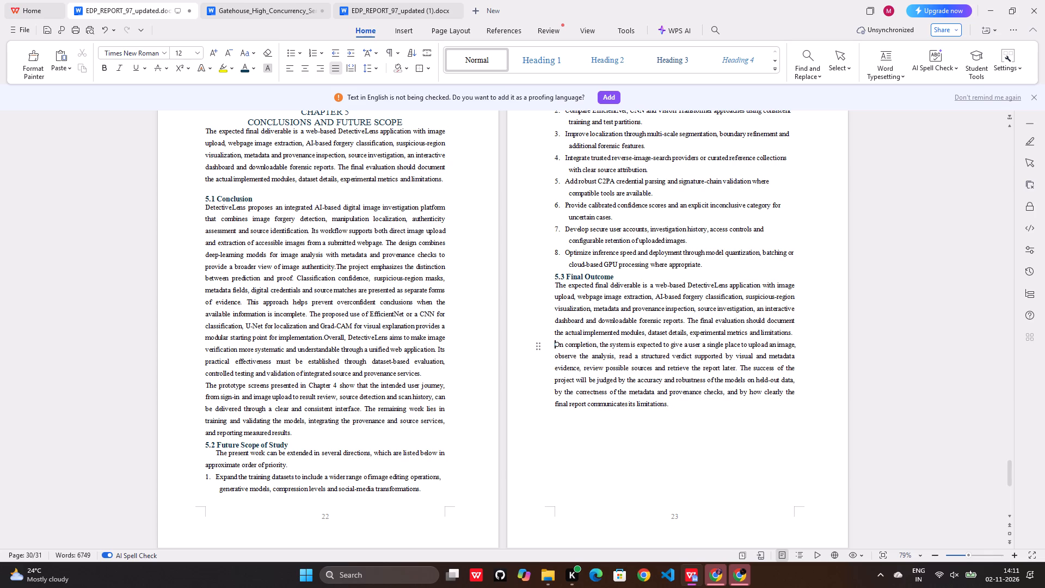
pyautogui.click(215, 457)
pyautogui.press('BackSpace')
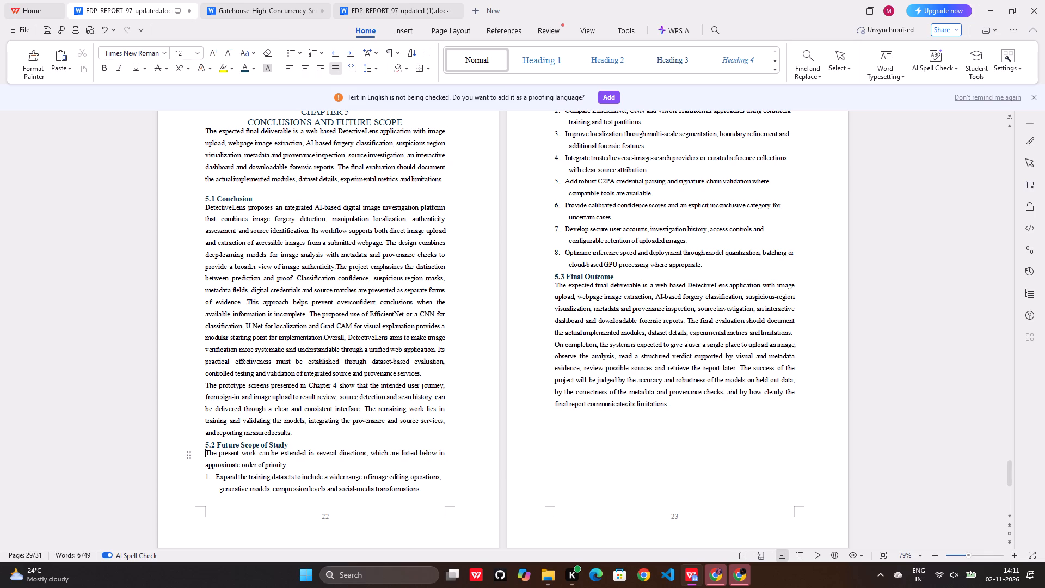
# Insert a blank line above the 5.2 Future Scope of Study heading.
pyautogui.click(203, 445)
pyautogui.press('Return')
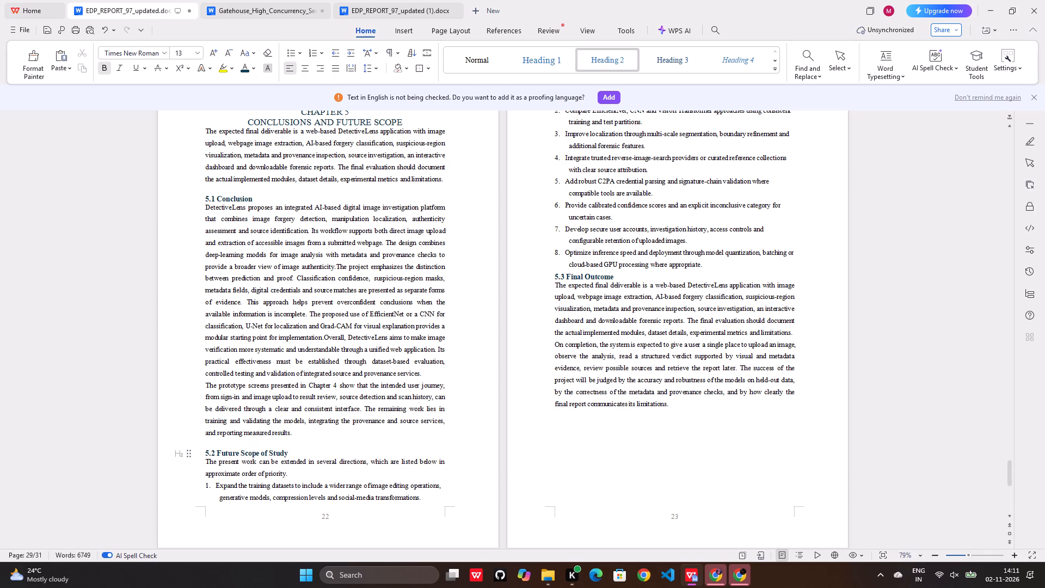
# Delete the entire 5.3 Final Outcome section, including its heading and both paragraphs.
pyautogui.moveTo(551, 277); pyautogui.dragTo(657, 354)
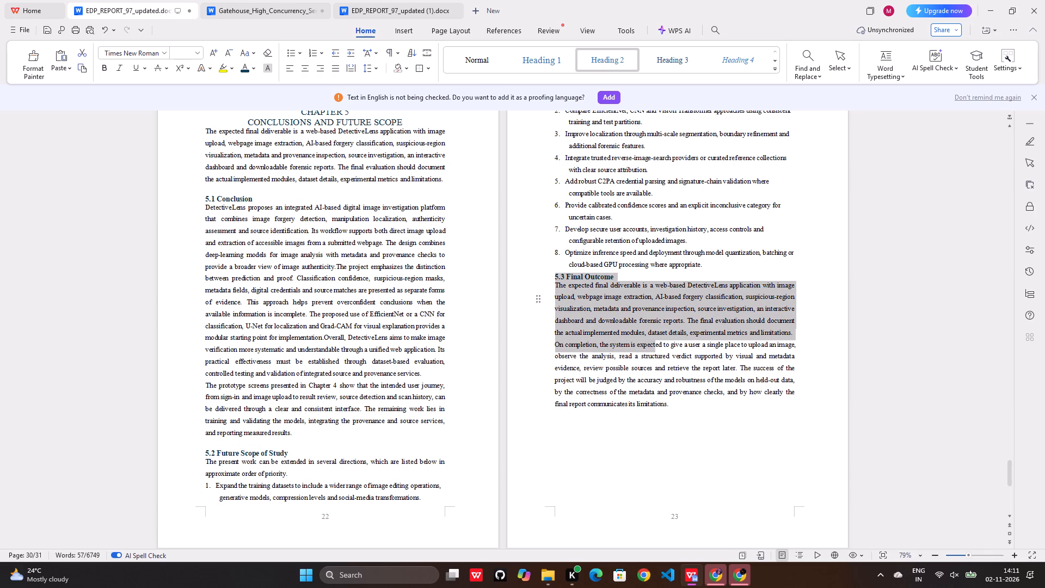
pyautogui.moveTo(657, 354); pyautogui.dragTo(690, 412)
pyautogui.press('BackSpace')
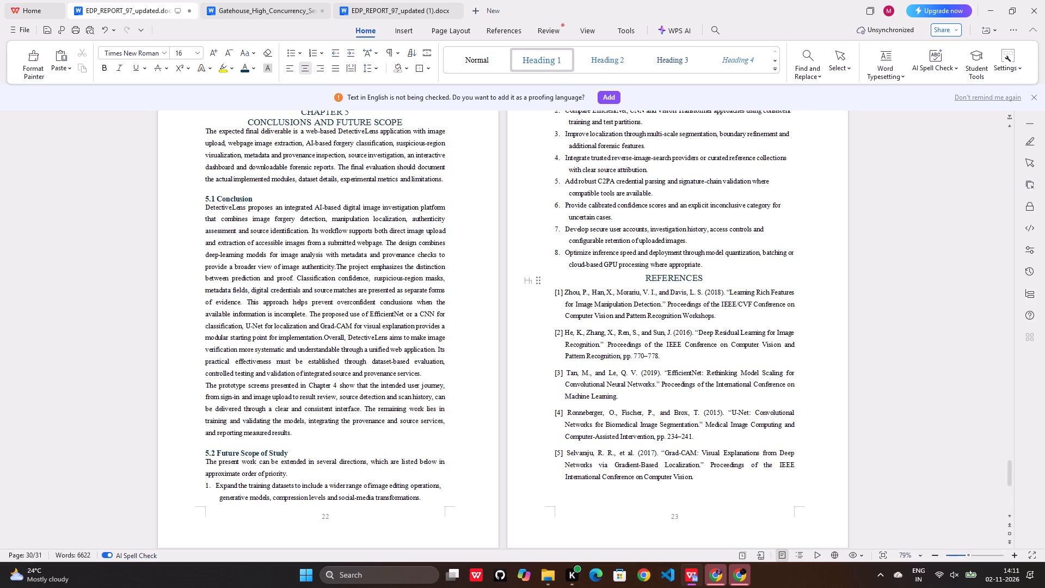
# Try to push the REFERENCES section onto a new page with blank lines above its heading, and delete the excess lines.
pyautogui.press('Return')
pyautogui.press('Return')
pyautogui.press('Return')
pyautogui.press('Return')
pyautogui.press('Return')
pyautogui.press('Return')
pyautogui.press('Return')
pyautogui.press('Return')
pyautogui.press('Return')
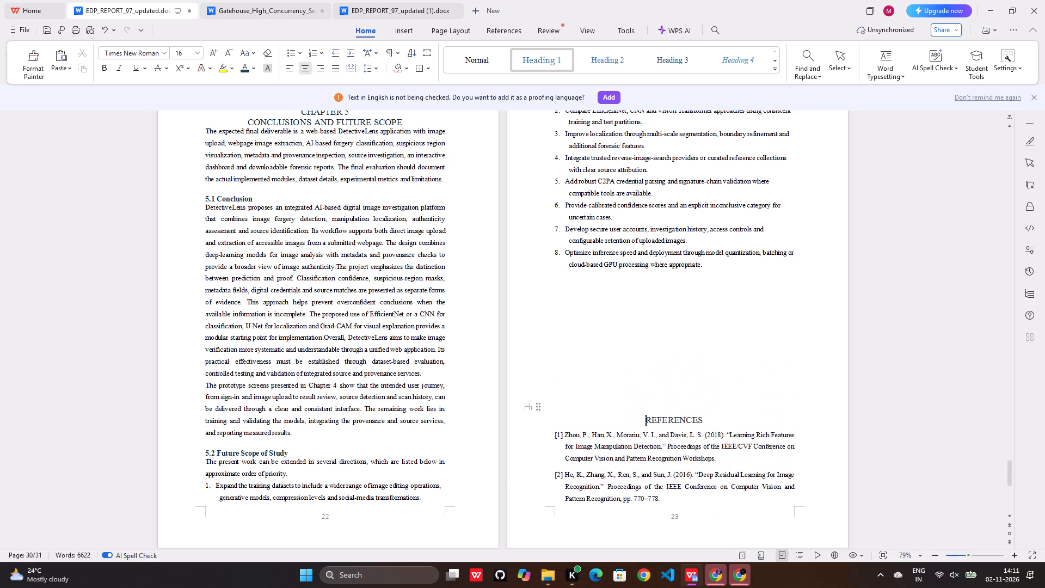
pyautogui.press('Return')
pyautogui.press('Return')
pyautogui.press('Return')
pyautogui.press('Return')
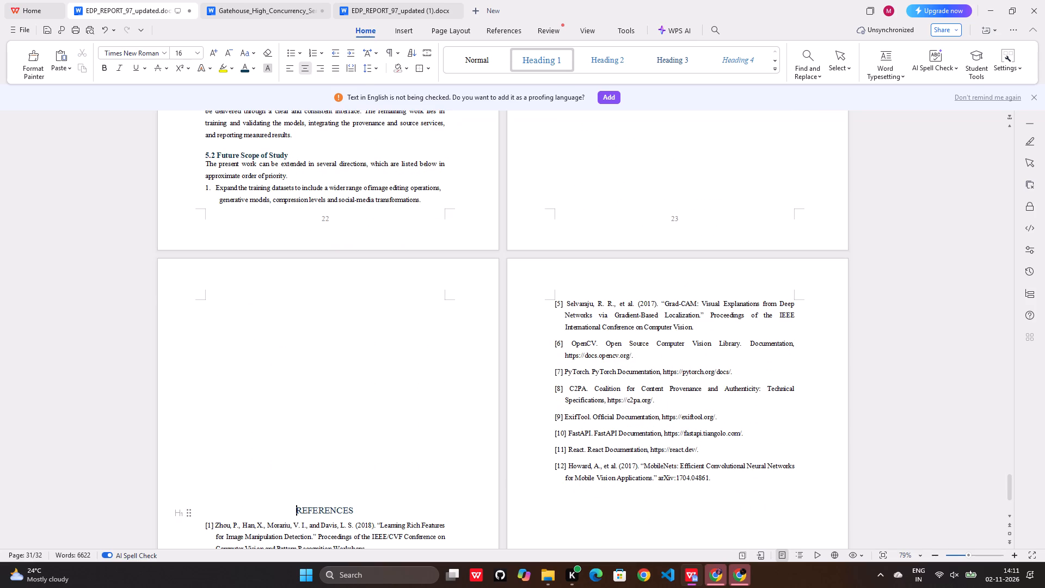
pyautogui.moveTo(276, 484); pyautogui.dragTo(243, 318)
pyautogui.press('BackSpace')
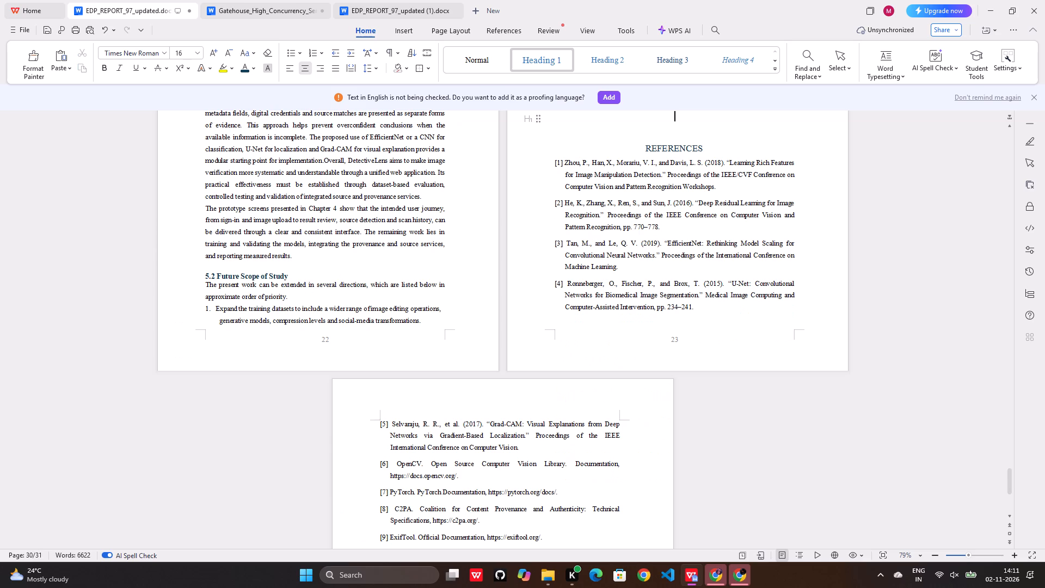
# Move the whole REFERENCES section, heading and all twelve entries, onto its own page by re-pasting it below added blank lines.
pyautogui.scroll(2, 533, 351)
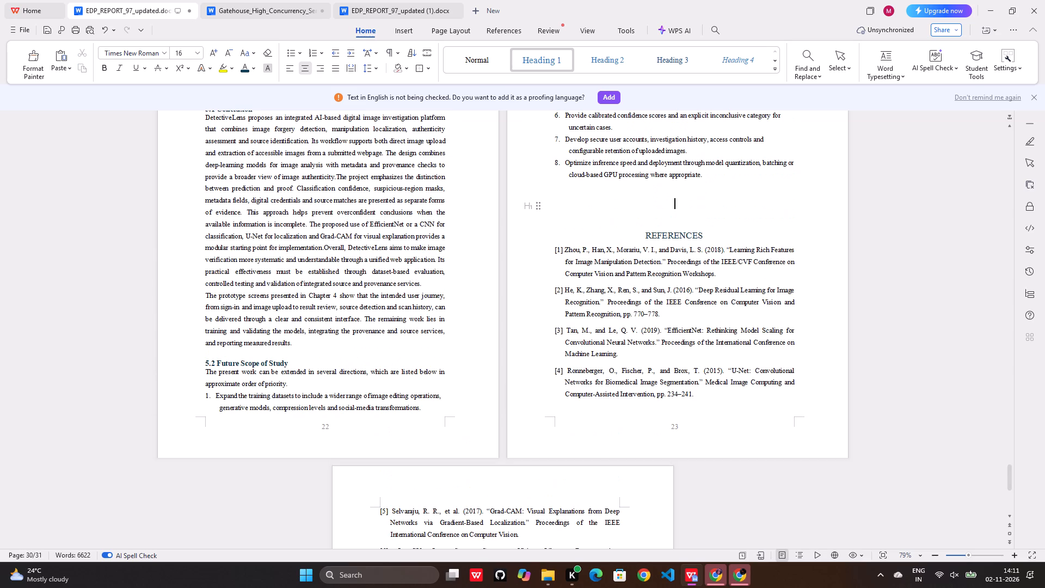
pyautogui.moveTo(643, 235); pyautogui.dragTo(599, 521)
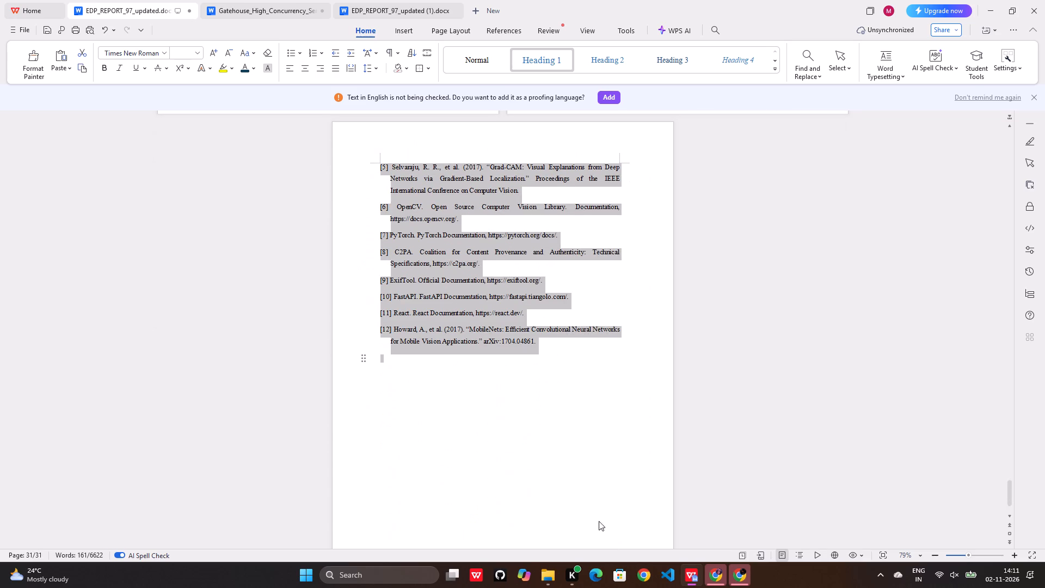
pyautogui.moveTo(599, 521); pyautogui.dragTo(573, 429)
pyautogui.hotkey('ctrl', 'c')
pyautogui.press('BackSpace')
pyautogui.press('Return')
pyautogui.press('Return')
pyautogui.press('Return')
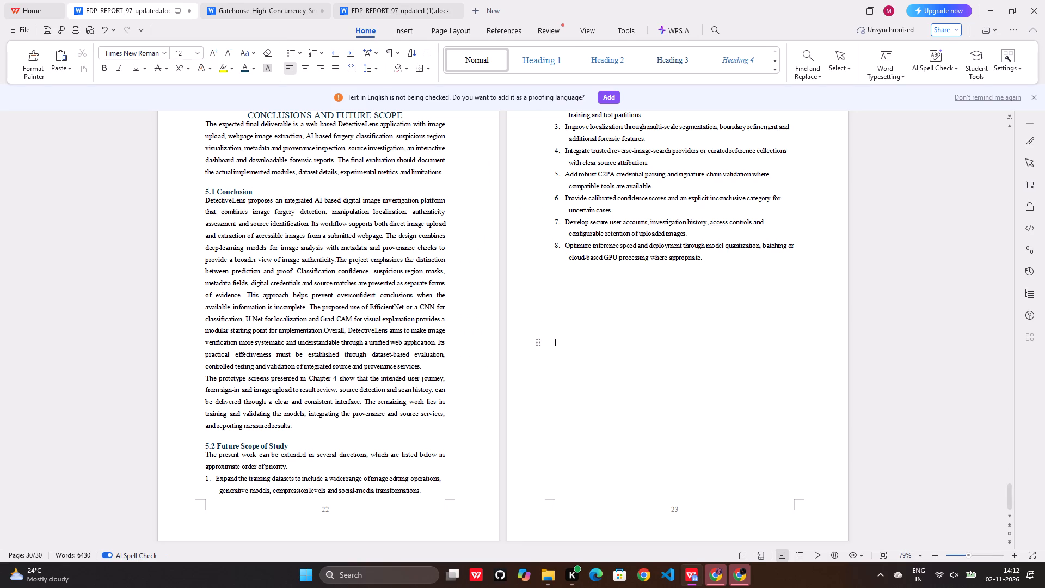
pyautogui.press('Return')
pyautogui.press('Return')
pyautogui.press('Return')
pyautogui.press('Return')
pyautogui.press('Return')
pyautogui.press('Return')
pyautogui.press('Return')
pyautogui.press('Return')
pyautogui.press('Return')
pyautogui.press('Return')
pyautogui.press('Return')
pyautogui.press('Return')
pyautogui.press('Return')
pyautogui.press('Return')
pyautogui.press('Return')
pyautogui.press('Return')
pyautogui.press('Return')
pyautogui.press('Return')
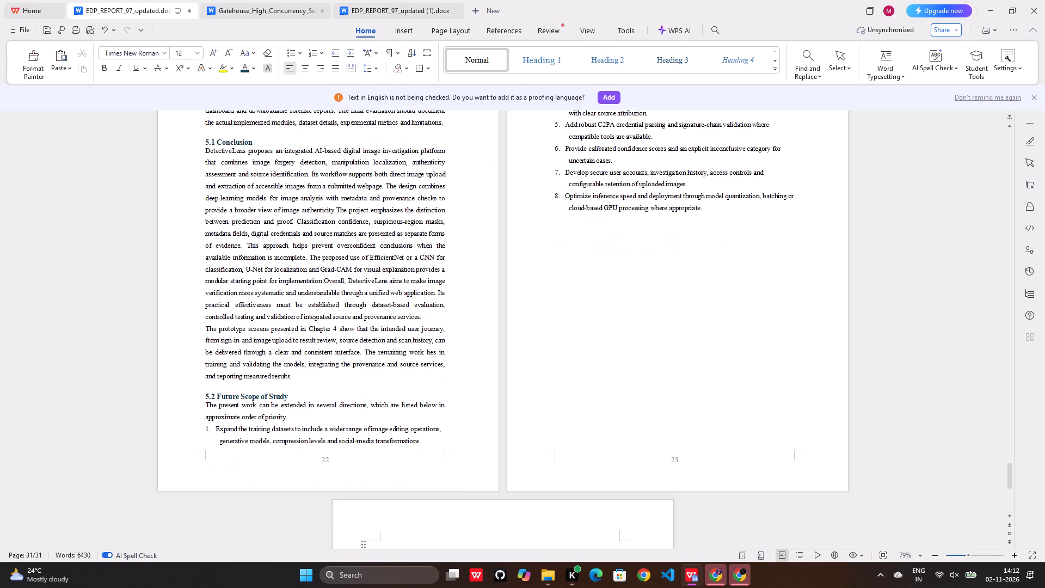
pyautogui.hotkey('ctrl', 'v')
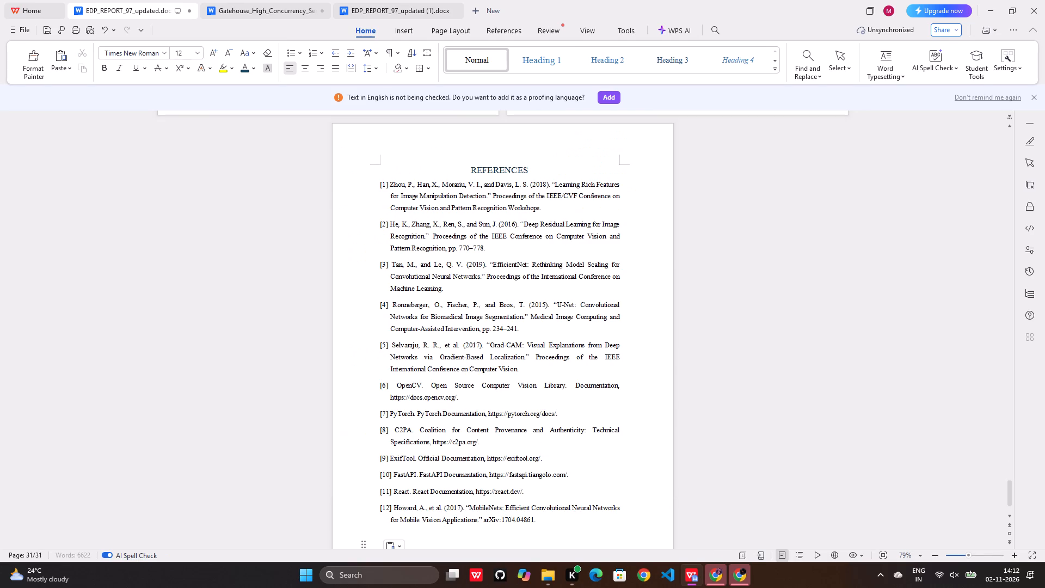
pyautogui.scroll(-2, 549, 400)
pyautogui.scroll(3, 378, 229)
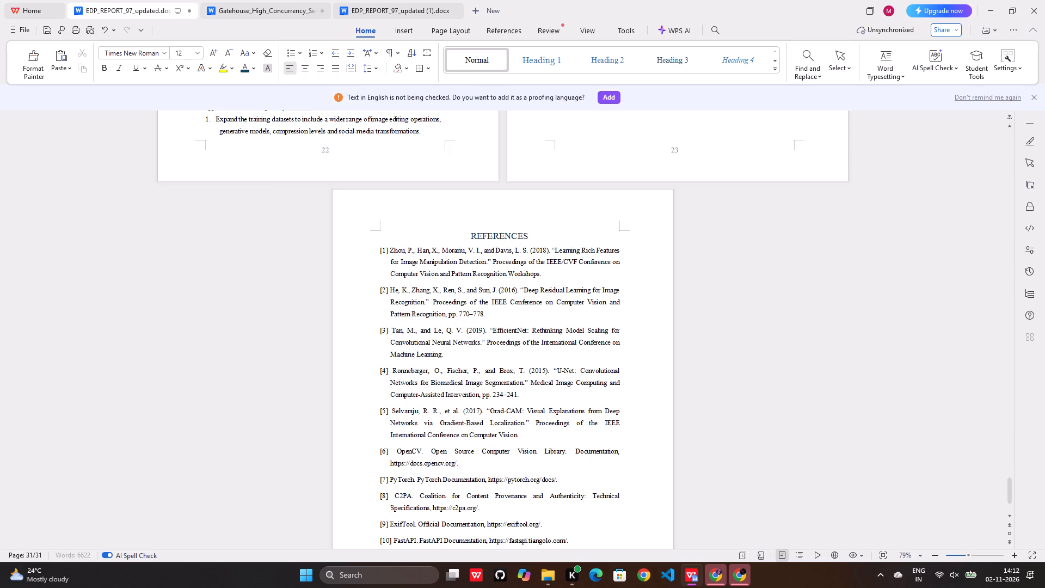
# Insert a blank line between the Chapter 5 title and its introductory paragraph.
pyautogui.scroll(9, 461, 310)
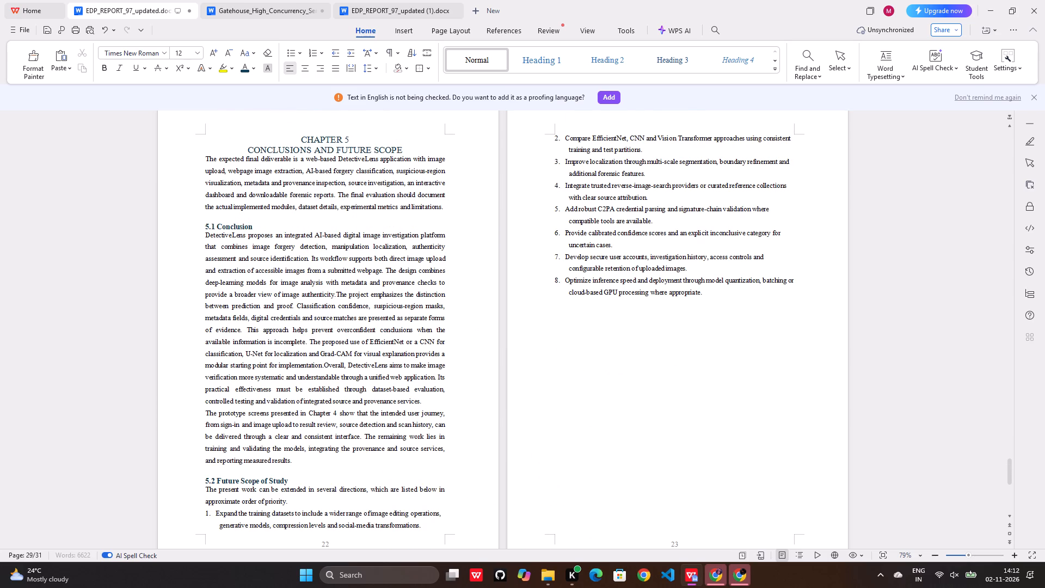
pyautogui.click(205, 156)
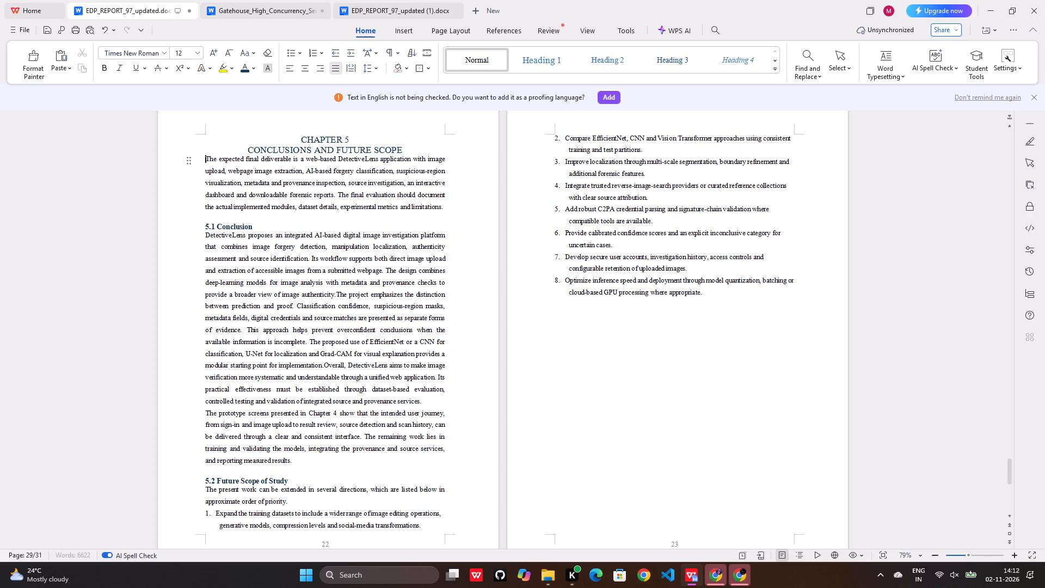
pyautogui.press('Return')
# Insert two blank lines above the 5.2 Future Scope of Study heading to move the section to the next page.
pyautogui.scroll(-2, 321, 326)
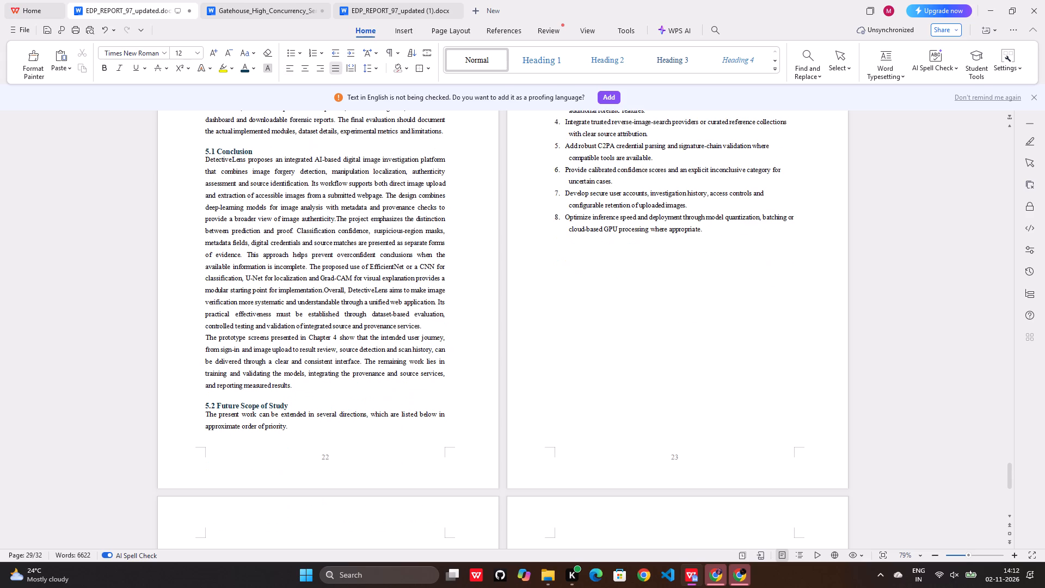
pyautogui.click(204, 404)
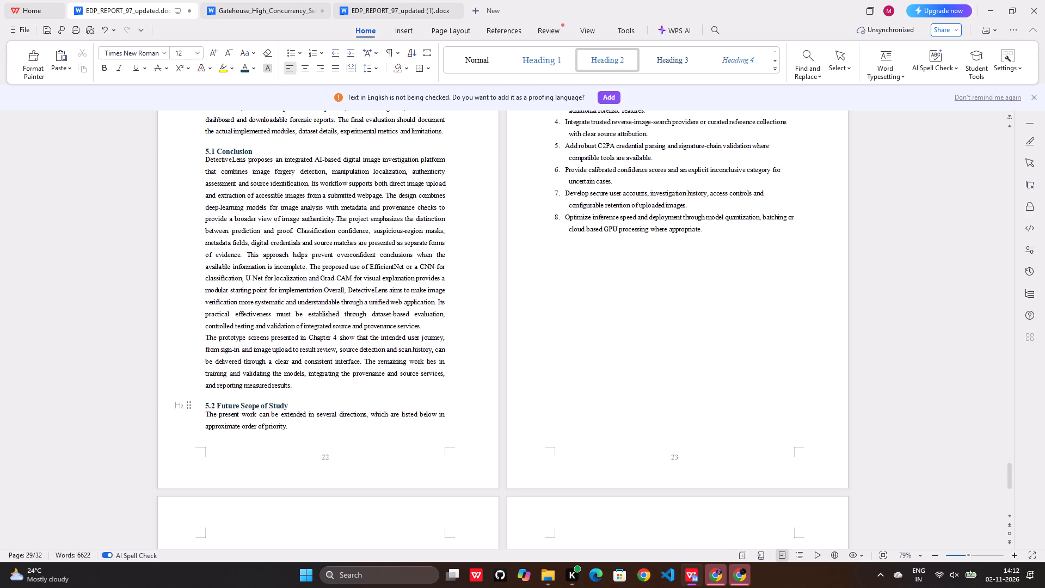
pyautogui.press('Return')
pyautogui.press('Return')
# Apply 1.5 line spacing to the opening paragraph and numbered list of 5.2 Future Scope of Study.
pyautogui.scroll(1, 437, 385)
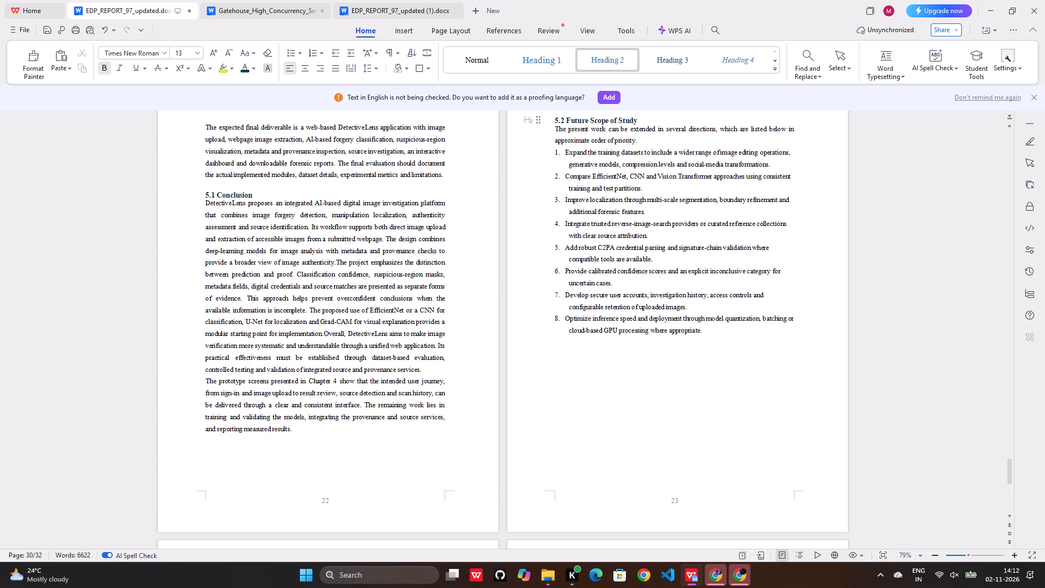
pyautogui.moveTo(553, 174); pyautogui.dragTo(675, 371)
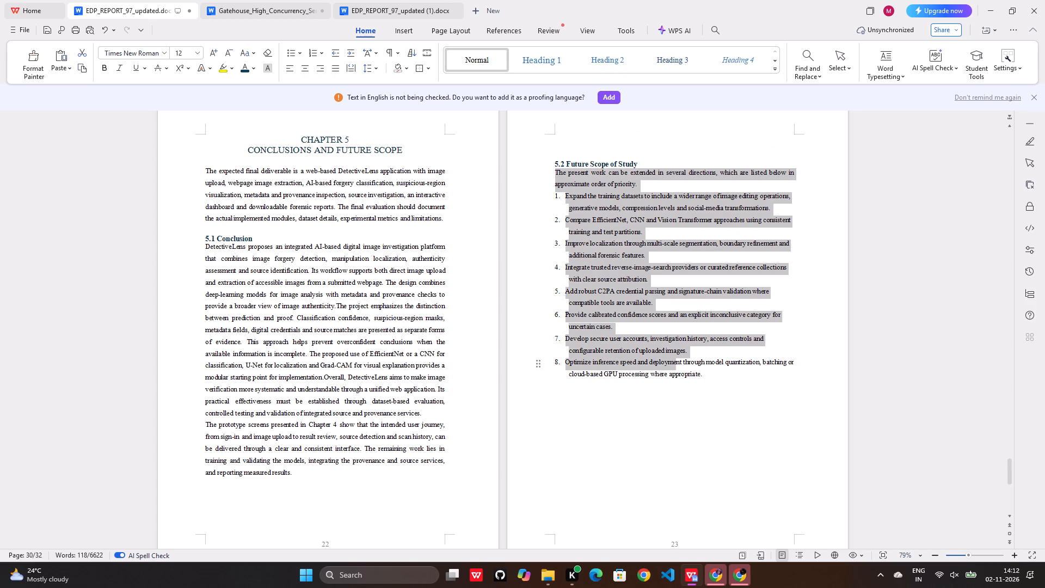
pyautogui.moveTo(675, 371); pyautogui.dragTo(694, 388)
pyautogui.click(379, 65)
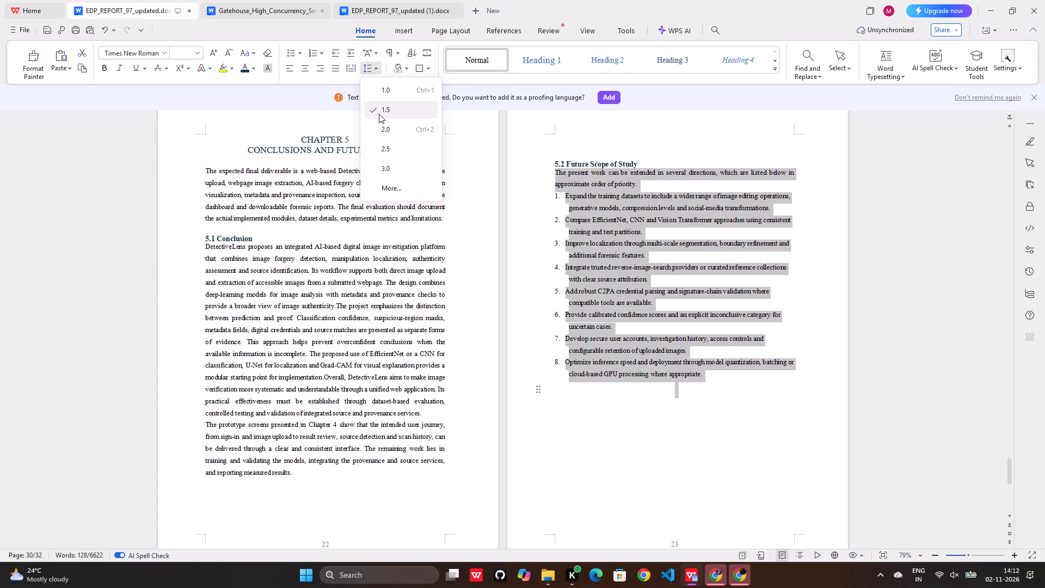
pyautogui.click(379, 112)
pyautogui.click(693, 416)
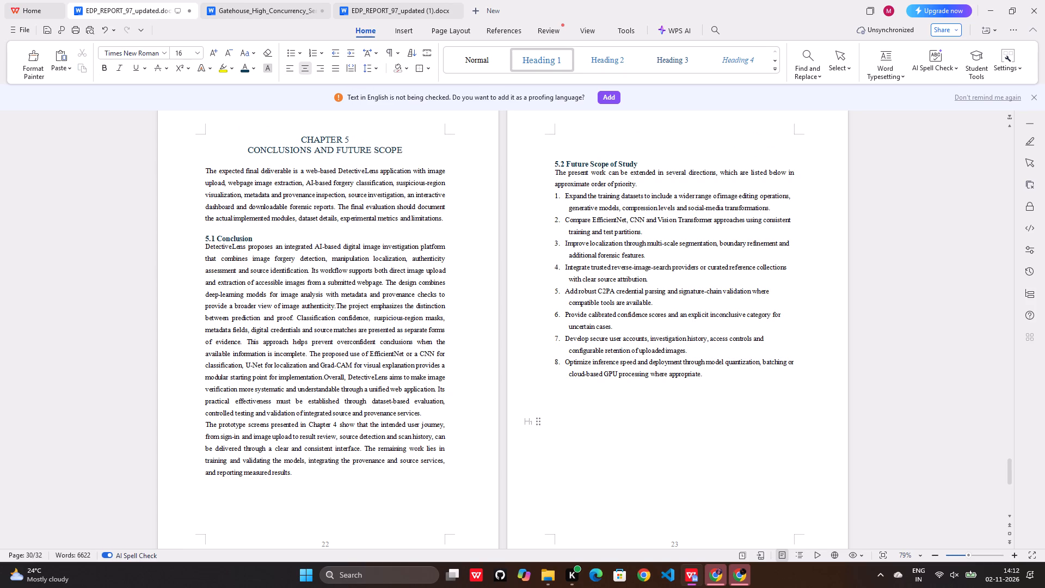
# Set the font size of the 5.2 opening paragraph and its numbered list to 14.
pyautogui.moveTo(554, 173); pyautogui.dragTo(716, 391)
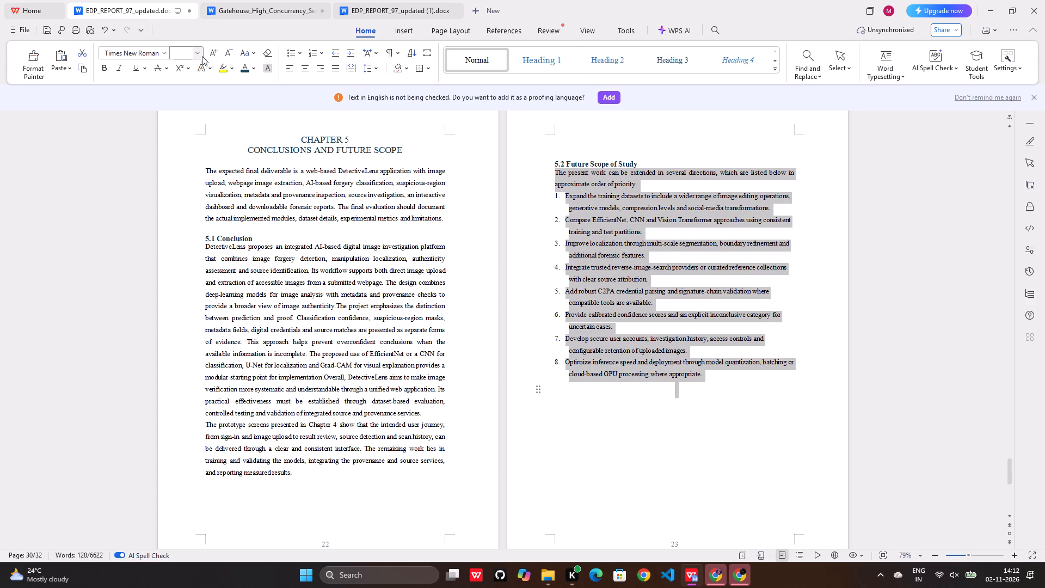
pyautogui.click(201, 55)
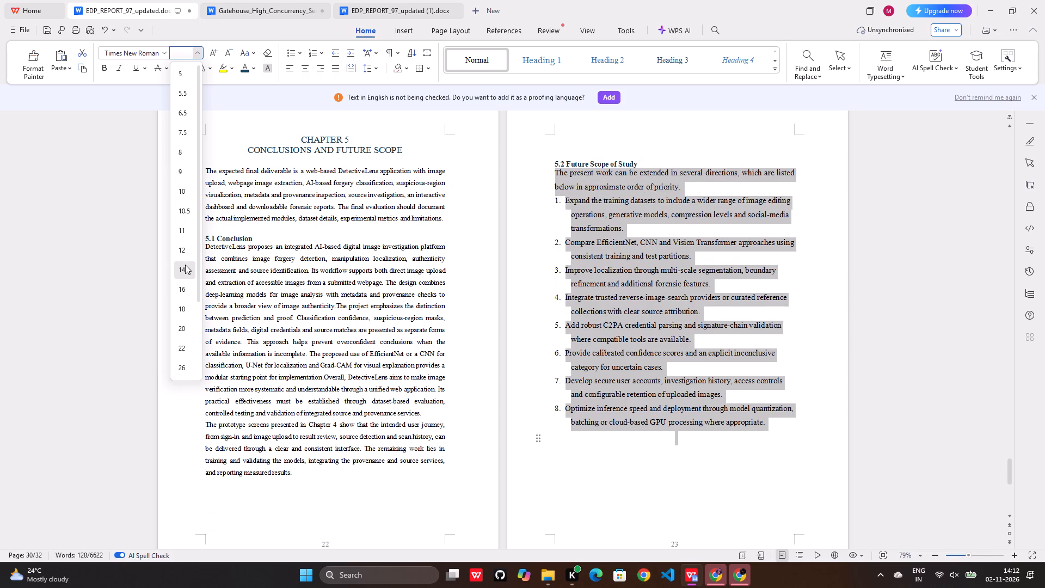
pyautogui.click(185, 266)
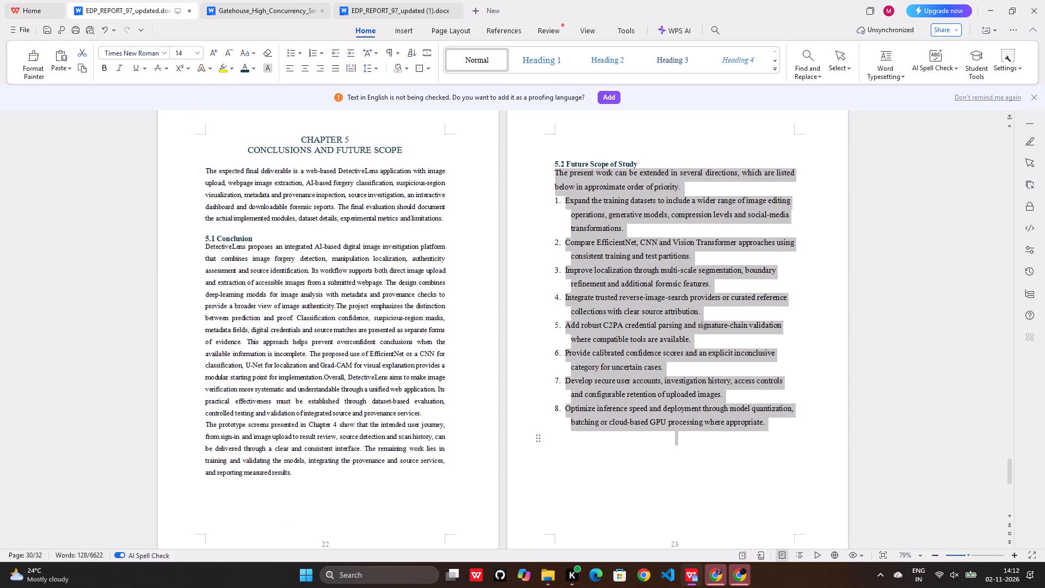
pyautogui.click(550, 258)
pyautogui.click(532, 220)
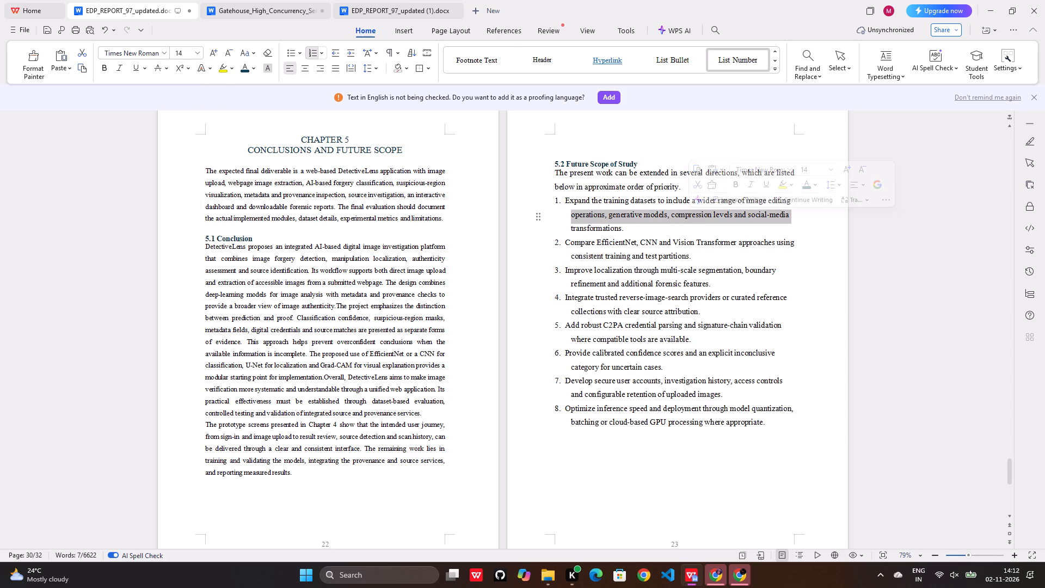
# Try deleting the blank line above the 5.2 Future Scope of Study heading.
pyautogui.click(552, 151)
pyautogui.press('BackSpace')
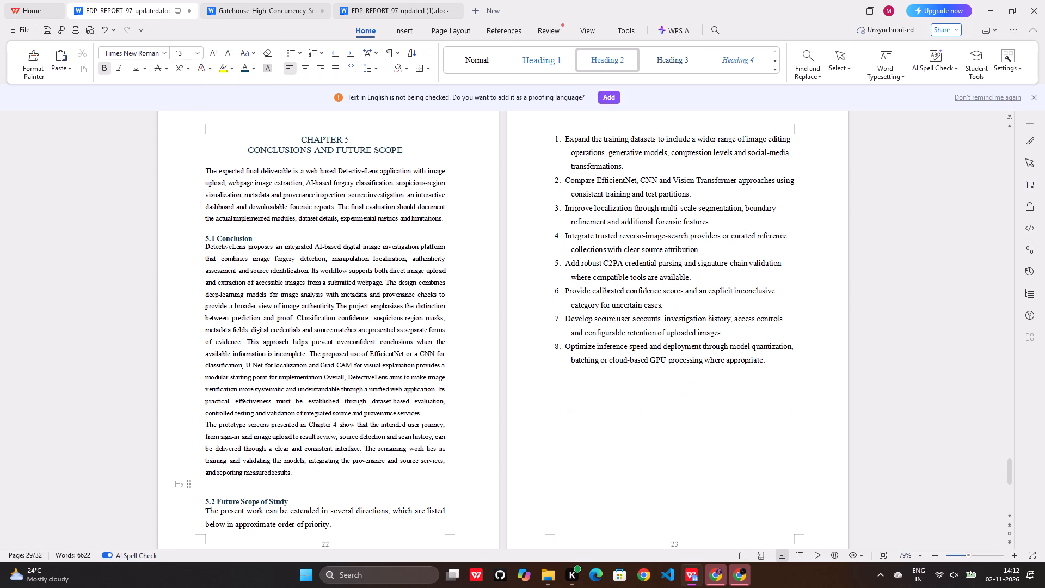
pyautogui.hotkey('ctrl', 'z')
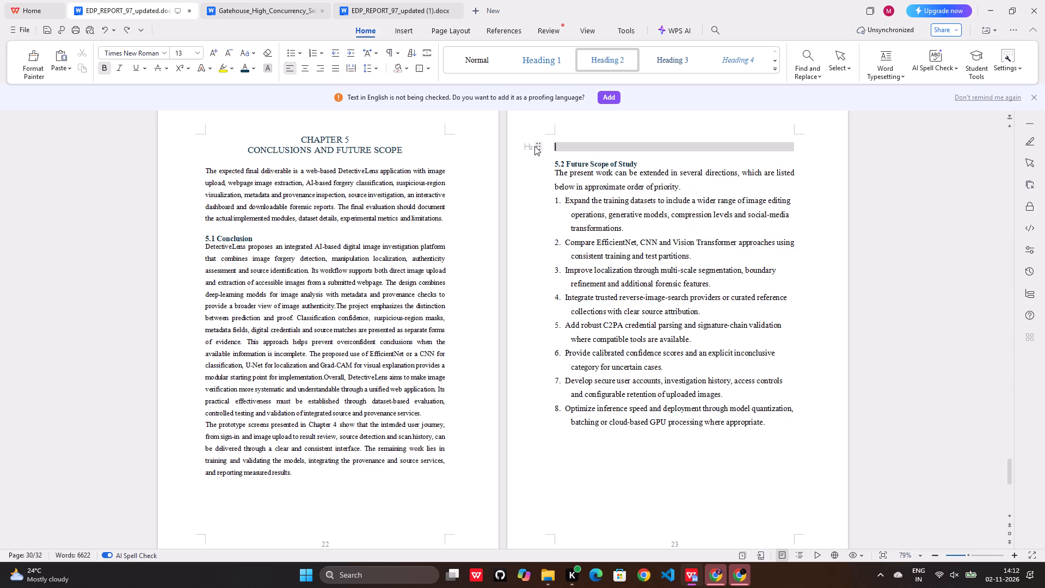
# Change the blank line above the 5.2 Future Scope of Study heading from Heading 2 to Normal text.
pyautogui.click(534, 146)
pyautogui.click(447, 155)
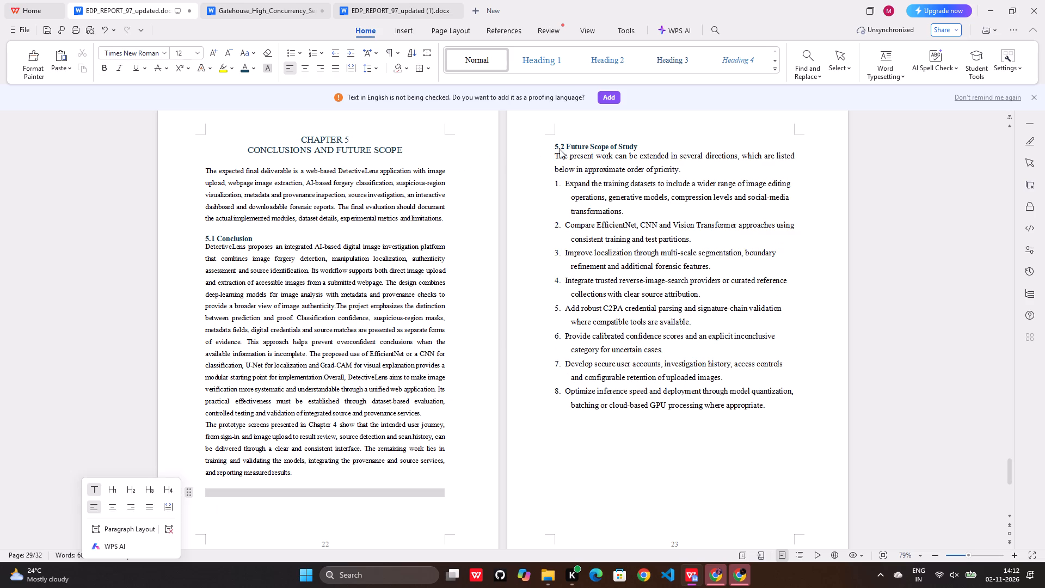
pyautogui.click(396, 494)
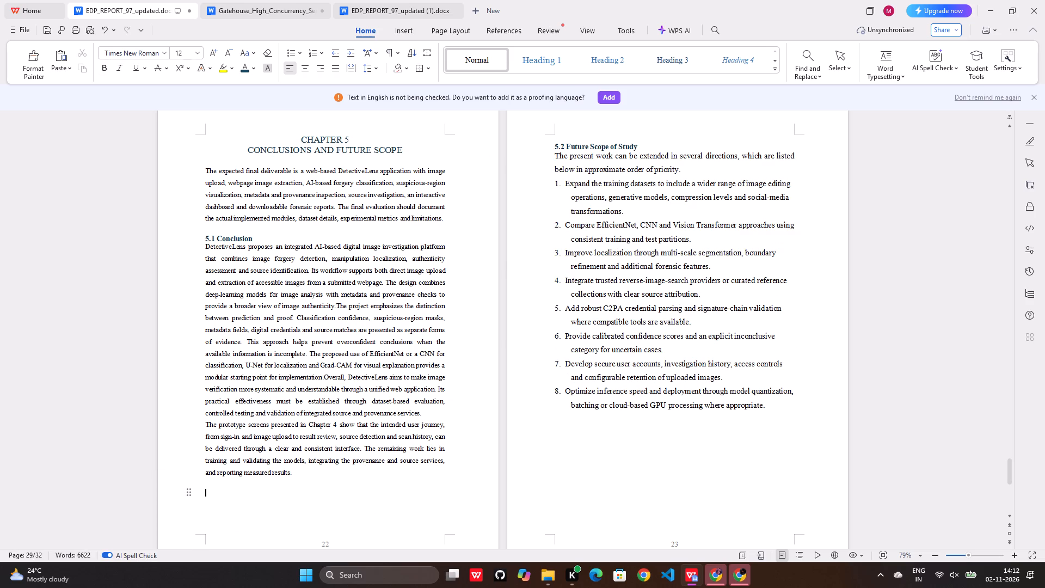
# Examine the Chapter 5 layout in the Gatehouse report and the original 5.3 Final Outcome text in EDP_REPORT_97_updated (1).
pyautogui.click(270, 0)
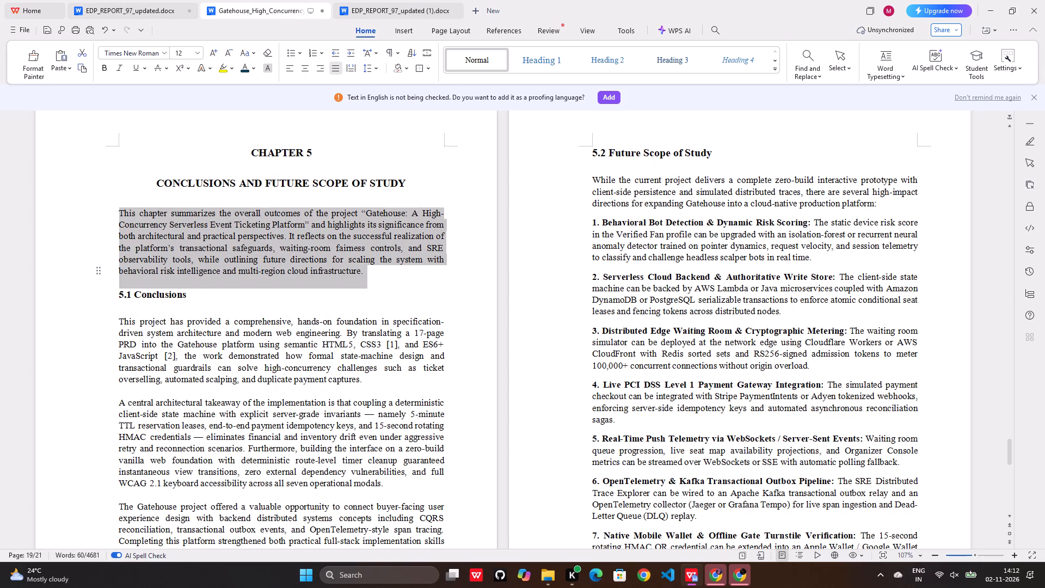
pyautogui.click(555, 303)
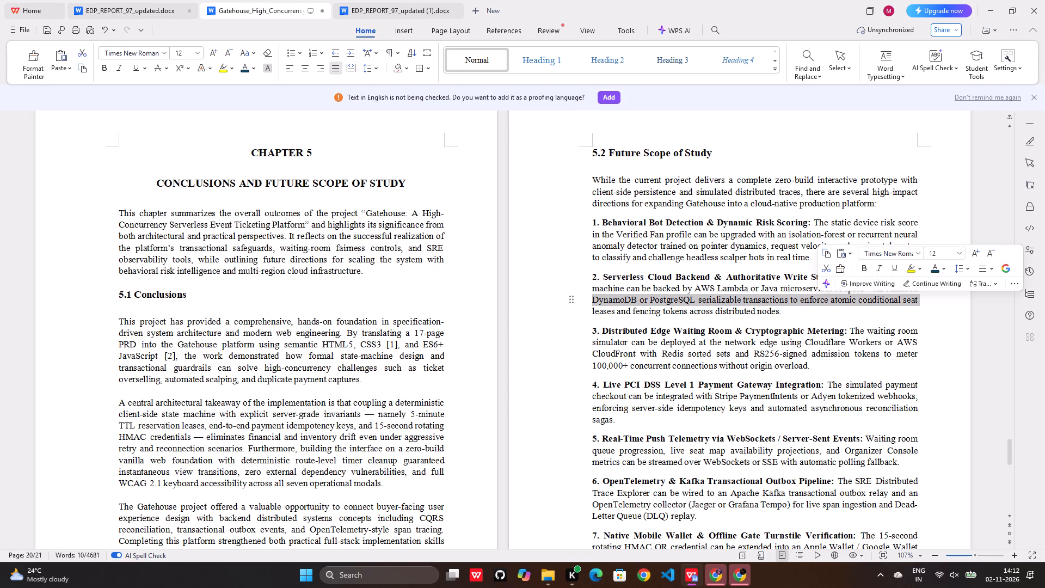
pyautogui.scroll(-5, 714, 345)
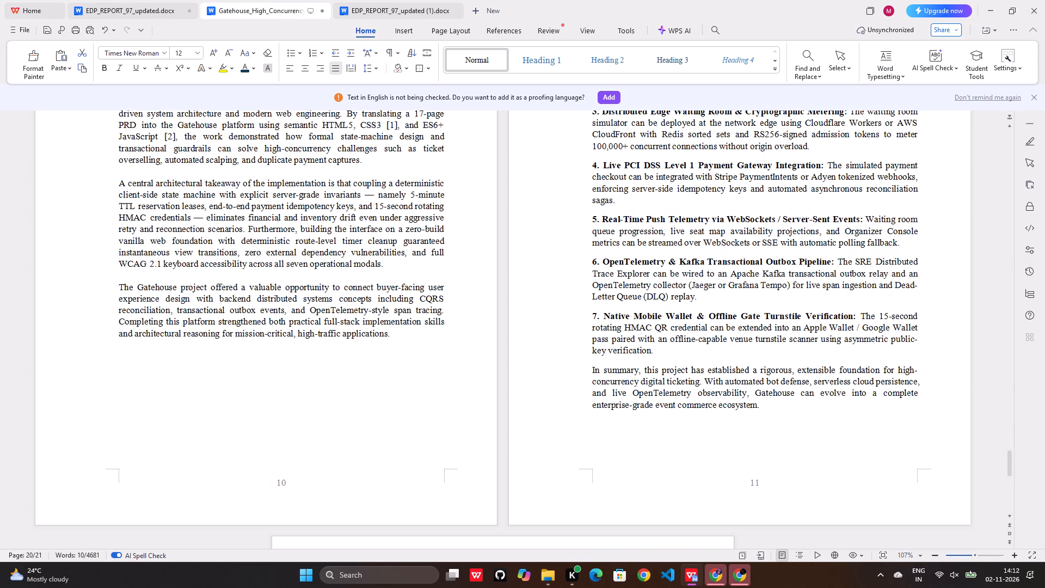
pyautogui.scroll(5, 417, 327)
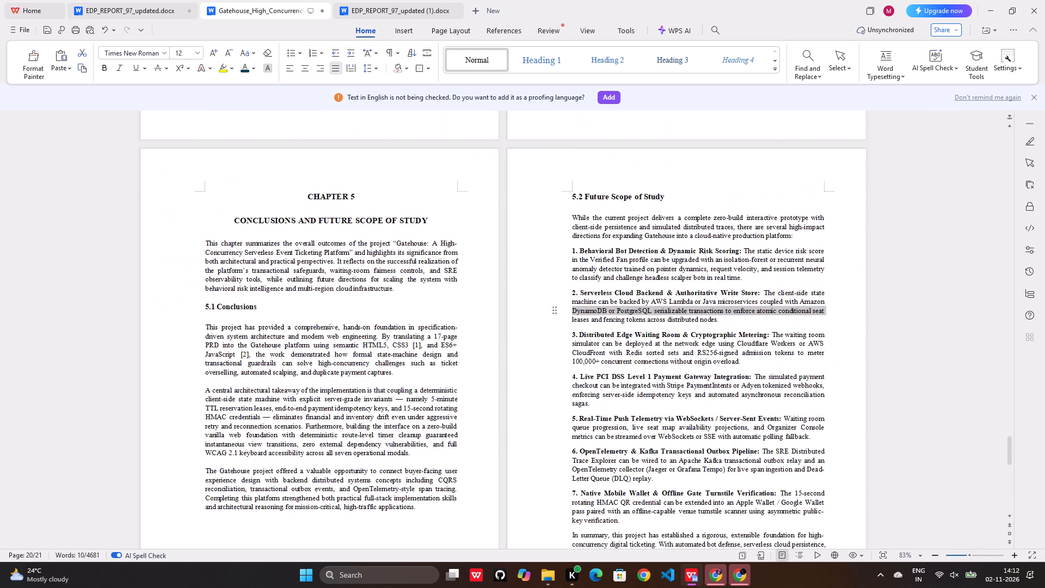
pyautogui.click(394, 0)
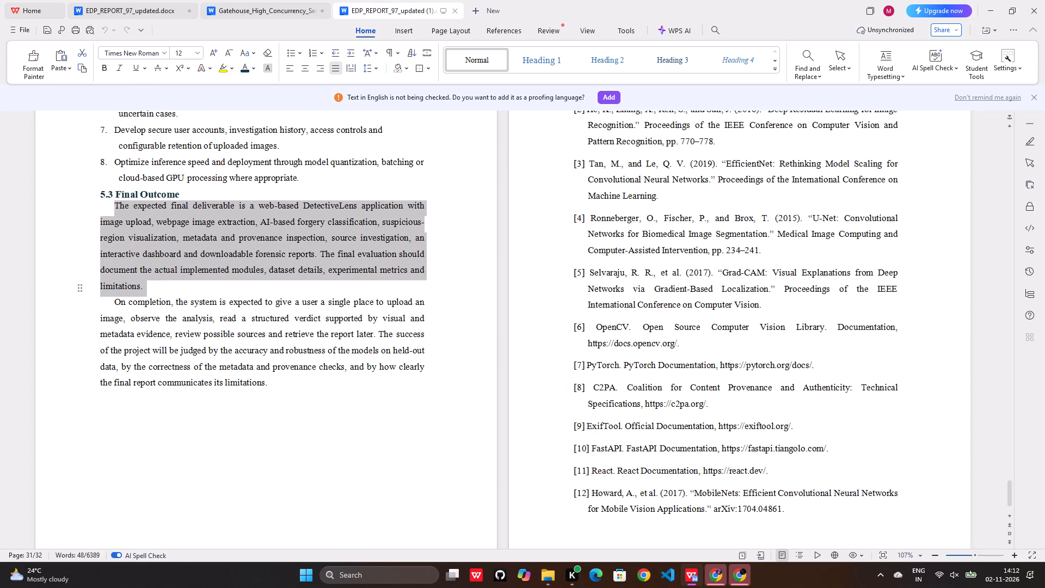
pyautogui.click(225, 374)
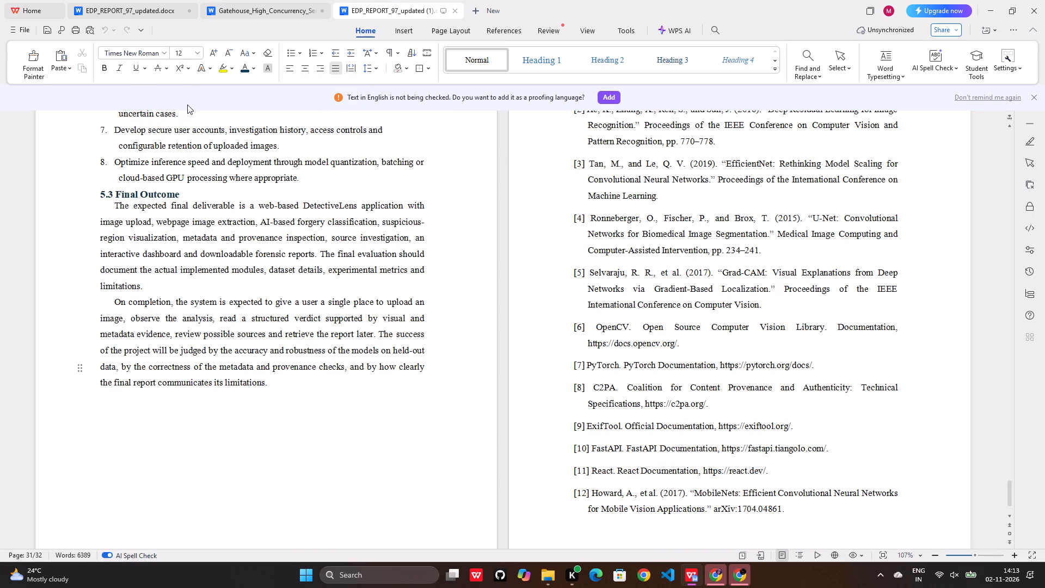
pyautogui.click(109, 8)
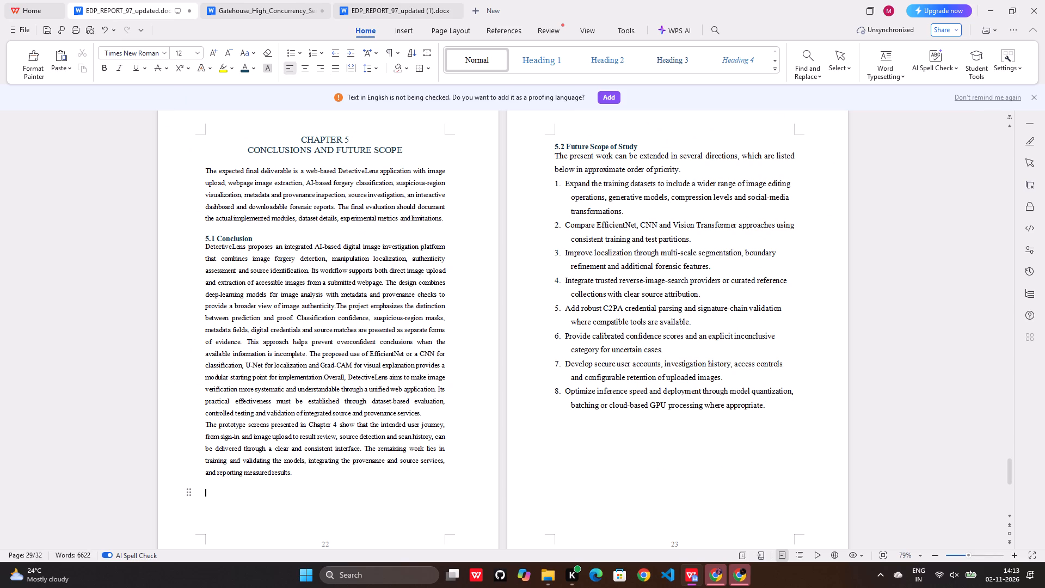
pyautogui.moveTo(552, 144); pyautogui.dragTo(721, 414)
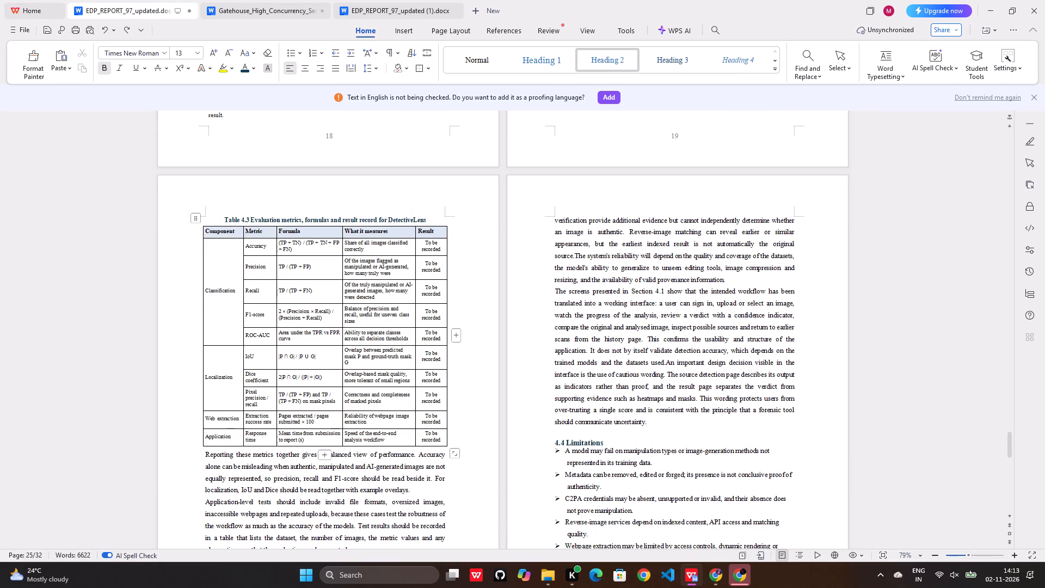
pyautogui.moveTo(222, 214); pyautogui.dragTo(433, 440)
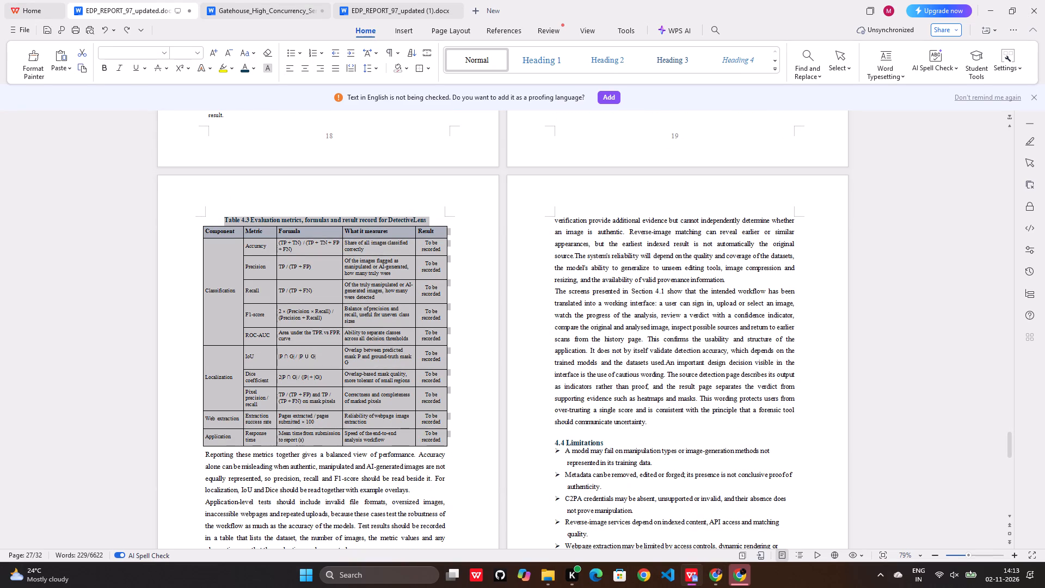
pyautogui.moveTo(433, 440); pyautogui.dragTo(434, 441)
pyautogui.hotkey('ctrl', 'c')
# Delete the Chapter 4 introduction's closing text from "This chapter has four parts" through the mention of Section 4.4 limitations.
pyautogui.scroll(9, 619, 328)
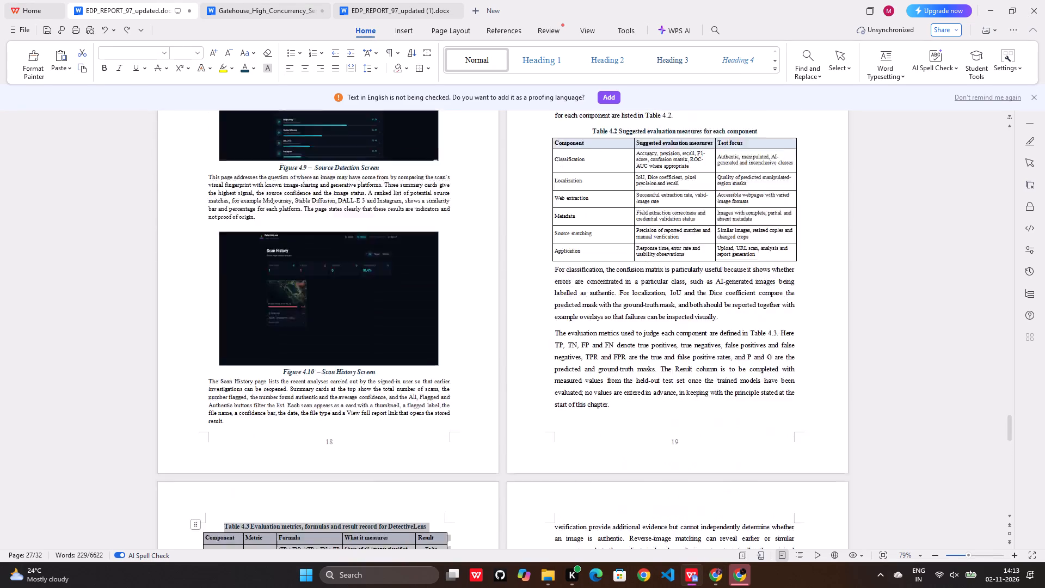
pyautogui.scroll(12, 634, 215)
pyautogui.scroll(12, 659, 207)
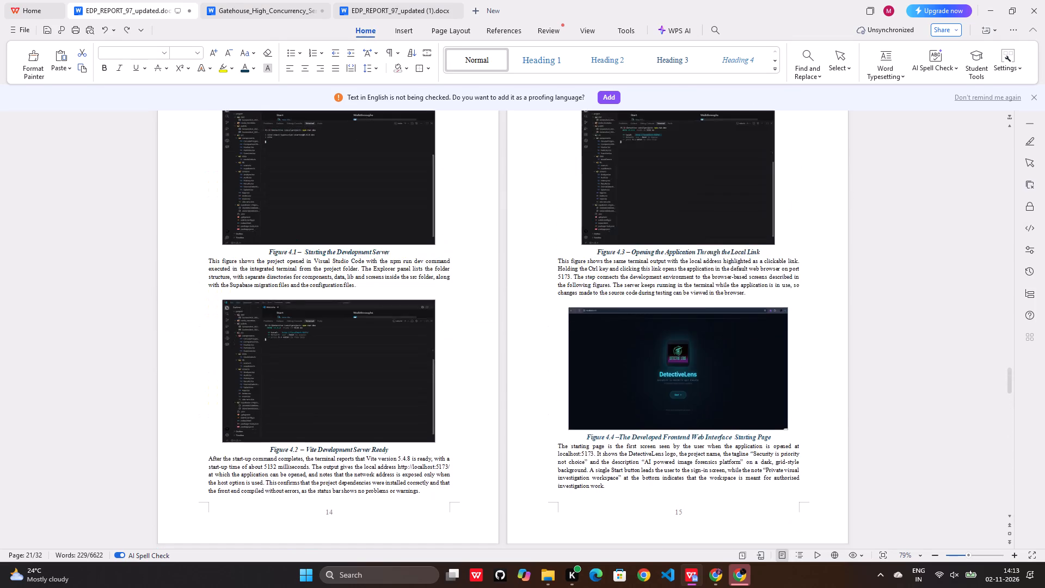
pyautogui.scroll(12, 661, 206)
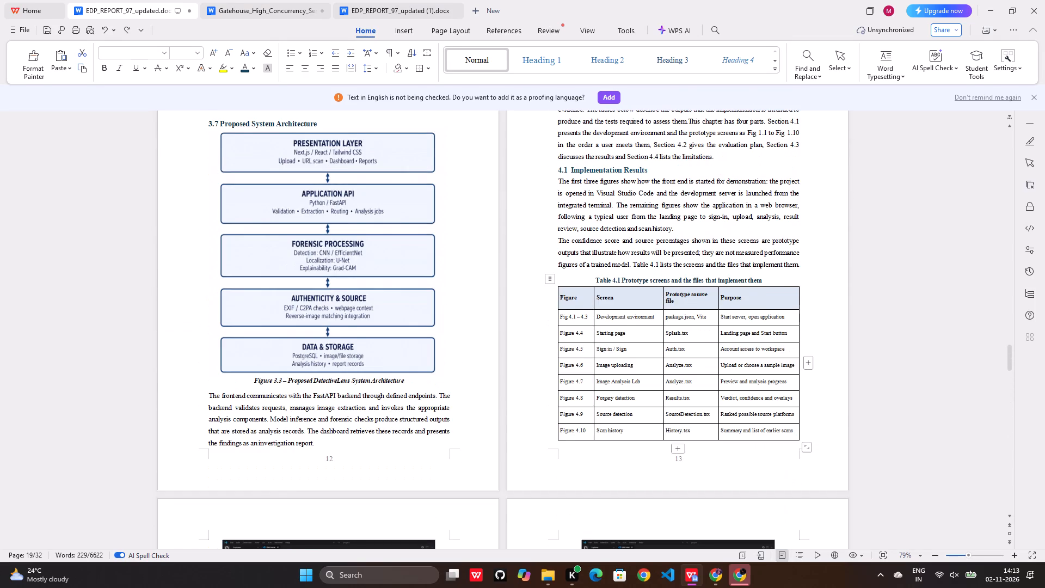
pyautogui.scroll(2, 660, 224)
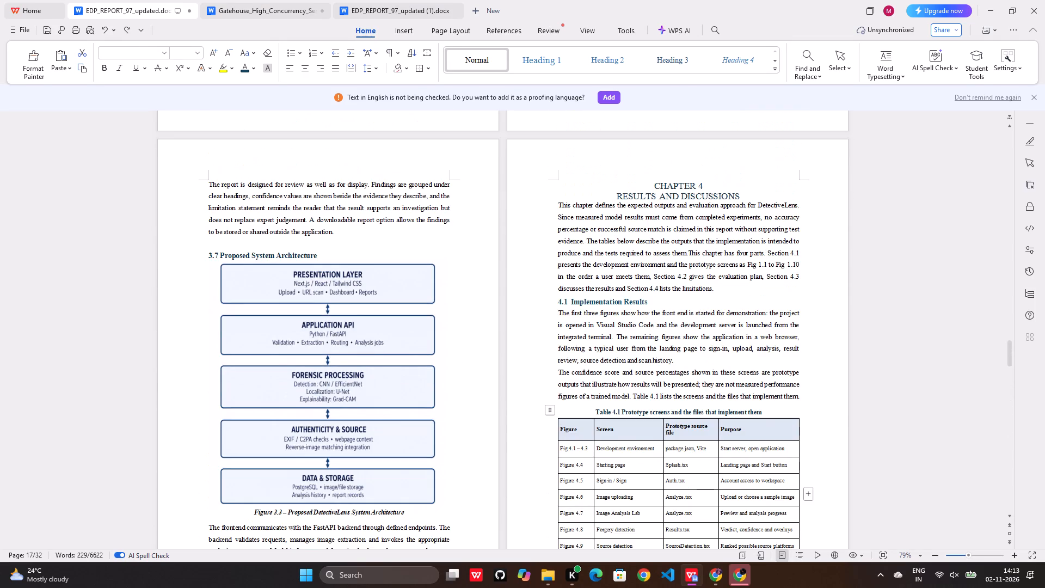
pyautogui.moveTo(716, 289); pyautogui.dragTo(688, 255)
pyautogui.press('BackSpace')
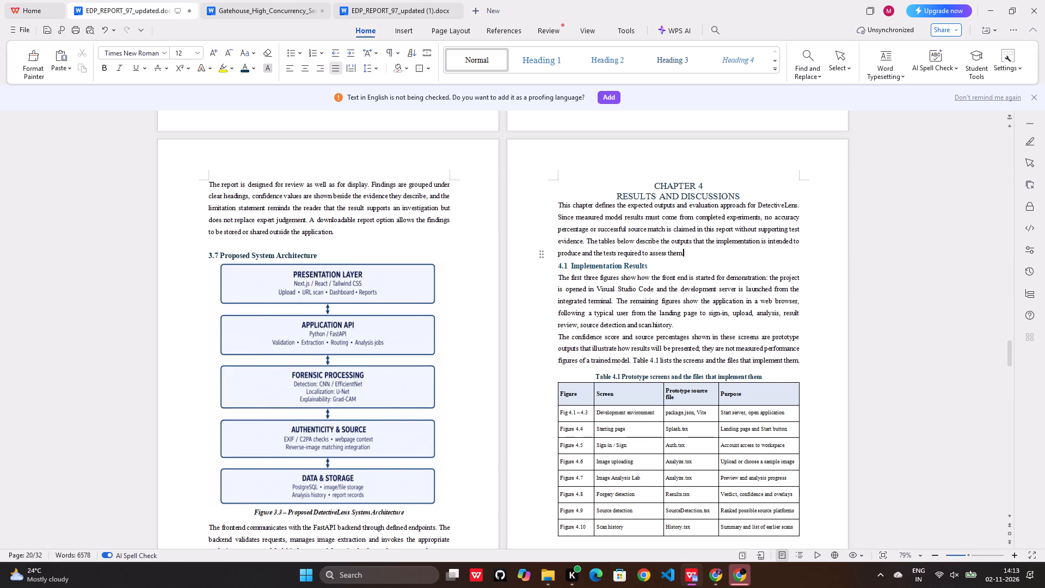
# Delete the 4.1 Implementation Results paragraph about confidence scores and source percentages, just above the Table 4.1 caption.
pyautogui.moveTo(558, 340); pyautogui.dragTo(800, 359)
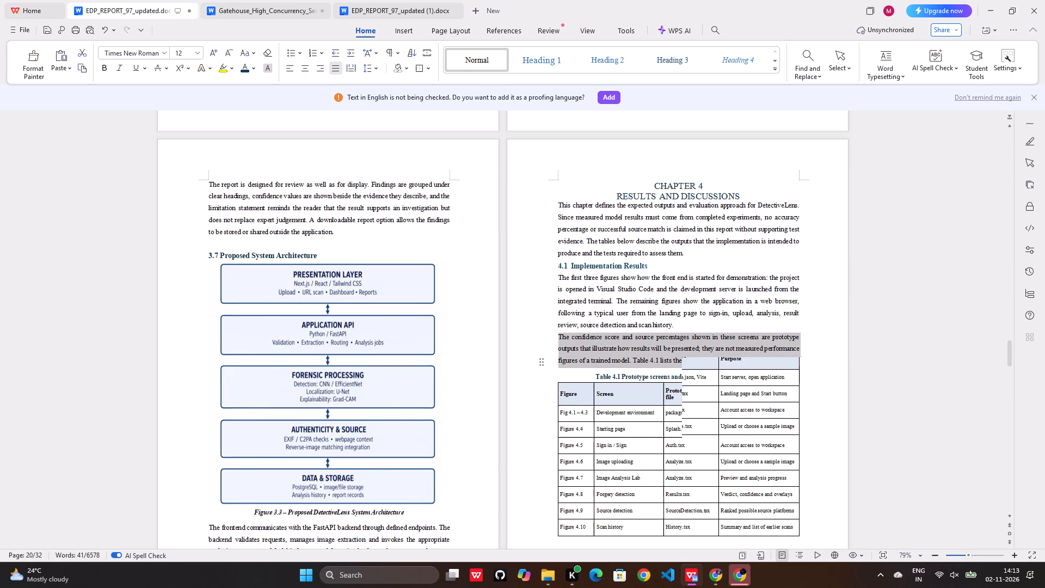
pyautogui.press('BackSpace')
# Move Table 4.1 with its caption out of EDP_REPORT_97_updated to just above the REFERENCES heading in EDP_REPORT_97_updated (1).
pyautogui.moveTo(597, 341); pyautogui.dragTo(735, 439)
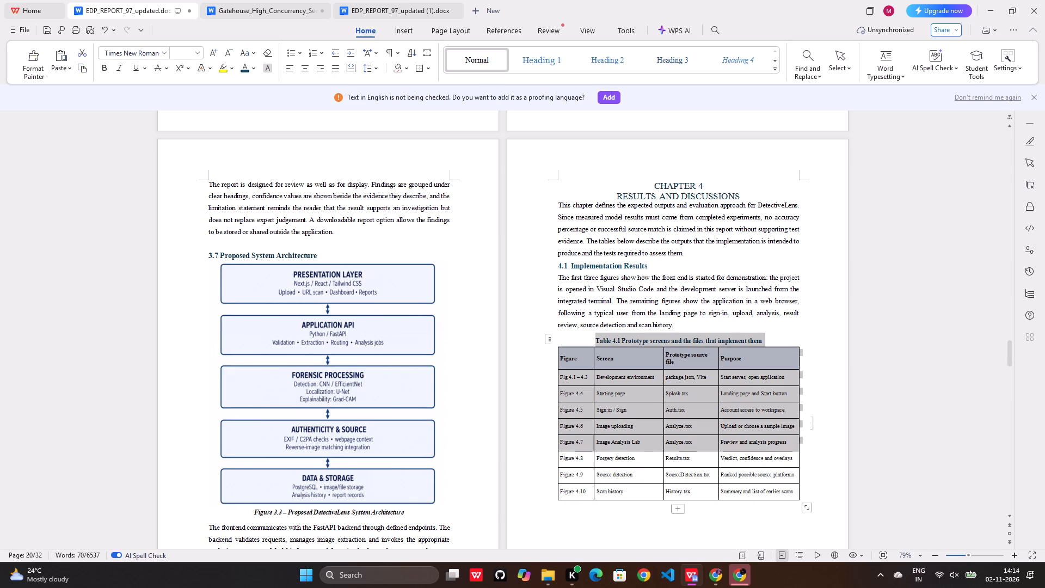
pyautogui.moveTo(735, 439); pyautogui.dragTo(754, 493)
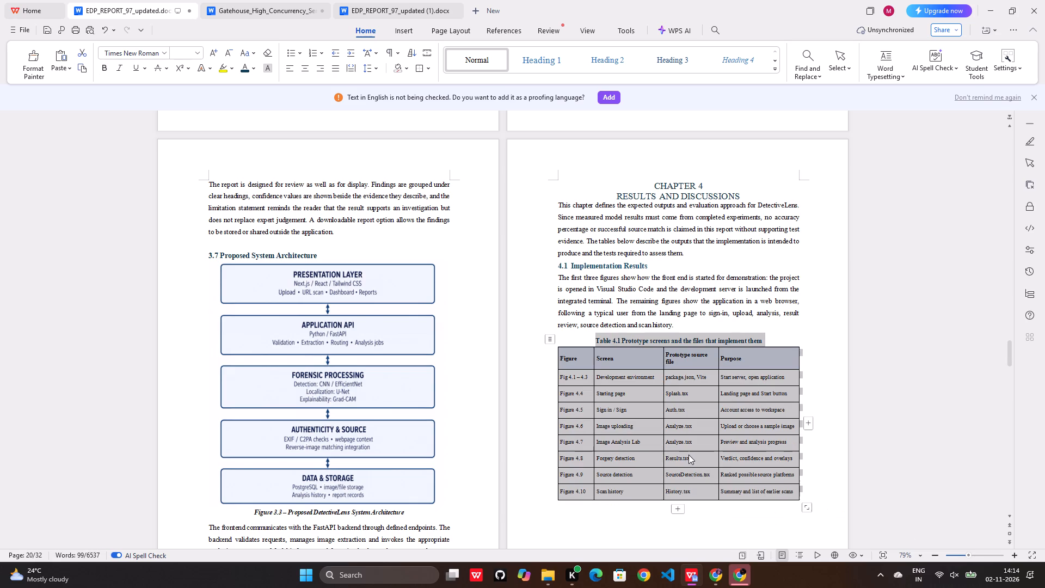
pyautogui.hotkey('ctrl', 'c')
pyautogui.click(376, 0)
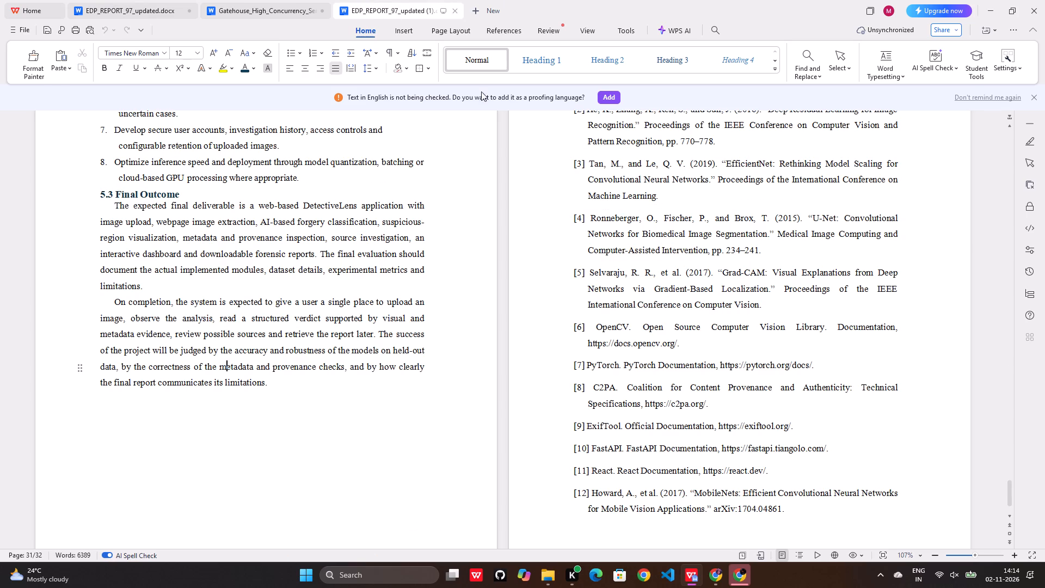
pyautogui.click(290, 418)
pyautogui.hotkey('ctrl', 'v')
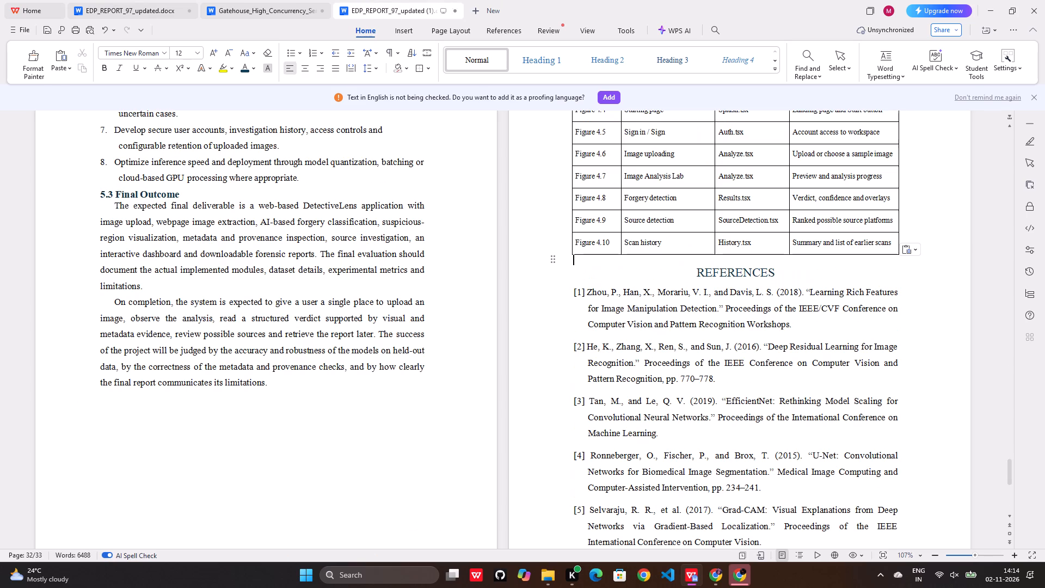
pyautogui.click(124, 0)
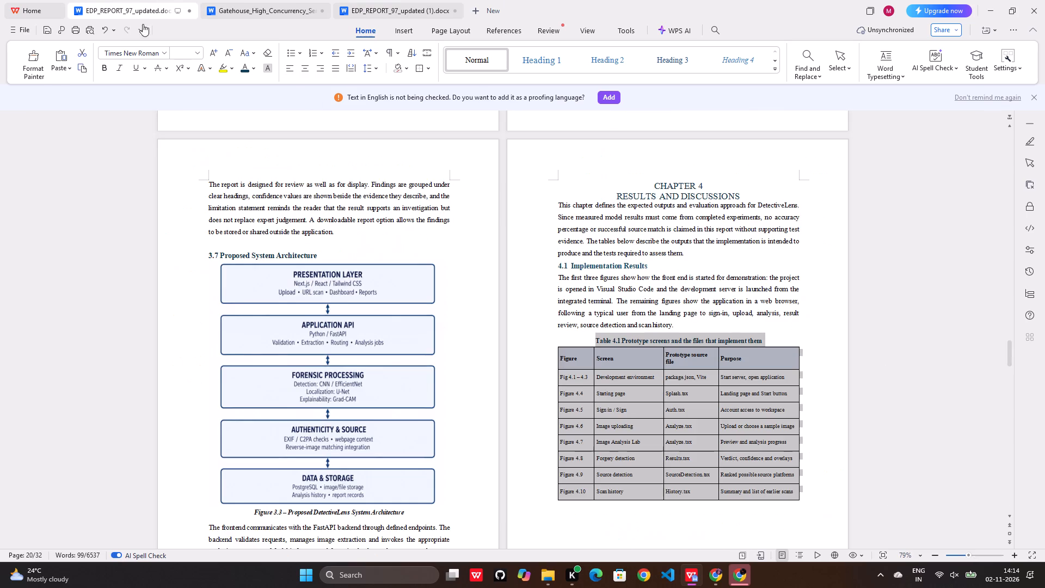
pyautogui.press('BackSpace')
# Copy Table 4.3 with its caption from the Evaluation Plan section and paste it below the opening paragraph of 4.1 Implementation Results.
pyautogui.scroll(-5, 691, 405)
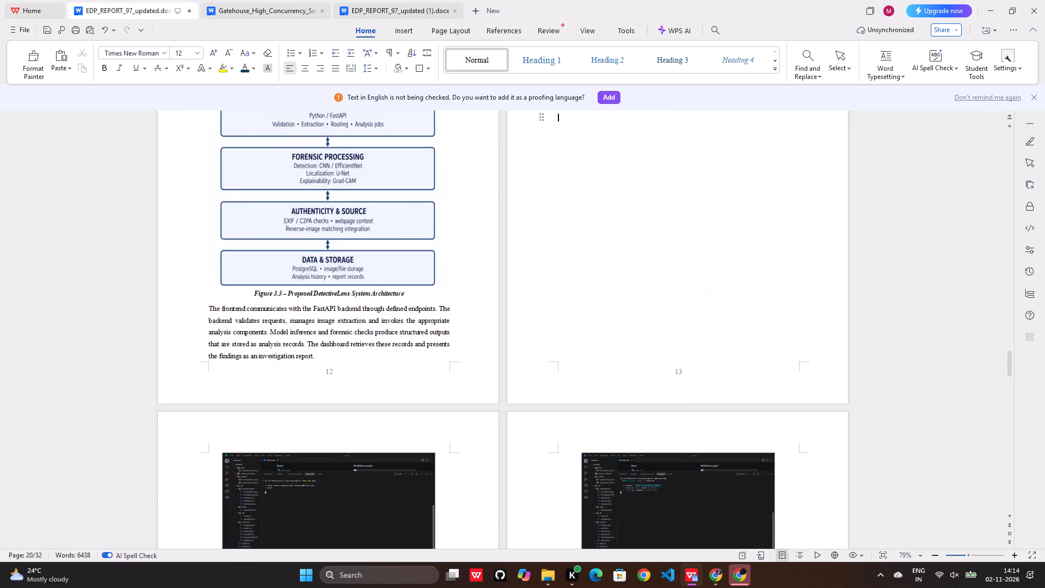
pyautogui.scroll(-20, 691, 402)
pyautogui.scroll(-20, 691, 402)
pyautogui.scroll(-2, 691, 402)
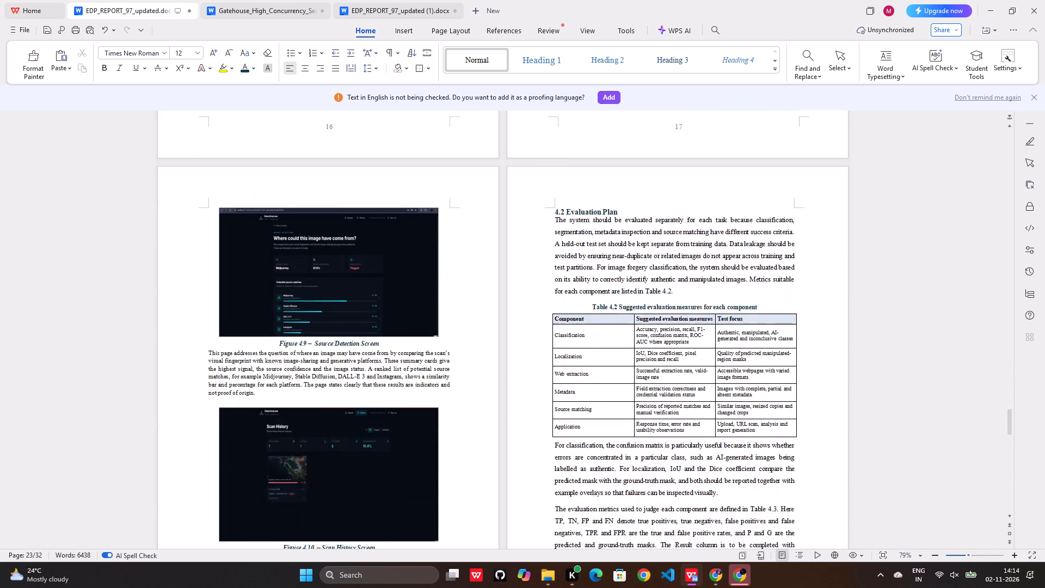
pyautogui.scroll(-9, 685, 378)
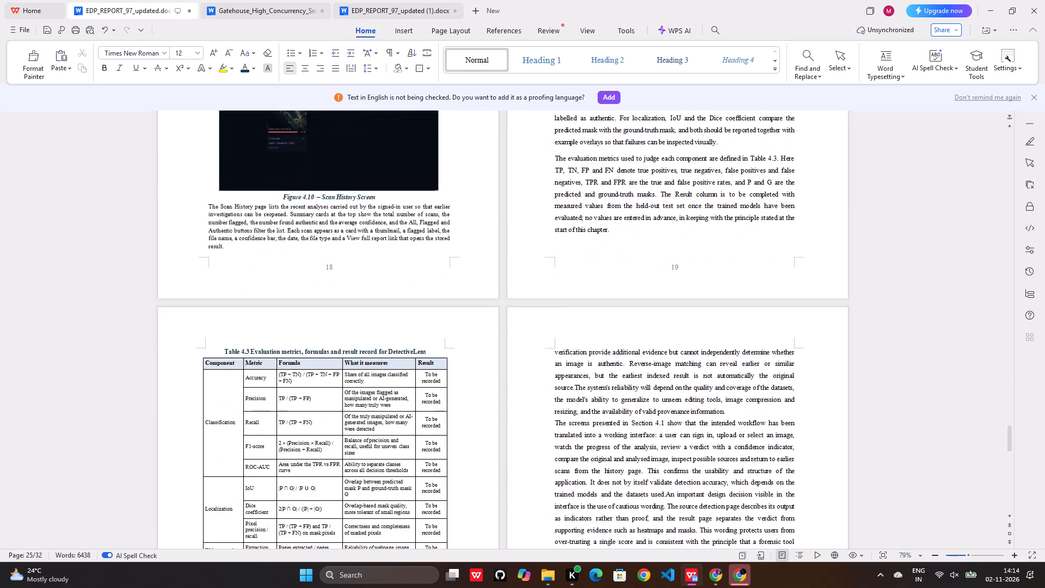
pyautogui.moveTo(220, 345); pyautogui.dragTo(453, 383)
pyautogui.hotkey('ctrl', 'c')
pyautogui.scroll(6, 671, 342)
pyautogui.scroll(2, 849, 187)
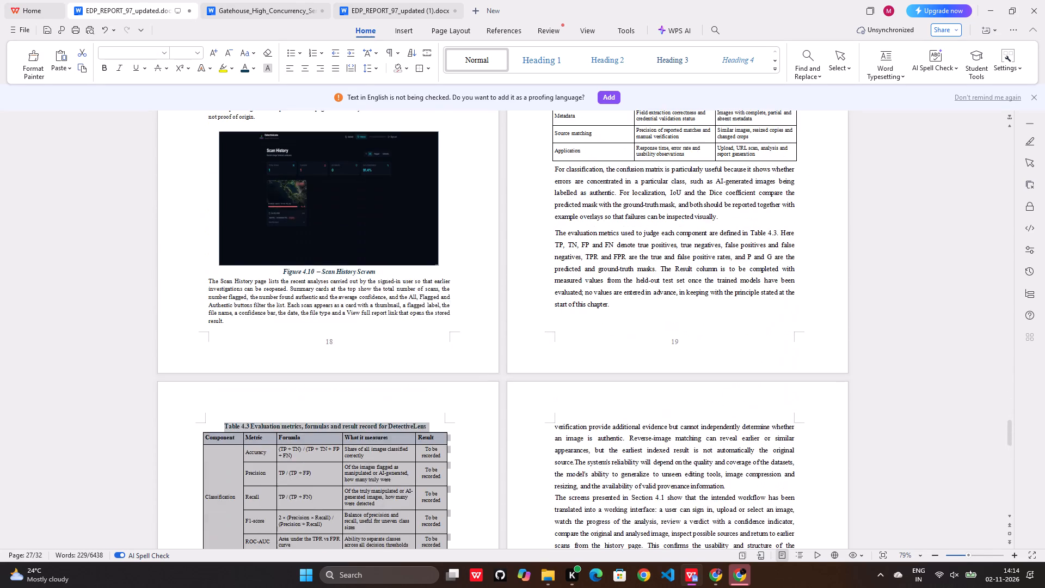
pyautogui.scroll(14, 849, 187)
pyautogui.scroll(18, 785, 201)
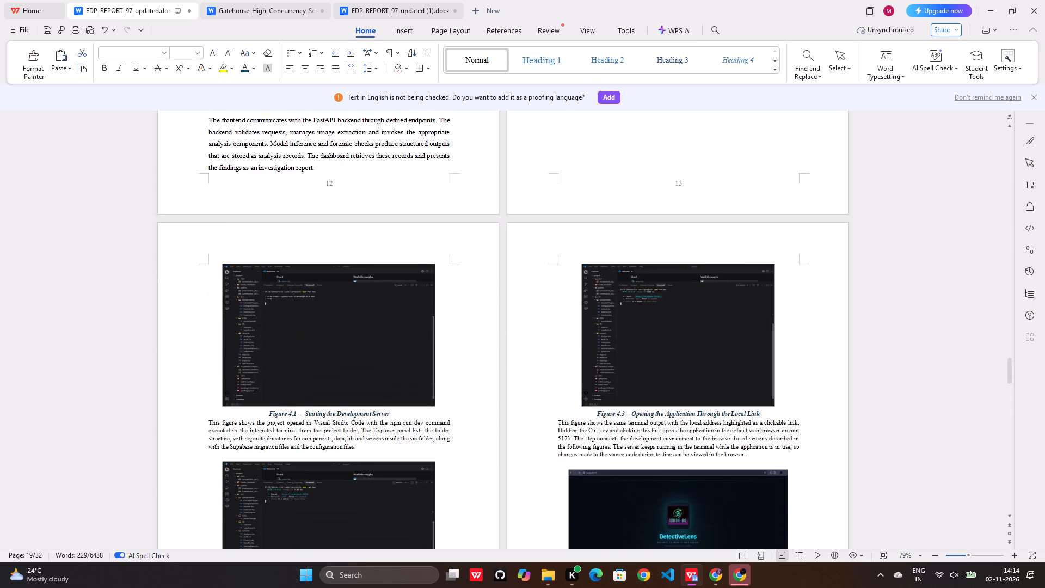
pyautogui.scroll(6, 785, 201)
pyautogui.click(686, 272)
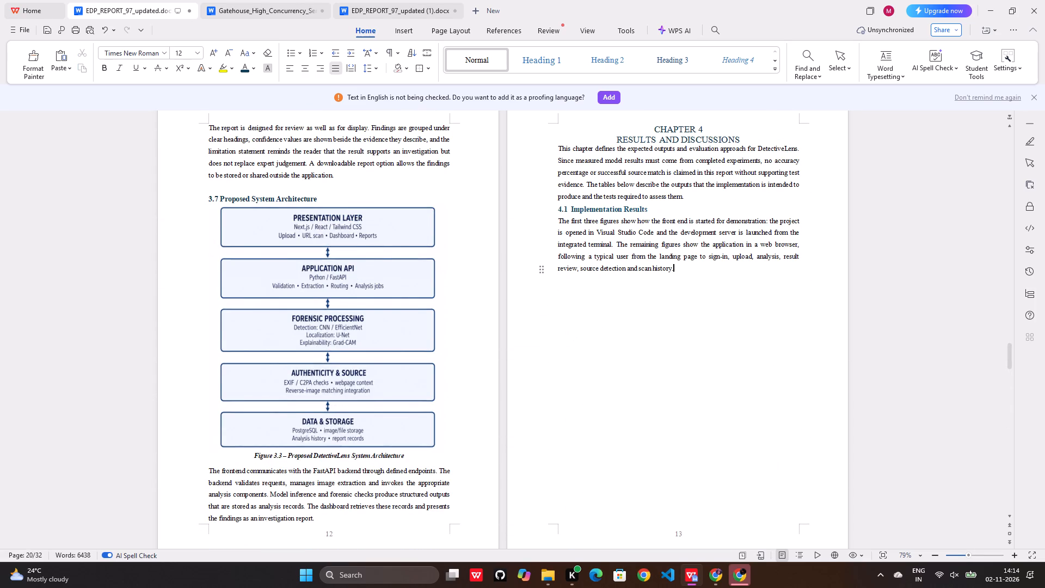
pyautogui.press('Return')
pyautogui.hotkey('ctrl', 'v')
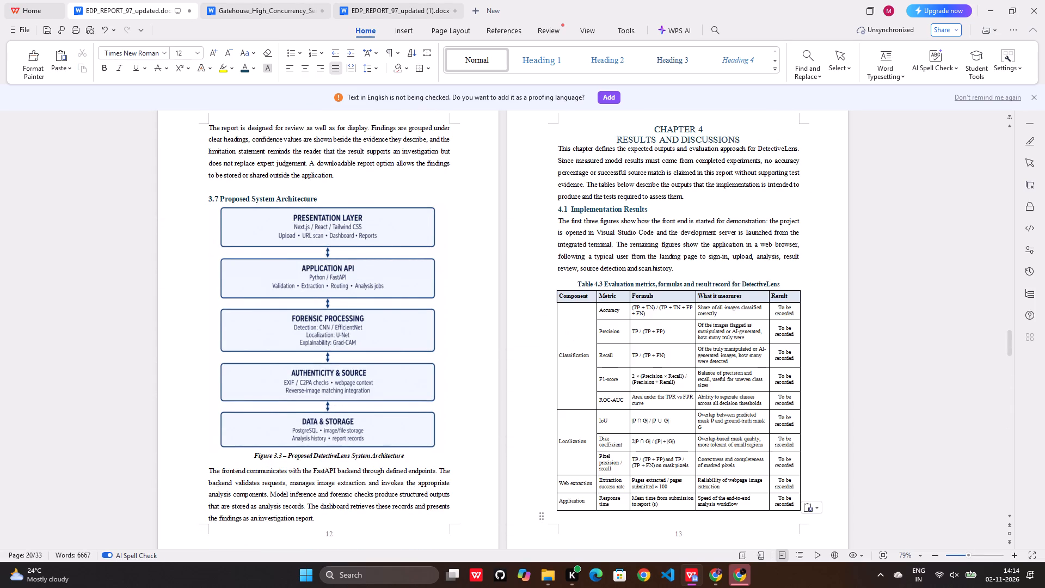
# Remove the blank page between the pasted metrics table and Figure 4.1.
pyautogui.scroll(-9, 689, 273)
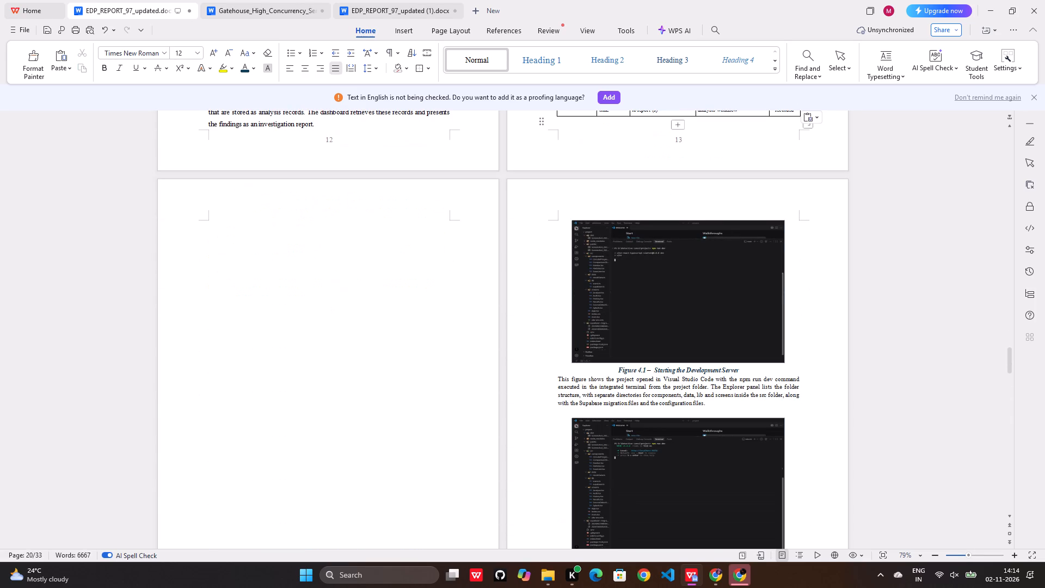
pyautogui.click(219, 217)
pyautogui.press('Delete')
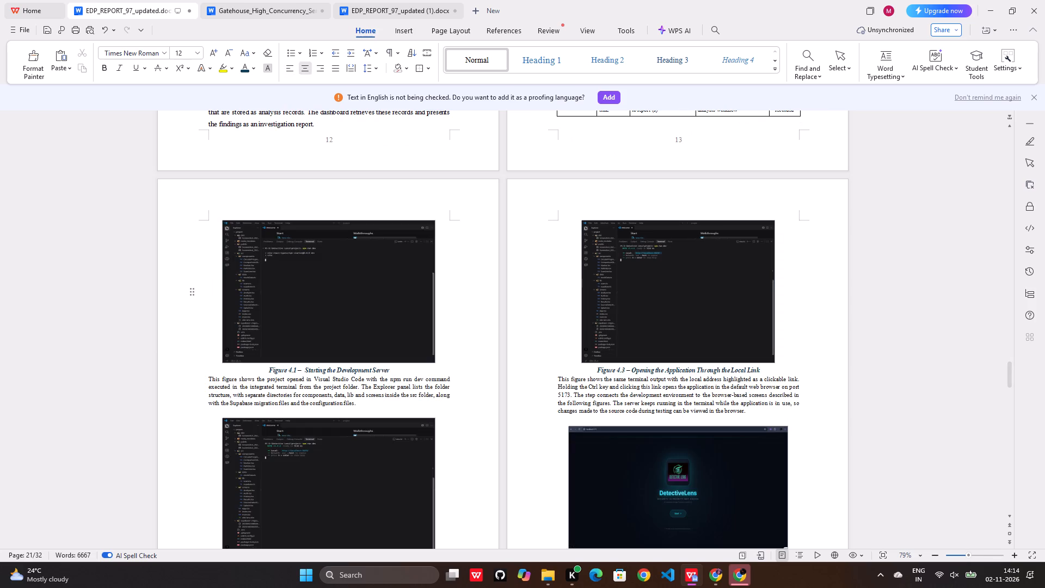
# Renumber the caption of the evaluation metrics table in section 4.1 as Table 4.1.
pyautogui.scroll(10, 345, 220)
pyautogui.scroll(-1, 641, 346)
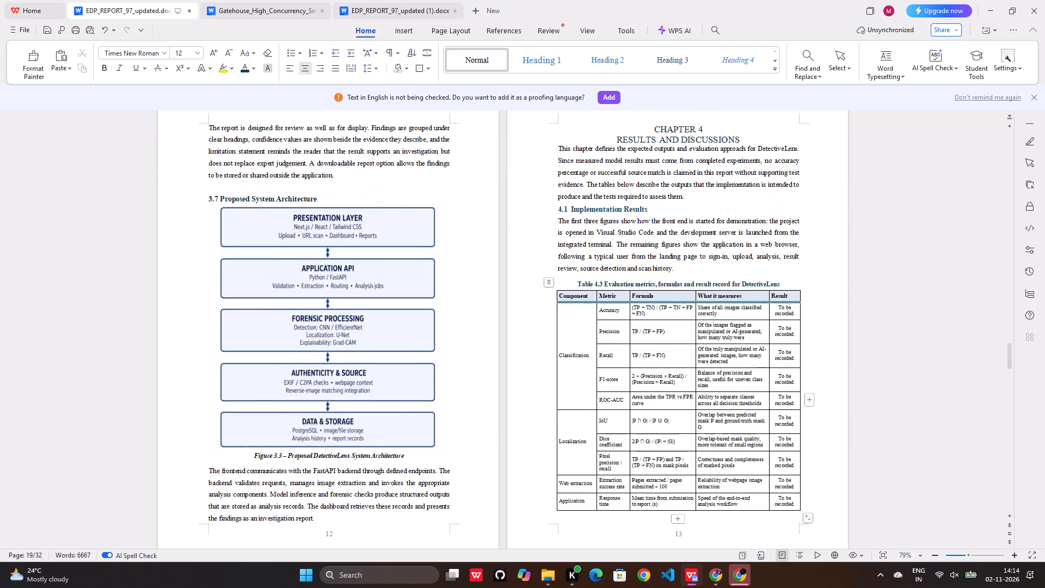
pyautogui.click(601, 281)
pyautogui.press('BackSpace')
pyautogui.press('1')
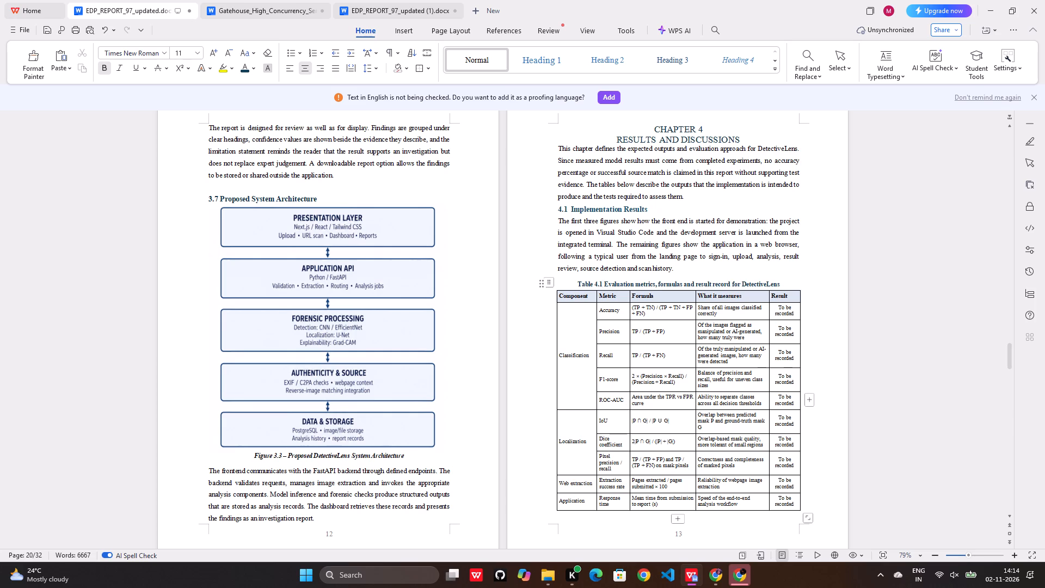
# Delete the original Table 4.3 evaluation metrics table and its caption above the "Reporting these metrics together" paragraph.
pyautogui.scroll(-20, 790, 287)
pyautogui.scroll(-2, 790, 287)
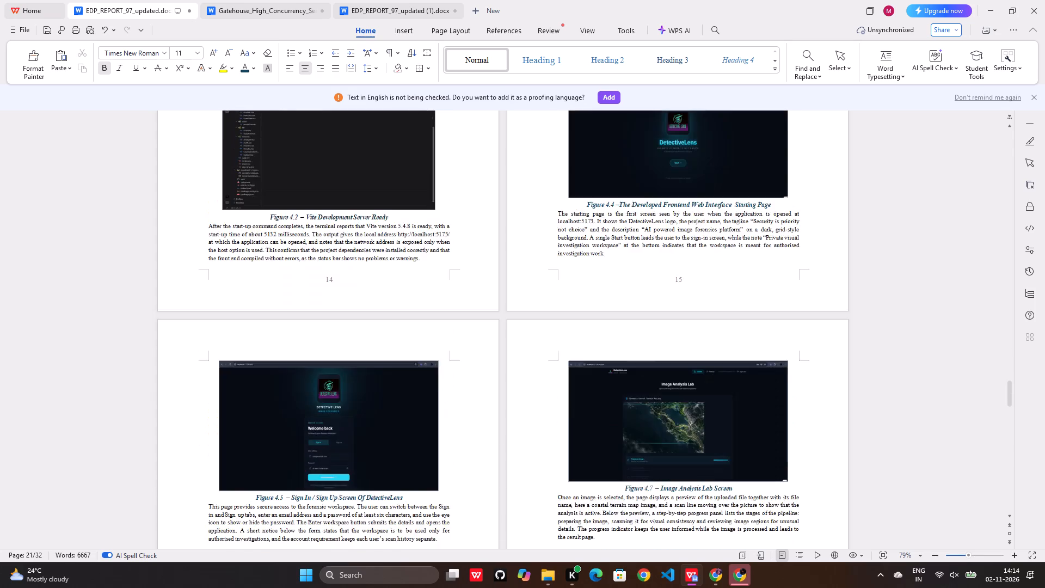
pyautogui.scroll(-20, 790, 282)
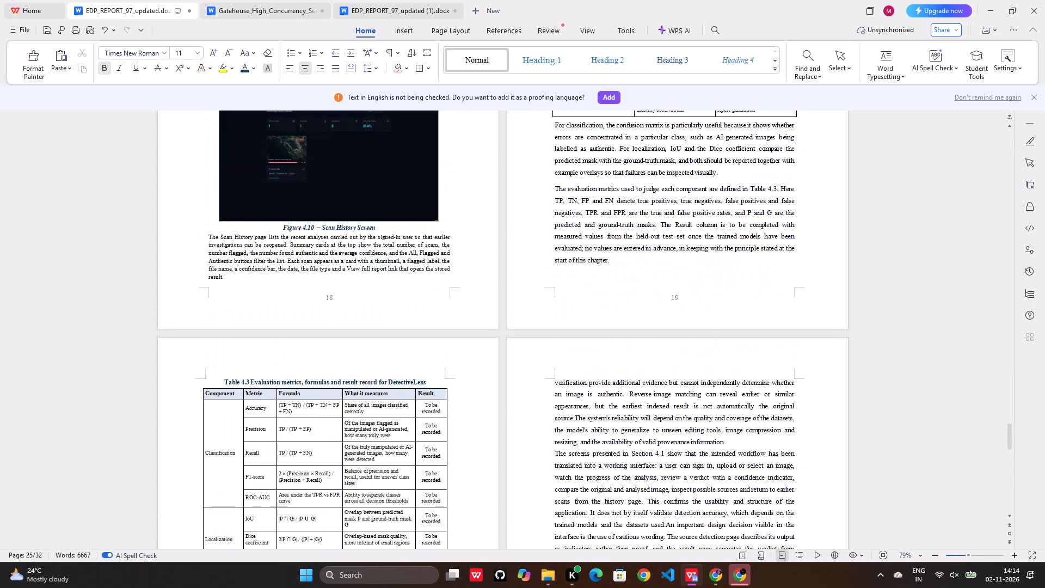
pyautogui.scroll(-1, 791, 281)
pyautogui.moveTo(224, 338); pyautogui.dragTo(247, 374)
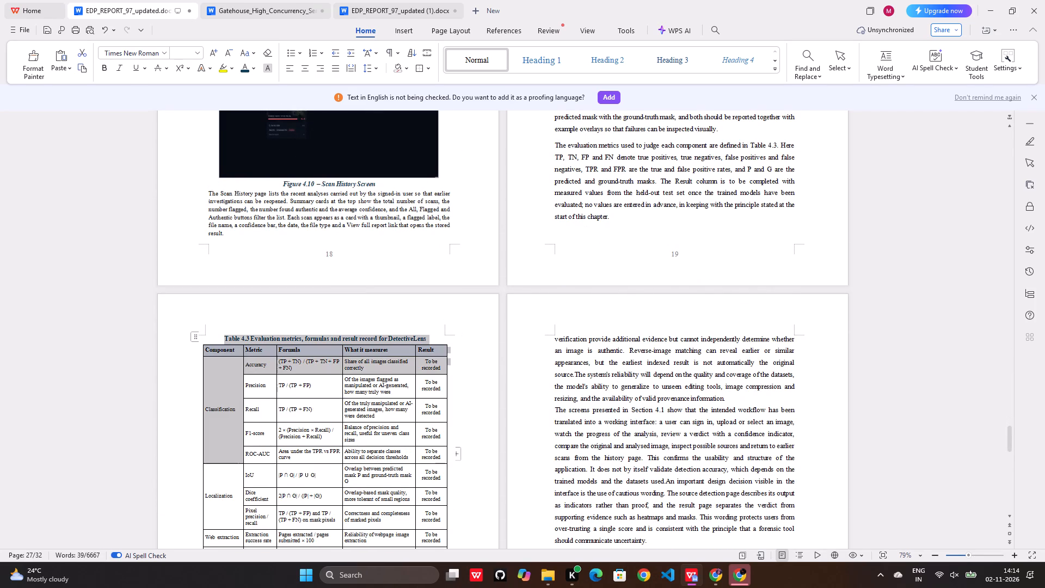
pyautogui.moveTo(247, 374); pyautogui.dragTo(458, 387)
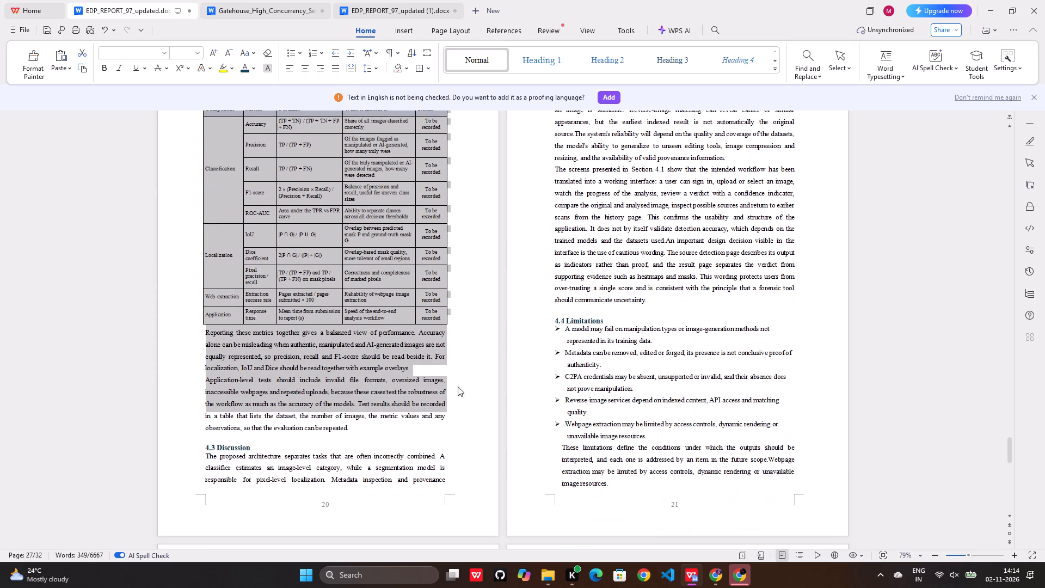
pyautogui.moveTo(458, 387); pyautogui.dragTo(468, 317)
pyautogui.press('BackSpace')
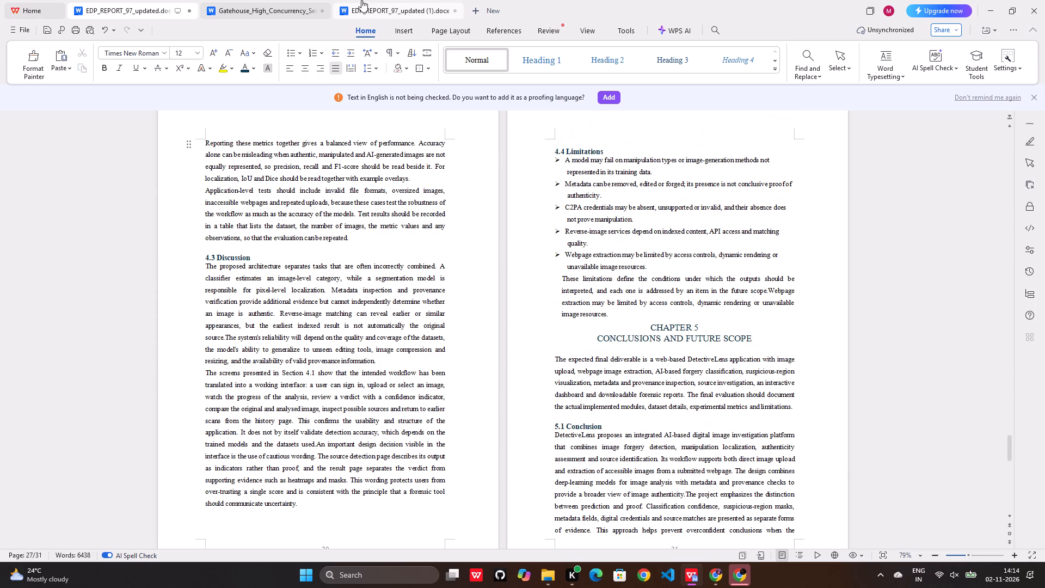
# Copy the prototype screens table and caption from EDP_REPORT_97_updated (1) into EDP_REPORT_97_updated, above the "Reporting these metrics together" paragraph.
pyautogui.click(271, 0)
pyautogui.click(376, 4)
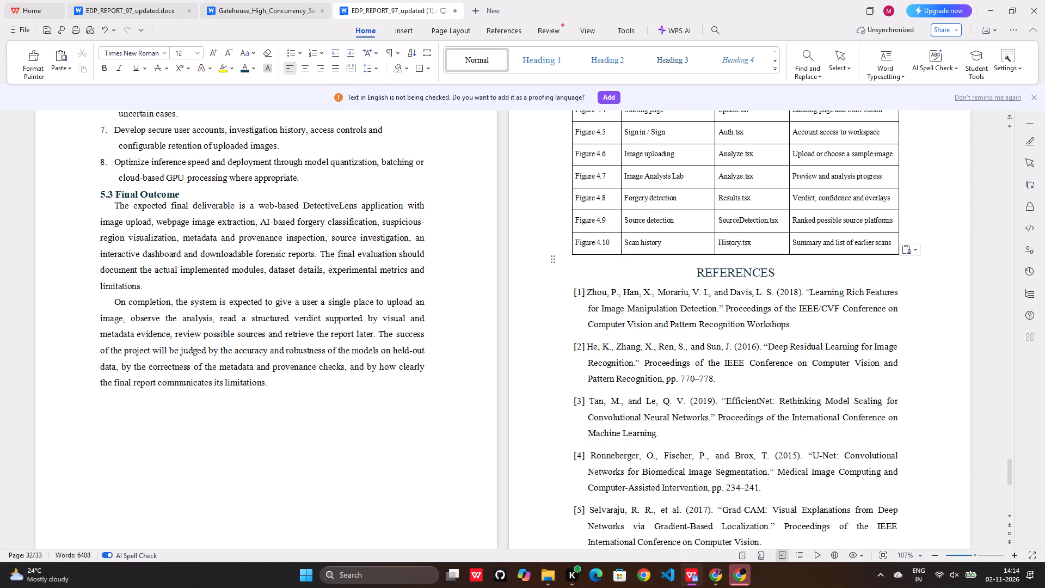
pyautogui.scroll(-4, 229, 283)
pyautogui.scroll(5, 558, 250)
pyautogui.scroll(3, 614, 237)
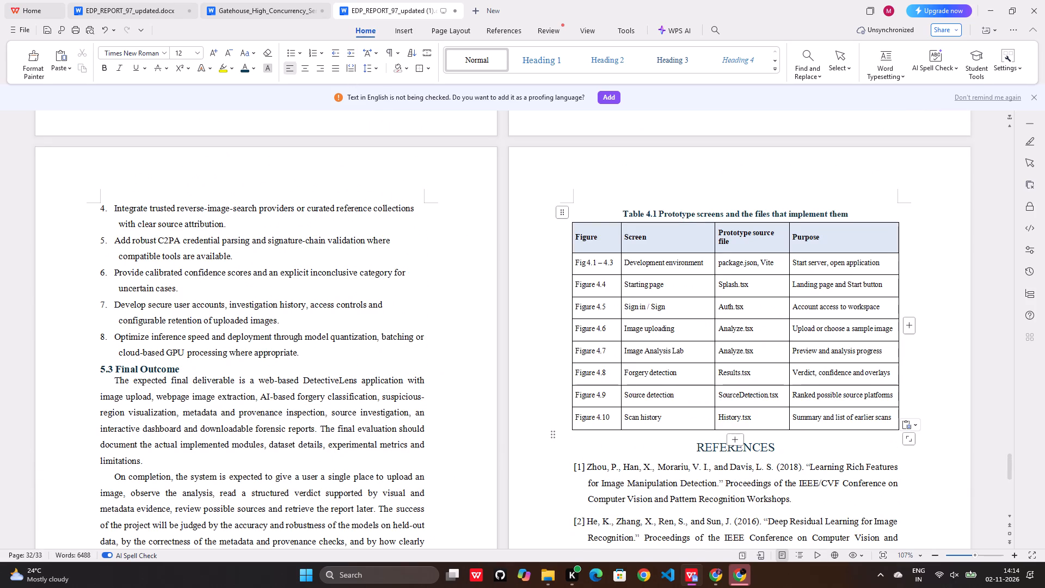
pyautogui.moveTo(598, 200); pyautogui.dragTo(861, 425)
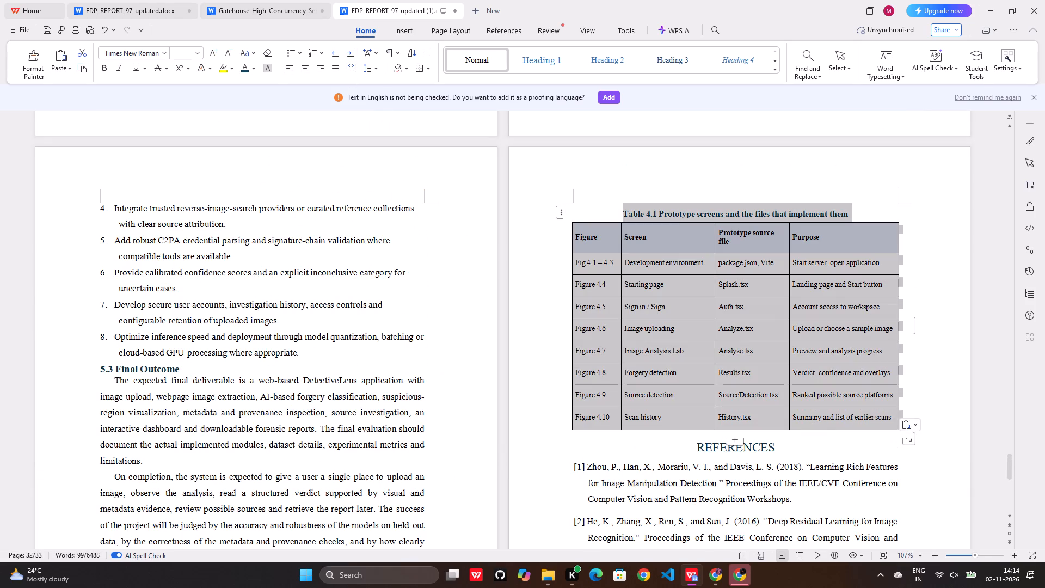
pyautogui.moveTo(861, 425); pyautogui.dragTo(862, 425)
pyautogui.hotkey('ctrl', 'c')
pyautogui.click(255, 13)
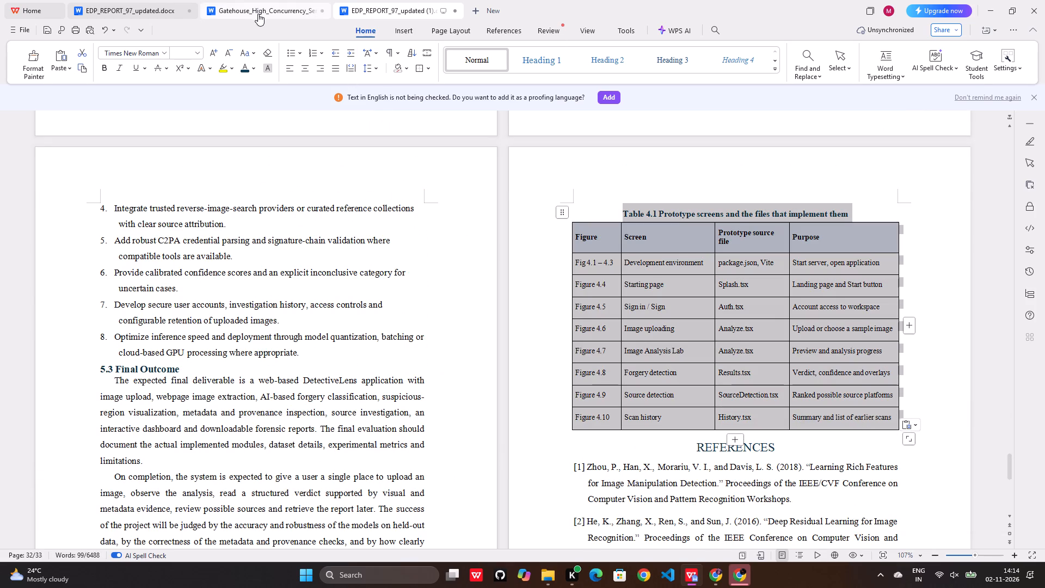
pyautogui.click(244, 4)
pyautogui.click(149, 0)
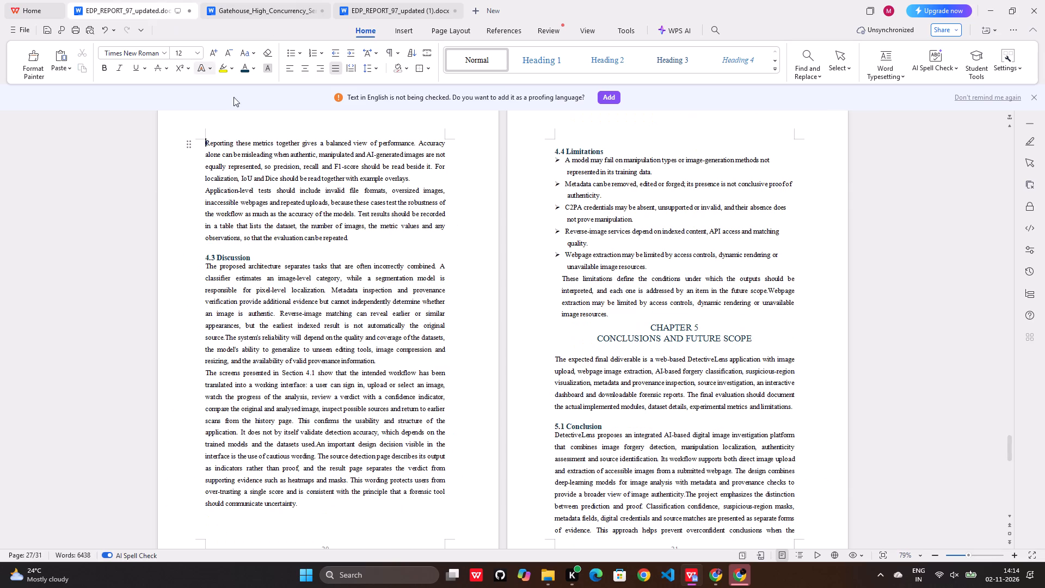
pyautogui.scroll(4, 343, 289)
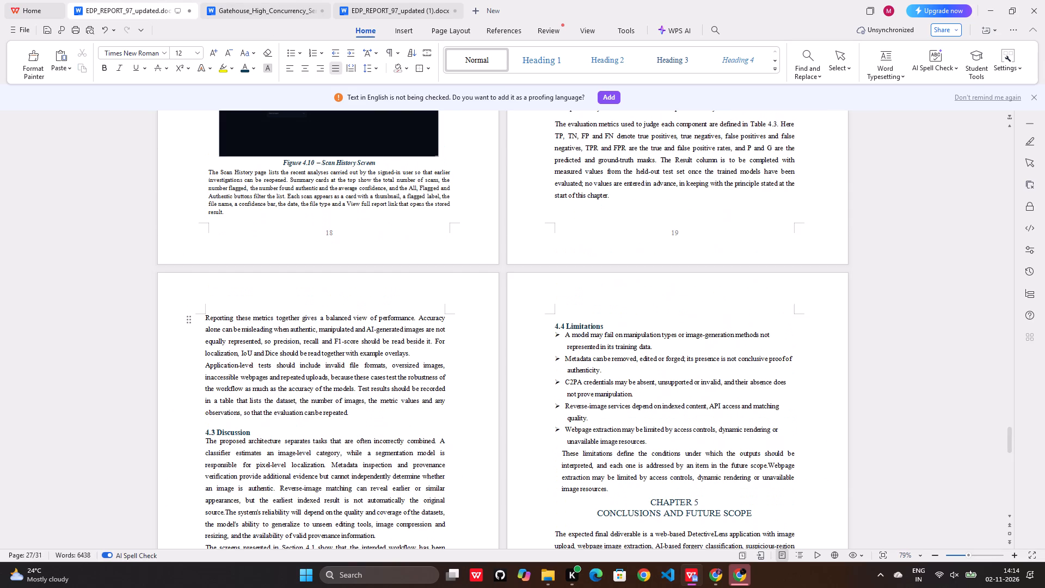
pyautogui.hotkey('ctrl', 'v')
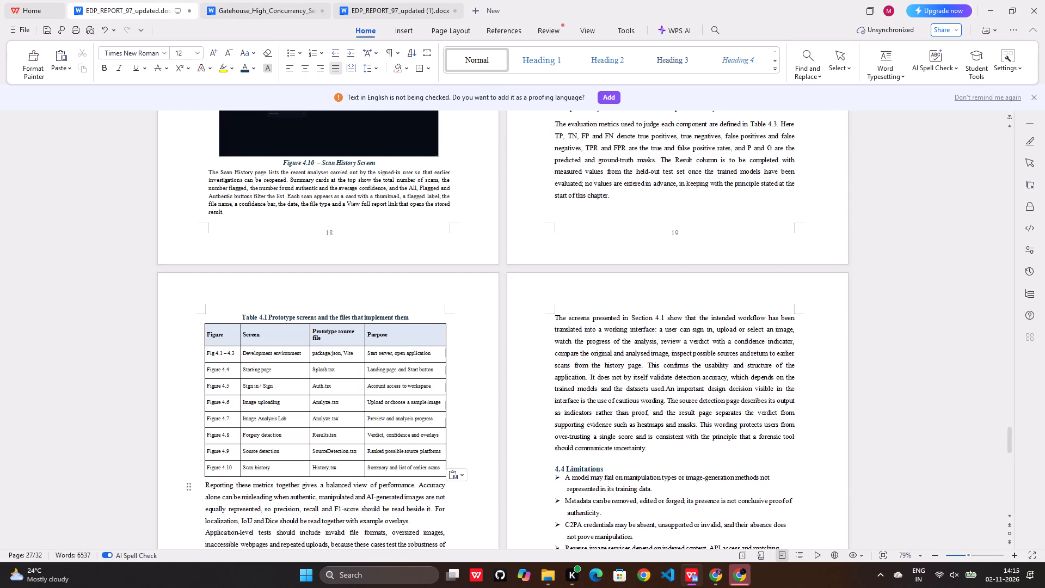
# Renumber the prototype screens table's caption as Table 4.3, keeping a space before its title.
pyautogui.click(268, 318)
pyautogui.press('BackSpace')
pyautogui.press('BackSpace')
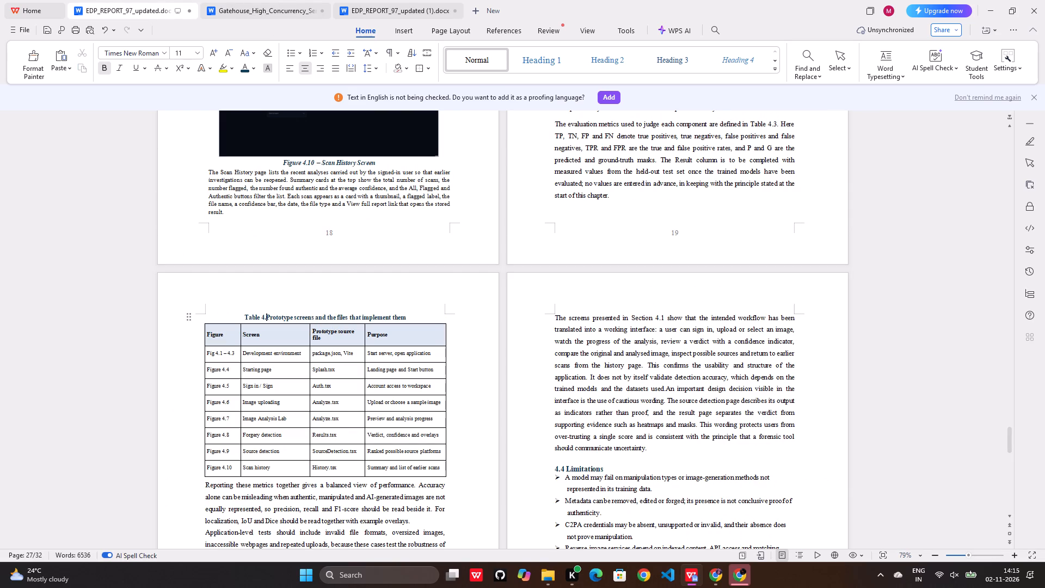
pyautogui.press('3')
pyautogui.scroll(-1, 373, 351)
pyautogui.press('space')
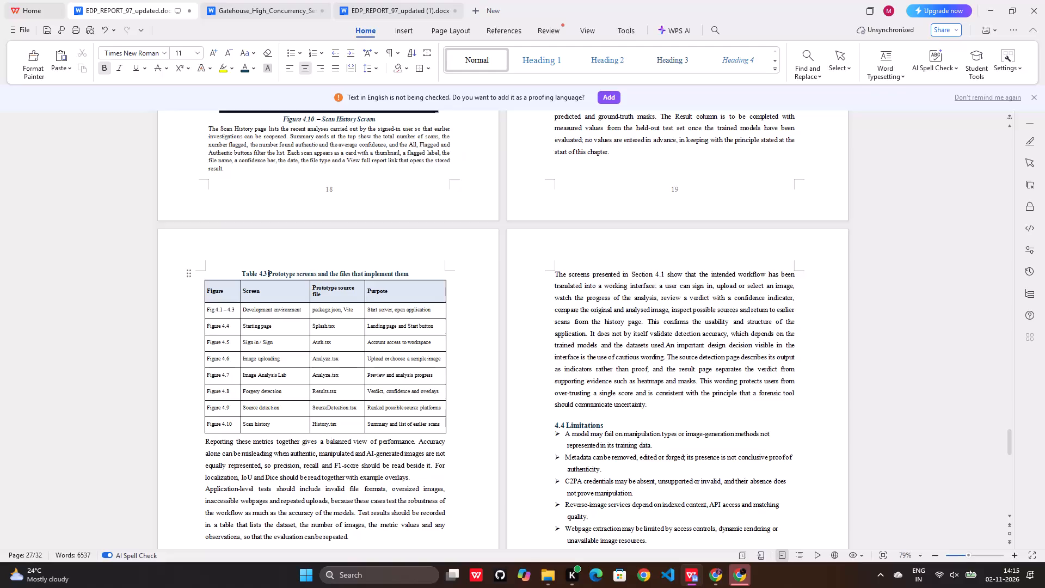
# Insert blank lines after the 4.4 Limitations text so the CHAPTER 5 heading starts at the top of a new page.
pyautogui.scroll(-3, 395, 340)
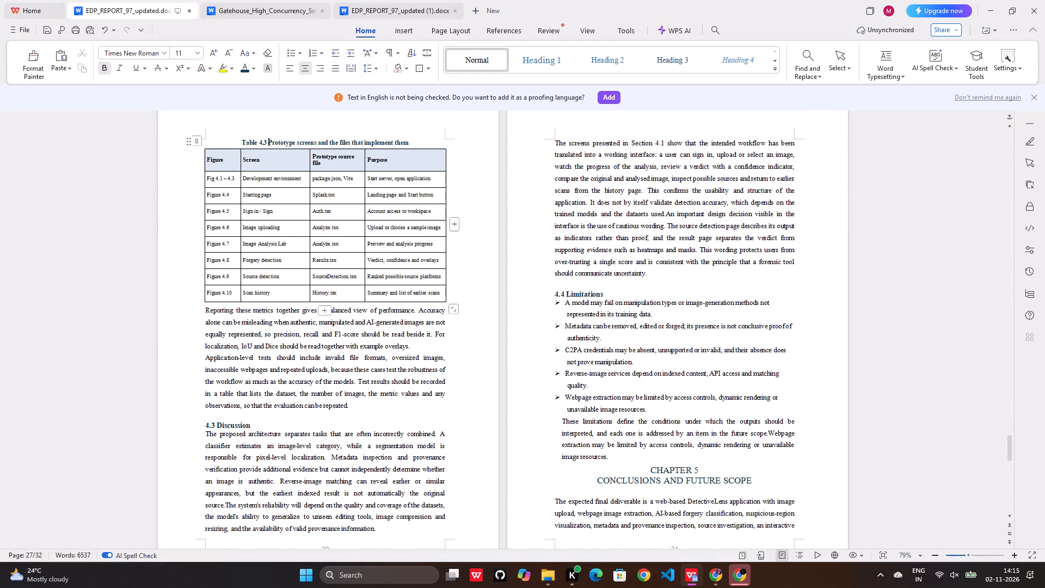
pyautogui.scroll(-5, 372, 308)
pyautogui.scroll(6, 373, 308)
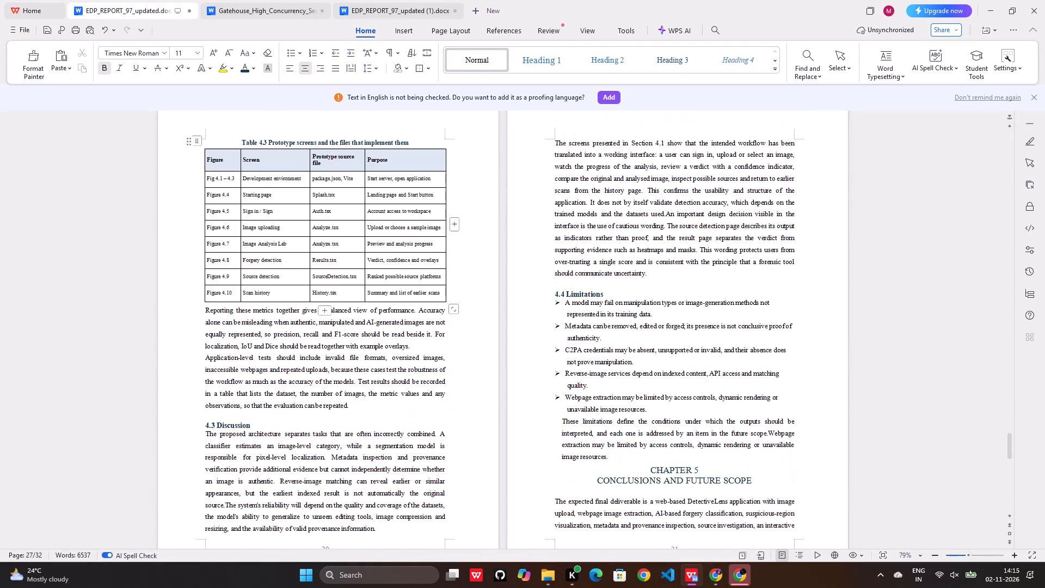
pyautogui.scroll(-4, 381, 308)
pyautogui.click(634, 338)
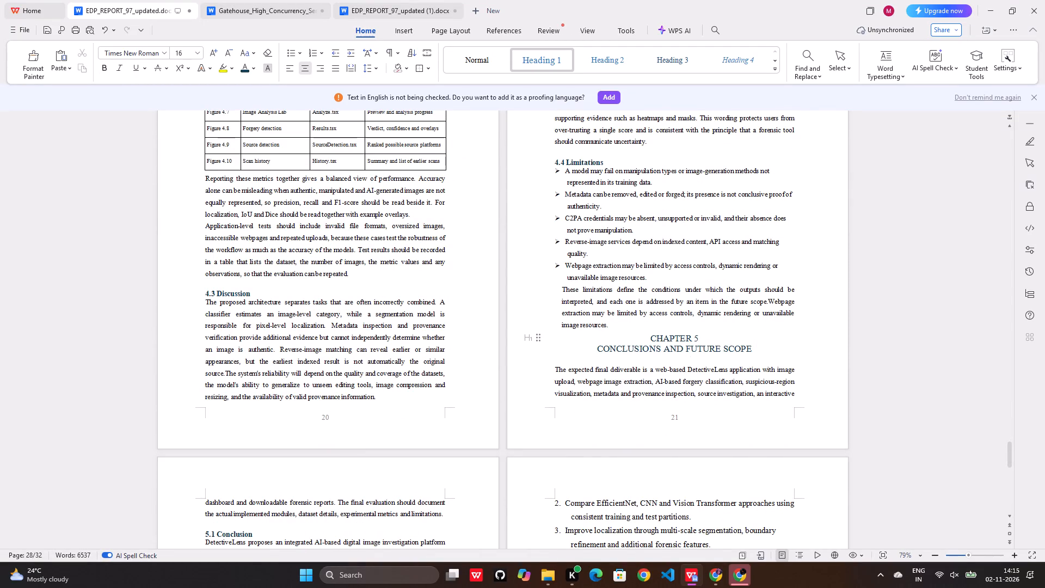
pyautogui.press('Return')
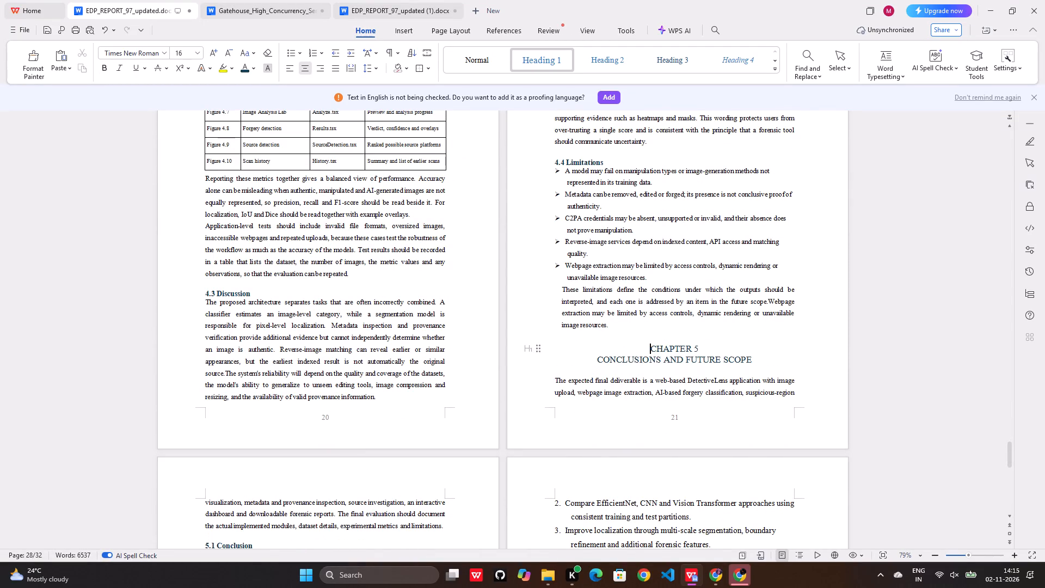
pyautogui.press('Return')
pyautogui.press('Return')
pyautogui.press('Return')
pyautogui.press('Return')
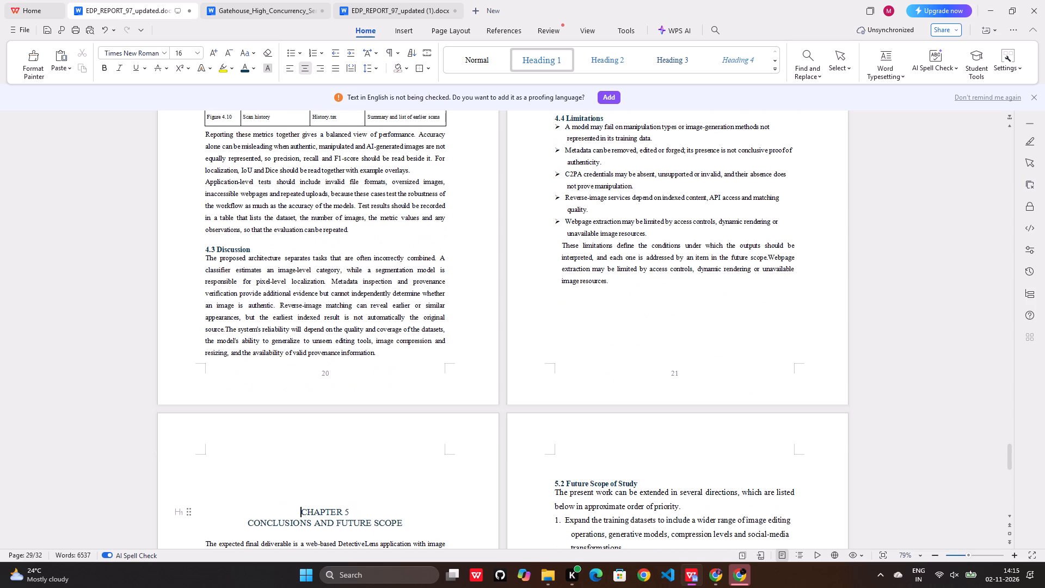
pyautogui.moveTo(293, 482); pyautogui.dragTo(293, 450)
pyautogui.press('Return')
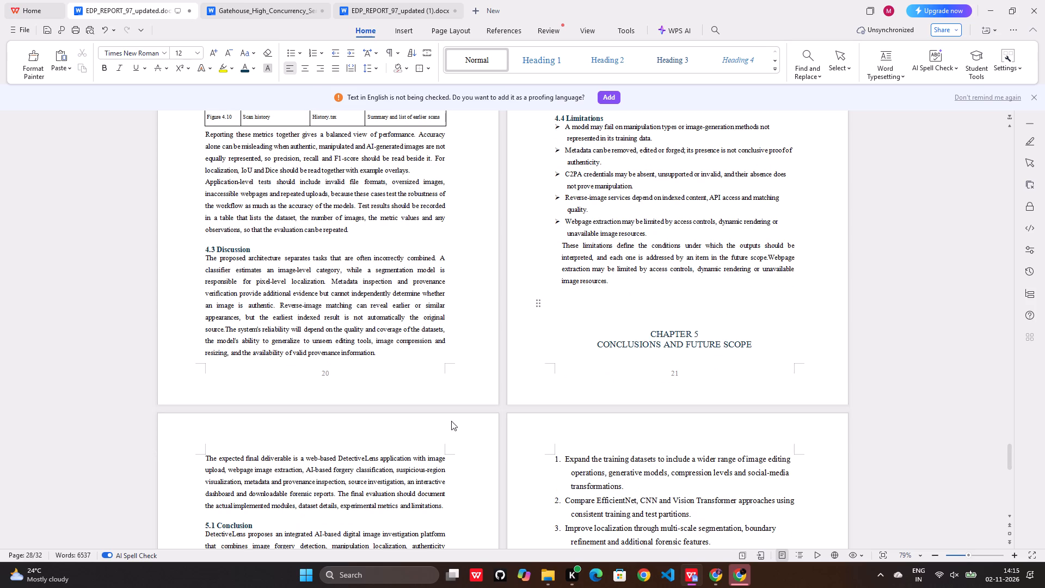
pyautogui.click(647, 324)
pyautogui.press('Return')
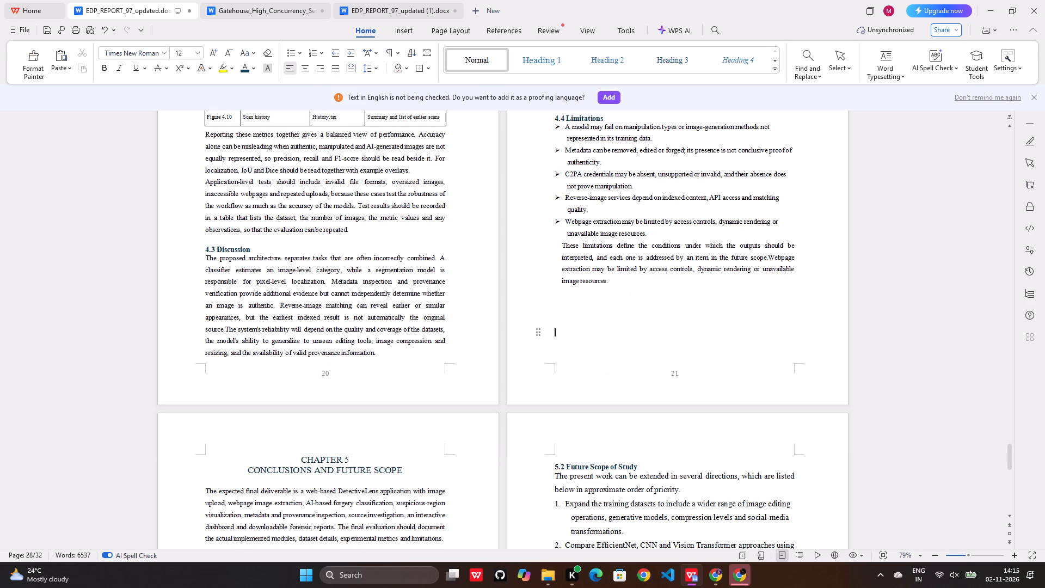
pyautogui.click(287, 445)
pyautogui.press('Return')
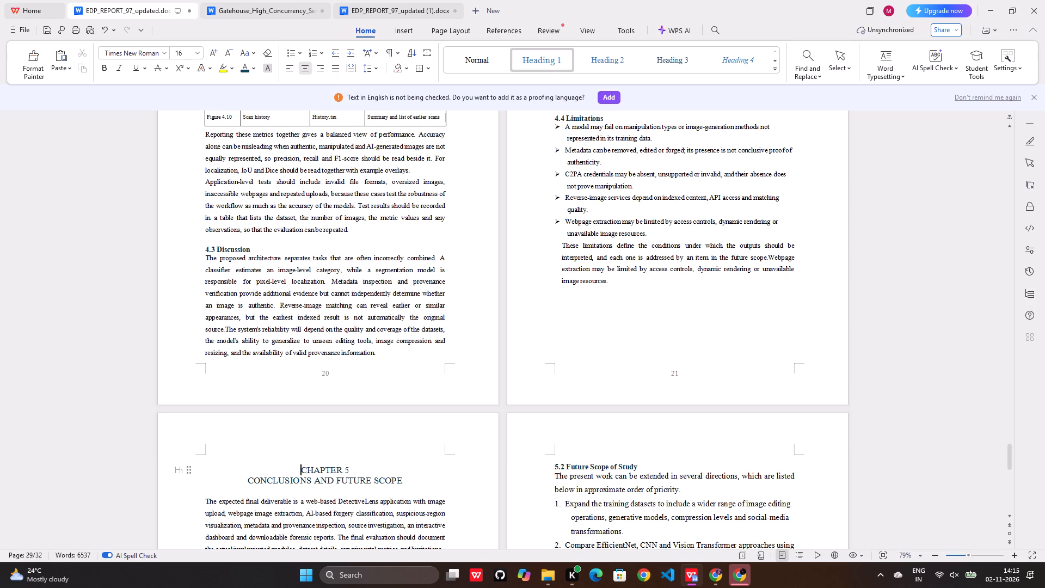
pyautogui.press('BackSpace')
# Remove the gap above the CHAPTER 5 heading and centre both of its lines, CHAPTER 5 and CONCLUSIONS AND FUTURE SCOPE.
pyautogui.press('BackSpace')
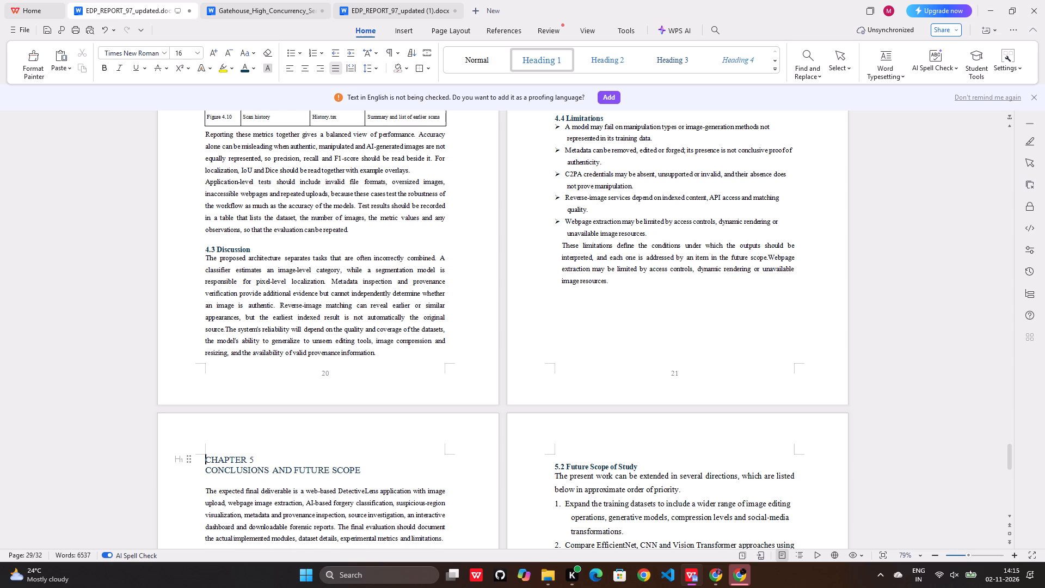
pyautogui.press('space')
pyautogui.press('space')
pyautogui.press('space')
pyautogui.moveTo(219, 454); pyautogui.dragTo(365, 471)
pyautogui.click(305, 68)
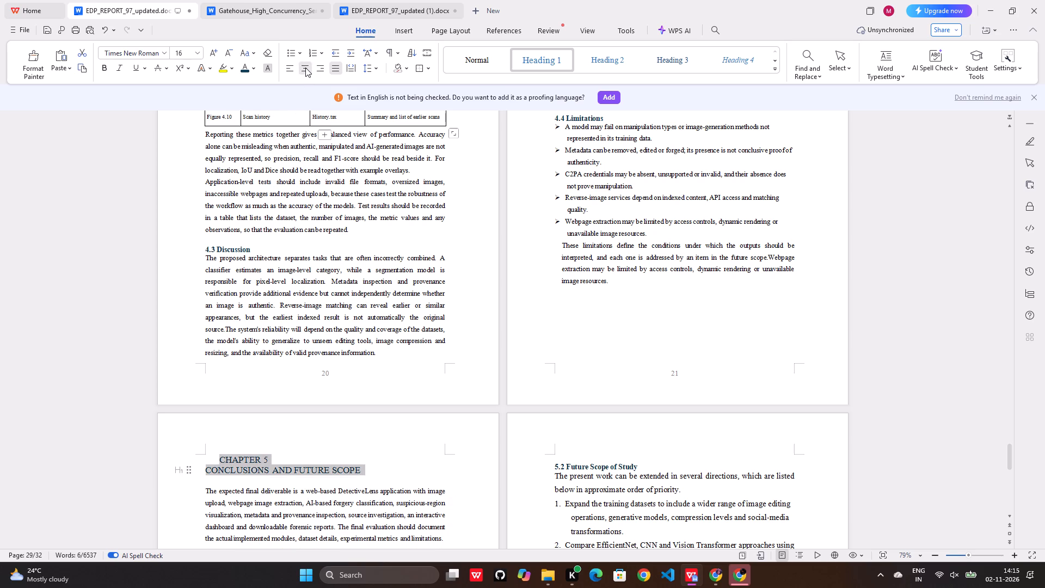
pyautogui.click(421, 390)
pyautogui.scroll(-2, 365, 439)
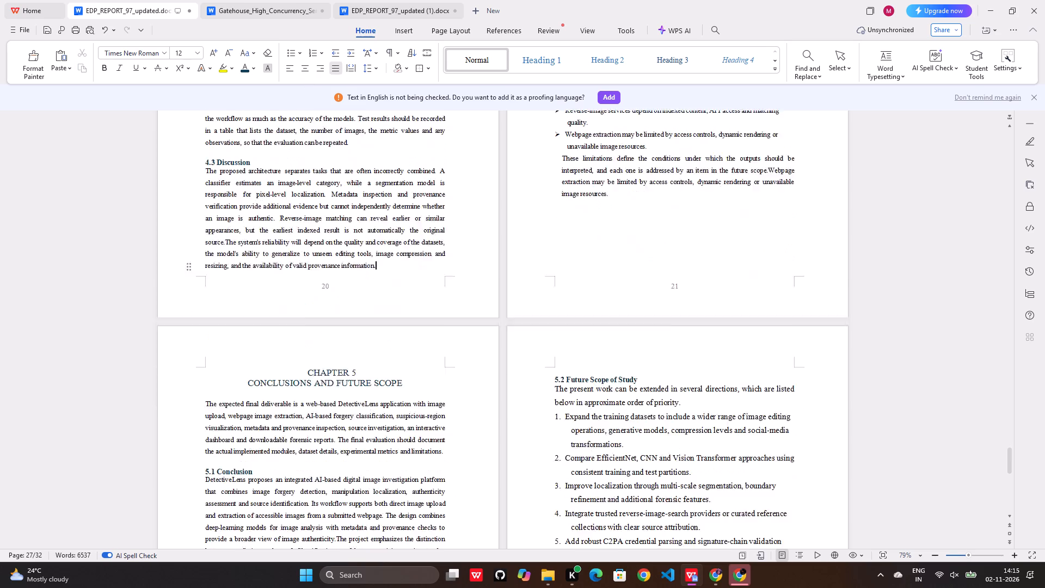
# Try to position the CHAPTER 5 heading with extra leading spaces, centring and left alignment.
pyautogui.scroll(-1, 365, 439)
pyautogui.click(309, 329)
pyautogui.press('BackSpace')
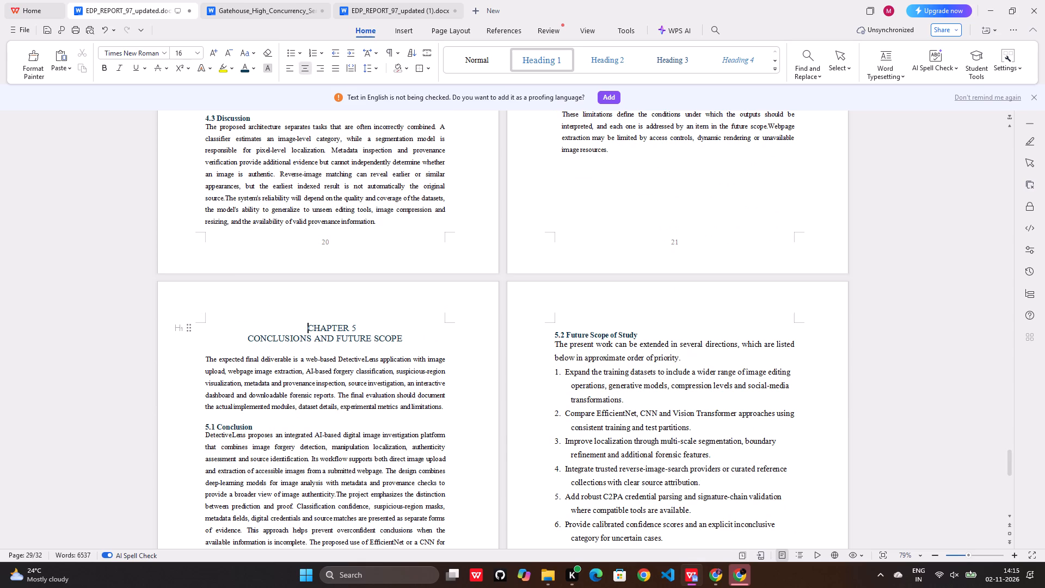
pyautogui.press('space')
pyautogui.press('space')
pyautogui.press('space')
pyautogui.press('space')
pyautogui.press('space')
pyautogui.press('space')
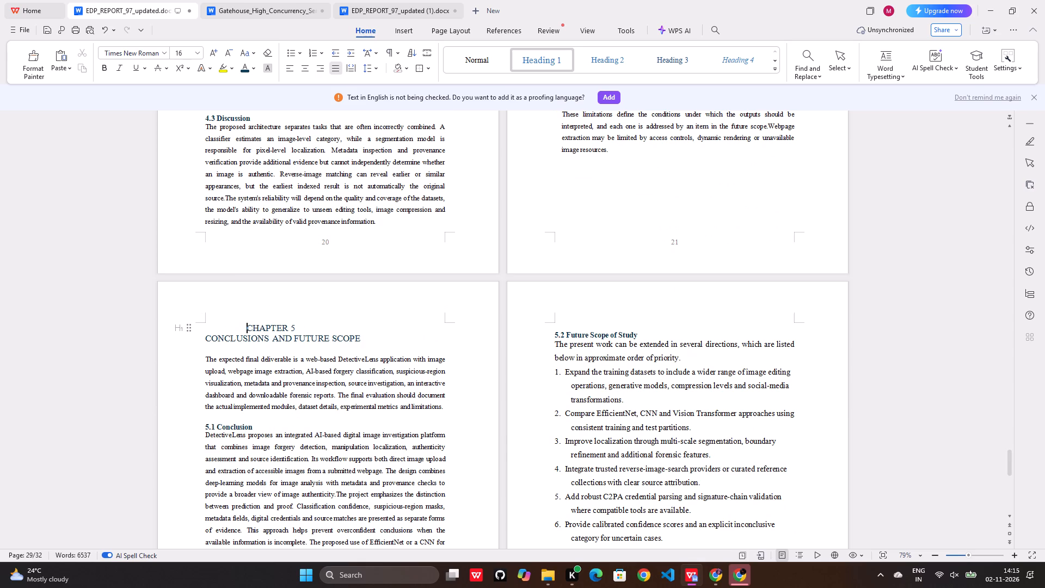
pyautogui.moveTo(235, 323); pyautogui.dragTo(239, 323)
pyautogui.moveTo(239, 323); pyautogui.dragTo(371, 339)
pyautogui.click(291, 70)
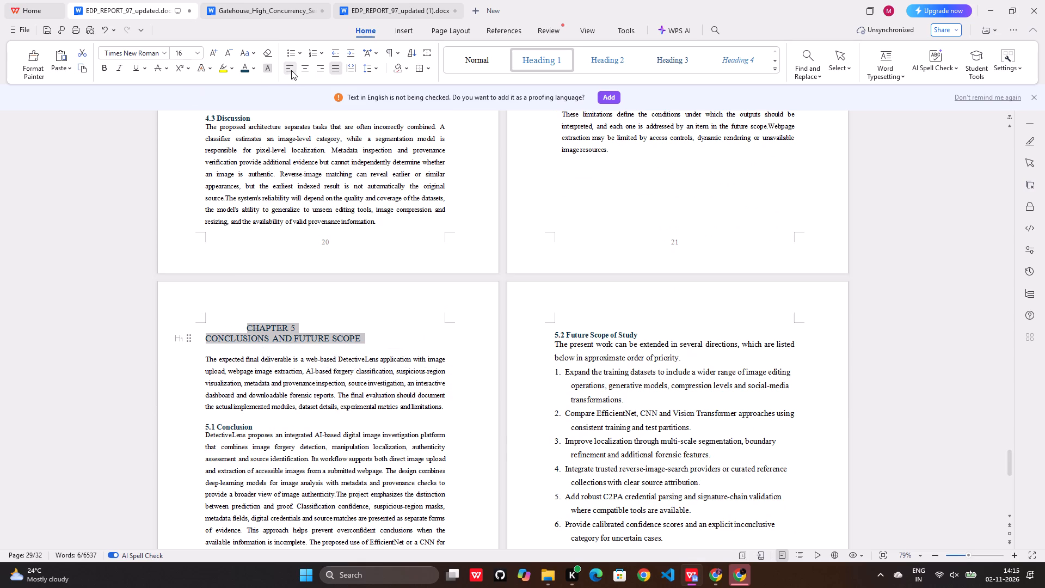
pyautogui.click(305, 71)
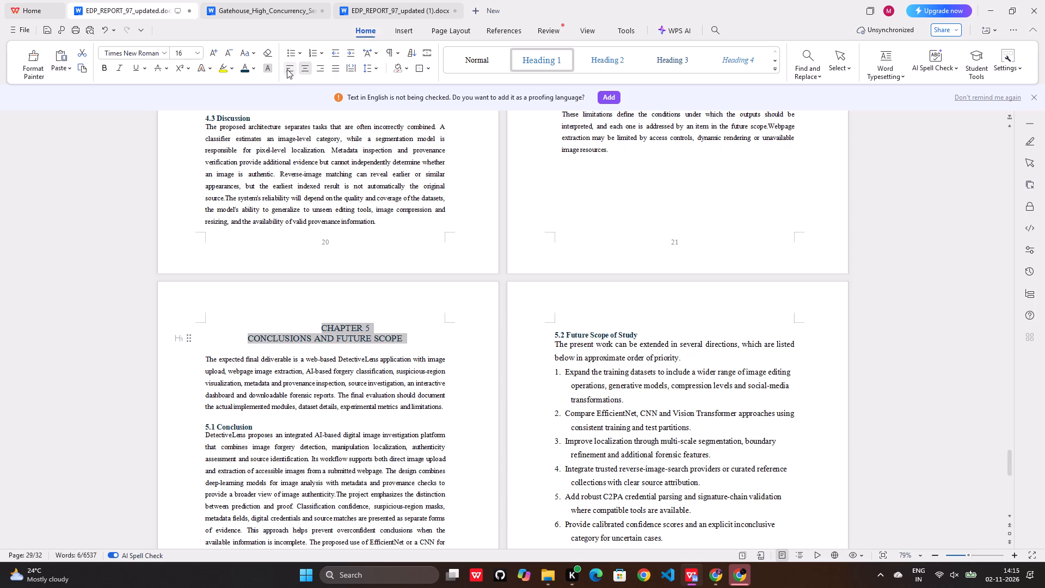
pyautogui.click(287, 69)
# Remove the leading spaces before CHAPTER 5 and centre both lines of the chapter heading.
pyautogui.click(245, 318)
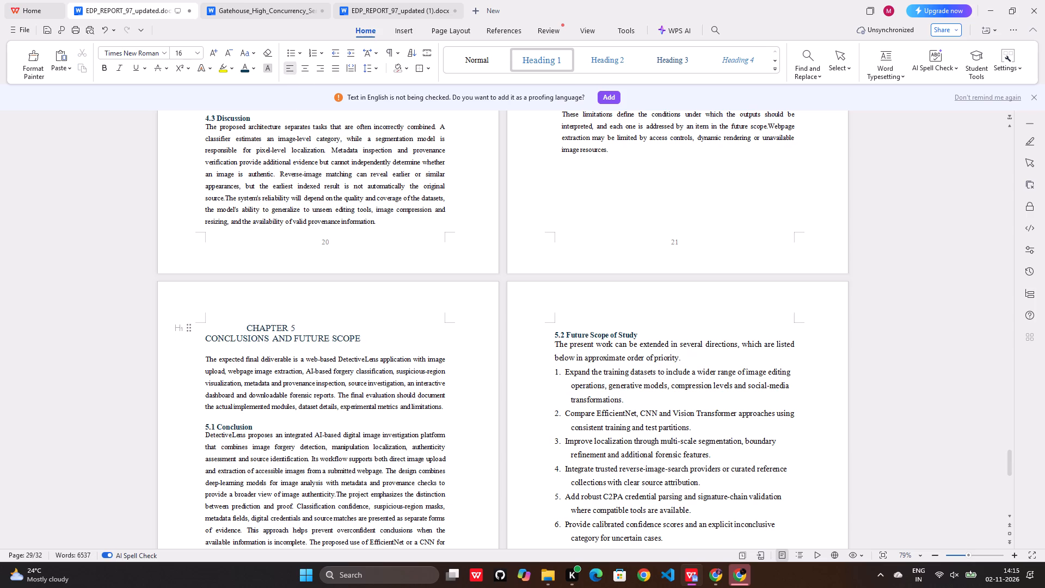
pyautogui.press('BackSpace')
pyautogui.moveTo(362, 342); pyautogui.dragTo(239, 322)
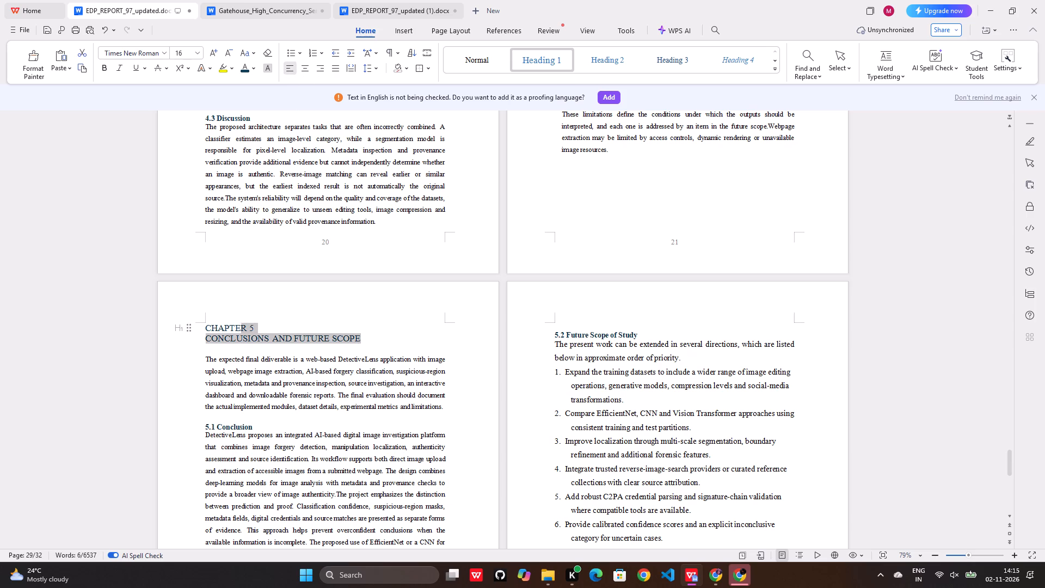
pyautogui.moveTo(239, 322); pyautogui.dragTo(207, 313)
pyautogui.click(304, 68)
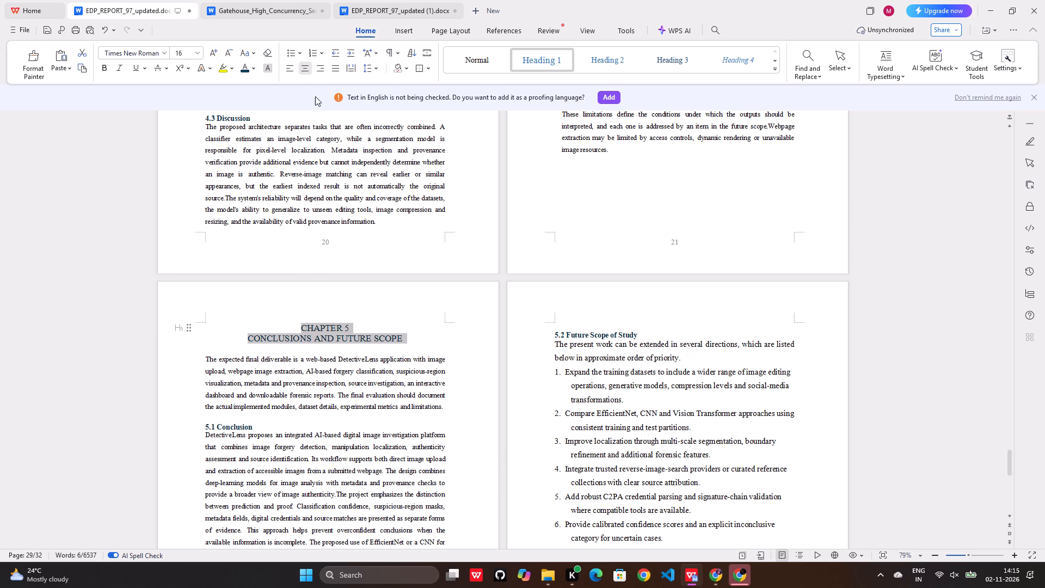
pyautogui.click(398, 258)
# Insert a blank line between the 5.1 Conclusion heading and its first paragraph.
pyautogui.scroll(-4, 444, 322)
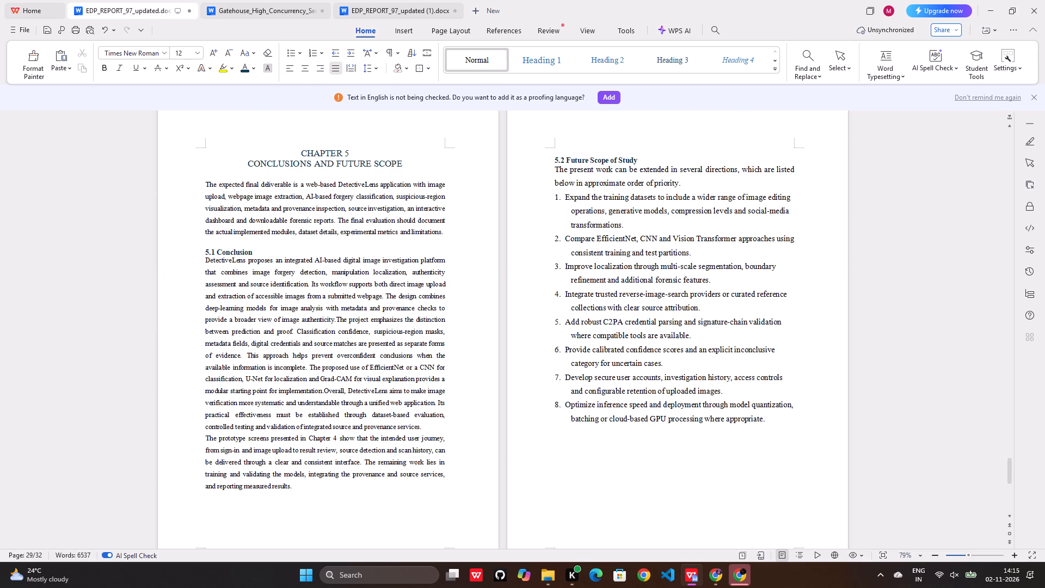
pyautogui.scroll(-1, 449, 317)
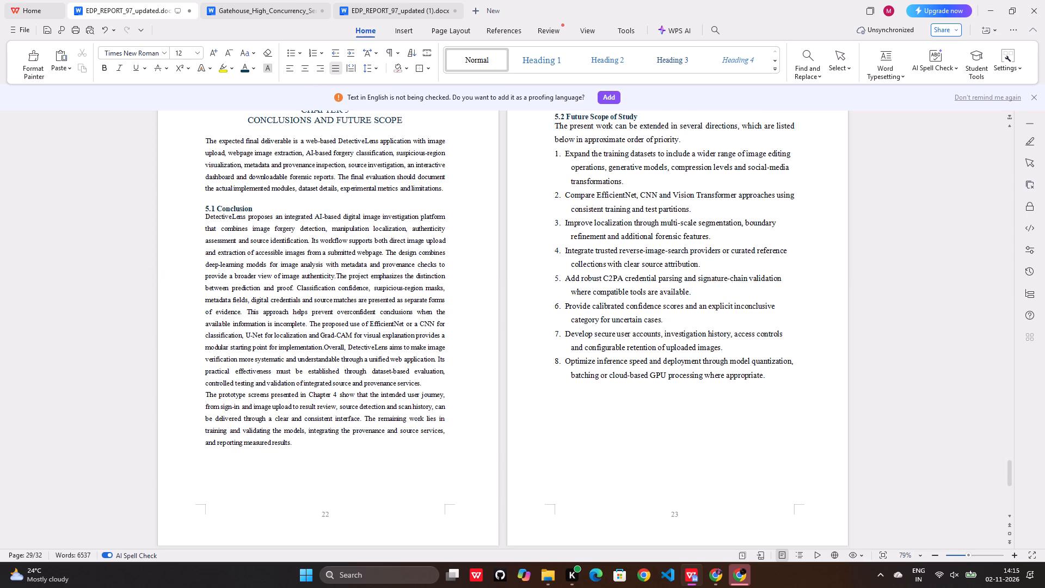
pyautogui.click(267, 205)
pyautogui.press('Return')
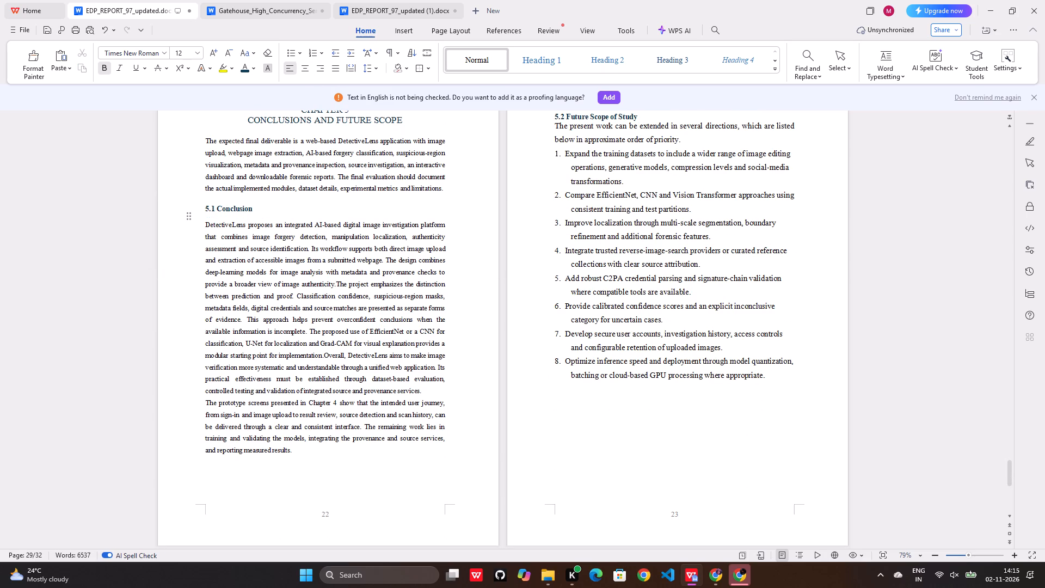
pyautogui.scroll(1, 592, 292)
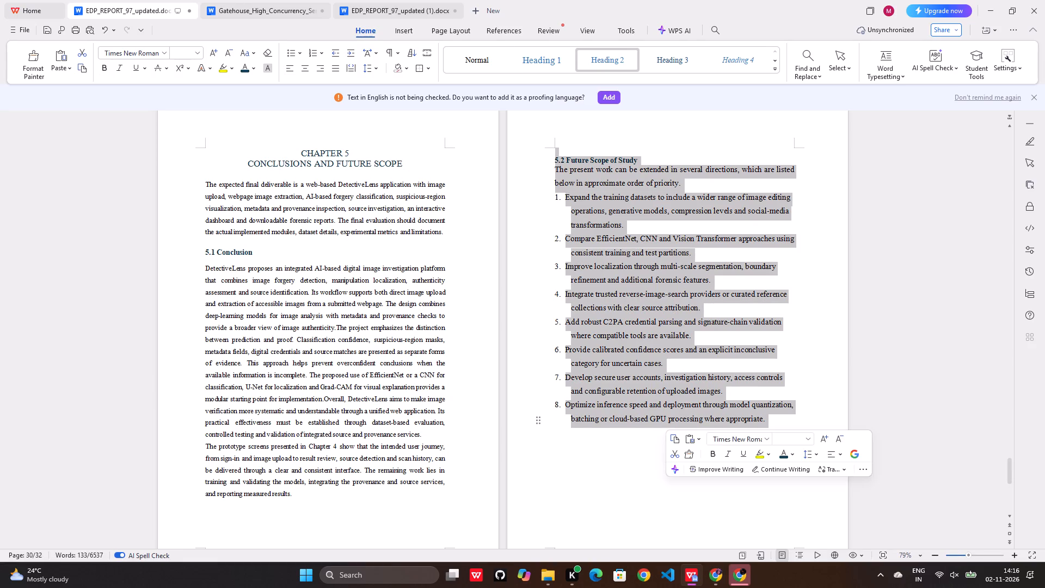
pyautogui.press('BackSpace')
pyautogui.hotkey('ctrl', 'v')
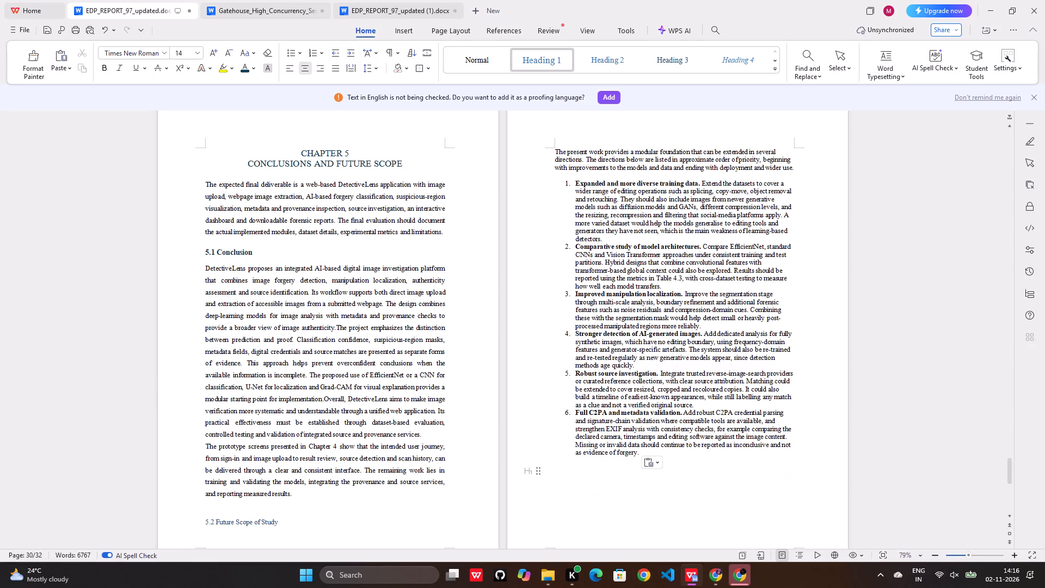
# Delete the blank lines above the REFERENCES heading so it starts at the top of its page.
pyautogui.scroll(-3, 694, 413)
pyautogui.scroll(4, 695, 411)
pyautogui.scroll(-9, 698, 404)
pyautogui.moveTo(284, 434); pyautogui.dragTo(278, 350)
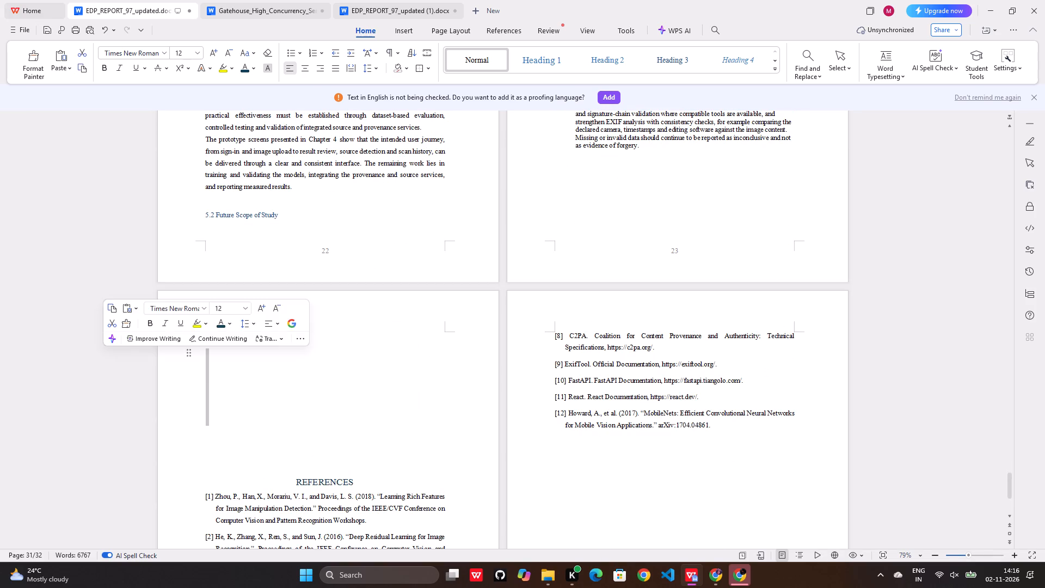
pyautogui.press('BackSpace')
pyautogui.moveTo(275, 374); pyautogui.dragTo(269, 323)
pyautogui.press('BackSpace')
pyautogui.moveTo(262, 361); pyautogui.dragTo(267, 320)
pyautogui.press('BackSpace')
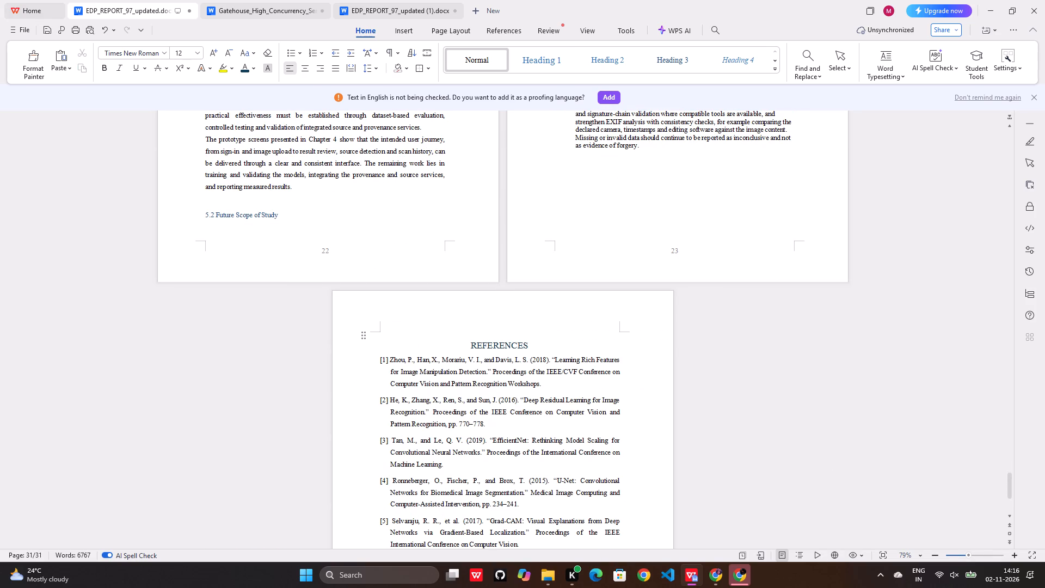
pyautogui.press('BackSpace')
pyautogui.press('BackSpace')
pyautogui.click(444, 325)
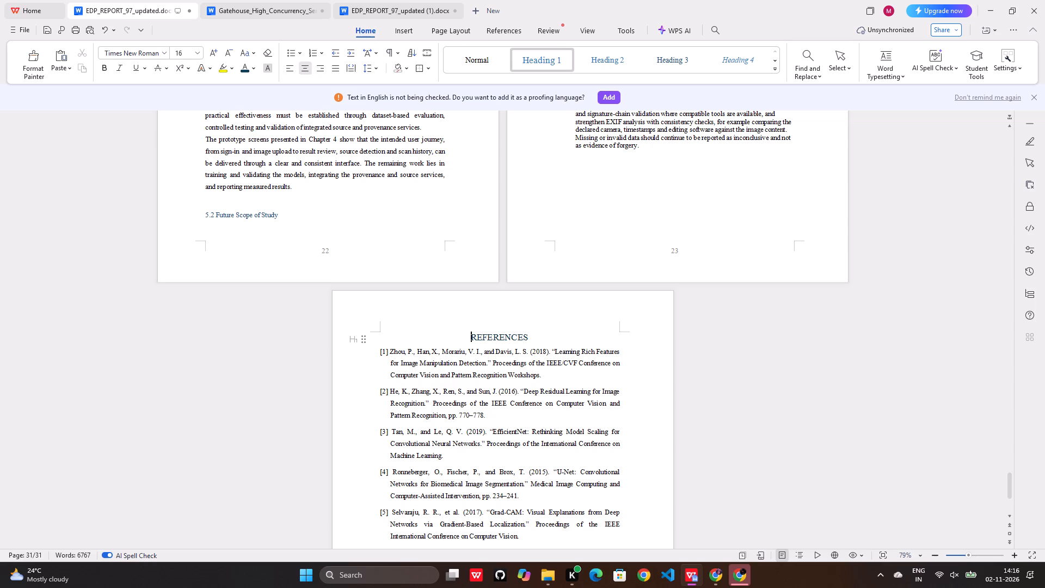
pyautogui.press('BackSpace')
pyautogui.press('BackSpace')
# Centre the REFERENCES heading.
pyautogui.moveTo(454, 338); pyautogui.dragTo(379, 320)
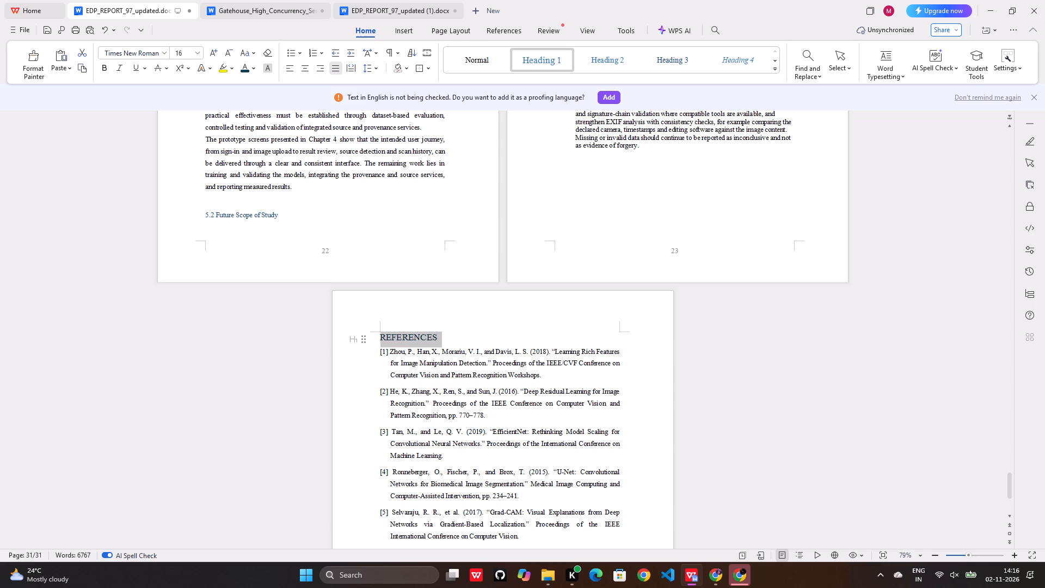
pyautogui.moveTo(379, 320); pyautogui.dragTo(354, 320)
pyautogui.click(309, 68)
pyautogui.click(582, 237)
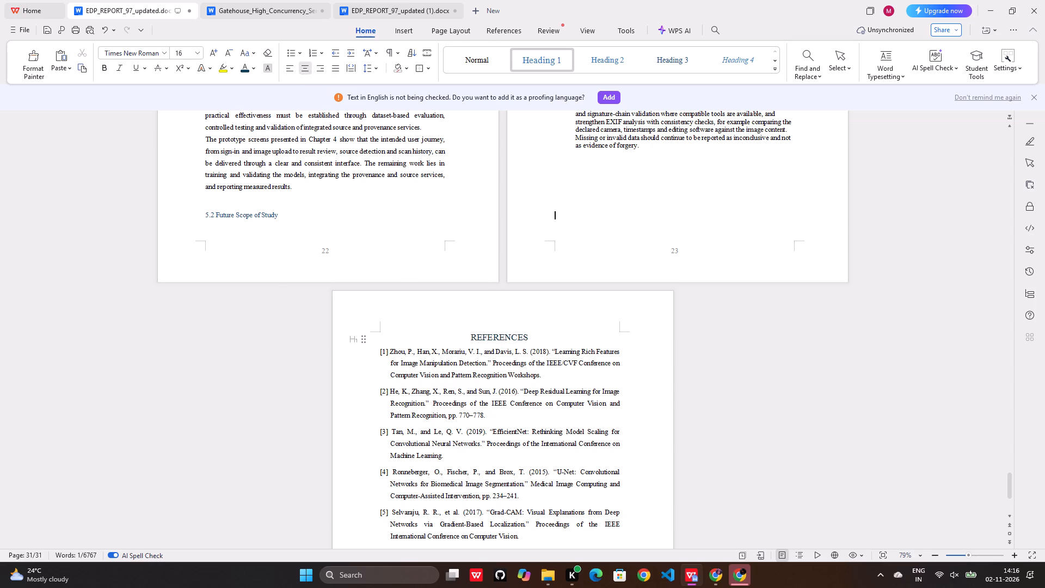
# Widen the line spacing of the six numbered future scope items and justify their text.
pyautogui.scroll(6, 643, 257)
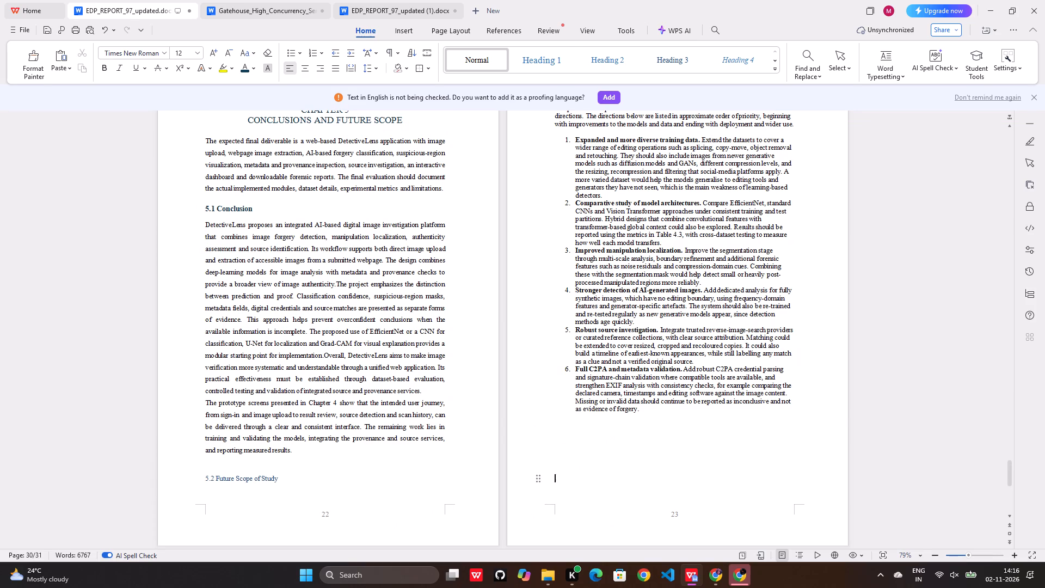
pyautogui.moveTo(575, 140); pyautogui.dragTo(671, 410)
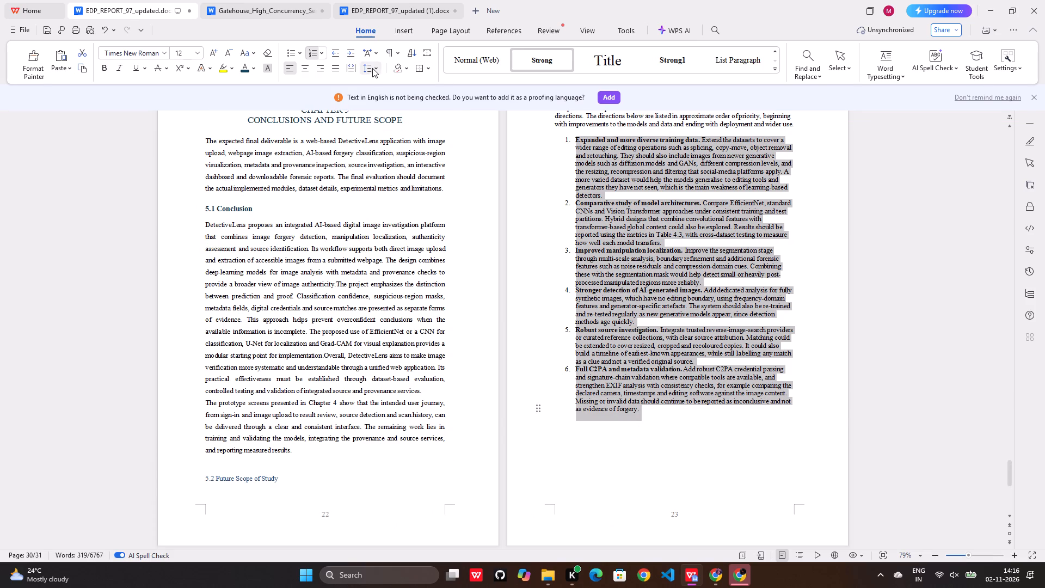
pyautogui.click(375, 69)
pyautogui.click(397, 112)
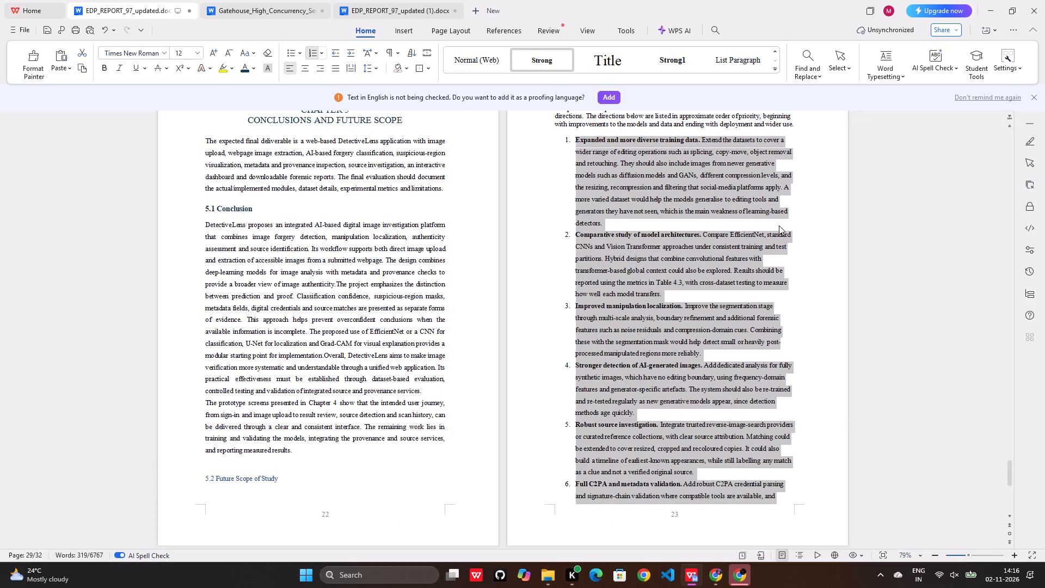
pyautogui.hotkey('ctrl', 'j')
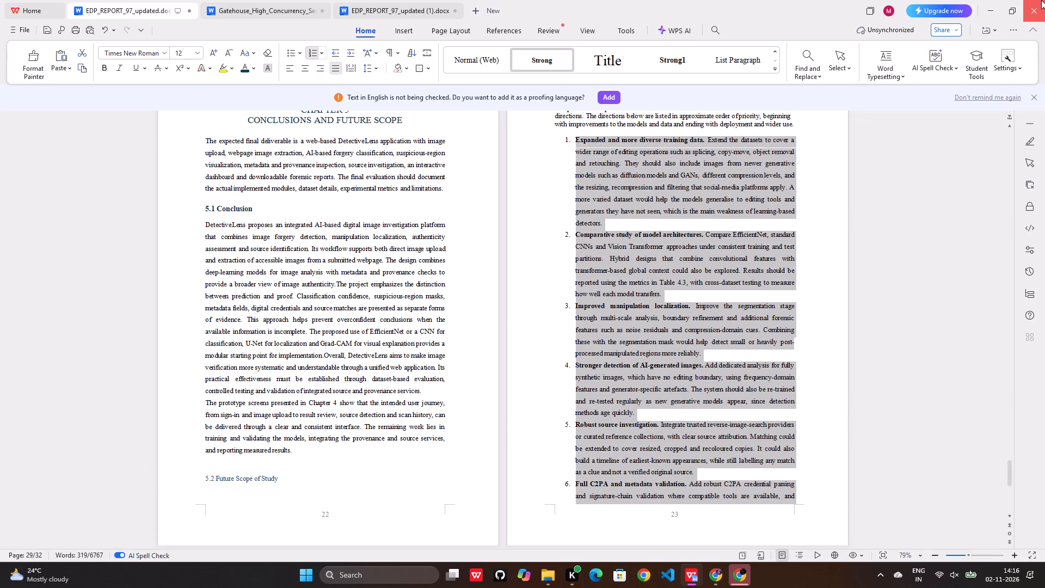
pyautogui.click(843, 222)
# Delete the introductory paragraph above the numbered future scope items, starting "The present work provides a modular foundation".
pyautogui.scroll(3, 677, 339)
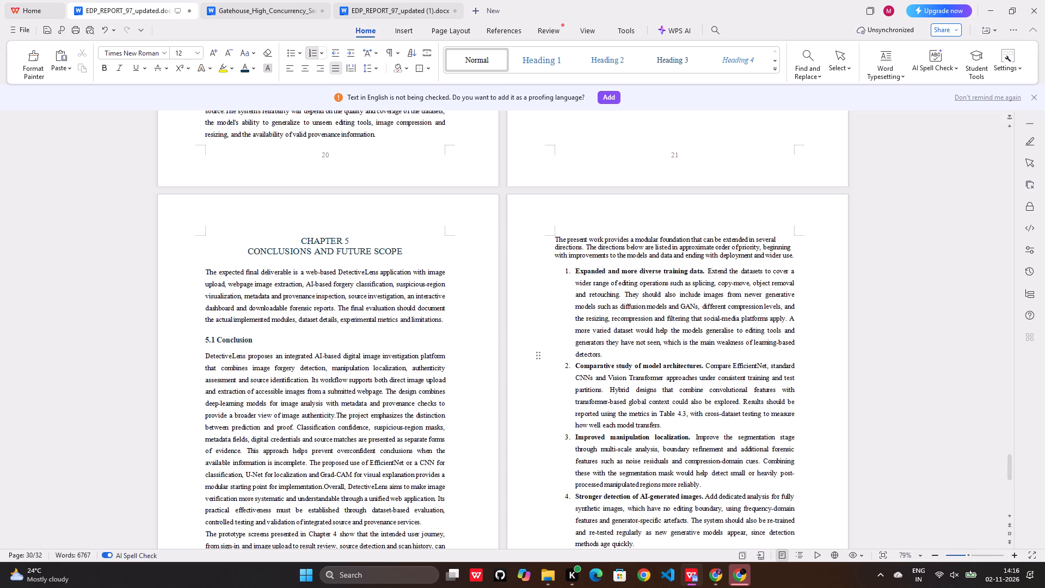
pyautogui.scroll(-3, 616, 282)
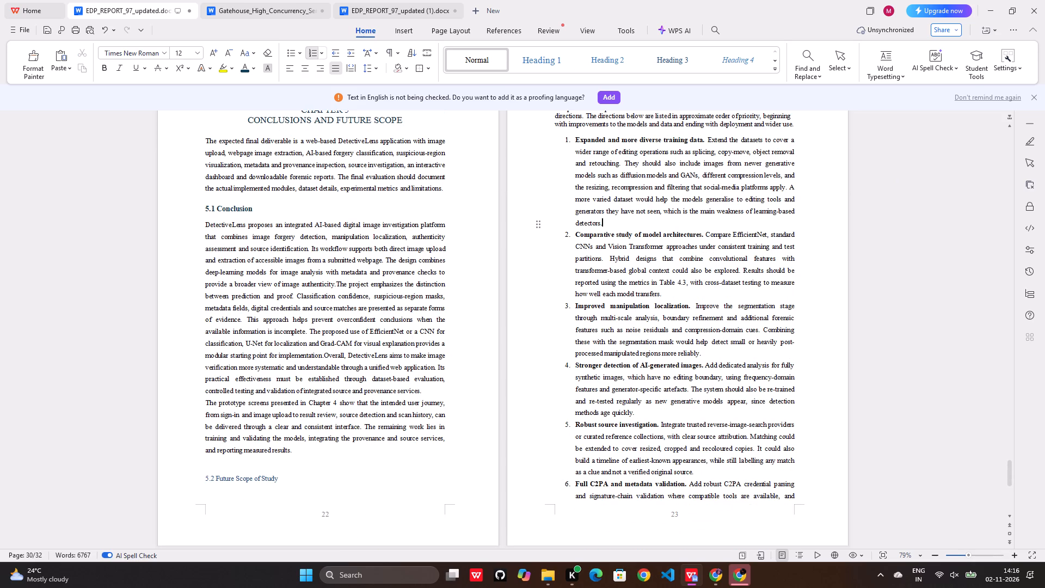
pyautogui.moveTo(282, 475); pyautogui.dragTo(202, 481)
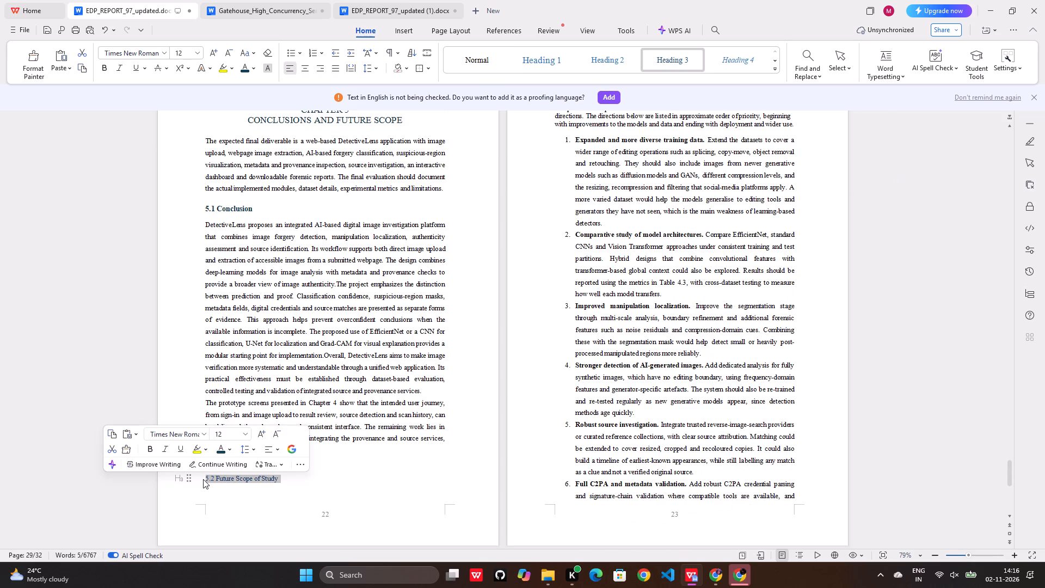
pyautogui.hotkey('ctrl', 'c')
pyautogui.scroll(3, 479, 408)
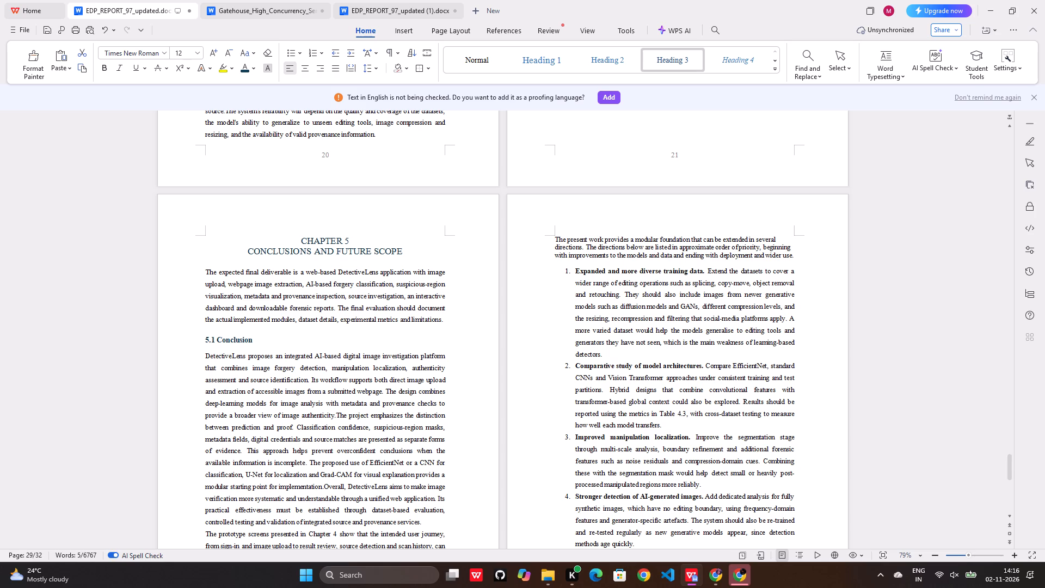
pyautogui.moveTo(800, 252); pyautogui.dragTo(550, 238)
pyautogui.press('BackSpace')
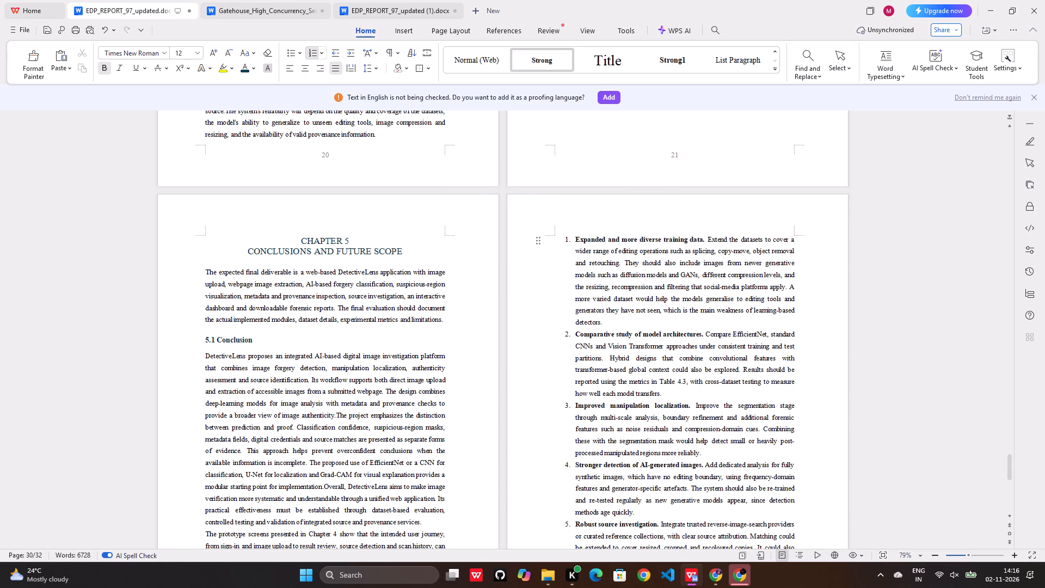
# Insert blank lines above the 5.2 Future Scope of Study heading to push it onto the page with its numbered items.
pyautogui.click(560, 238)
pyautogui.press('Left')
pyautogui.press('Left')
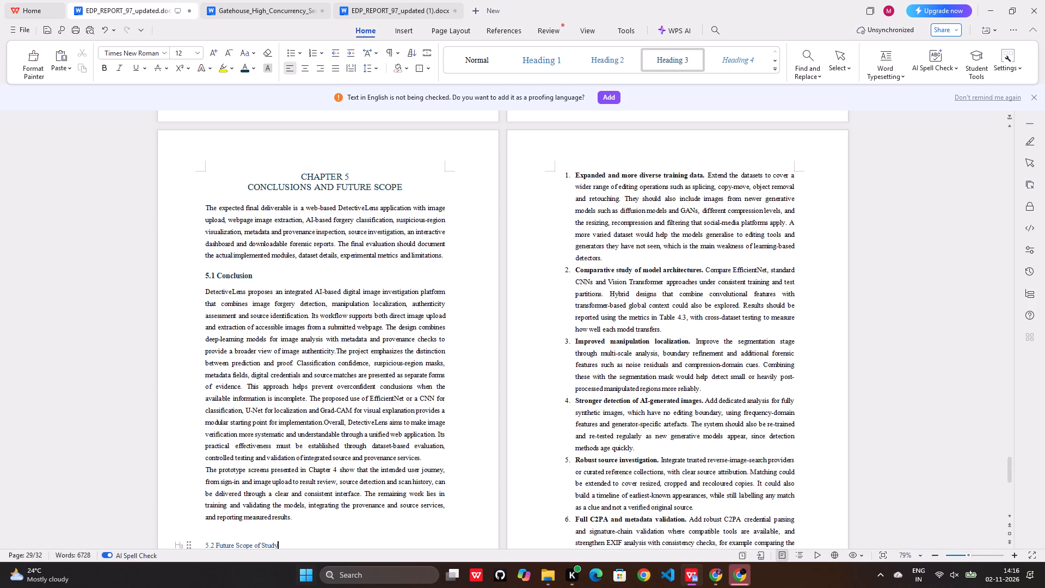
pyautogui.scroll(-1, 308, 541)
pyautogui.click(206, 485)
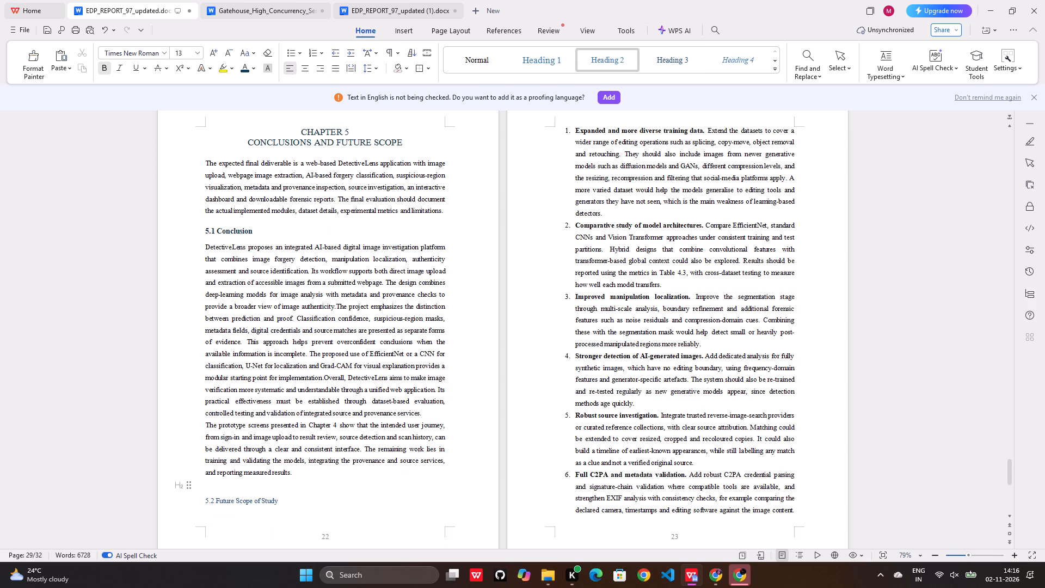
pyautogui.press('Return')
pyautogui.press('Return')
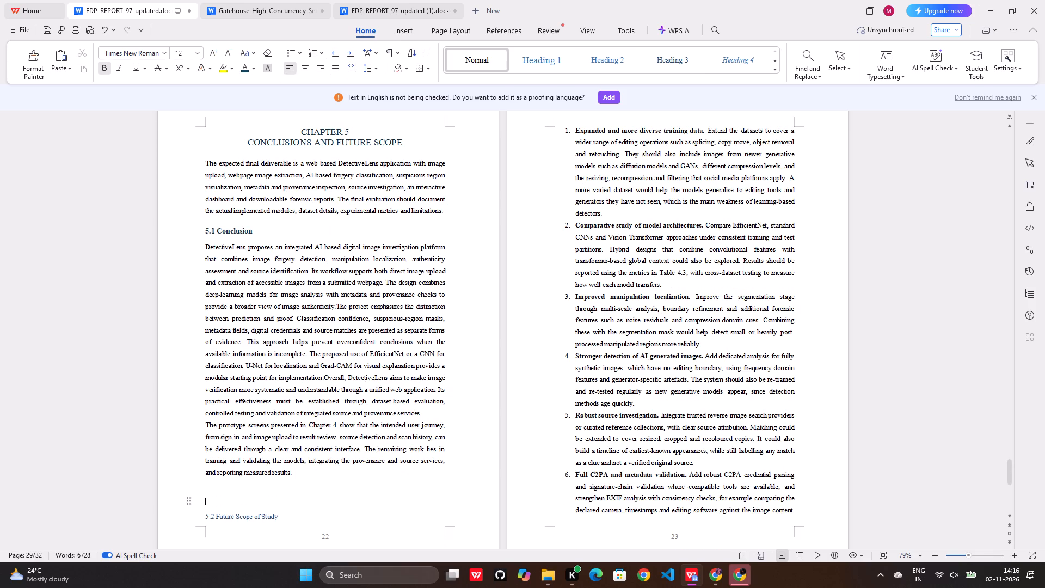
pyautogui.press('Return')
# Format the 5.2 Future Scope of Study heading as bold, size 14, in dark blue.
pyautogui.scroll(2, 540, 431)
pyautogui.scroll(-3, 566, 402)
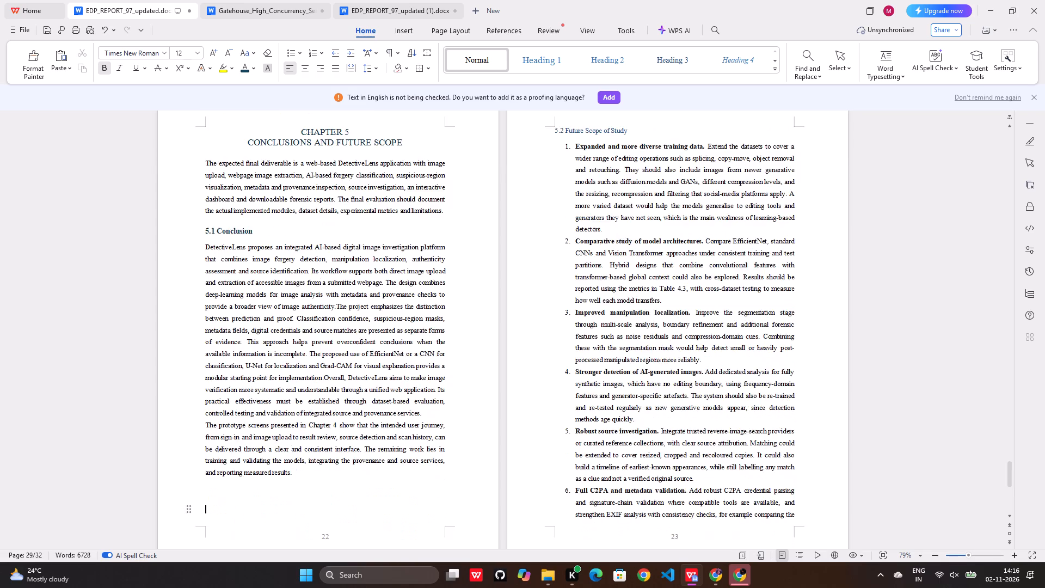
pyautogui.scroll(-4, 567, 402)
pyautogui.scroll(8, 567, 402)
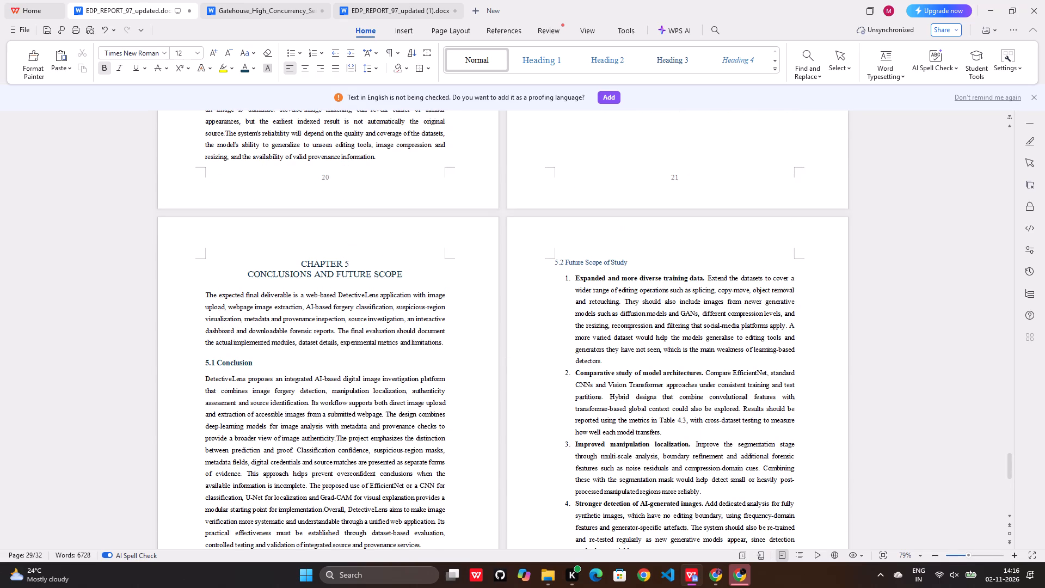
pyautogui.moveTo(636, 261); pyautogui.dragTo(513, 261)
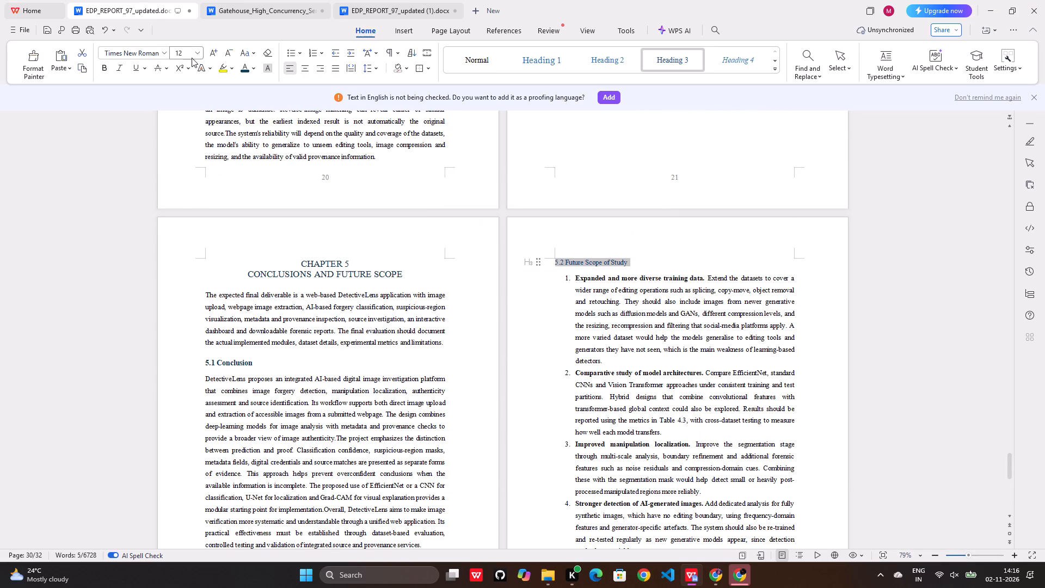
pyautogui.click(196, 51)
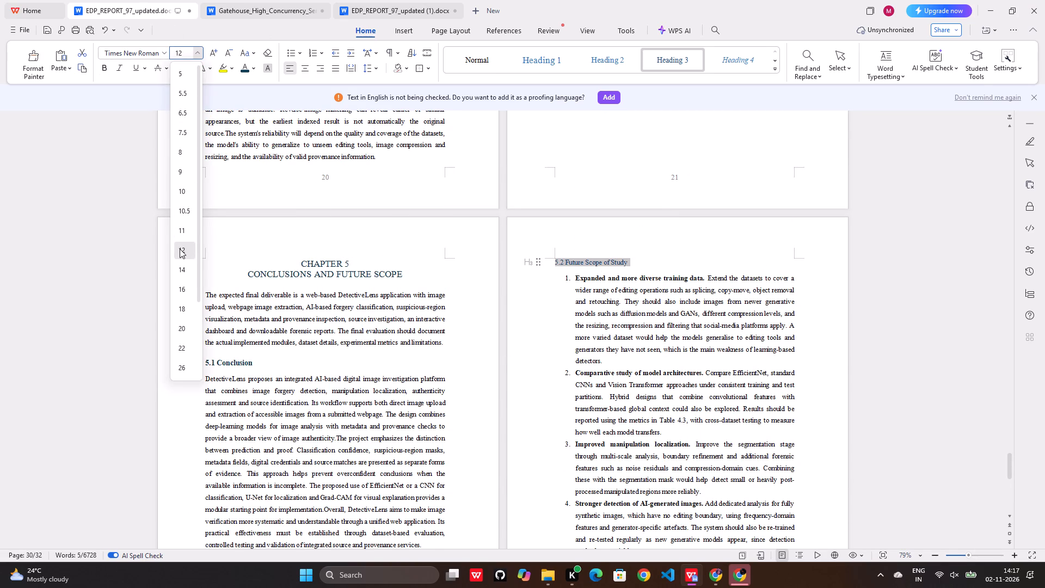
pyautogui.write('13')
pyautogui.press('Return')
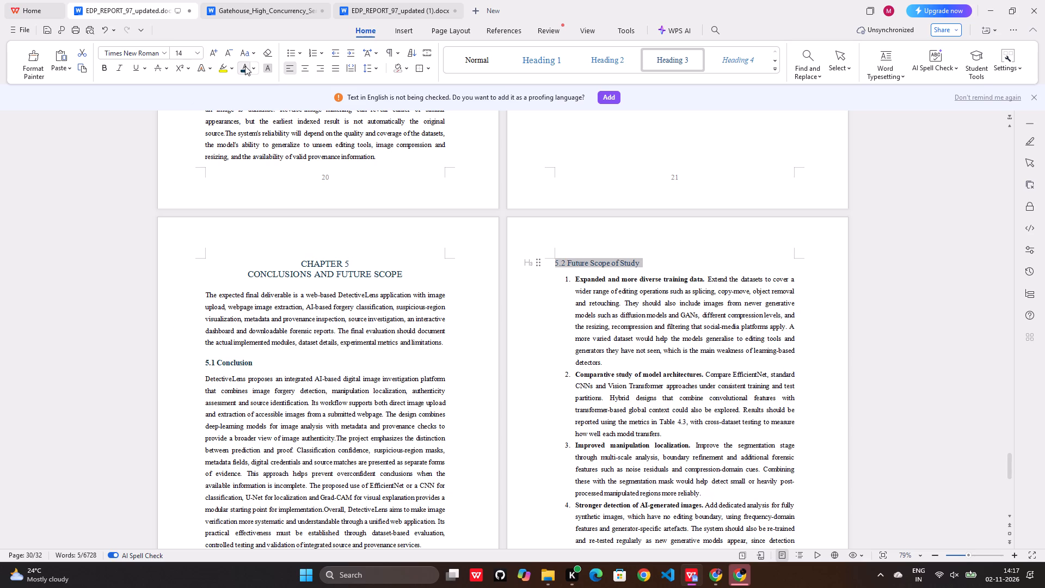
pyautogui.click(245, 66)
pyautogui.click(245, 68)
pyautogui.click(106, 66)
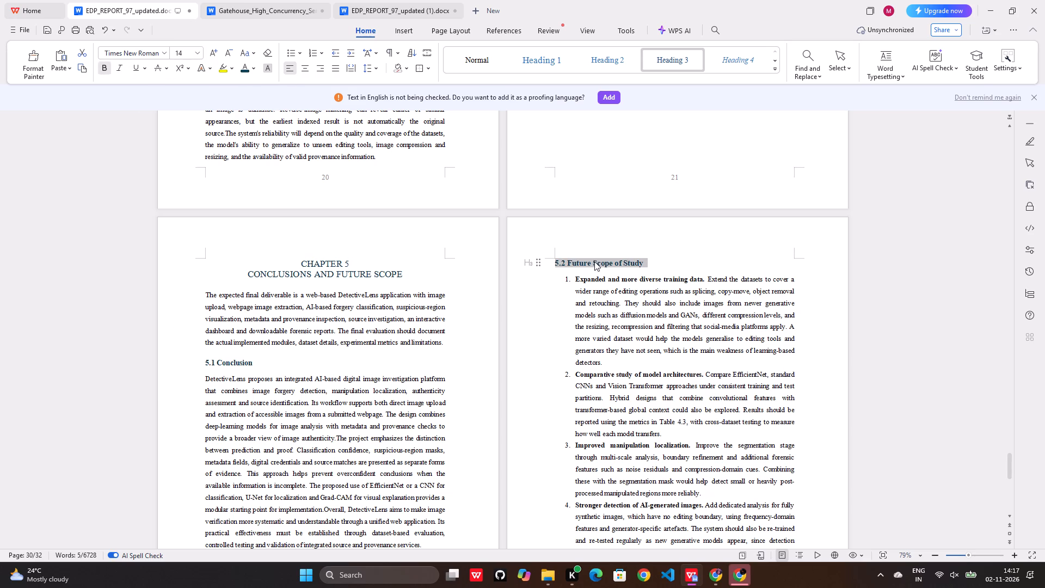
pyautogui.click(610, 262)
pyautogui.click(651, 246)
# Reduce the indent of the six numbered future scope items so their numbers align with the page's text margin.
pyautogui.scroll(-3, 666, 280)
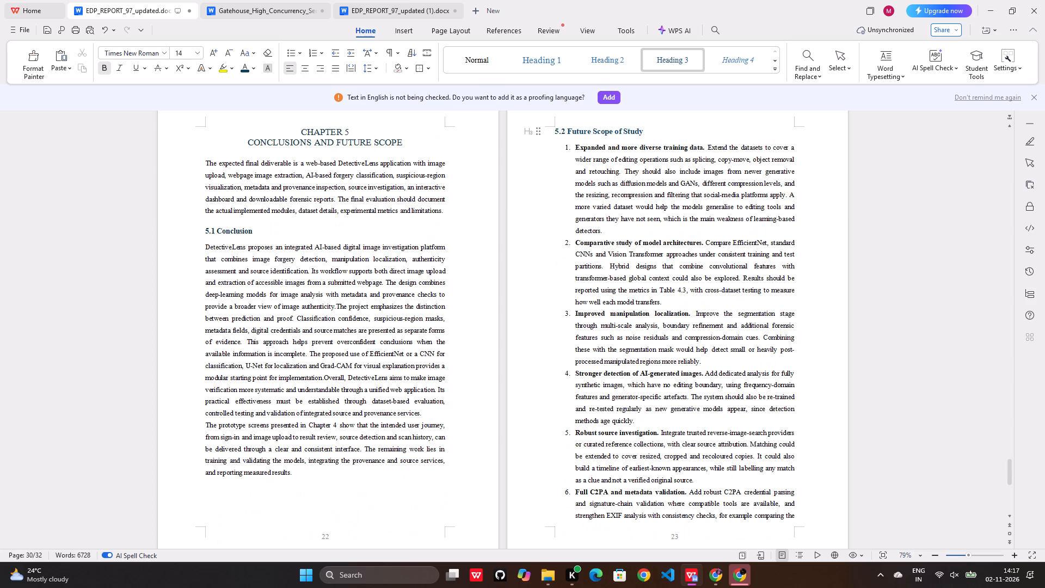
pyautogui.click(565, 148)
pyautogui.click(567, 148)
pyautogui.moveTo(567, 148); pyautogui.dragTo(556, 149)
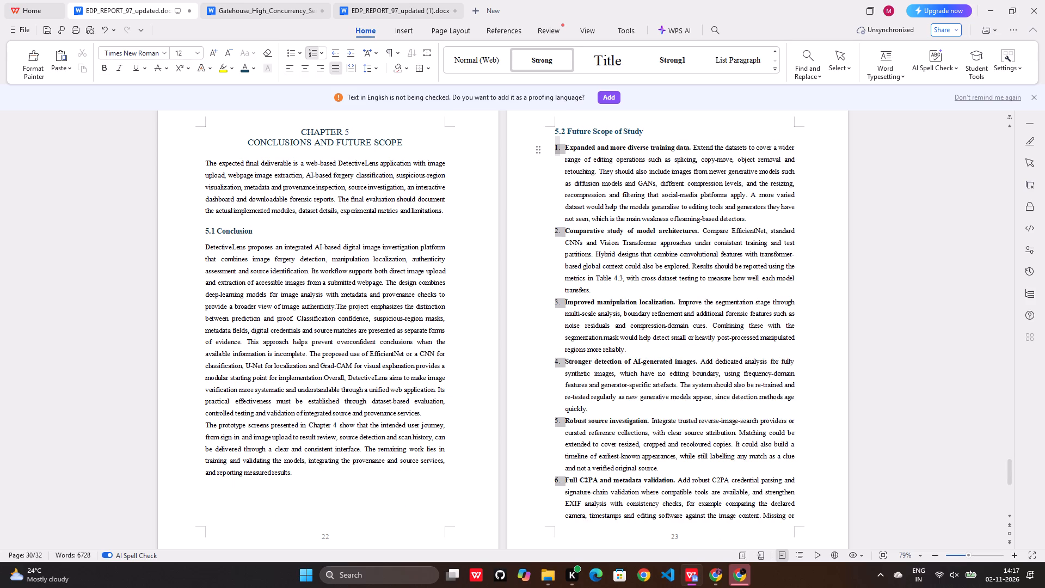
pyautogui.click(826, 232)
# Delete the last sentence of future scope item 6, starting "Missing or invalid data", so the item ends at "against the image content.".
pyautogui.scroll(-4, 663, 376)
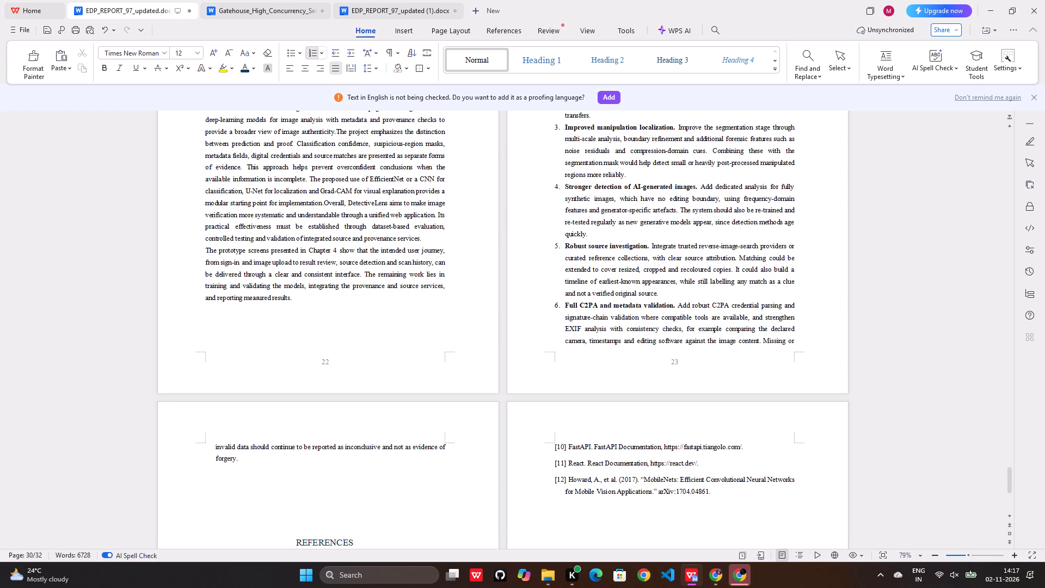
pyautogui.moveTo(243, 465); pyautogui.dragTo(192, 429)
pyautogui.press('BackSpace')
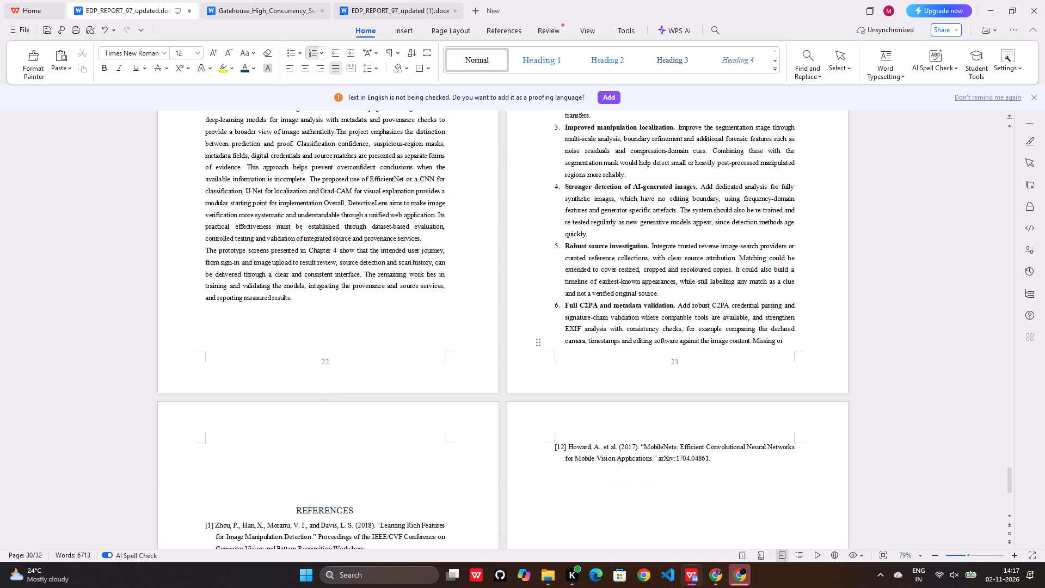
pyautogui.press('BackSpace')
pyautogui.press('BackSpace')
pyautogui.press('BackSpace')
pyautogui.press('BackSpace')
pyautogui.press('BackSpace')
pyautogui.press('BackSpace')
pyautogui.press('BackSpace')
pyautogui.press('BackSpace')
pyautogui.press('BackSpace')
pyautogui.press('BackSpace')
pyautogui.press('BackSpace')
pyautogui.press('BackSpace')
# Delete the blank lines above the REFERENCES heading so it starts at the top of its page.
pyautogui.moveTo(297, 480); pyautogui.dragTo(293, 455)
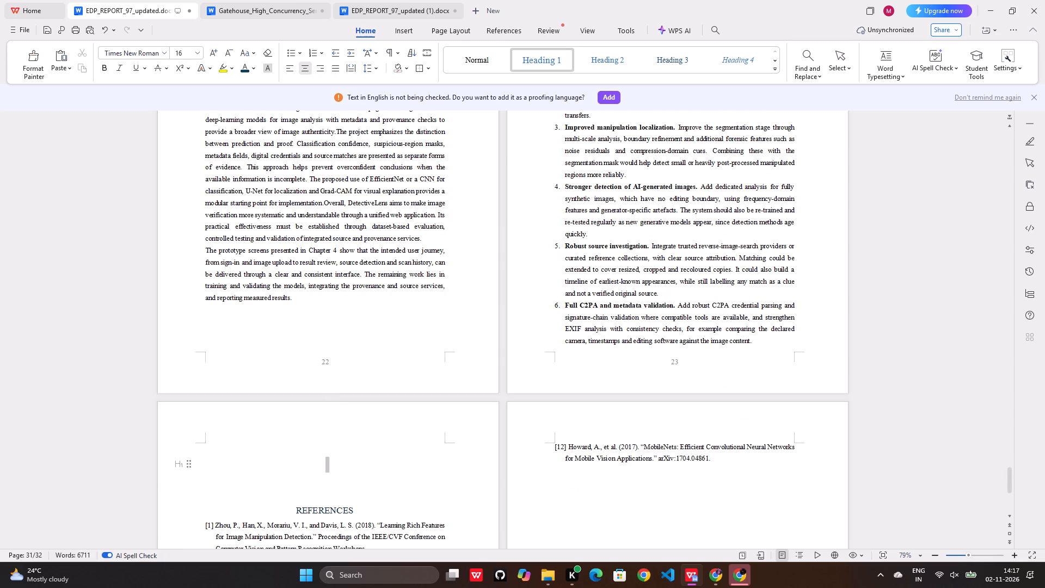
pyautogui.moveTo(293, 455); pyautogui.dragTo(288, 428)
pyautogui.press('BackSpace')
pyautogui.moveTo(0, 587); pyautogui.dragTo(3, 550)
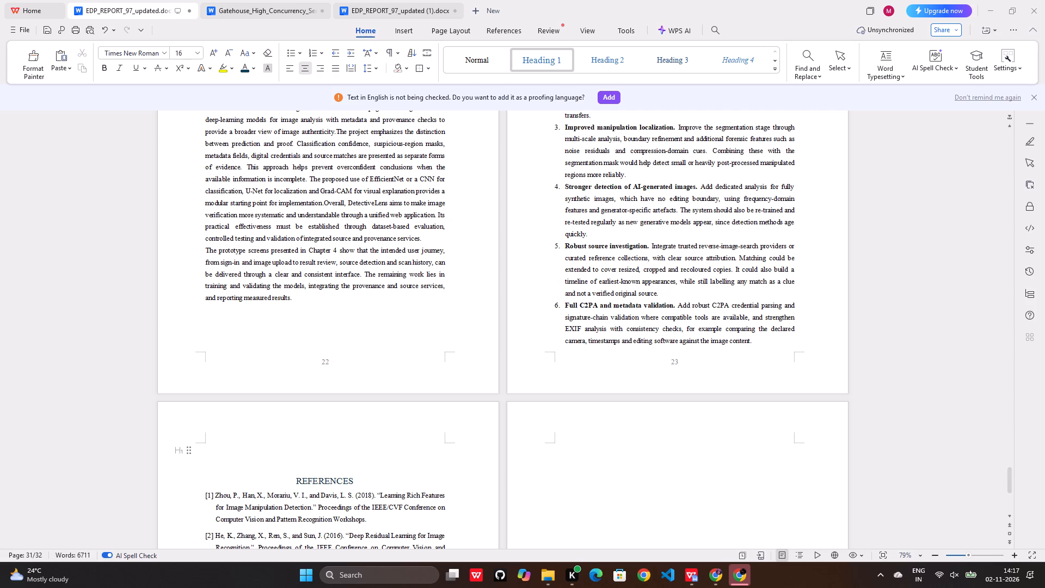
pyautogui.moveTo(312, 463); pyautogui.dragTo(309, 424)
pyautogui.press('BackSpace')
pyautogui.click(272, 463)
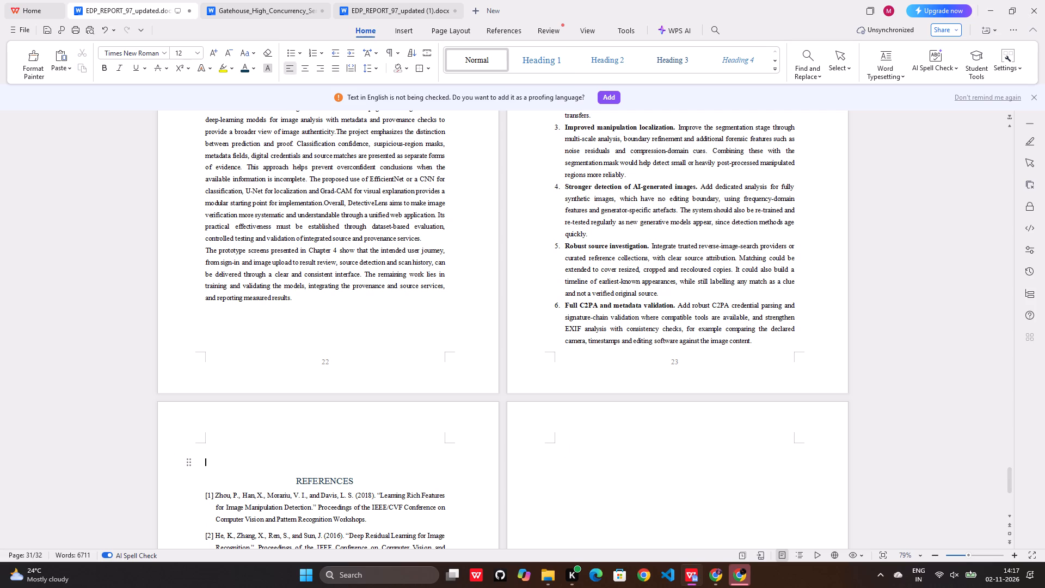
pyautogui.press('BackSpace')
pyautogui.press('BackSpace')
pyautogui.click(420, 438)
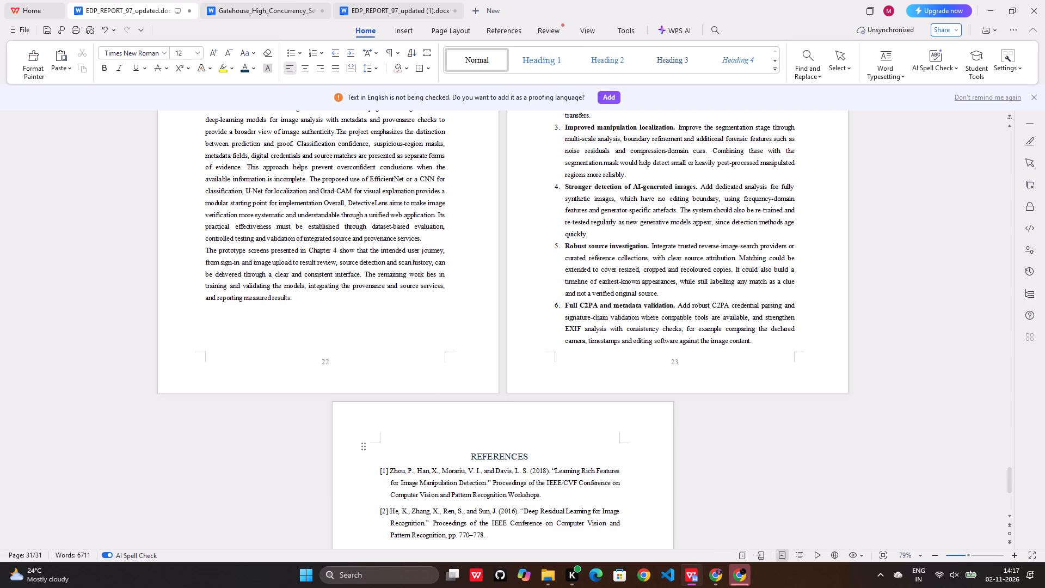
pyautogui.press('BackSpace')
pyautogui.scroll(-4, 519, 431)
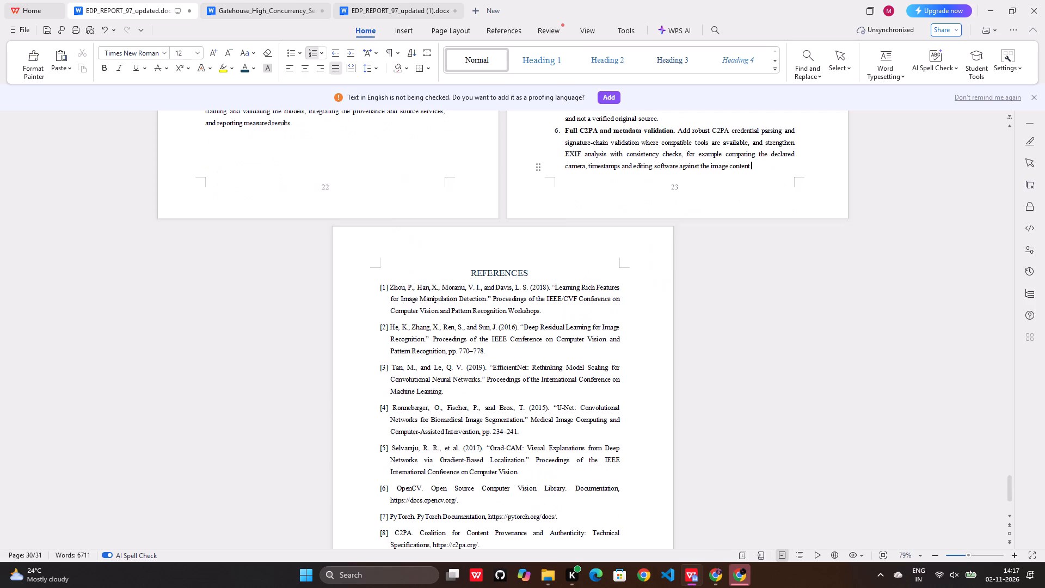
pyautogui.scroll(-6, 522, 433)
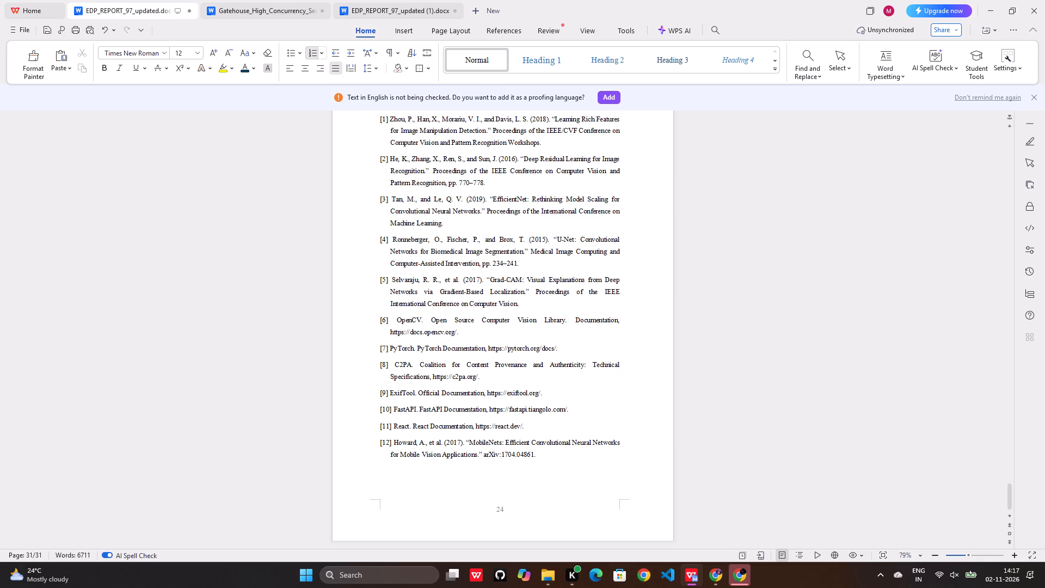
pyautogui.scroll(14, 530, 436)
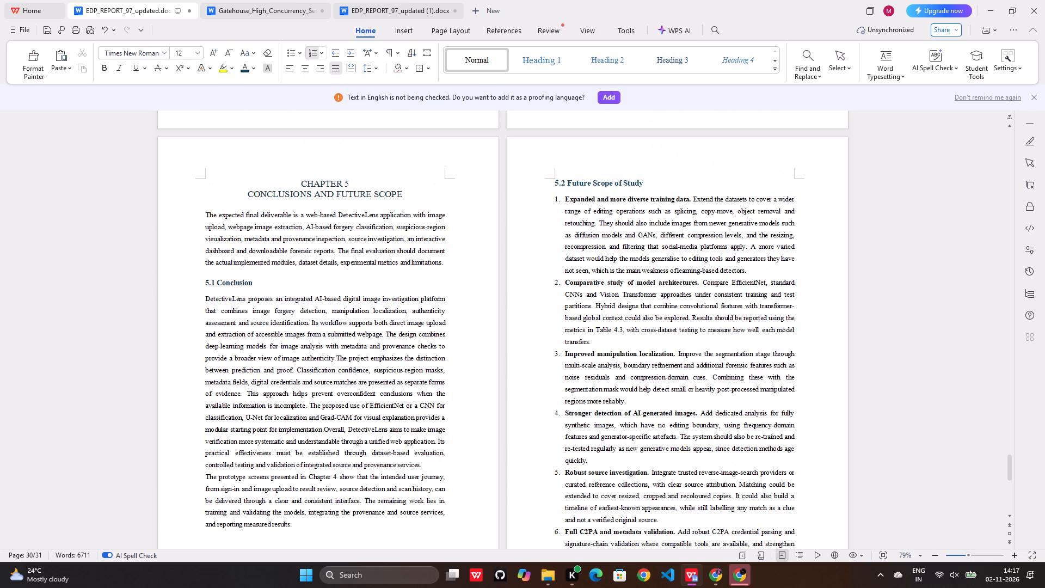
pyautogui.scroll(-15, 530, 436)
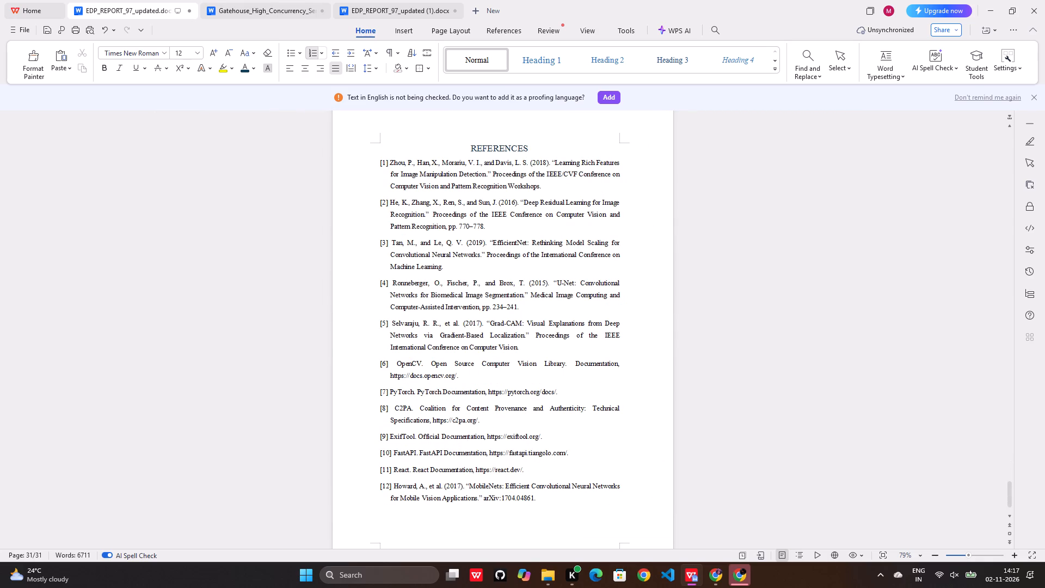
pyautogui.moveTo(376, 157); pyautogui.dragTo(573, 502)
pyautogui.hotkey('ctrl', 'c')
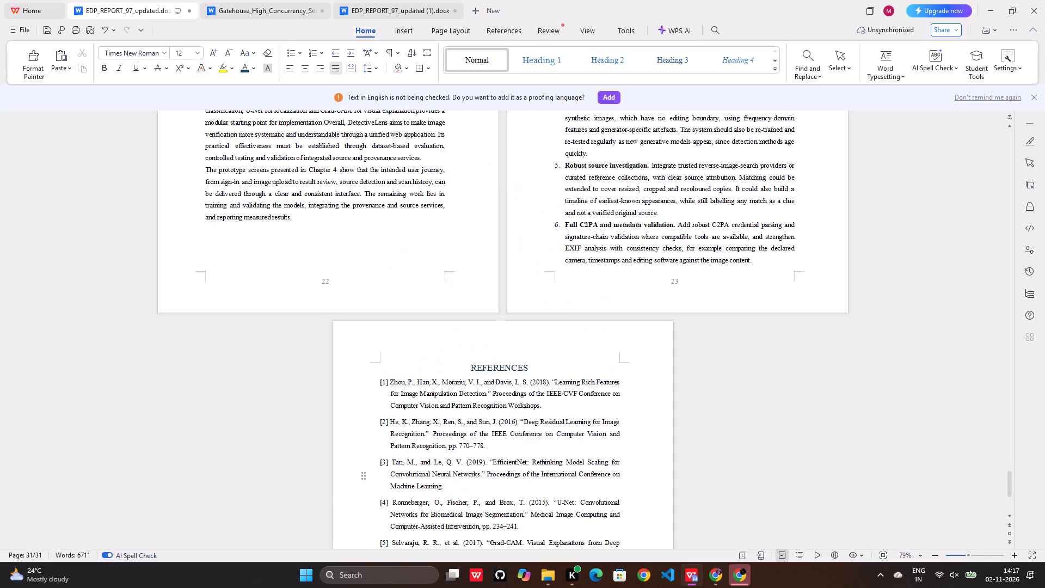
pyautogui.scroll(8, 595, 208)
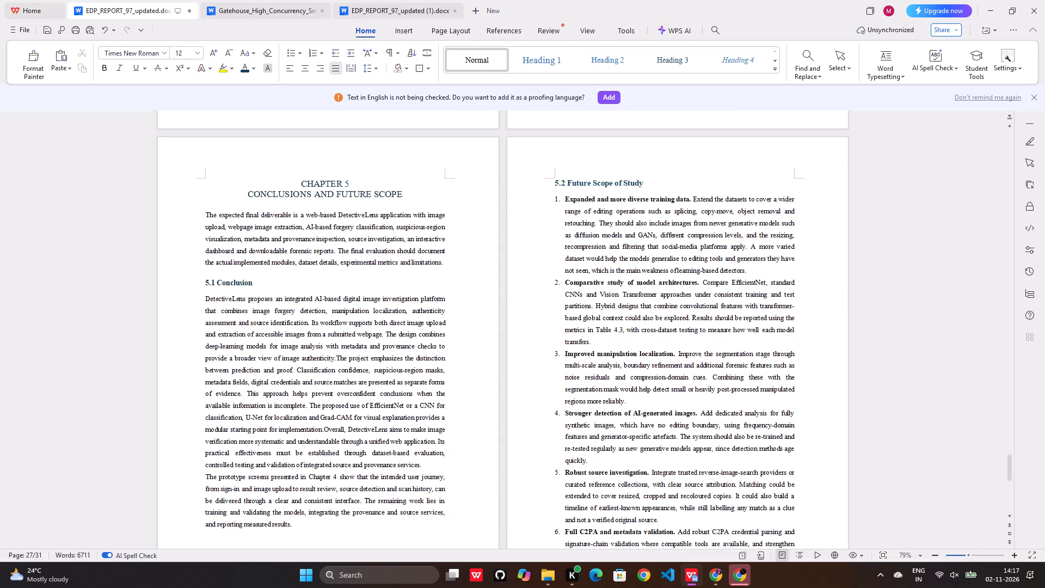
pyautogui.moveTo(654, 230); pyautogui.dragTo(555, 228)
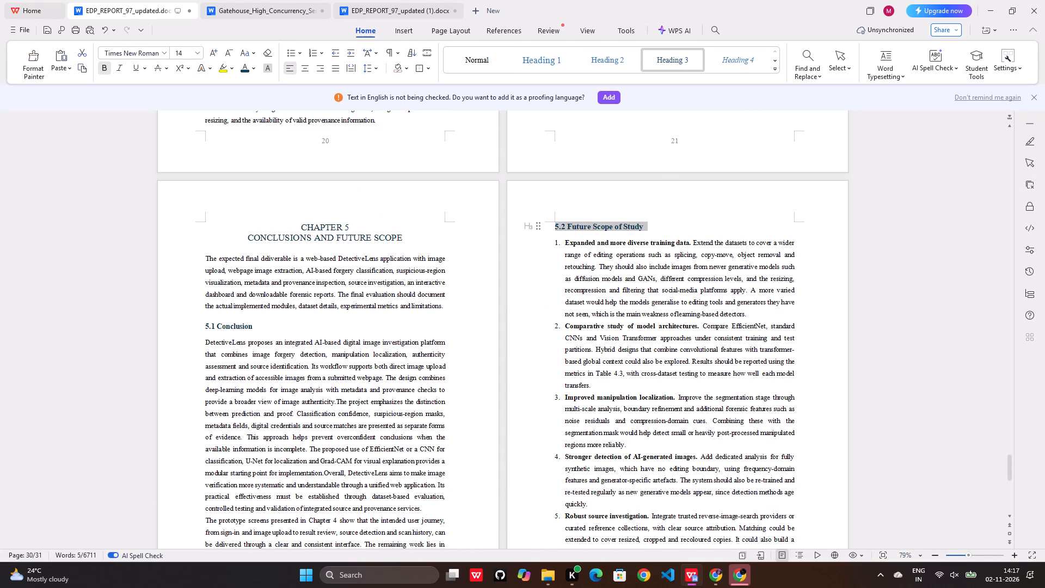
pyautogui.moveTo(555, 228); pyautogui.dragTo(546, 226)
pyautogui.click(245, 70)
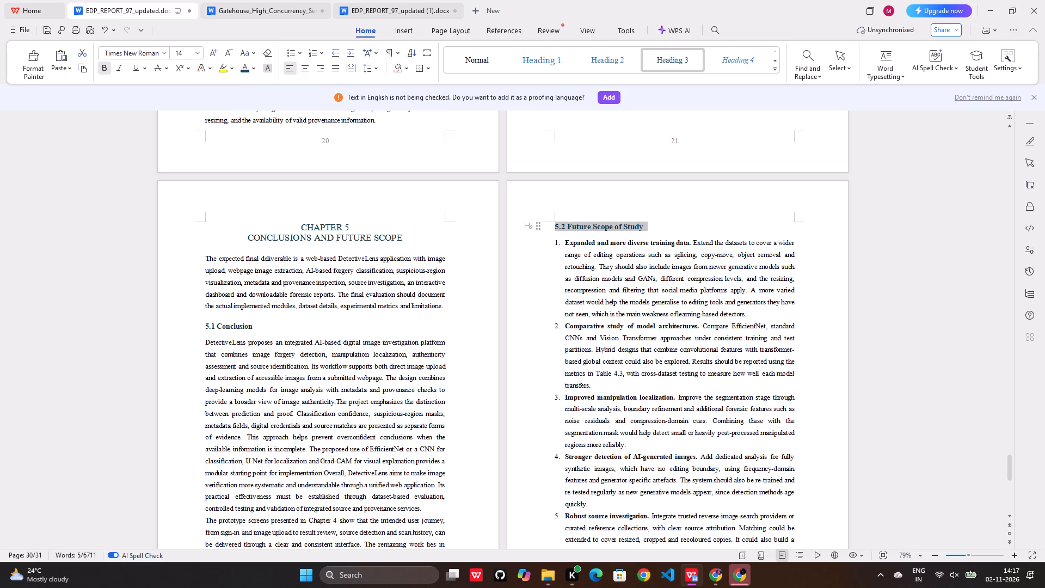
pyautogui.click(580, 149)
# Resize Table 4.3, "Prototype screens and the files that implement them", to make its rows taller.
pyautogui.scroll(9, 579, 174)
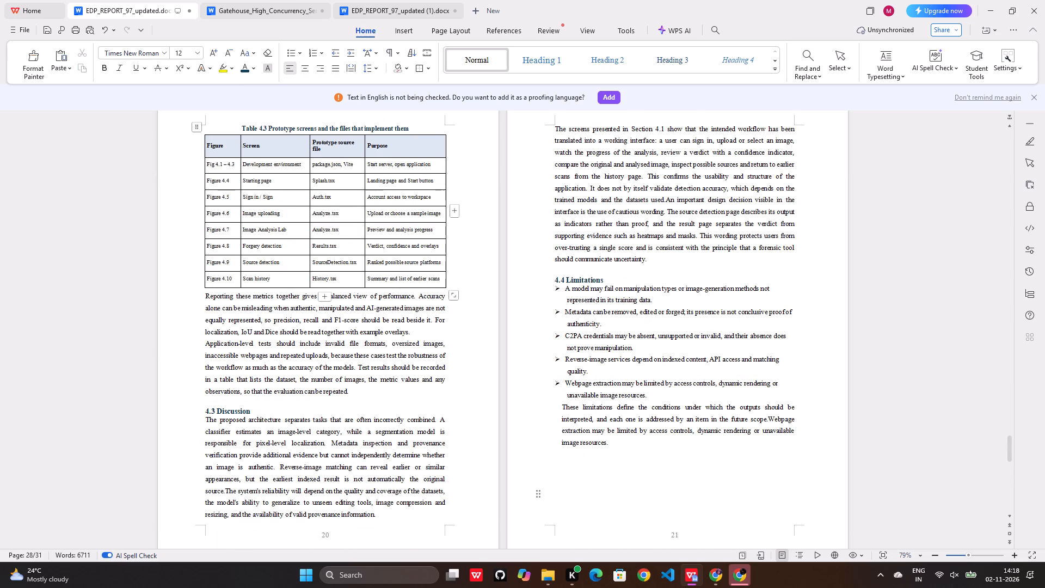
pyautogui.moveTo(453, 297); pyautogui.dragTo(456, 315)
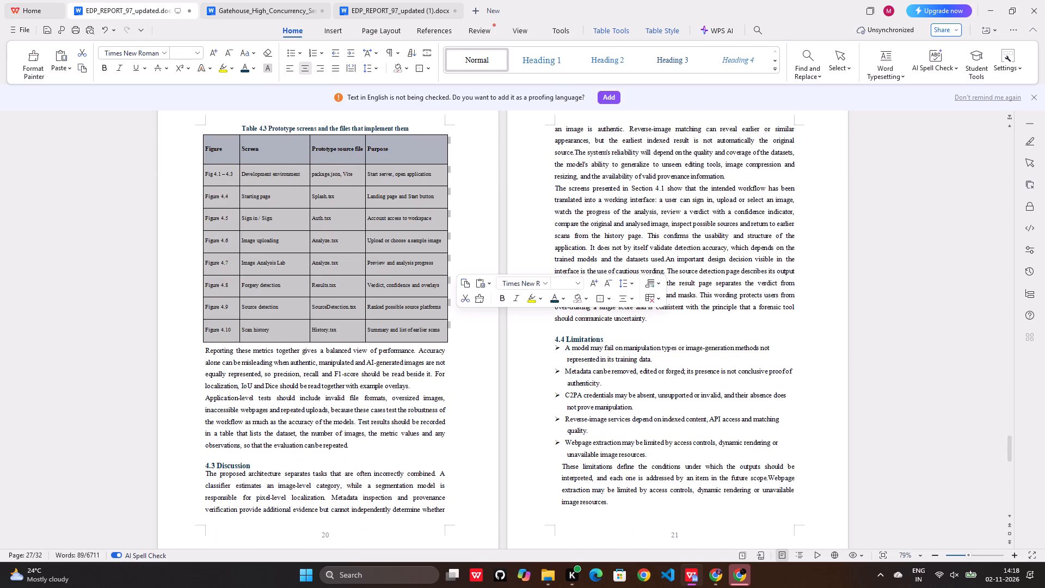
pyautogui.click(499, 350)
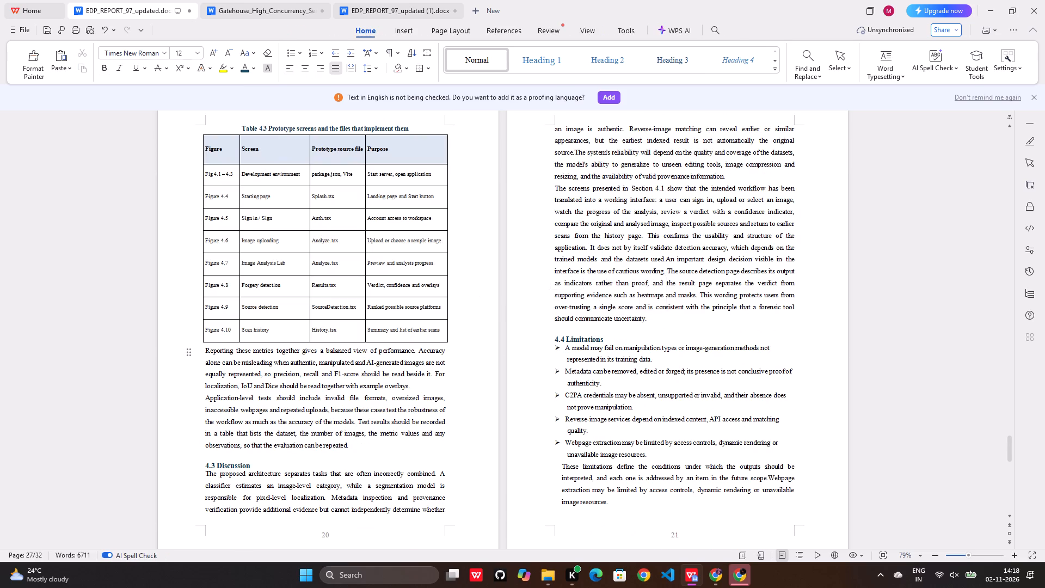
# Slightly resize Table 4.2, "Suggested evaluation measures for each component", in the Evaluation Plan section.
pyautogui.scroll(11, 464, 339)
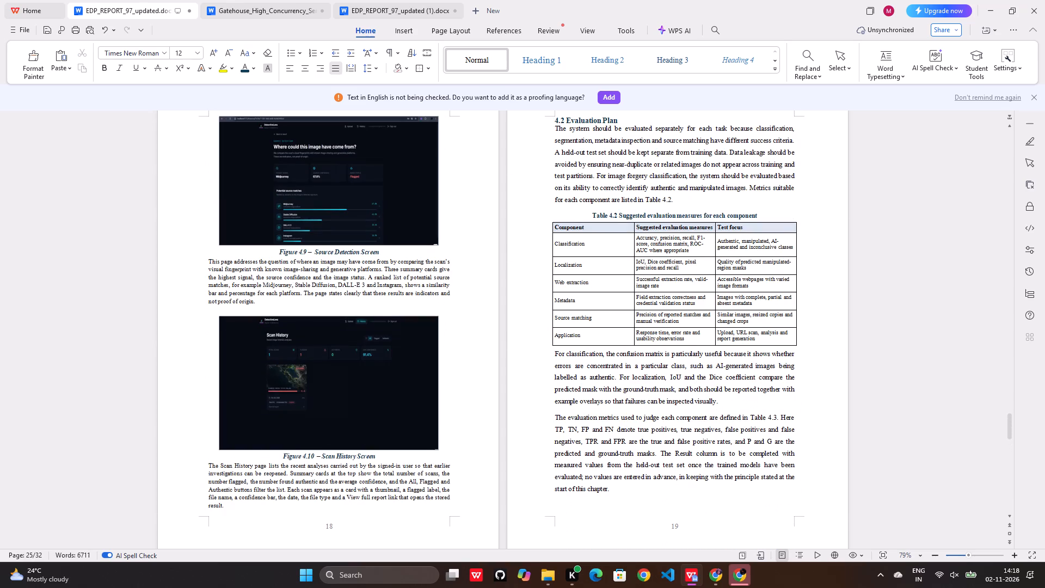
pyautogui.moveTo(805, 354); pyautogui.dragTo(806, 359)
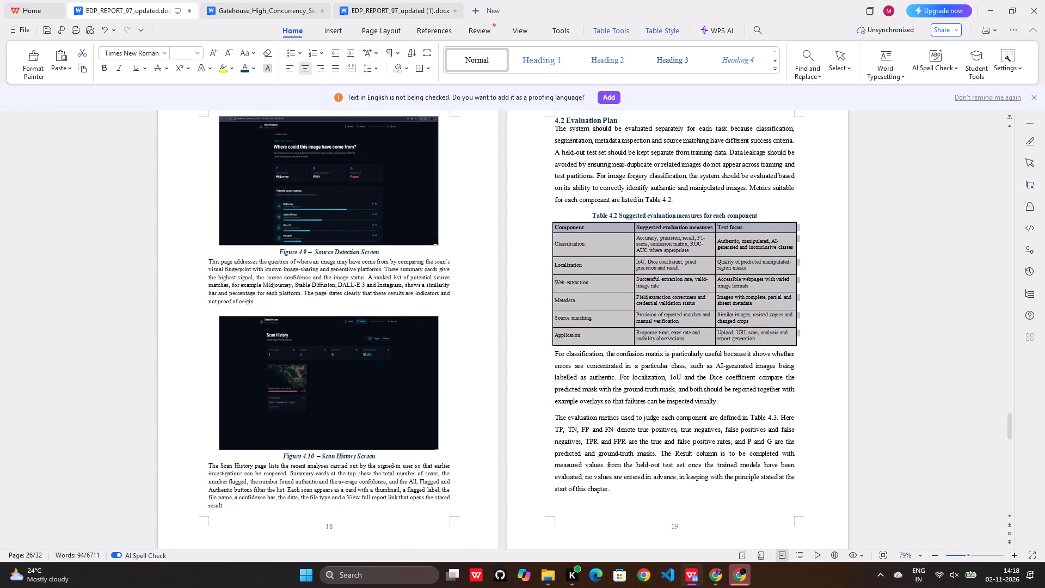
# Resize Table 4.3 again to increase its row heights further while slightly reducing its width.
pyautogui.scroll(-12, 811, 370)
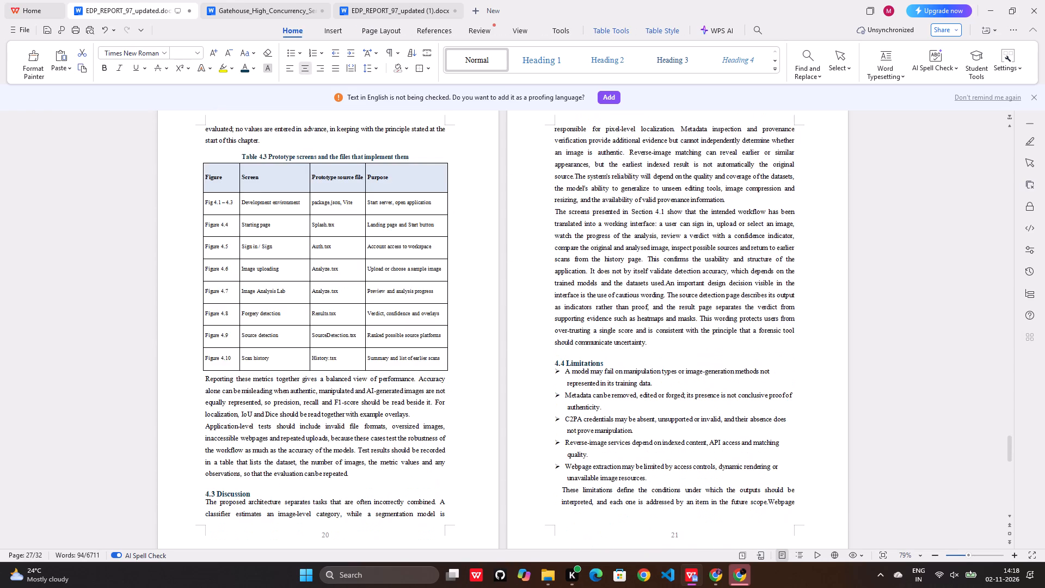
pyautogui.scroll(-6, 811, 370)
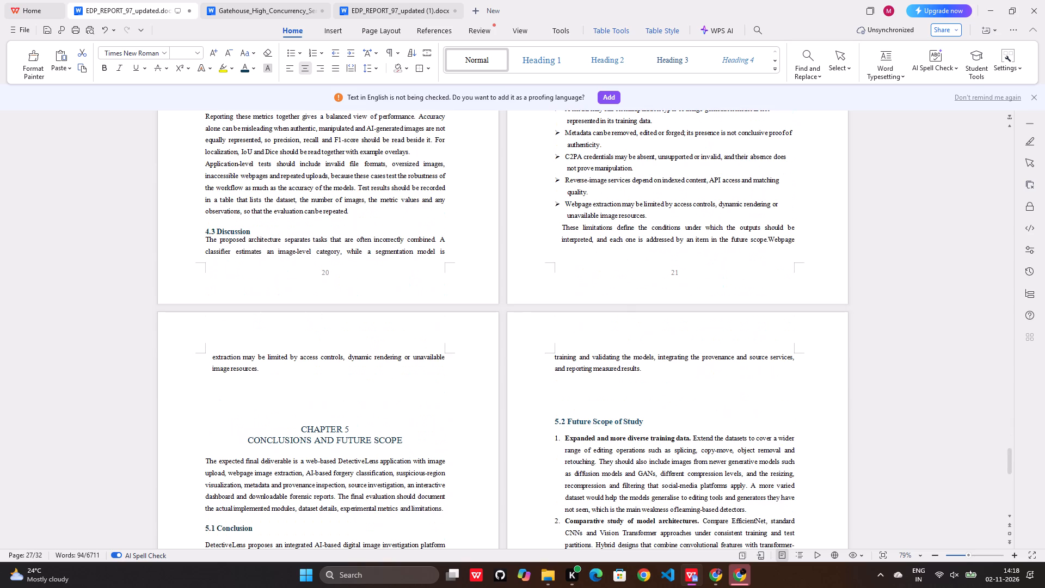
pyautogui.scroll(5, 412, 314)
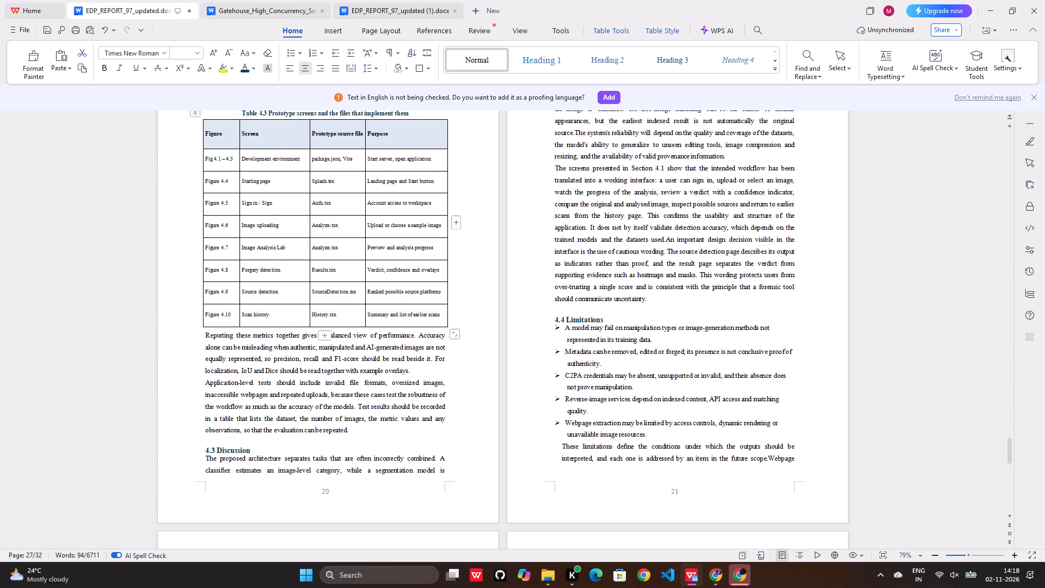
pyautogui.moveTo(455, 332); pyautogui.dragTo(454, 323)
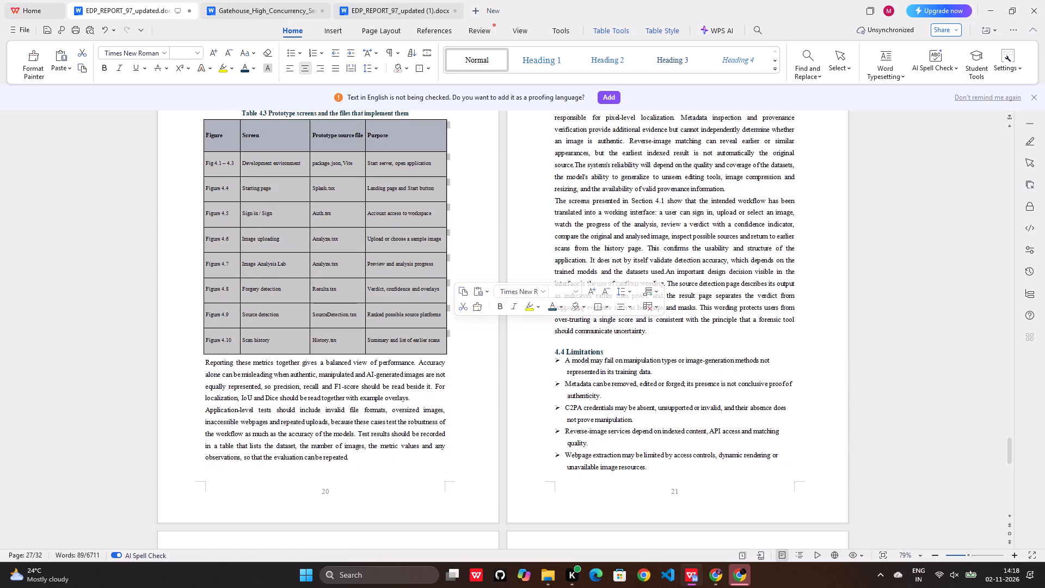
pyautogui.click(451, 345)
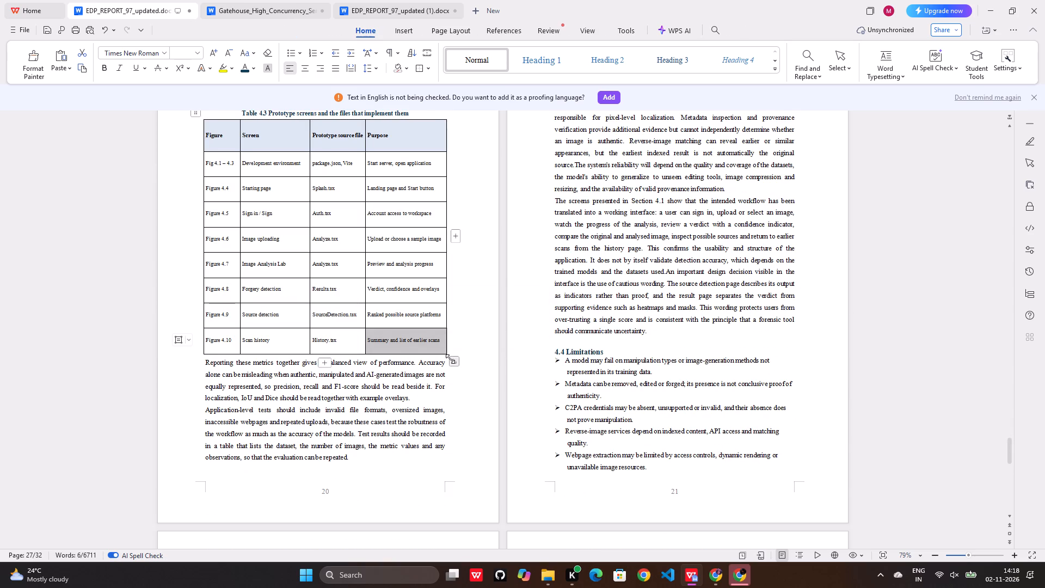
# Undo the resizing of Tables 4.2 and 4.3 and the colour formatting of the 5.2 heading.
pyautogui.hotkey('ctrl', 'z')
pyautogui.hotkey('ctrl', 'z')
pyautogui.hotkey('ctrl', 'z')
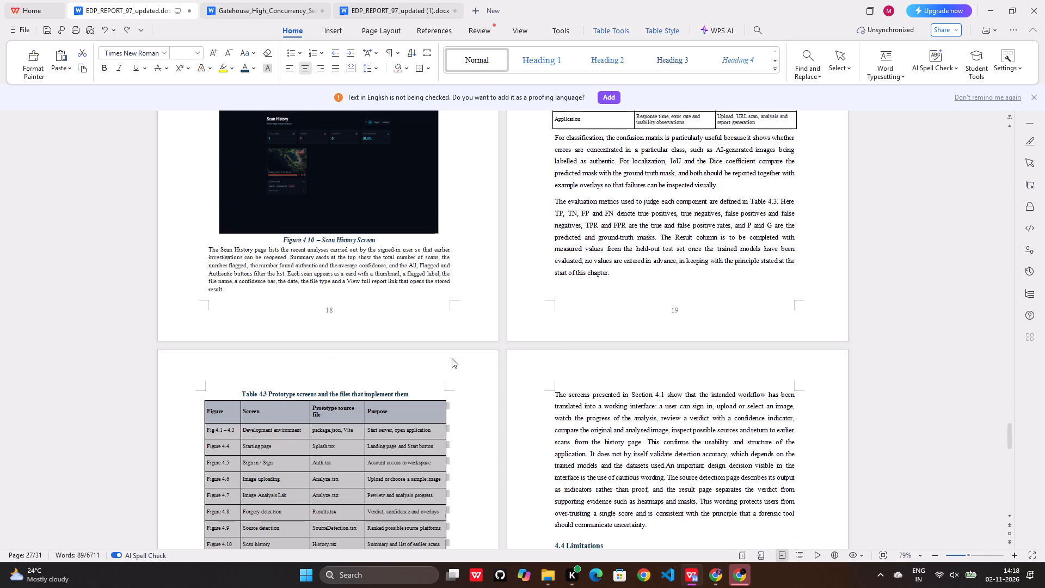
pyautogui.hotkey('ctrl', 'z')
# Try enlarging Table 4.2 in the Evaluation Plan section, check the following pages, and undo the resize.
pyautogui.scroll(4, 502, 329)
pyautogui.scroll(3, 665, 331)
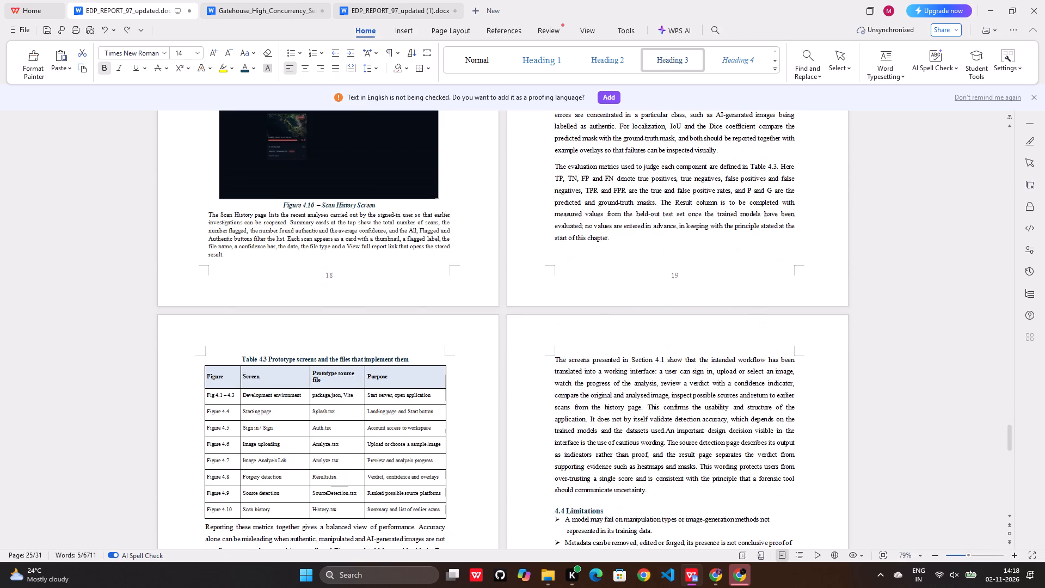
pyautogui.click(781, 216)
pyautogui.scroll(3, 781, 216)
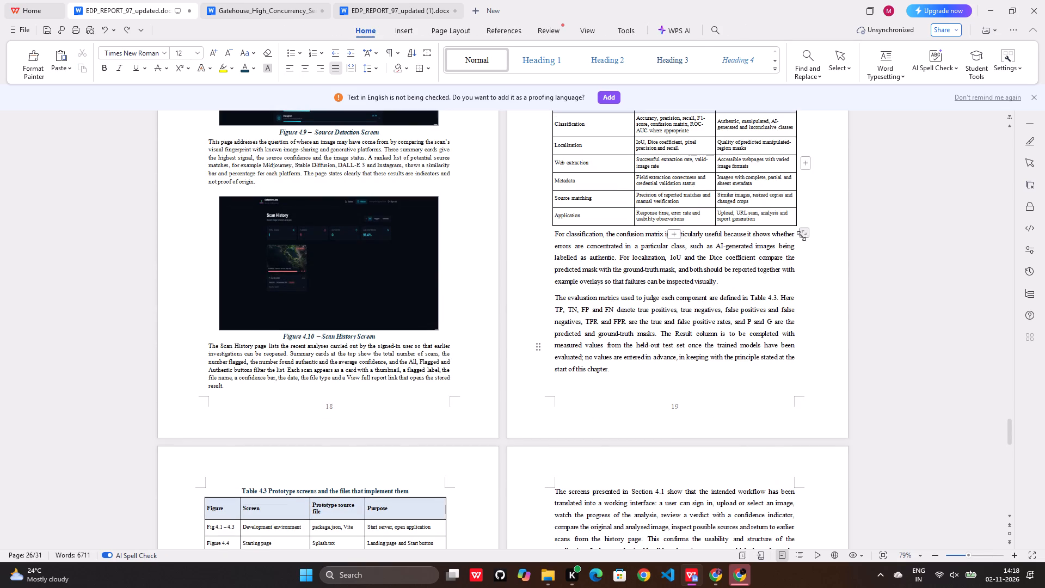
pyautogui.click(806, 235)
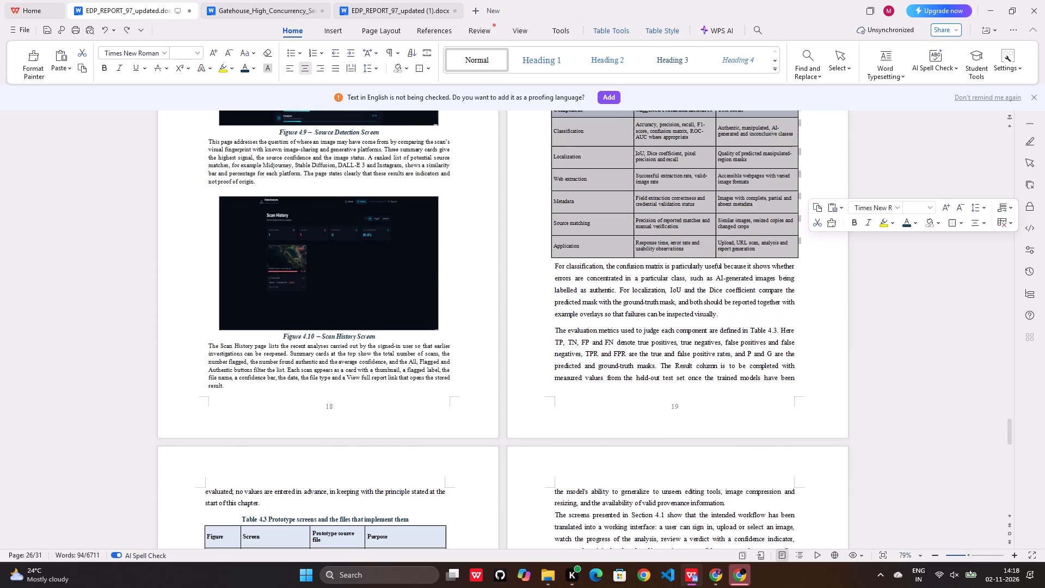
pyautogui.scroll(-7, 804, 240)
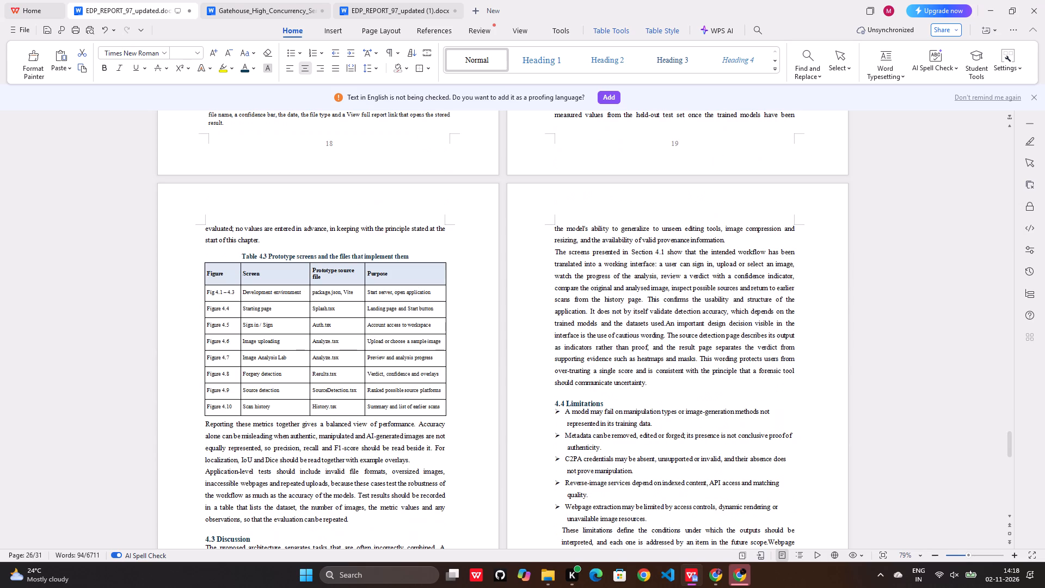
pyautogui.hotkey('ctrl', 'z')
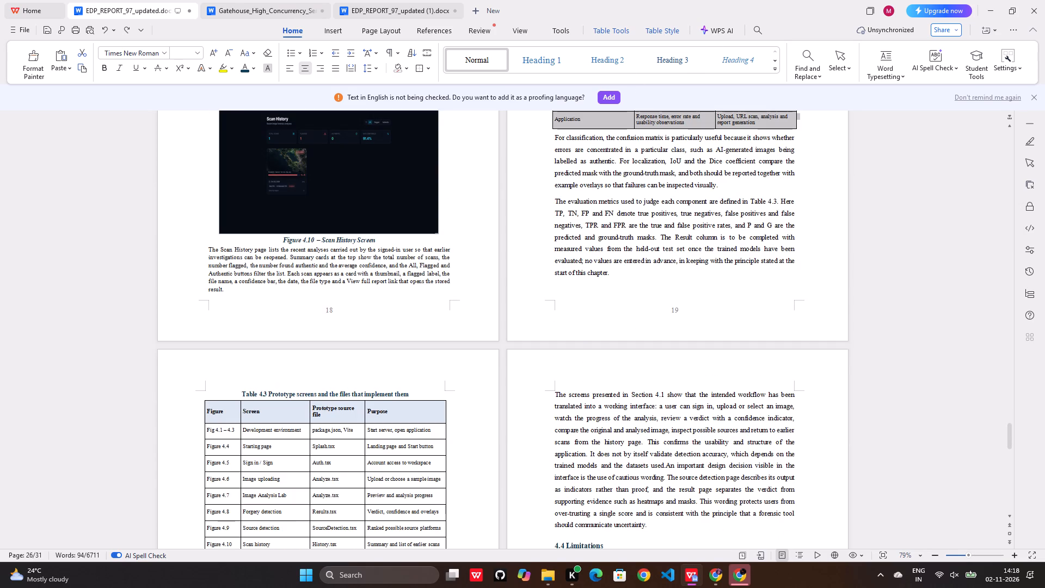
# Enlarge Table 4.3 vertically so its rows are taller and it fits the width between the page margins.
pyautogui.click(456, 218)
pyautogui.scroll(-6, 462, 210)
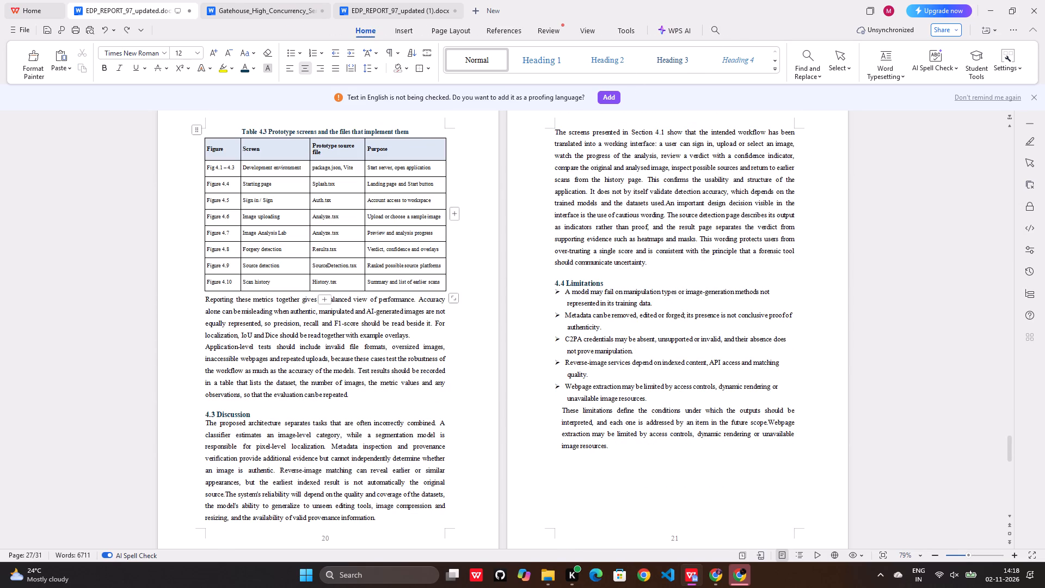
pyautogui.moveTo(458, 300); pyautogui.dragTo(457, 314)
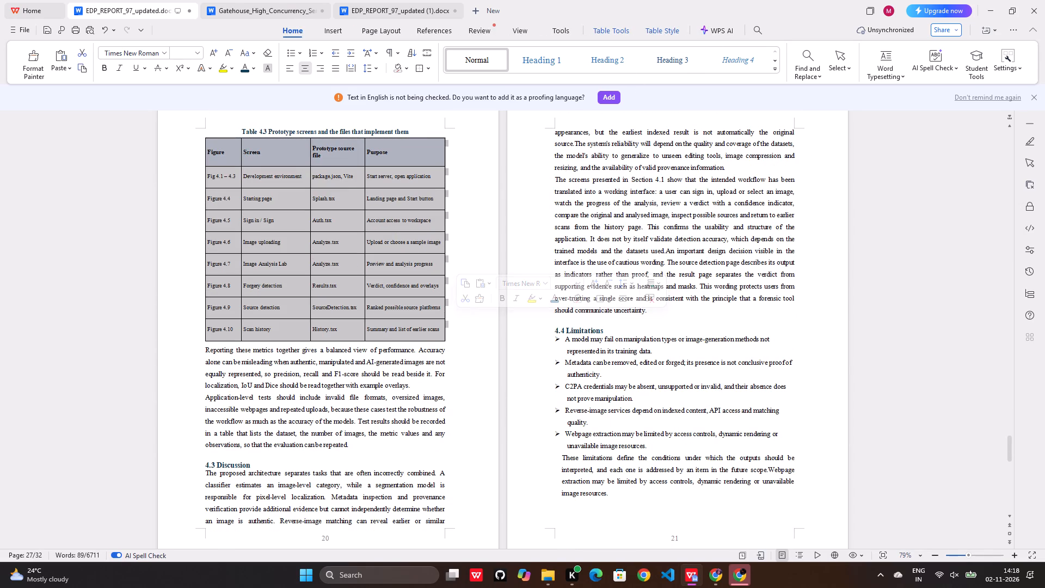
pyautogui.click(480, 366)
# Delete the blank lines above the CHAPTER 5 heading so it starts at the top of its page.
pyautogui.scroll(-9, 486, 360)
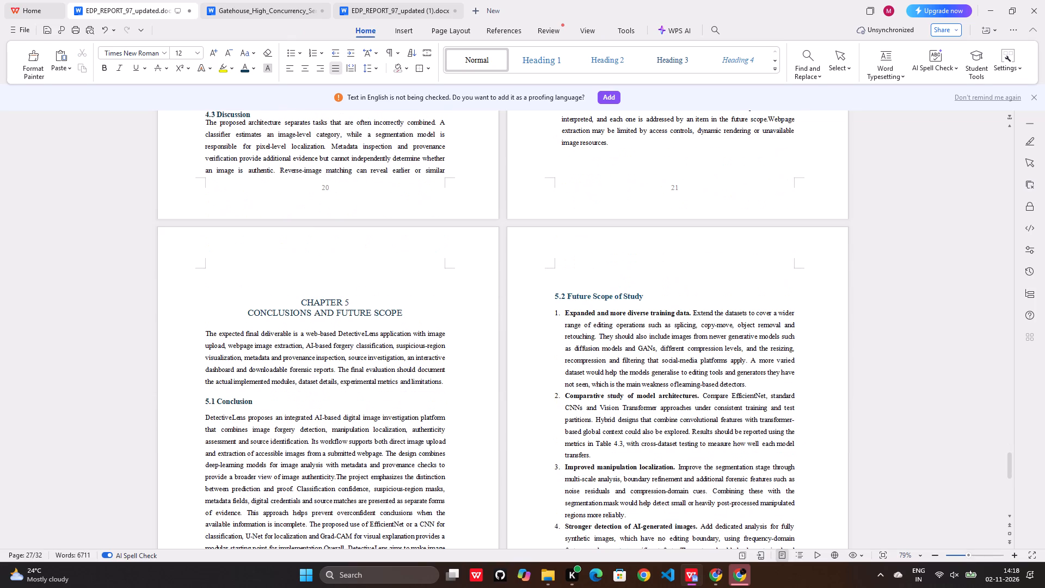
pyautogui.moveTo(280, 285); pyautogui.dragTo(280, 262)
pyautogui.press('BackSpace')
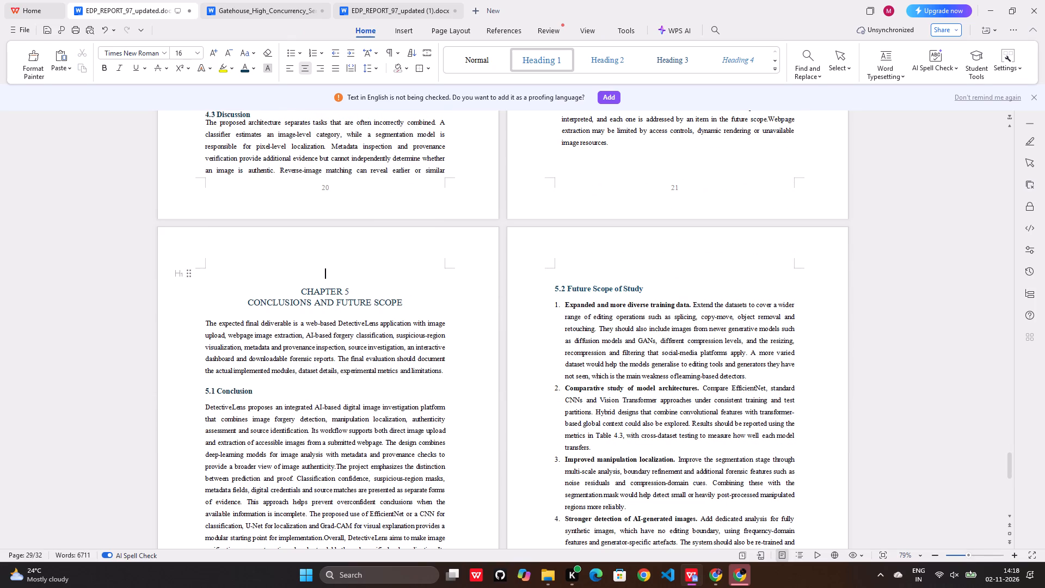
pyautogui.press('BackSpace')
pyautogui.press('BackSpace')
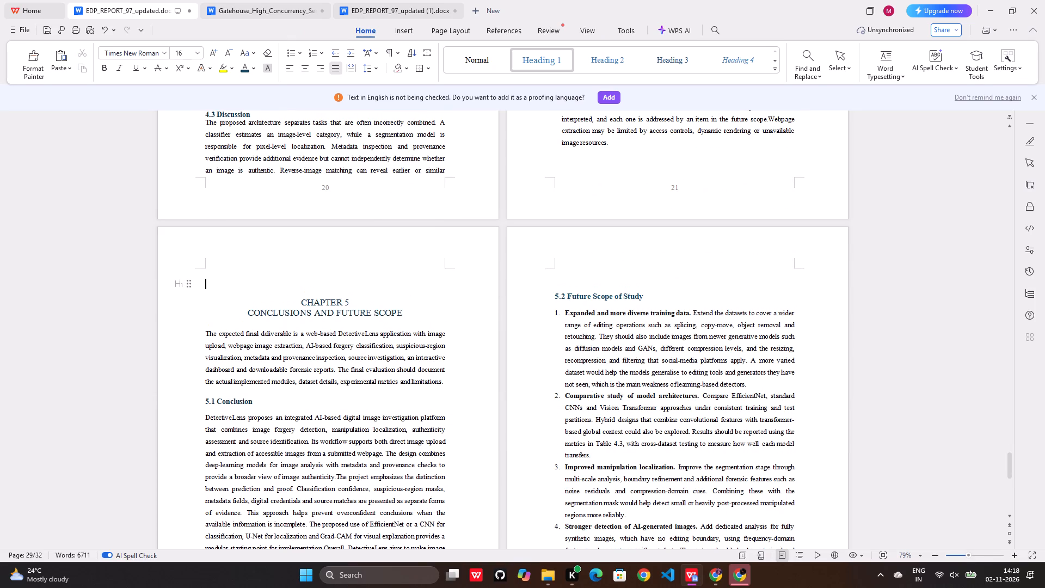
pyautogui.press('BackSpace')
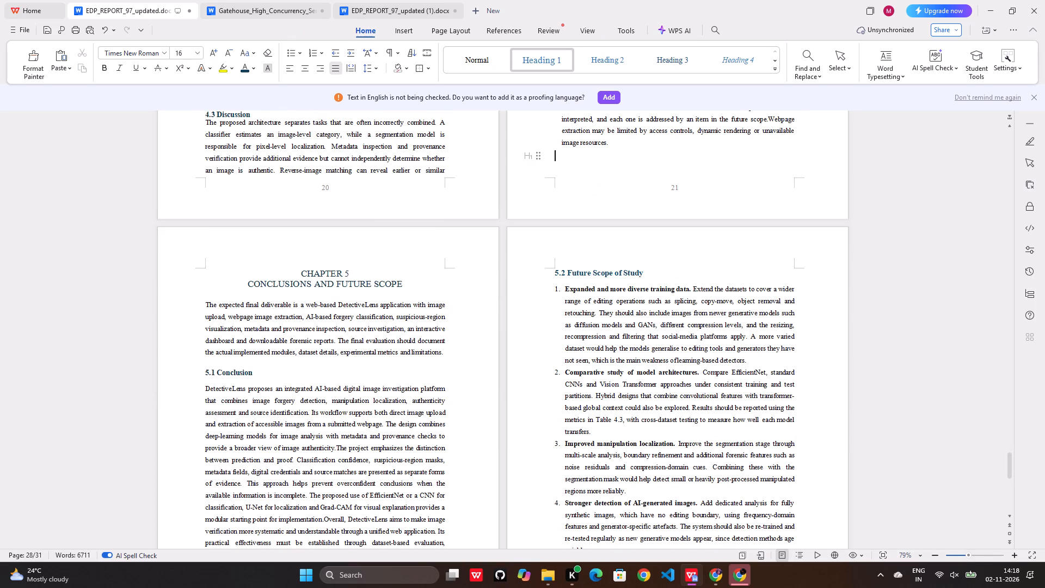
# Change the empty Heading 1 paragraph at the end of section 4.4 Limitations to Normal text.
pyautogui.click(538, 156)
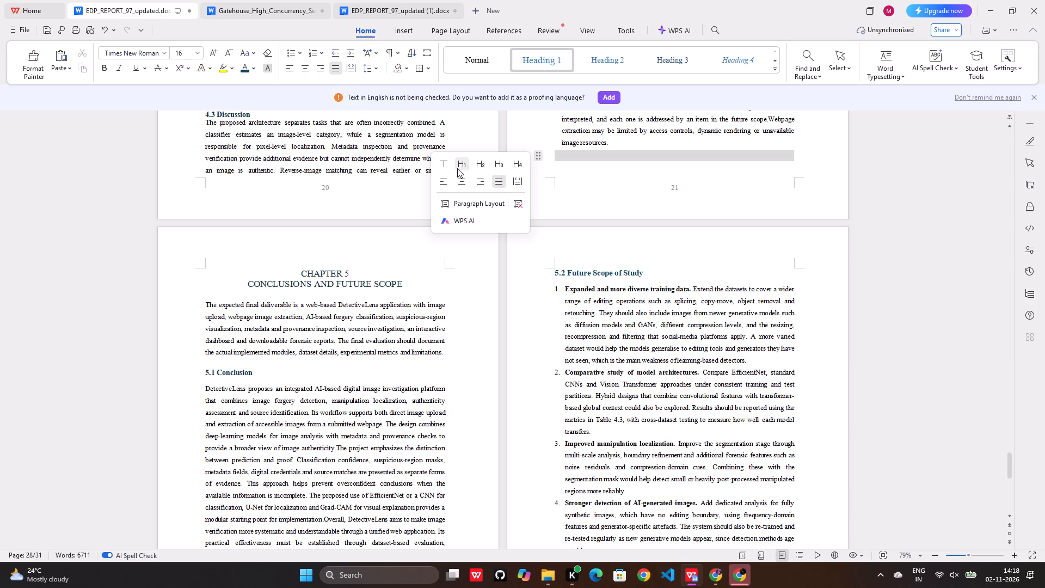
pyautogui.click(444, 162)
# Add an arrowhead bullet to the closing 4.4 Limitations paragraph starting "These limitations define", matching the bullets above it.
pyautogui.scroll(3, 646, 213)
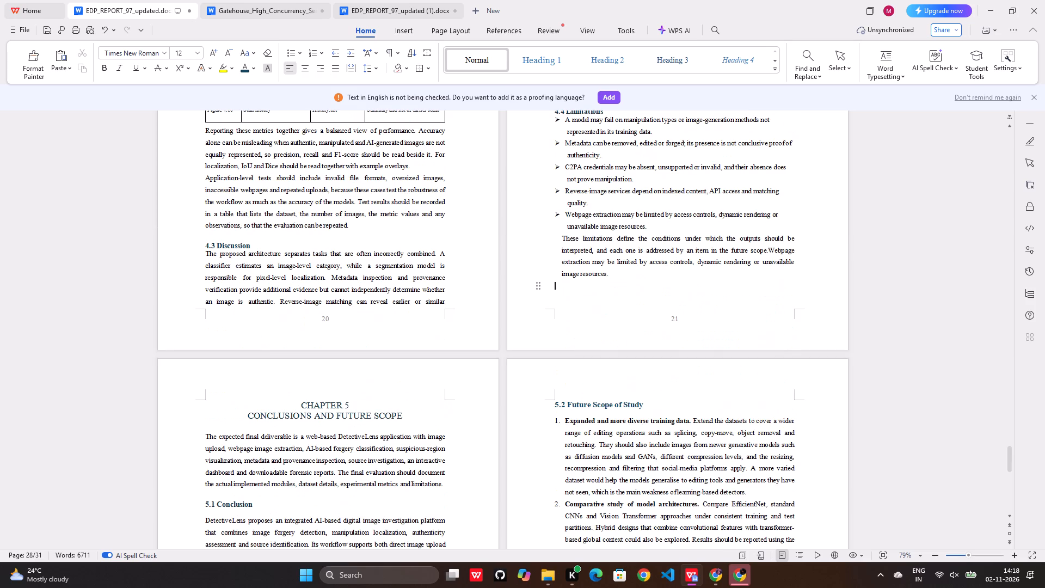
pyautogui.click(717, 210)
pyautogui.click(560, 237)
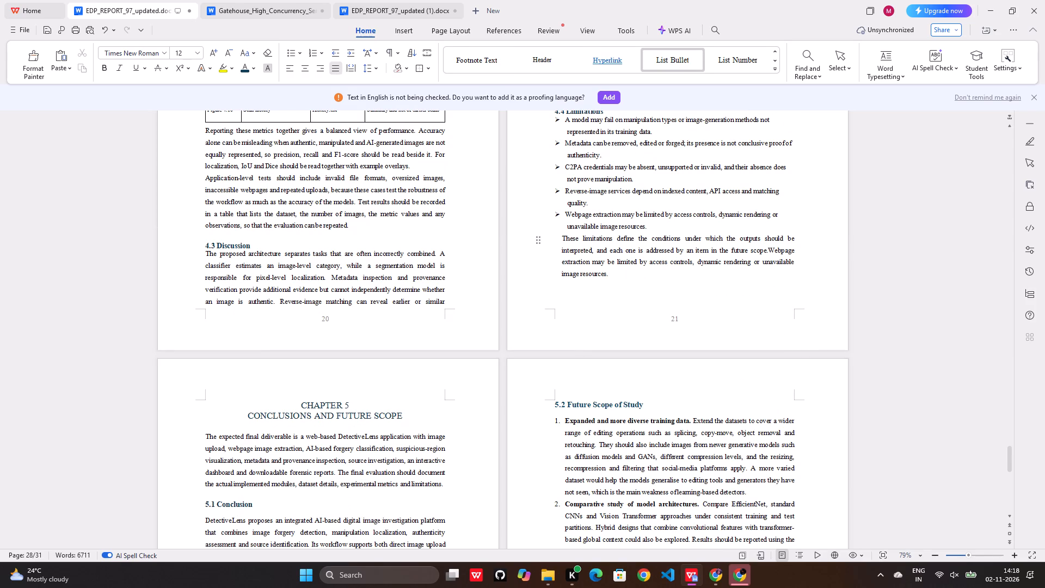
pyautogui.click(302, 55)
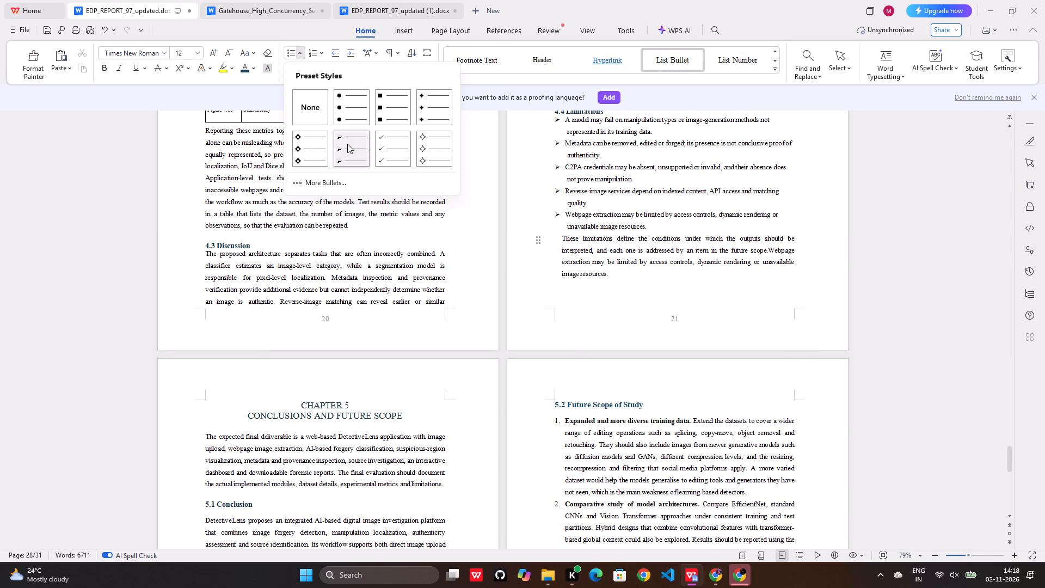
pyautogui.click(347, 144)
pyautogui.click(724, 321)
pyautogui.scroll(4, 722, 303)
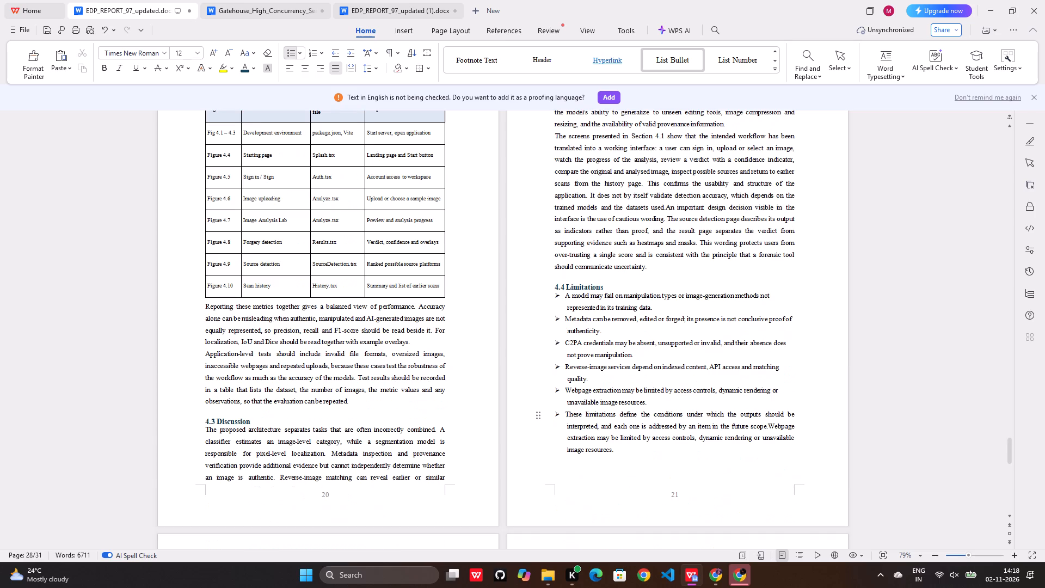
pyautogui.click(867, 310)
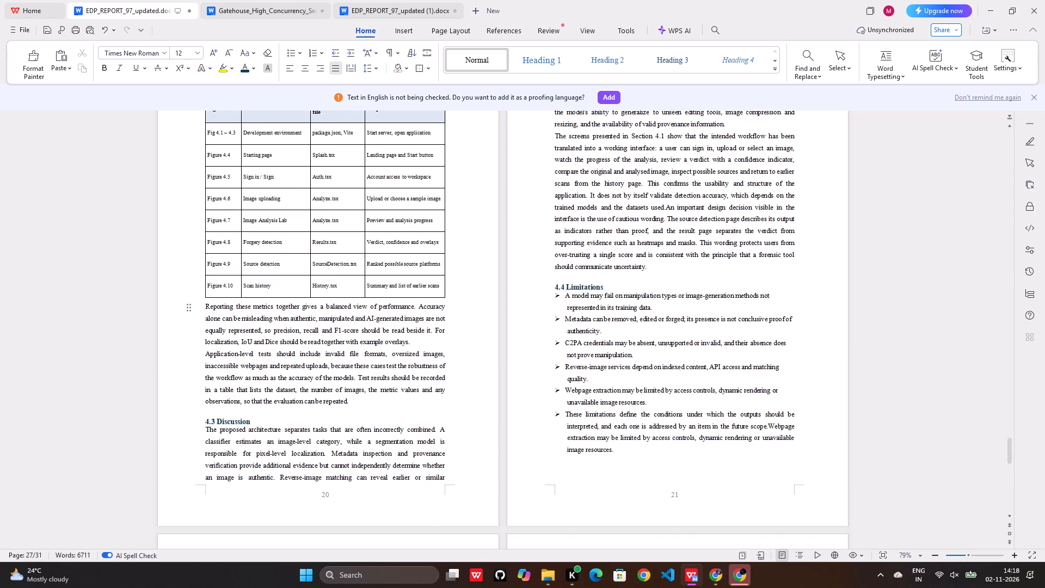
# Copy the 4.3 Discussion text from "This confirms the usability" through "cautious wording." onto the end of the closing 4.4 Limitations paragraph.
pyautogui.moveTo(649, 182); pyautogui.dragTo(667, 204)
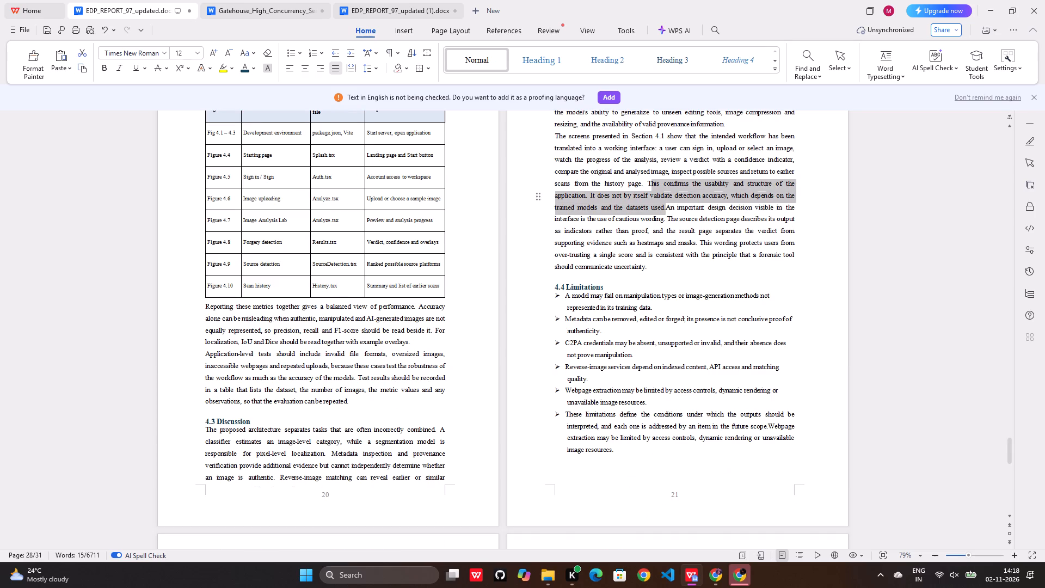
pyautogui.moveTo(667, 204); pyautogui.dragTo(736, 220)
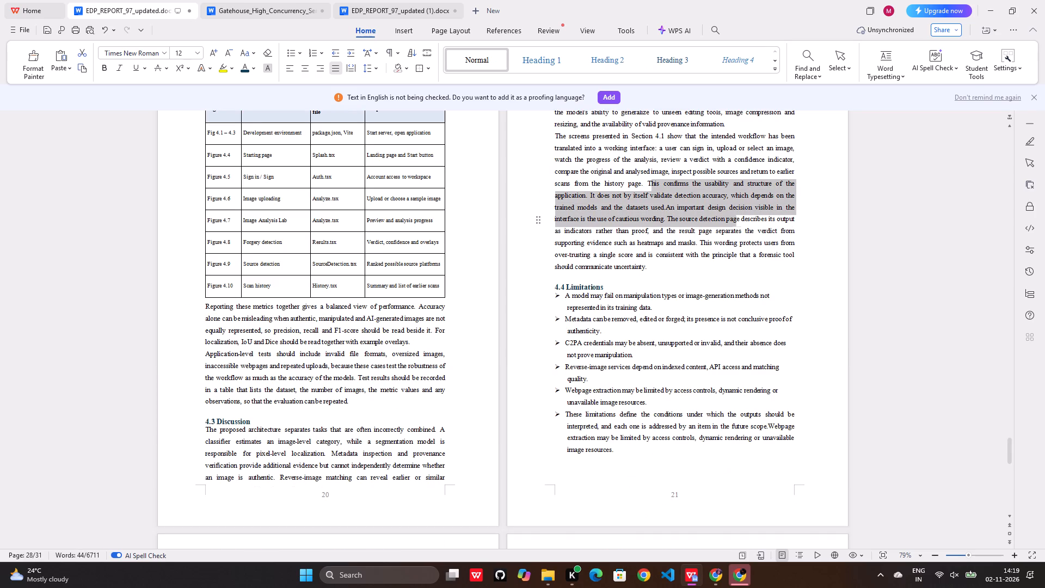
pyautogui.moveTo(736, 220); pyautogui.dragTo(667, 222)
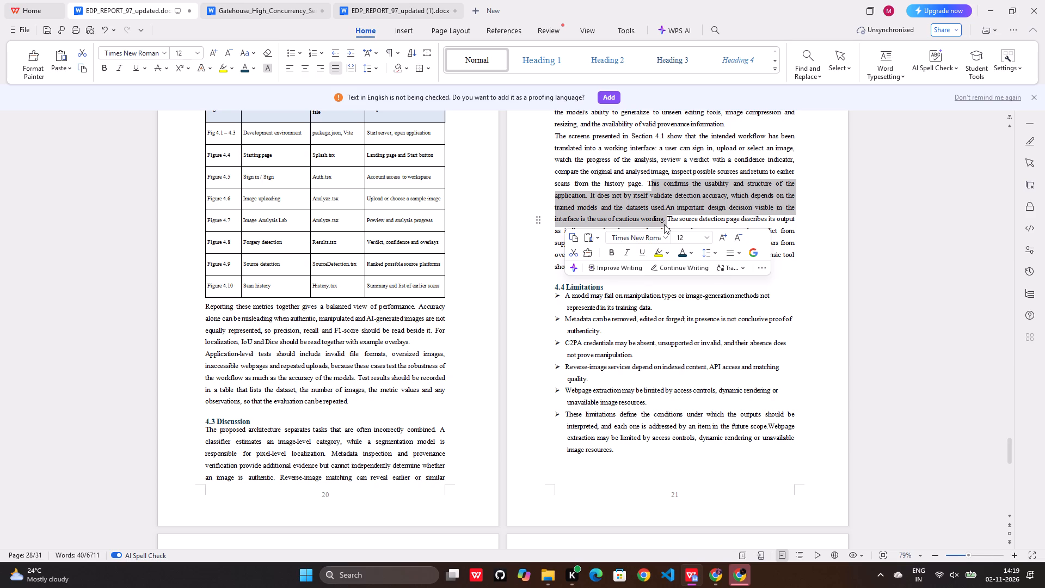
pyautogui.hotkey('ctrl', 'c')
pyautogui.click(622, 452)
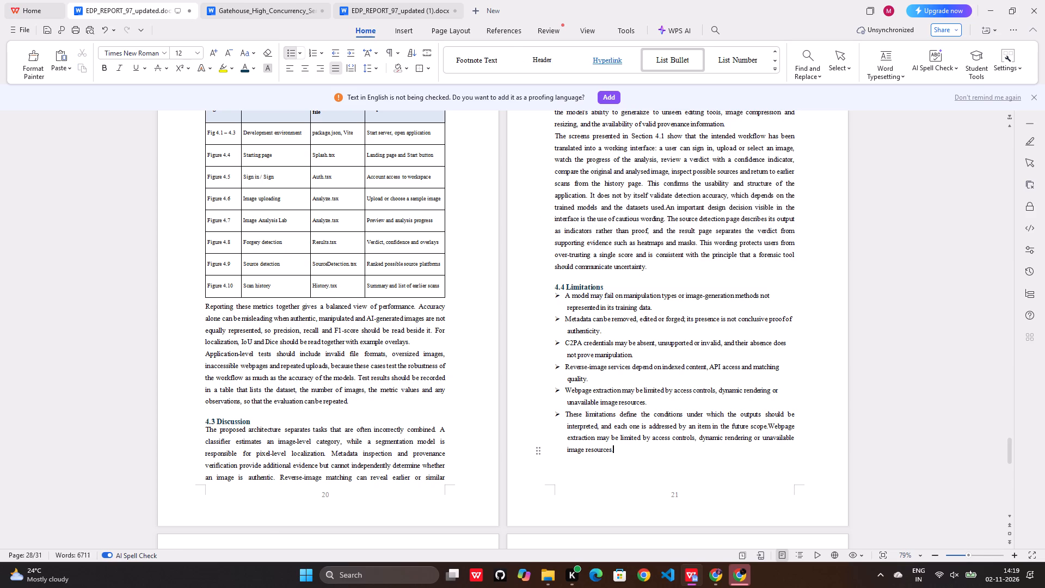
pyautogui.hotkey('ctrl', 'v')
# Remove the arrowhead bullet from the closing 4.4 Limitations paragraph starting "These limitations define".
pyautogui.scroll(-1, 645, 424)
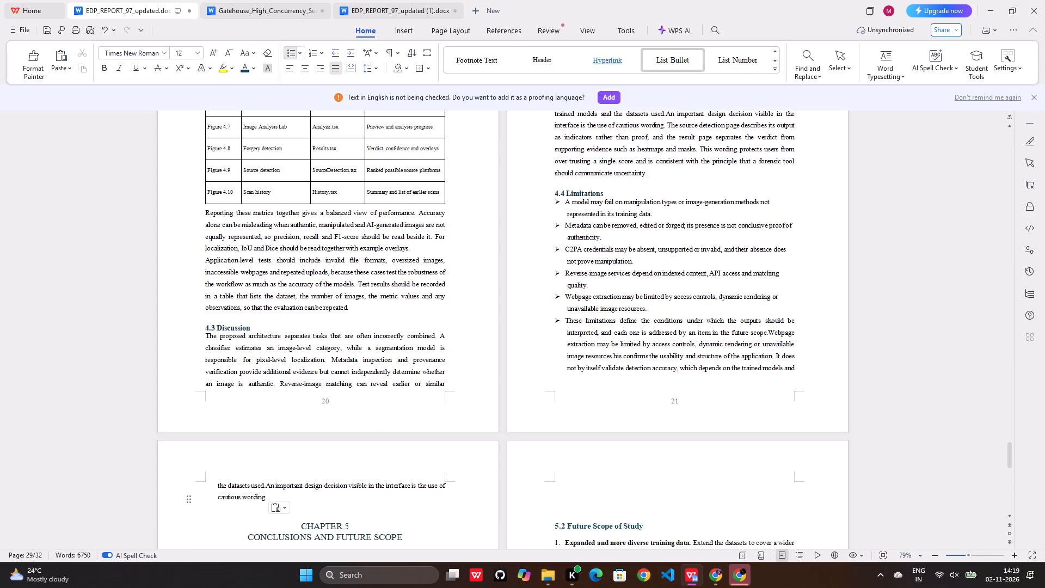
pyautogui.click(560, 318)
pyautogui.press('BackSpace')
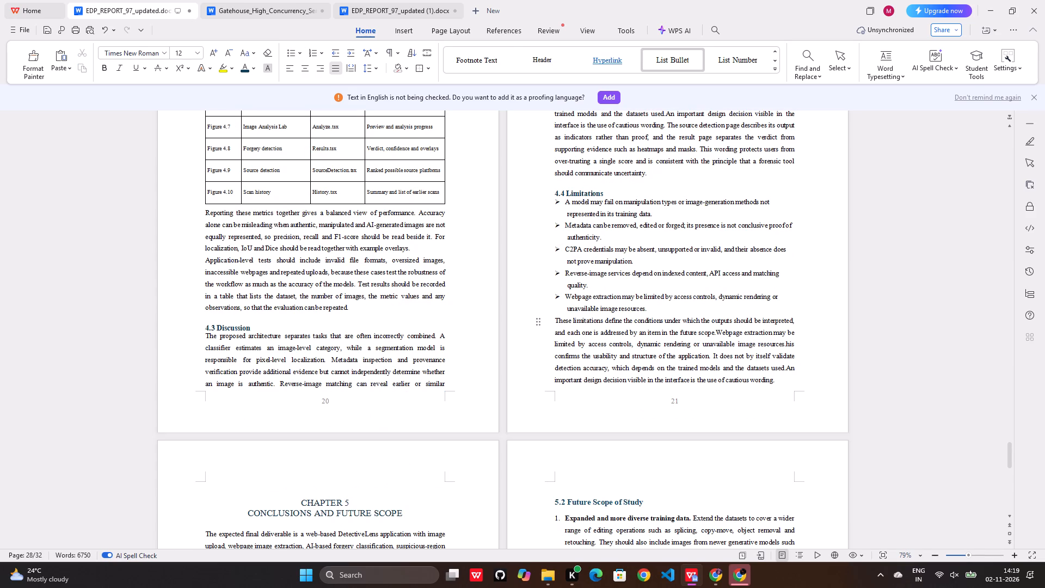
# Delete one blank line above the CHAPTER 5 heading.
pyautogui.scroll(-3, 636, 346)
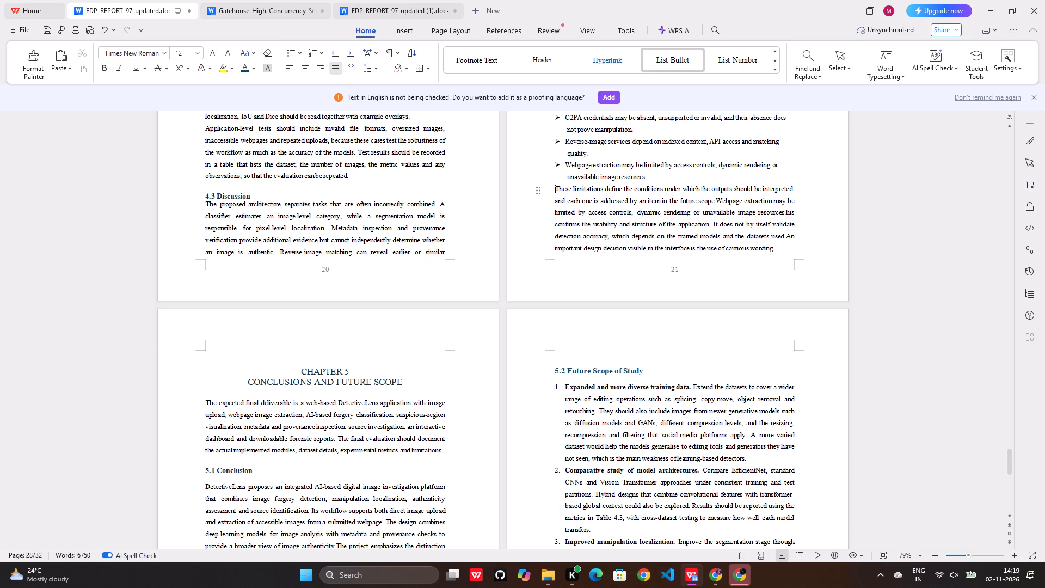
pyautogui.click(301, 357)
pyautogui.press('BackSpace')
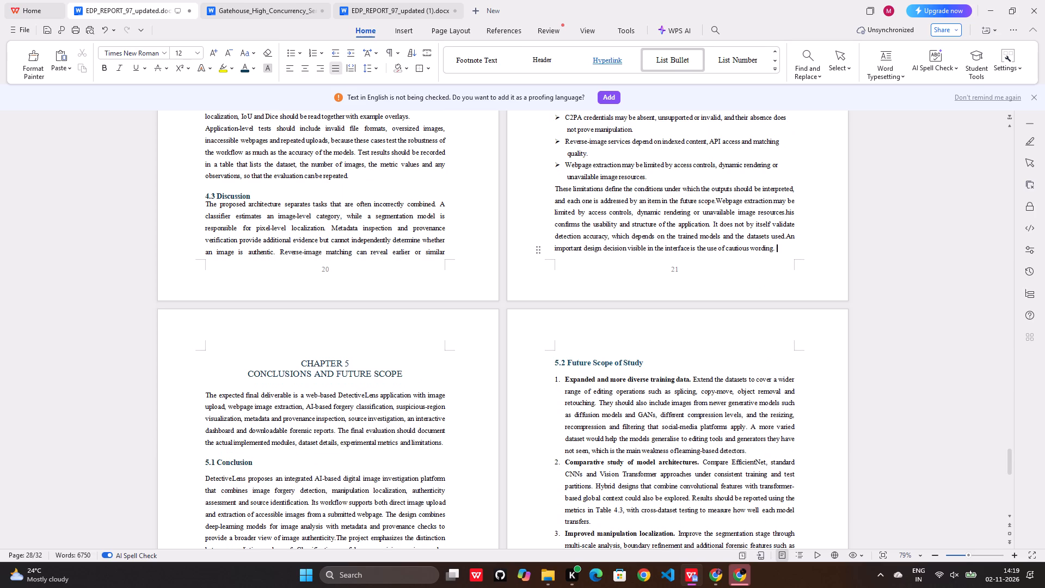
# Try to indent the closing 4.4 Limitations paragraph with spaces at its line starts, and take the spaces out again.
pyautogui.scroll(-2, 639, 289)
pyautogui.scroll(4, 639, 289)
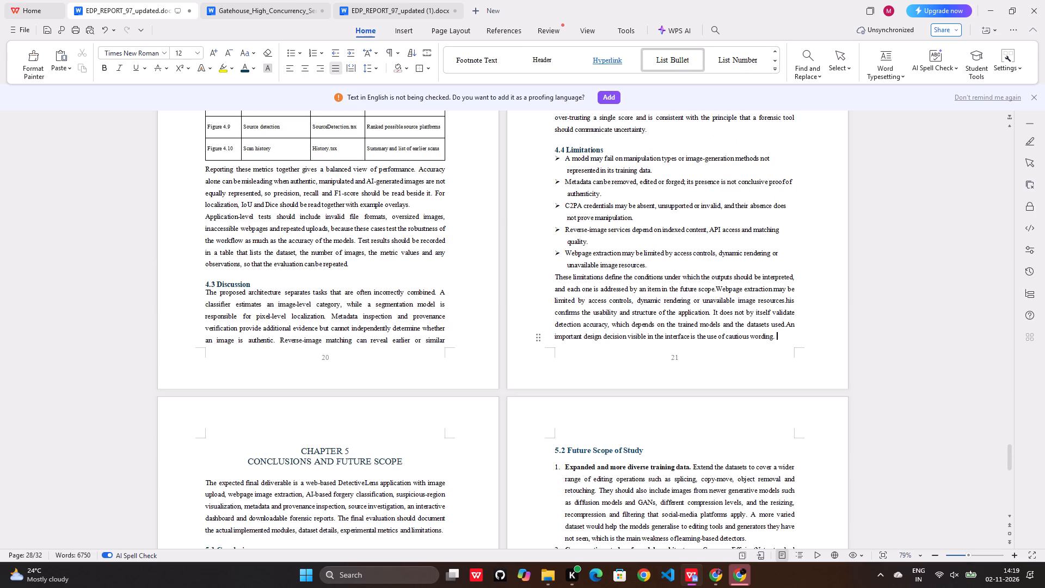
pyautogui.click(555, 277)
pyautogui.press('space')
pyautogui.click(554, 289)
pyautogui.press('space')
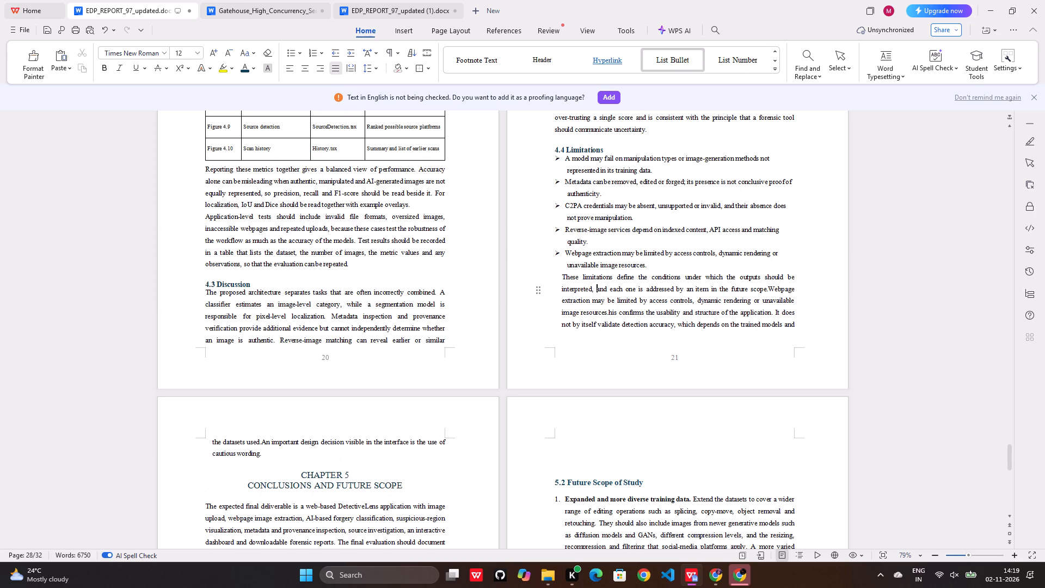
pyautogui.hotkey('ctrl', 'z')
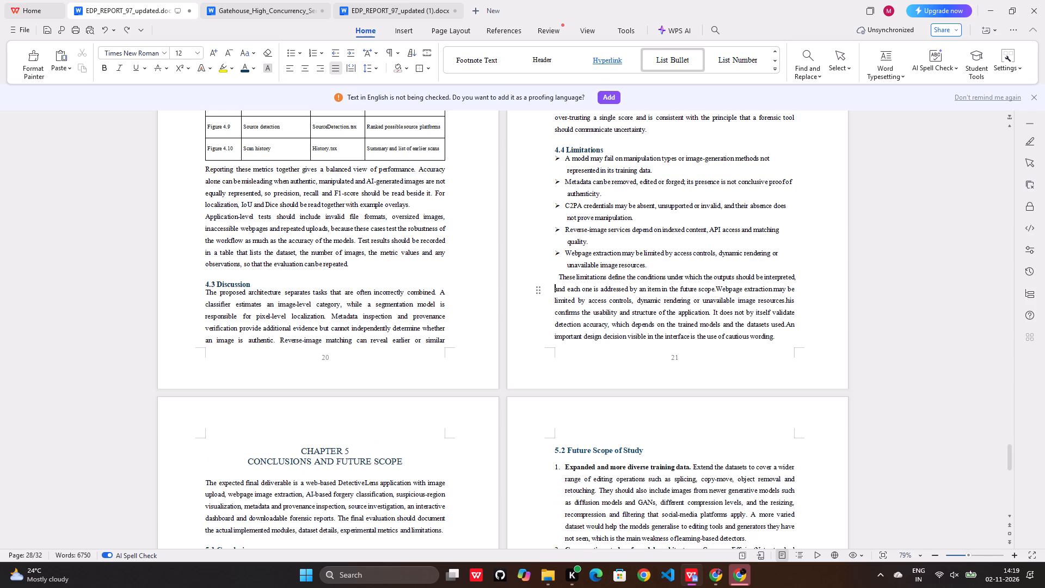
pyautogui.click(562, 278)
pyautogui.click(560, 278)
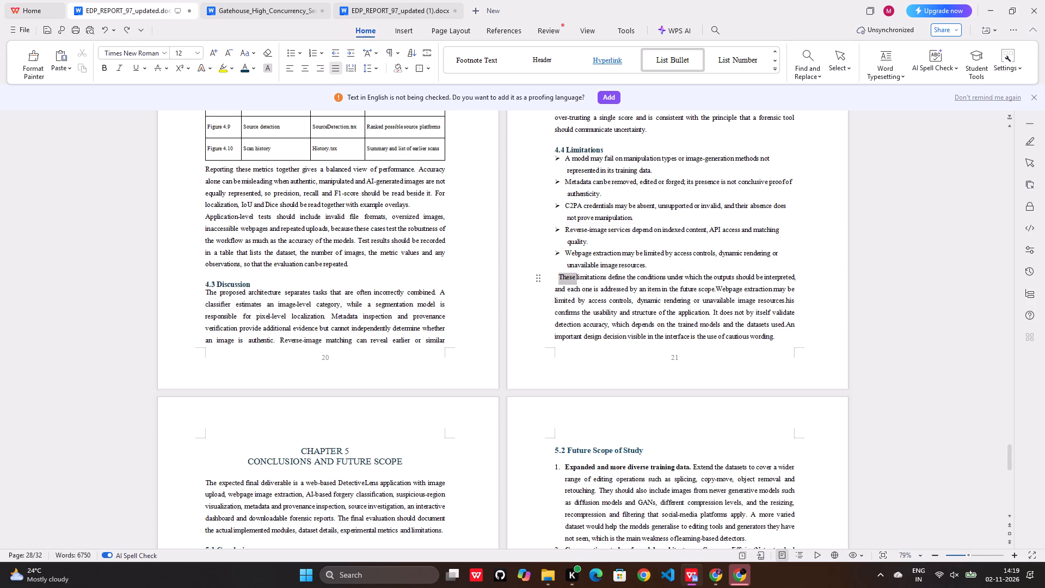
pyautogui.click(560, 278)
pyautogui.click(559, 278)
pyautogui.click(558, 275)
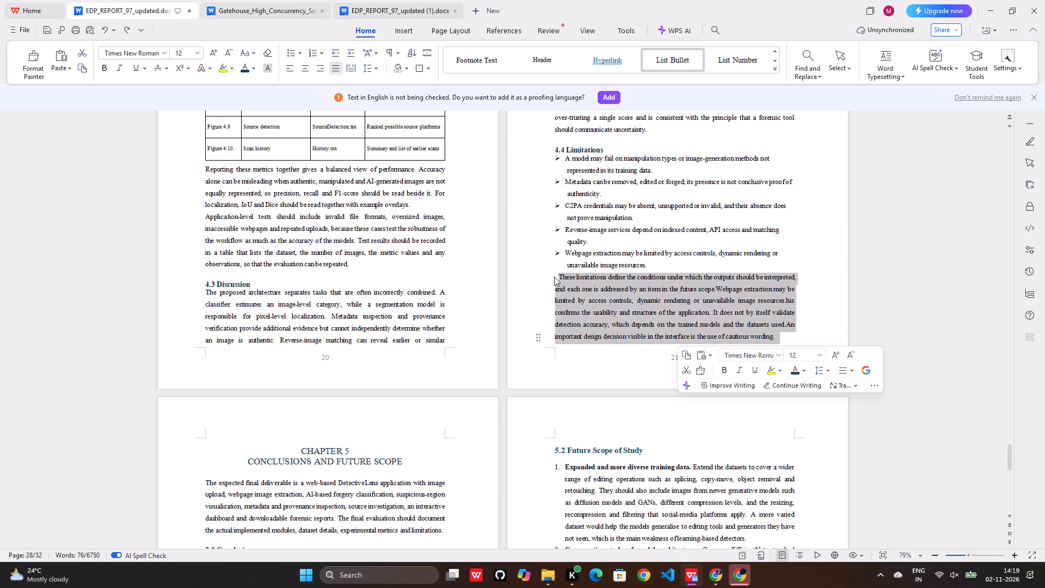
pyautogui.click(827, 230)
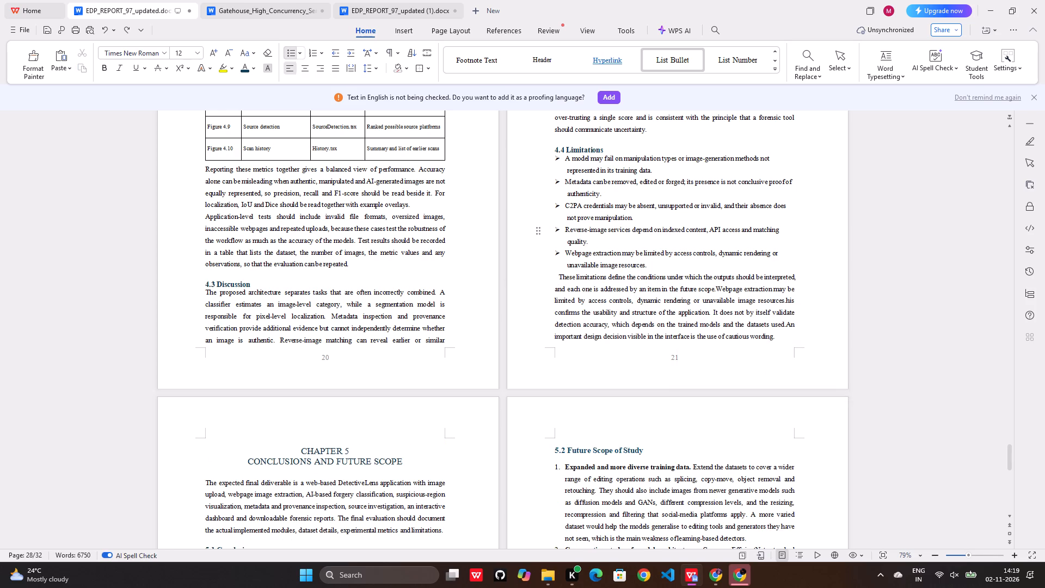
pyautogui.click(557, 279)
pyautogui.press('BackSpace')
# Delete the remaining blank line above the CHAPTER 5 heading at the top of its page.
pyautogui.scroll(-5, 657, 282)
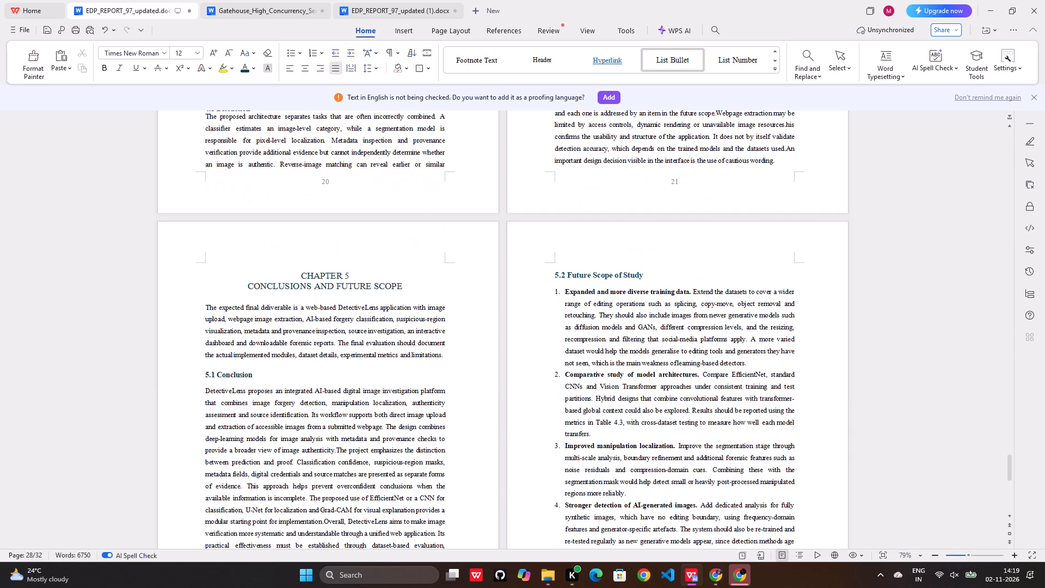
pyautogui.click(298, 213)
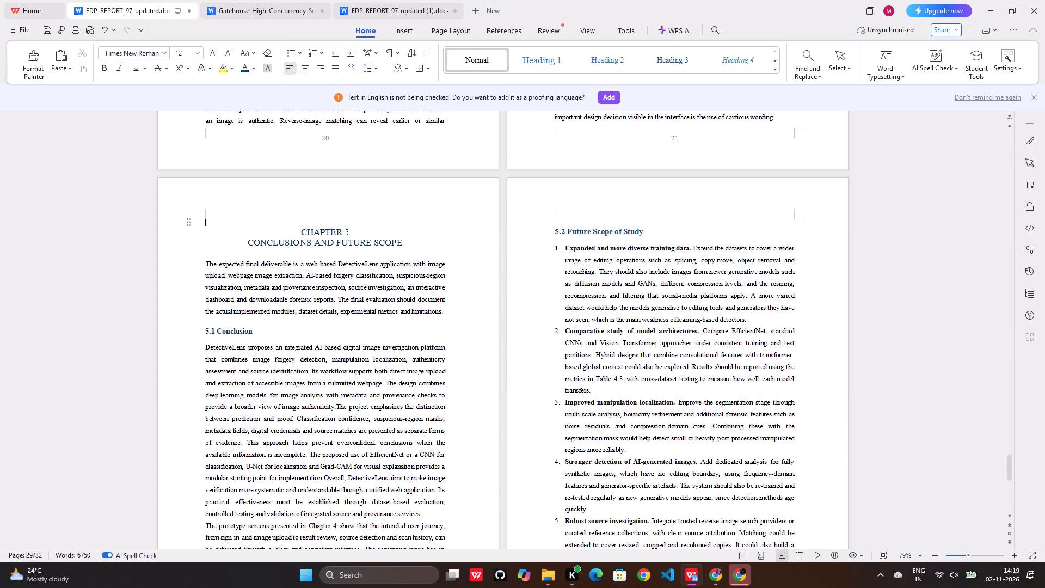
pyautogui.press('BackSpace')
pyautogui.scroll(-5, 527, 211)
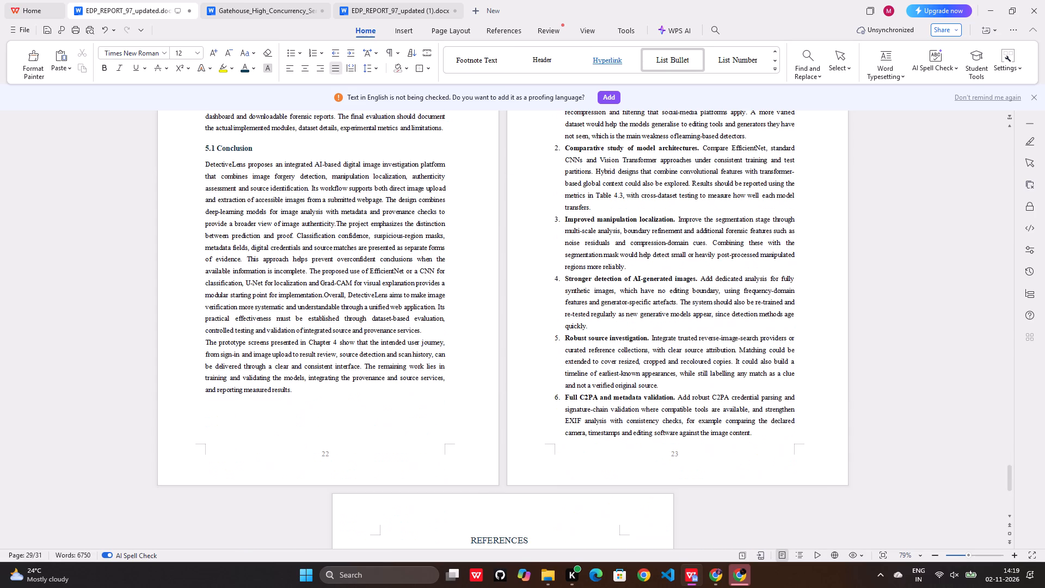
pyautogui.scroll(-8, 561, 225)
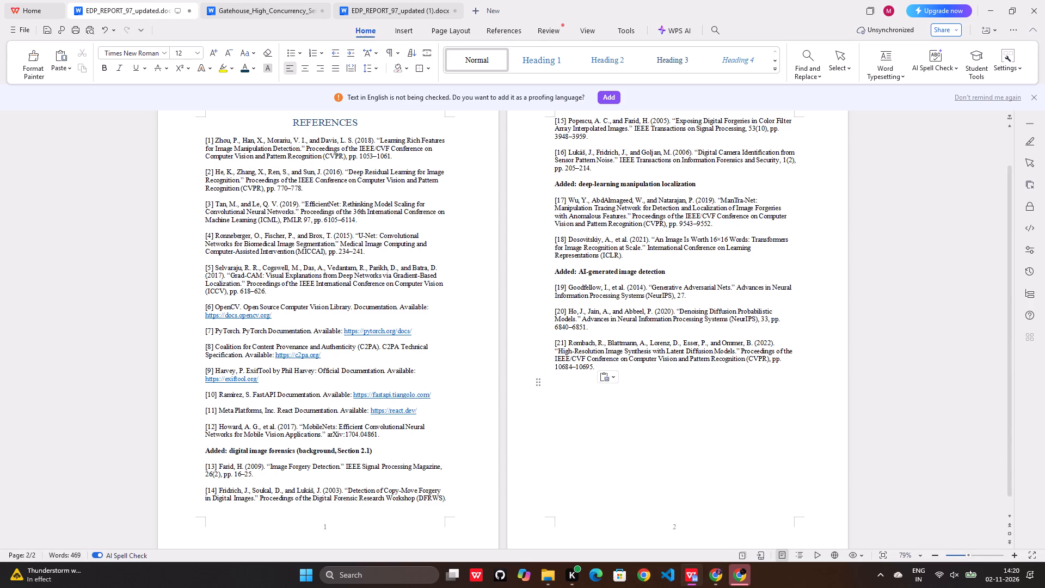
# Set the line spacing of the pasted references [1] to [21] to 1.0.
pyautogui.moveTo(206, 137); pyautogui.dragTo(415, 272)
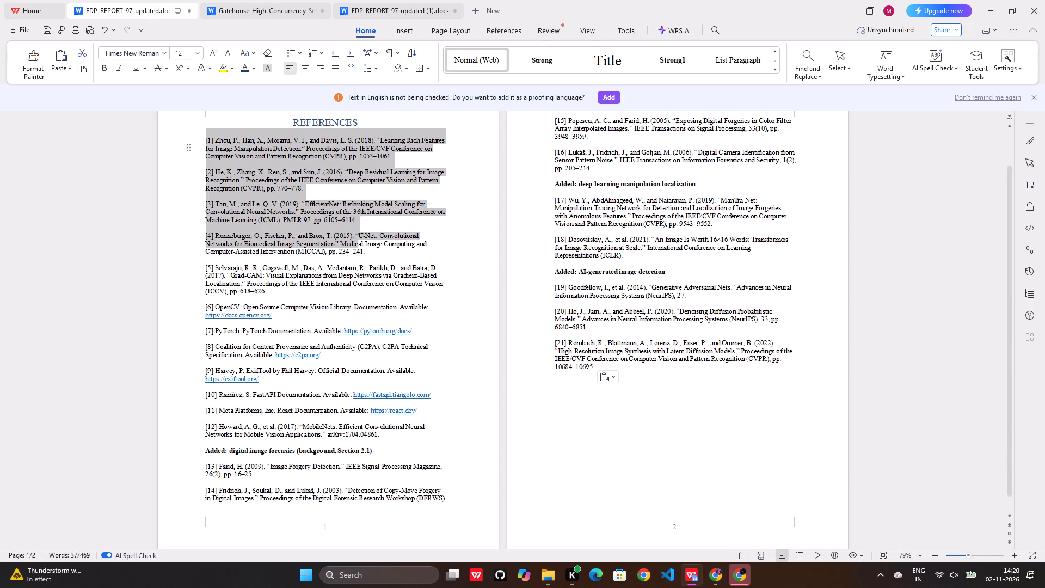
pyautogui.moveTo(415, 272); pyautogui.dragTo(597, 365)
pyautogui.click(377, 66)
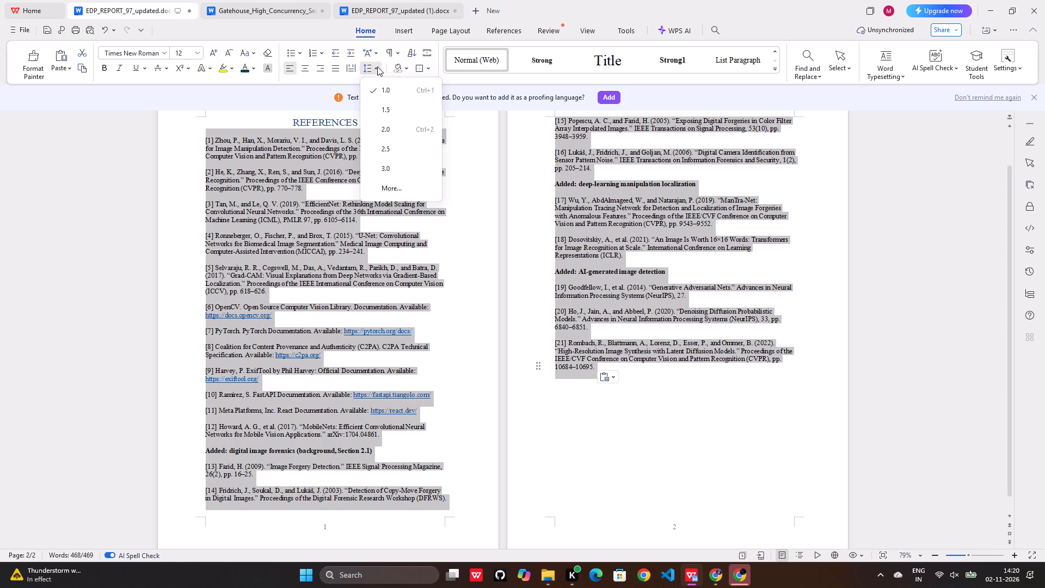
pyautogui.click(388, 87)
pyautogui.click(442, 198)
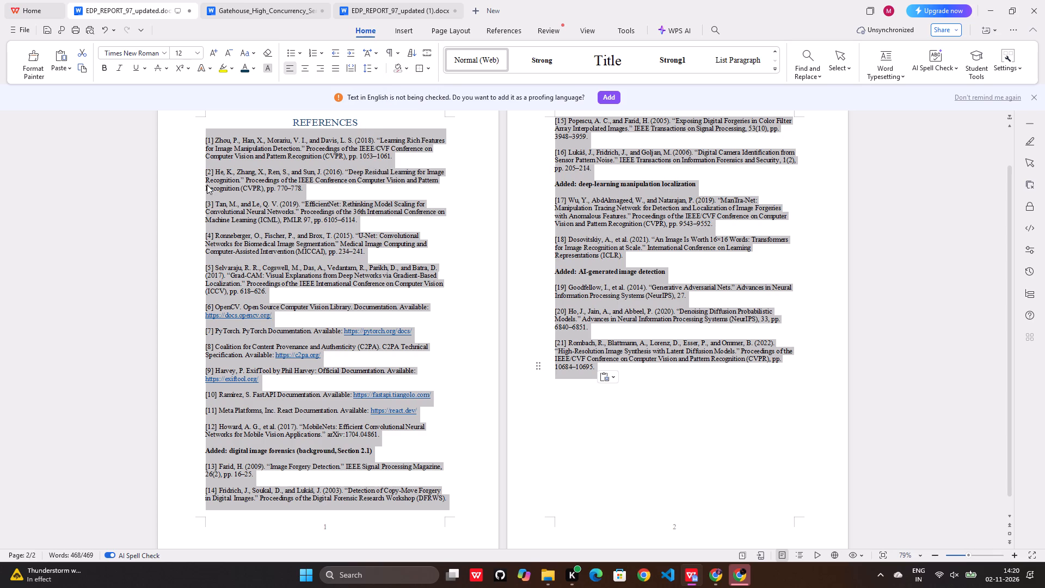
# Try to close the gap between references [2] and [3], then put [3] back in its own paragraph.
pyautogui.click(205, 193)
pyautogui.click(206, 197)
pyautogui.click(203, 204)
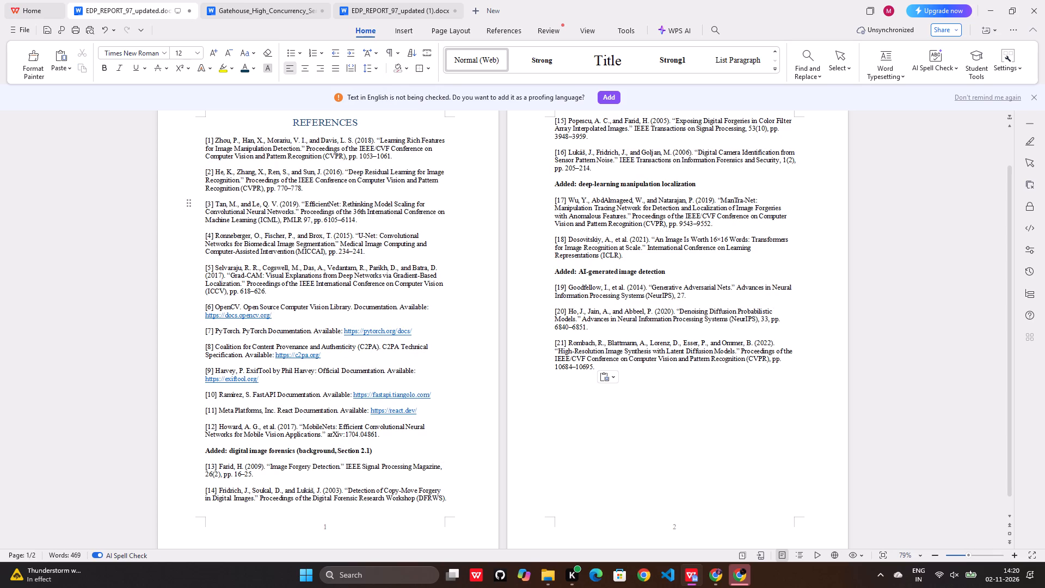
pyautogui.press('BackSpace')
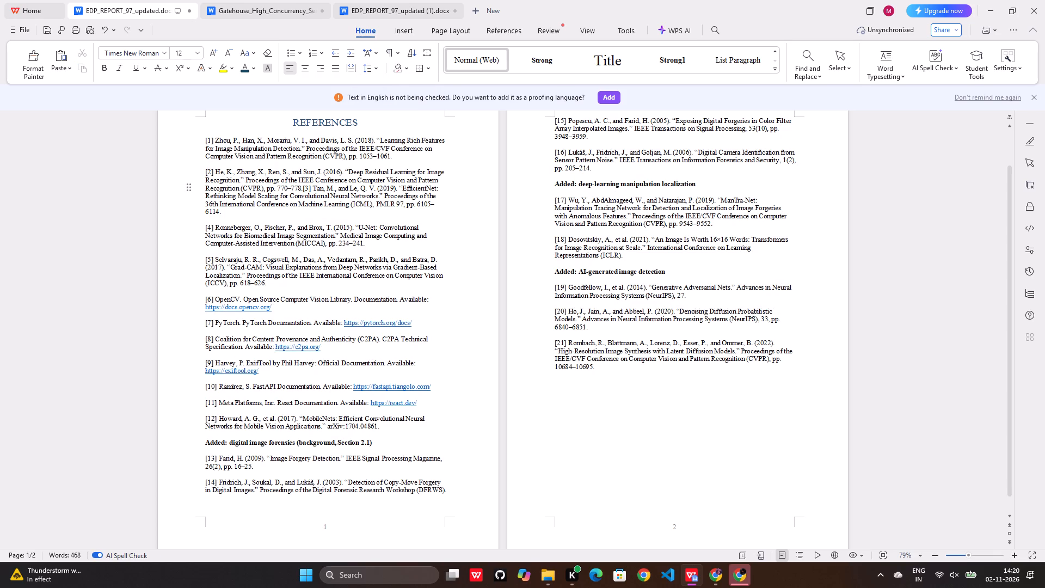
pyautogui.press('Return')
# Delete references [15] to [21] with their "Added" subheadings and remove the emptied second page.
pyautogui.scroll(2, 567, 225)
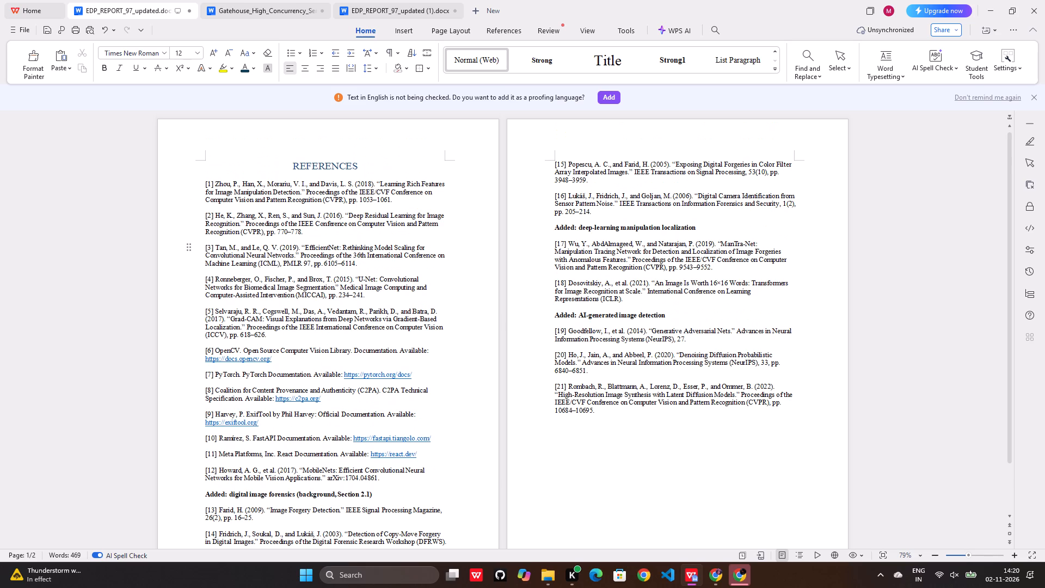
pyautogui.moveTo(552, 163); pyautogui.dragTo(625, 424)
pyautogui.press('BackSpace')
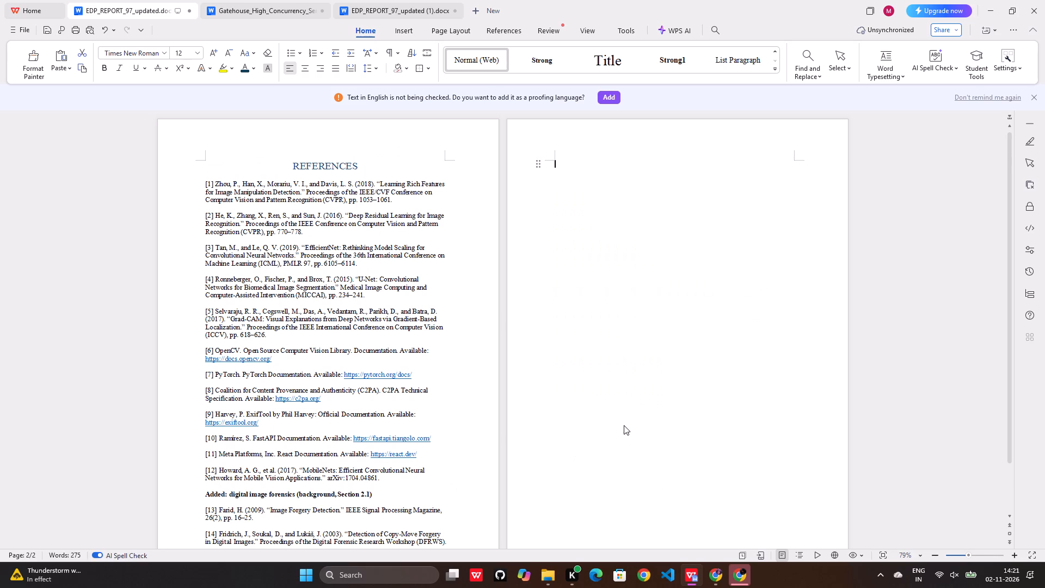
pyautogui.press('Delete')
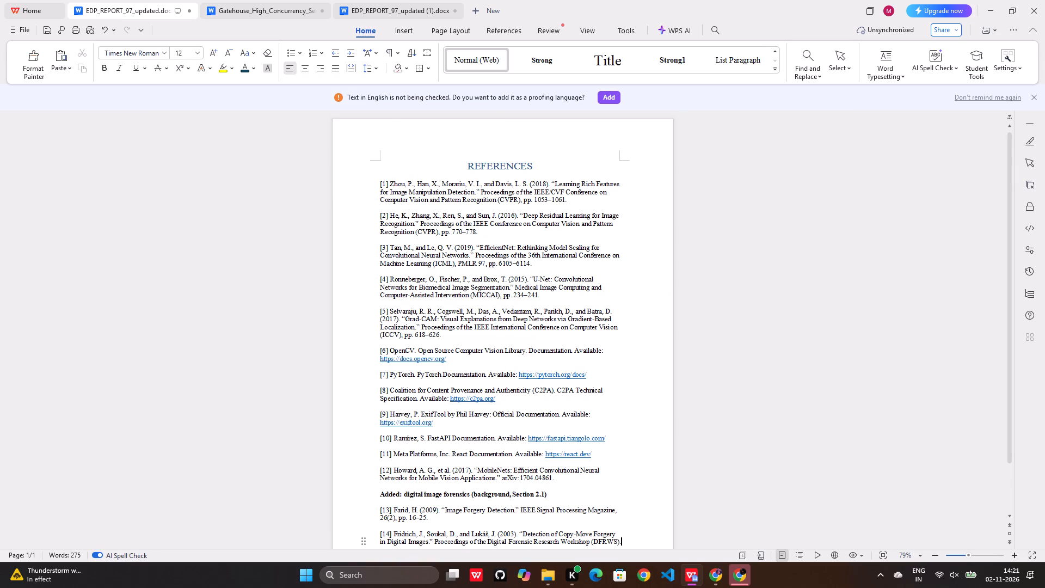
# Check the shortened list against the reference pages of EDP_REPORT_97_updated (1) and the Gatehouse document.
pyautogui.scroll(-3, 632, 385)
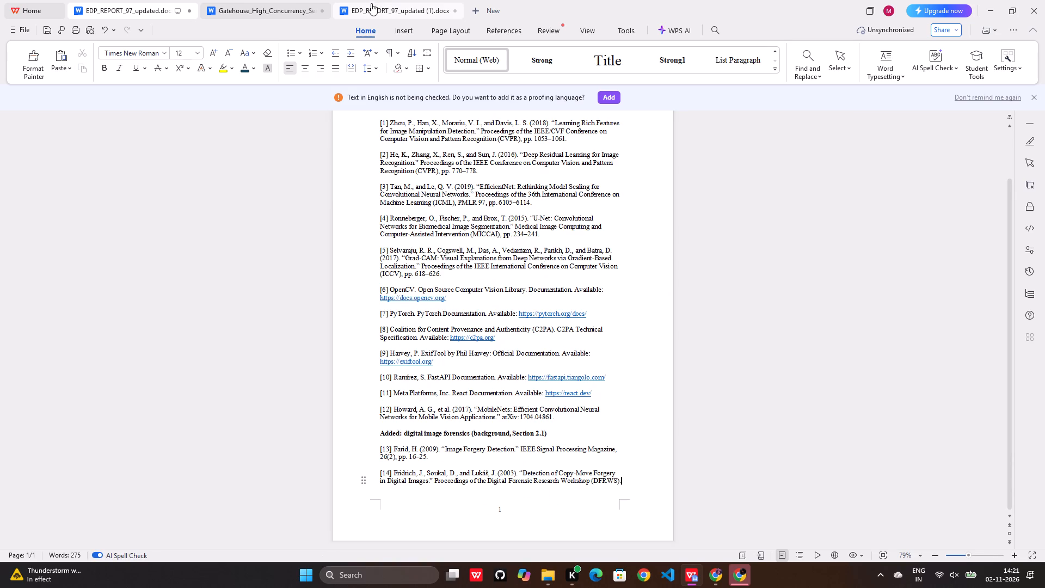
pyautogui.click(373, 5)
pyautogui.click(278, 2)
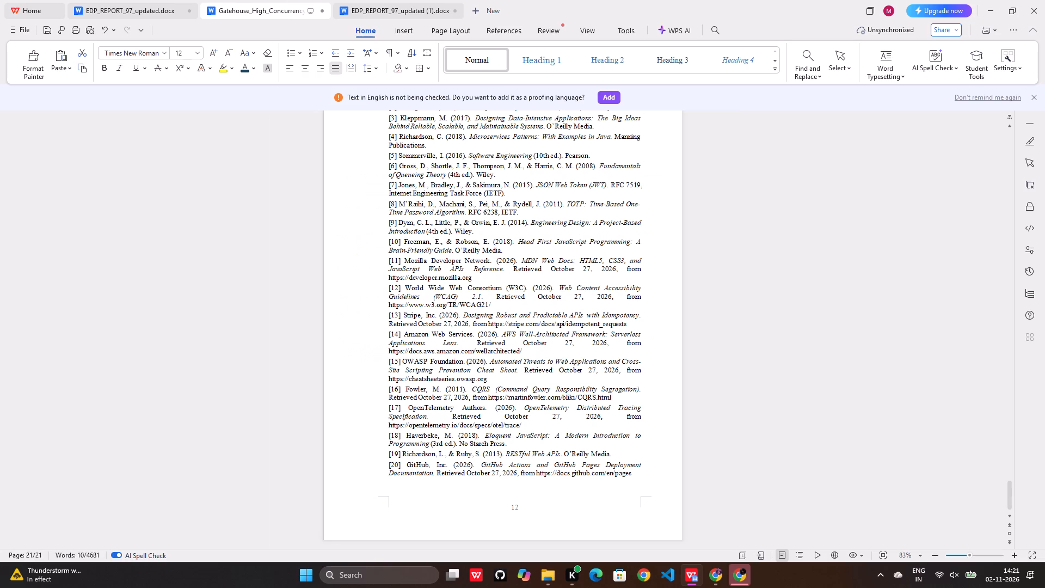
pyautogui.click(155, 5)
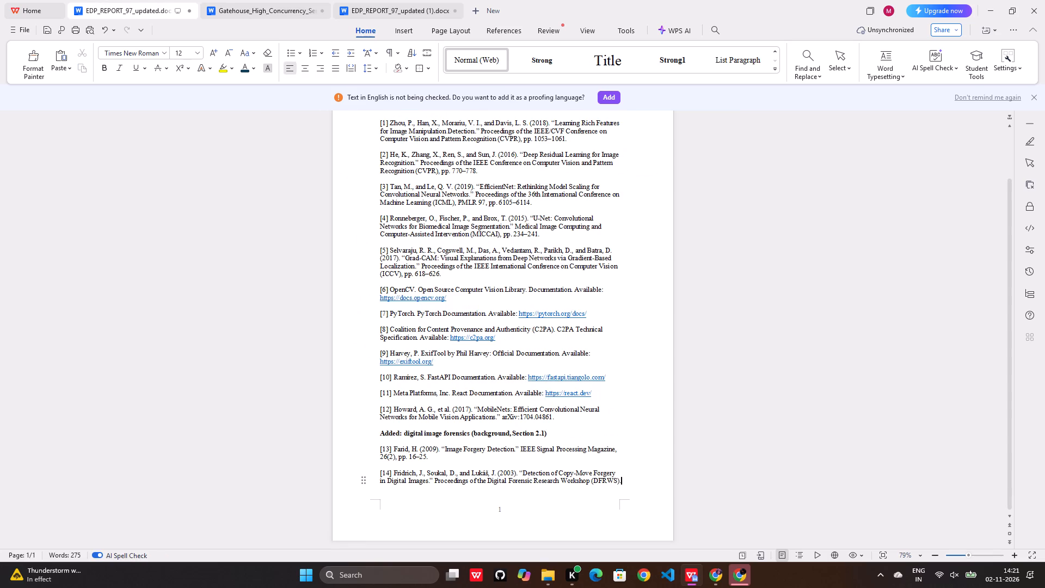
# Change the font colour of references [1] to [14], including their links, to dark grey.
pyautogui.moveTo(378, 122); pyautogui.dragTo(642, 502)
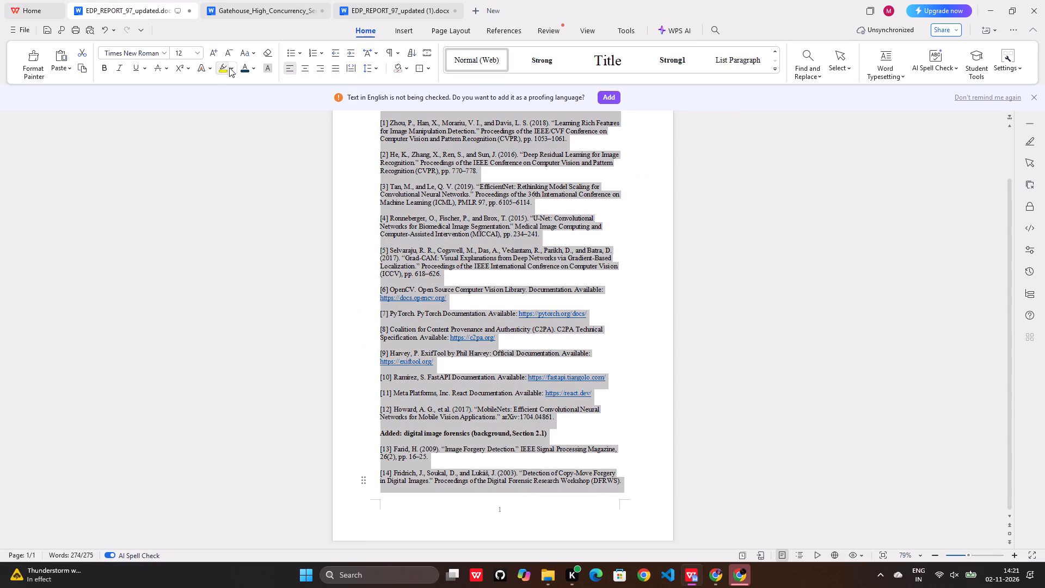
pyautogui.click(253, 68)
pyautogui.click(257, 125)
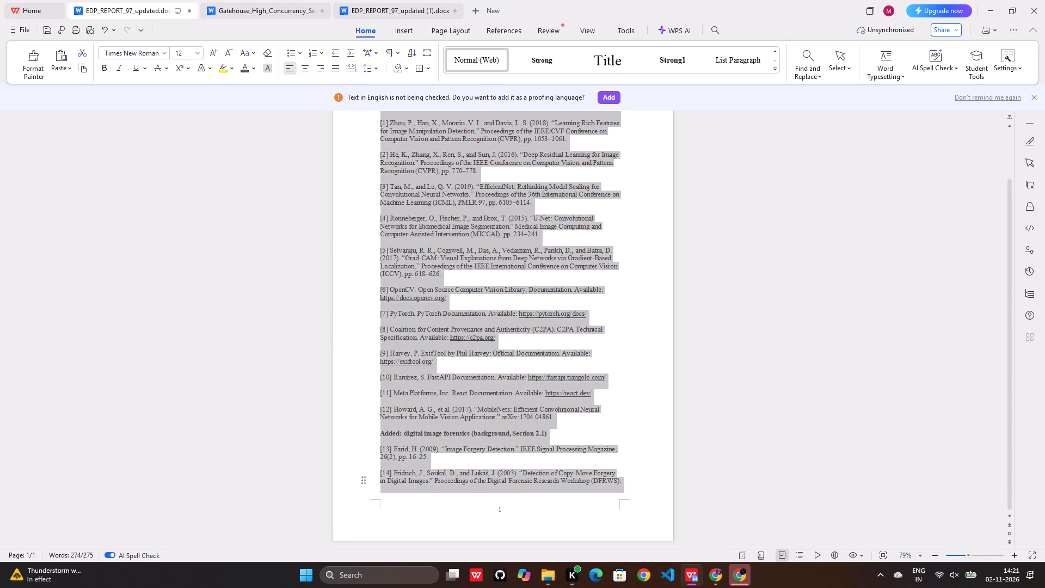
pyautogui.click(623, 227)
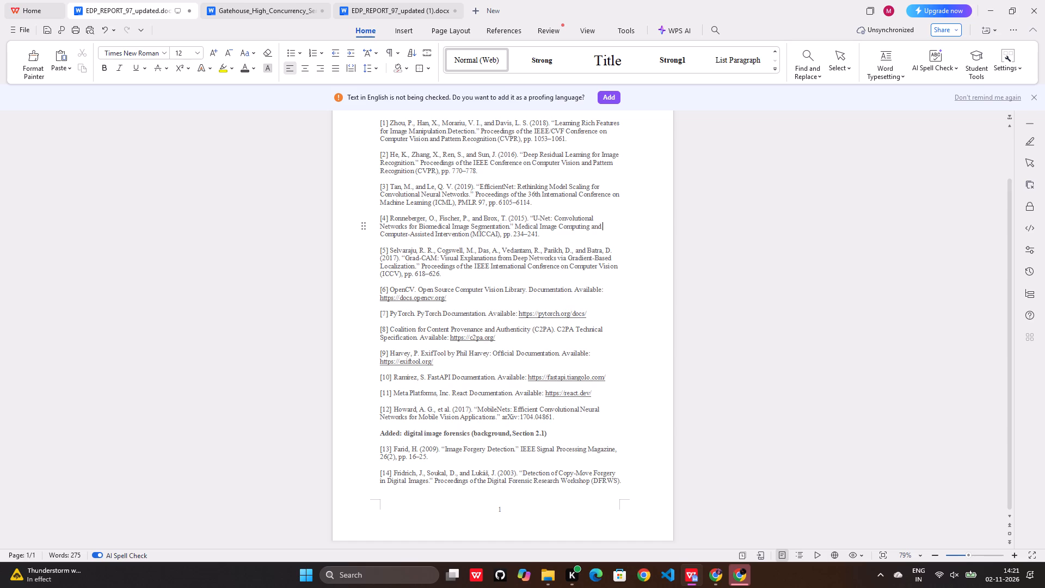
# Justify references [1] to [14], including the "Added: digital image forensics" line.
pyautogui.scroll(1, 478, 174)
pyautogui.moveTo(379, 162); pyautogui.dragTo(601, 469)
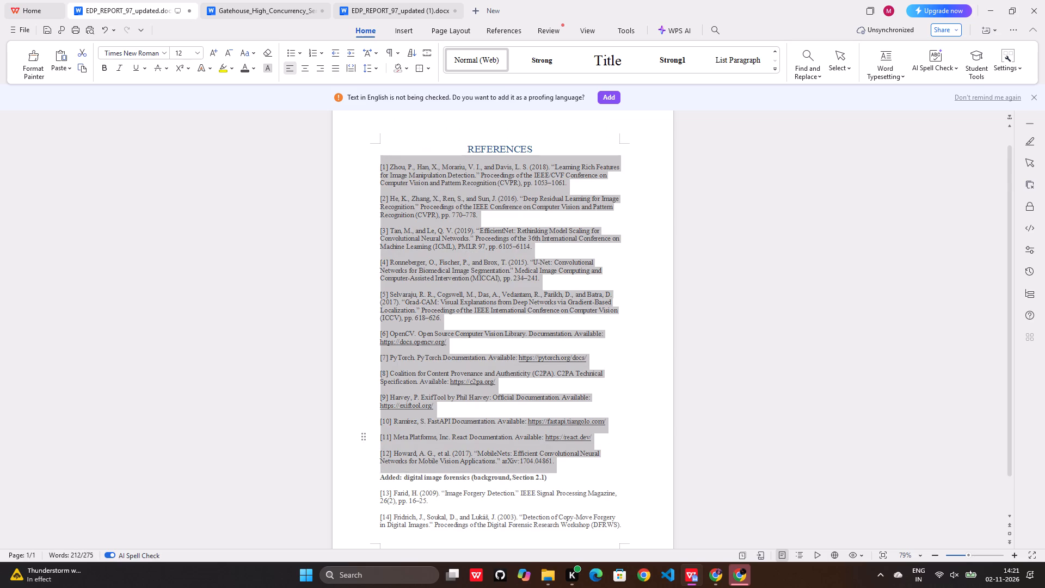
pyautogui.moveTo(601, 469); pyautogui.dragTo(627, 526)
pyautogui.hotkey('ctrl', 'j')
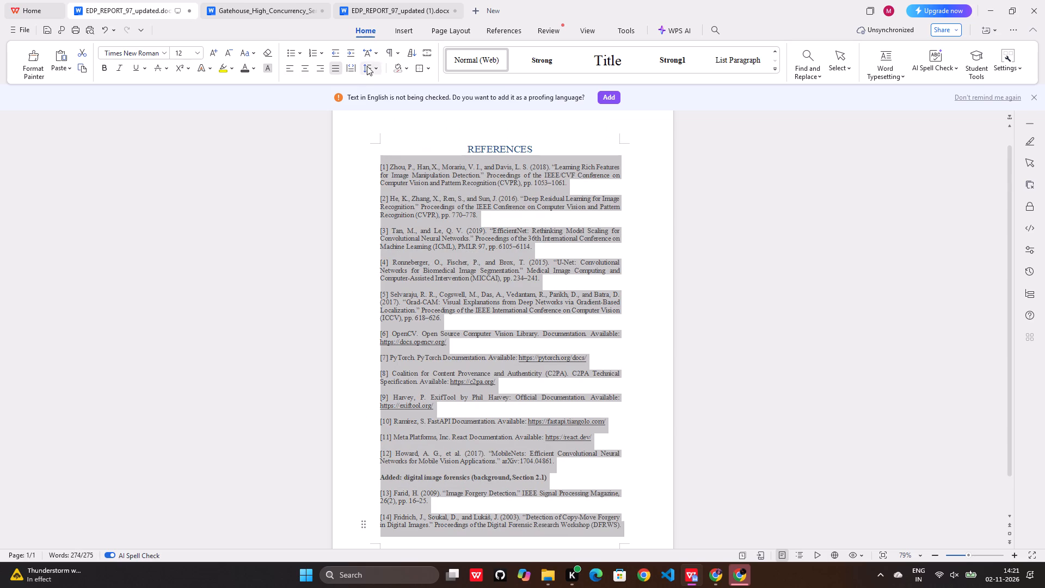
# Change the font colour of references [1] to [14] to a darker, near-black shade.
pyautogui.click(253, 68)
pyautogui.click(256, 140)
pyautogui.click(669, 256)
pyautogui.scroll(11, 663, 255)
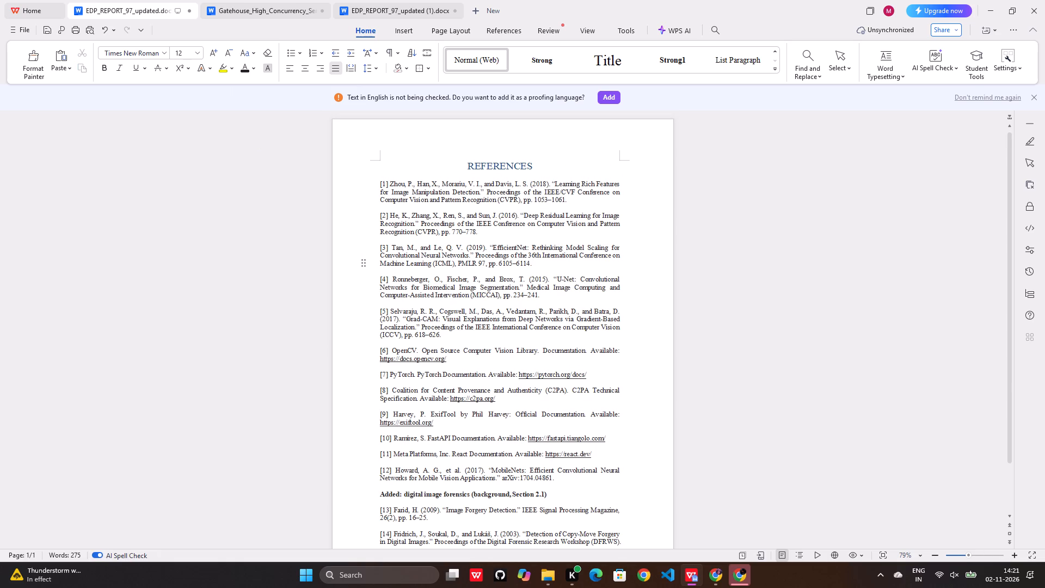
# Undo the recent reference-list edits and the content deletion until the full DetectiveLens report, including Chapters 4 and 5, is restored.
pyautogui.scroll(17, 667, 254)
pyautogui.scroll(6, 646, 197)
pyautogui.scroll(-6, 646, 195)
pyautogui.scroll(6, 646, 195)
pyautogui.hotkey('ctrl', 'z')
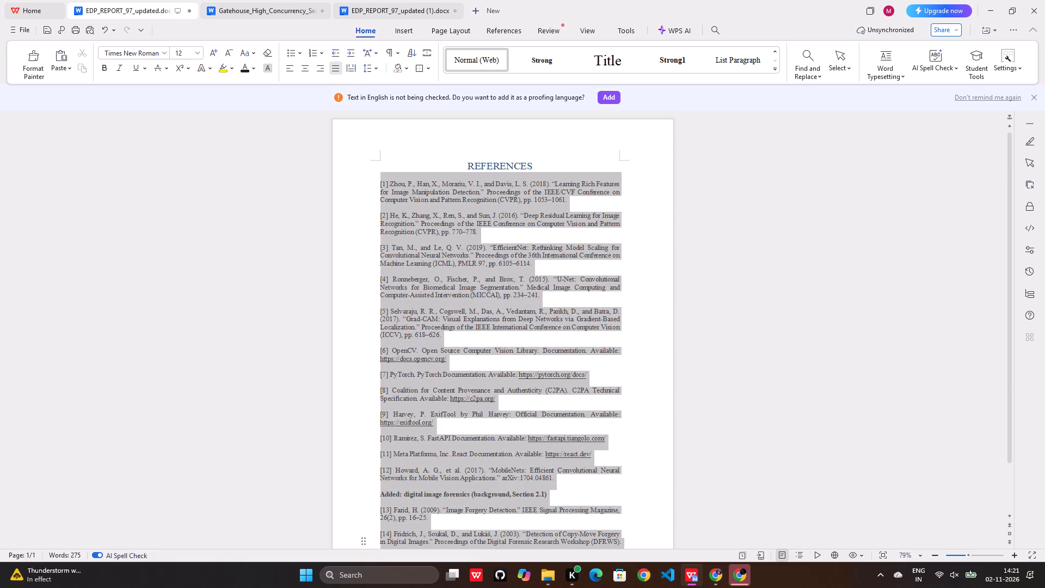
pyautogui.hotkey('ctrl', 'z')
pyautogui.hotkey('ctrl', 'z')
pyautogui.hotkey('ctrl', 'z')
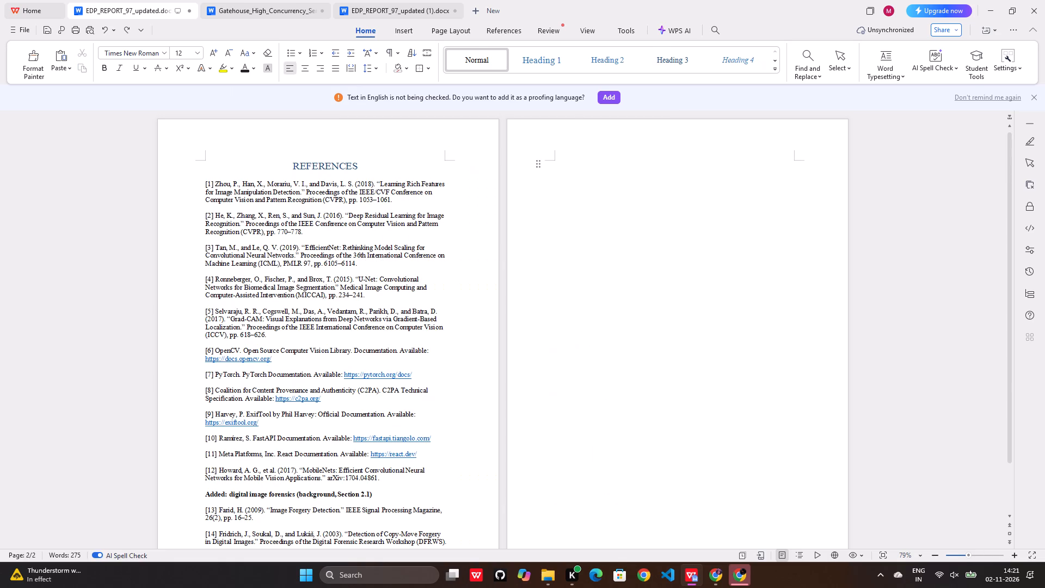
pyautogui.hotkey('ctrl', 'z')
pyautogui.hotkey('ctrl', 'z')
pyautogui.hotkey('ctrl', 'z')
pyautogui.hotkey('ctrl', 'z')
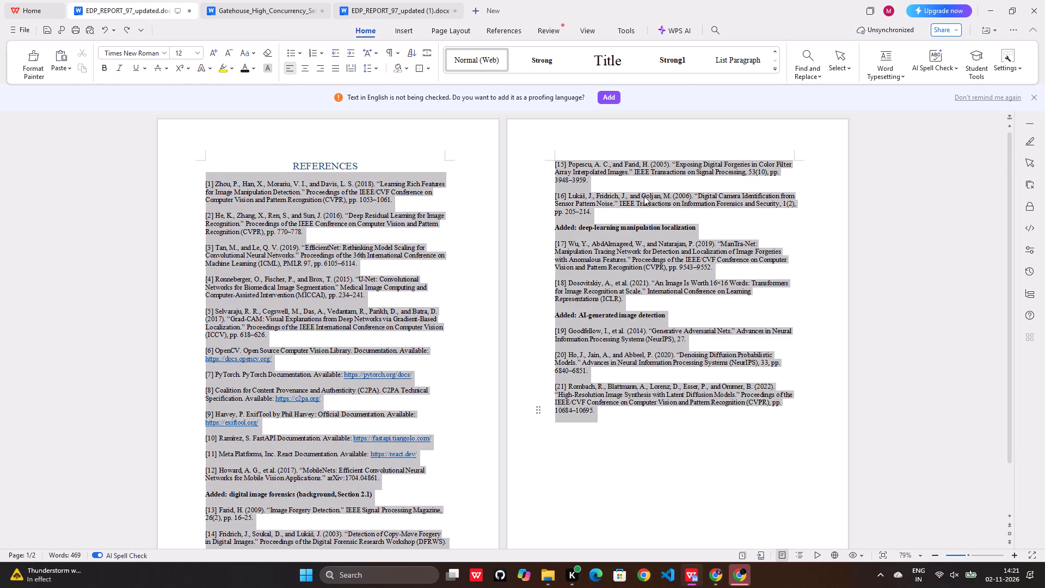
pyautogui.hotkey('ctrl', 'z')
pyautogui.hotkey('ctrl', 'z')
pyautogui.hotkey('ctrl', 'z')
pyautogui.hotkey('ctrl', 'z')
pyautogui.hotkey('ctrl', 'z')
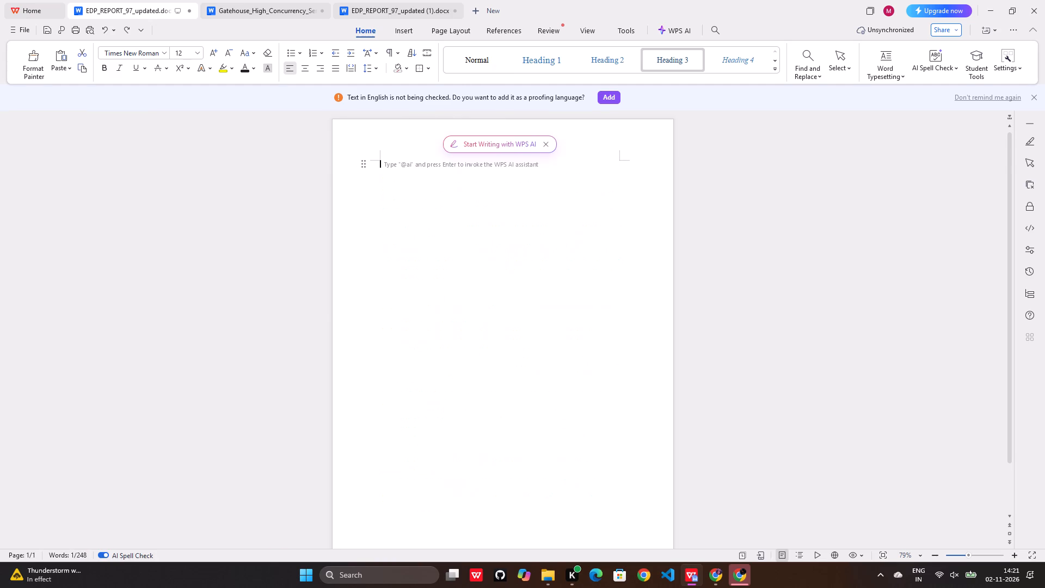
pyautogui.hotkey('ctrl', 'z')
pyautogui.hotkey('ctrl', 'z')
pyautogui.hotkey('ctrl', 'z')
pyautogui.hotkey('ctrl', 'z')
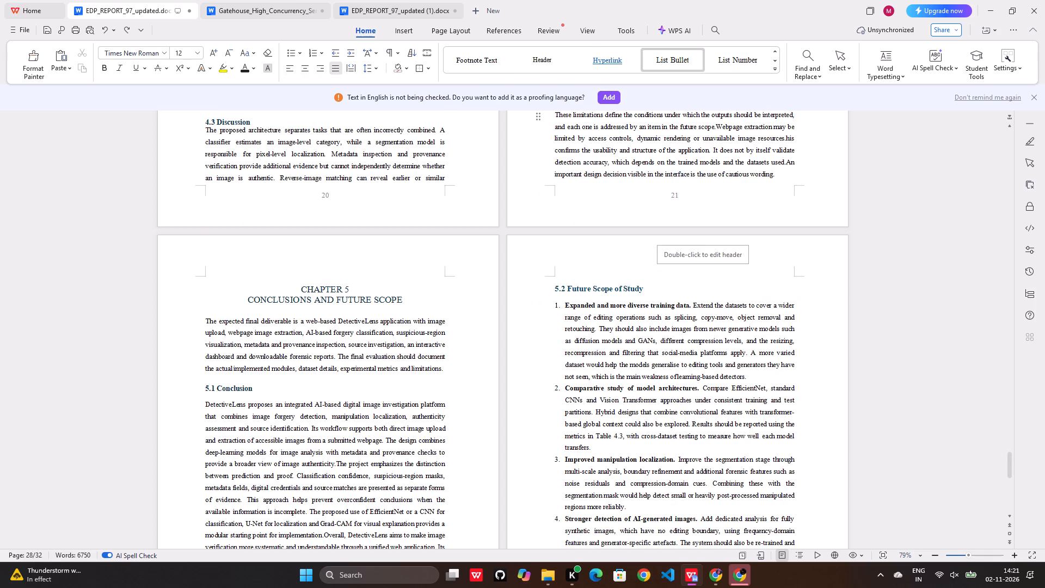
# Delete page 24's content, from the closing EXIF analysis lines of the future scope through the REFERENCES heading and references [1] to [12].
pyautogui.scroll(-1, 654, 236)
pyautogui.scroll(4, 654, 236)
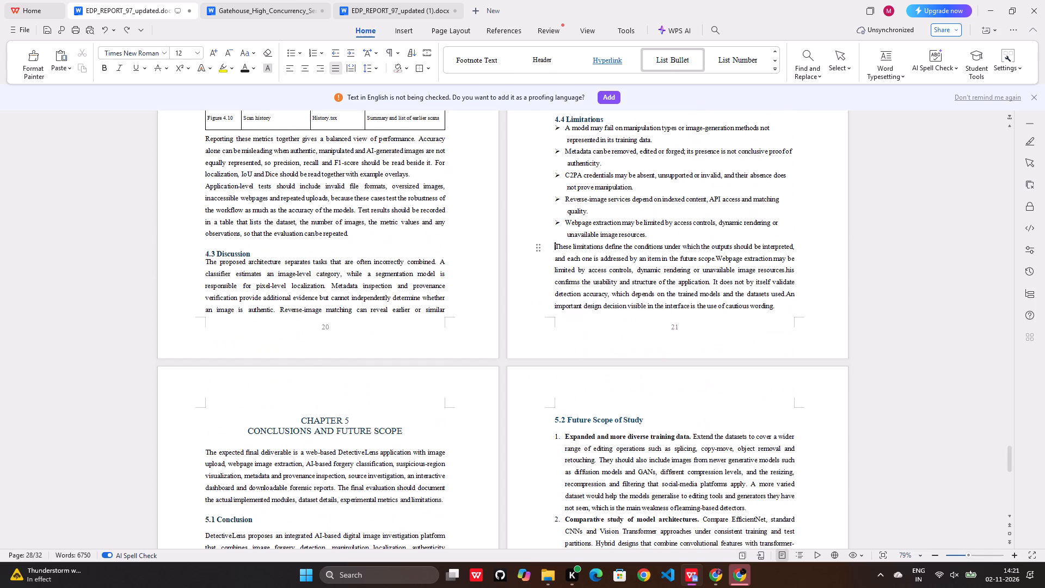
pyautogui.scroll(-20, 654, 231)
pyautogui.scroll(-1, 654, 231)
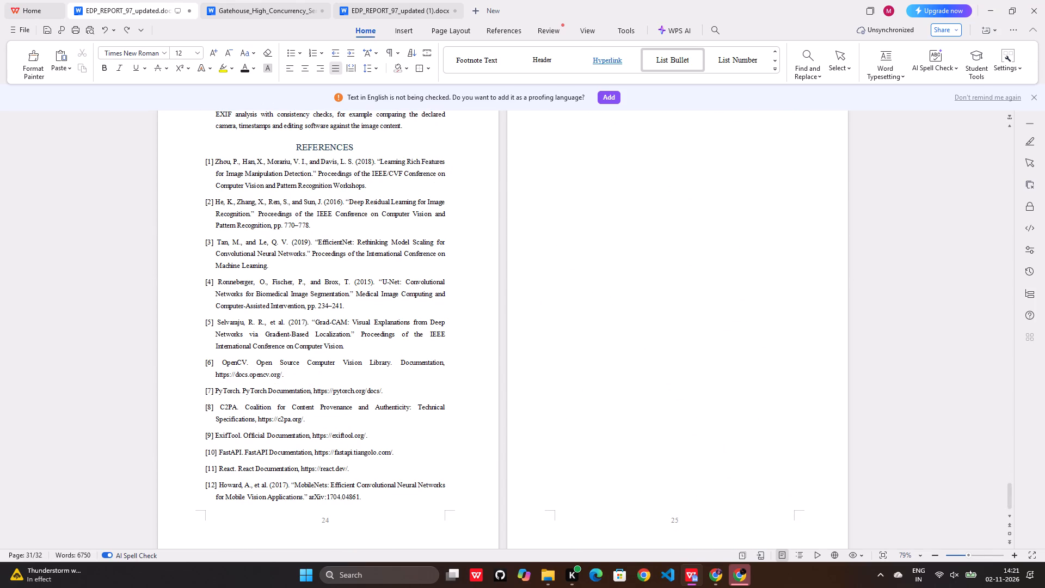
pyautogui.scroll(1, 225, 127)
pyautogui.moveTo(213, 155); pyautogui.dragTo(377, 487)
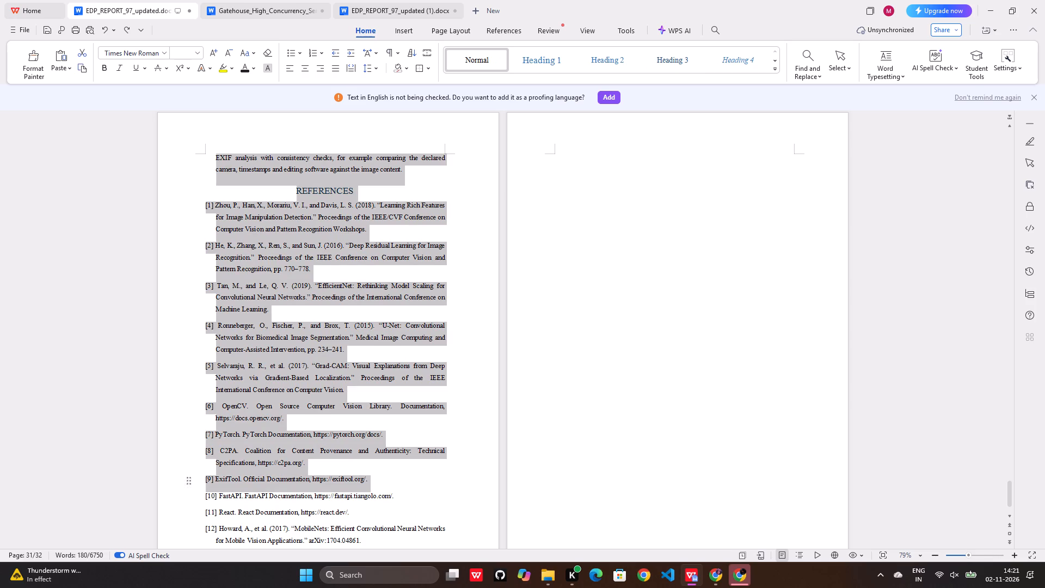
pyautogui.moveTo(377, 487); pyautogui.dragTo(400, 535)
pyautogui.press('BackSpace')
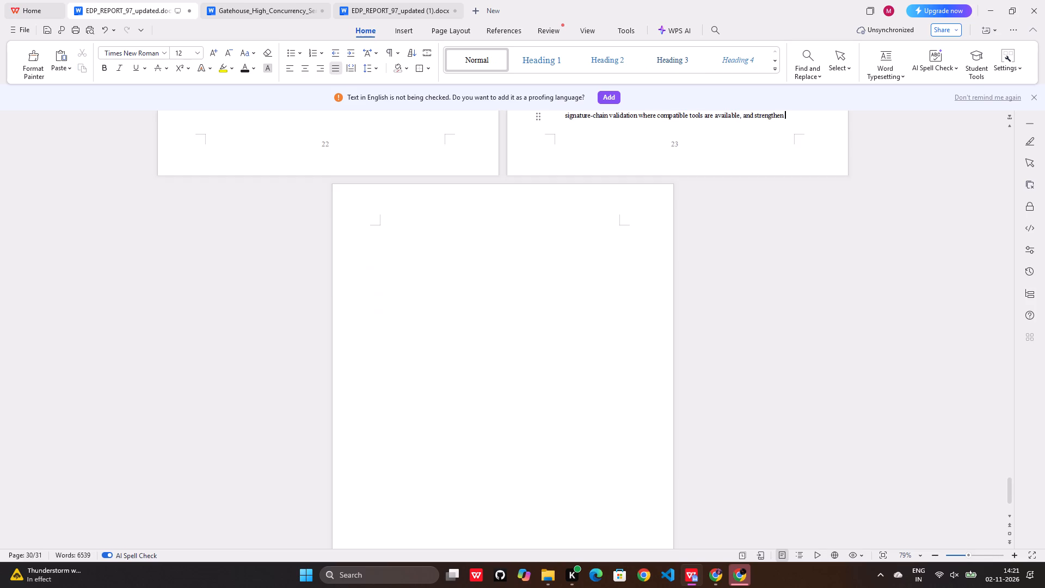
# Delete the remaining "Full C2PA and metadata validation" paragraph at the end of Section 5.2.
pyautogui.scroll(4, 535, 366)
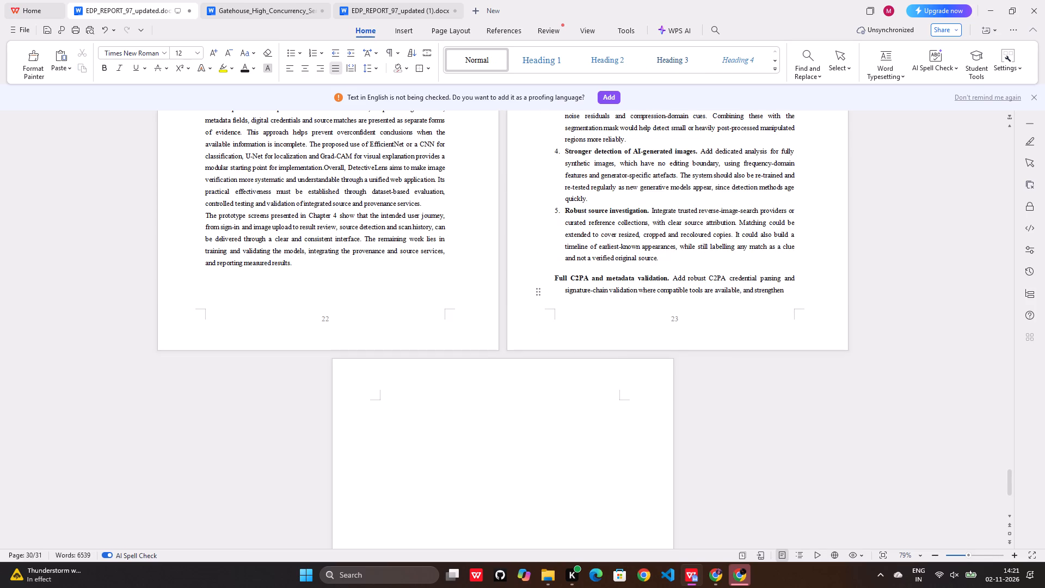
pyautogui.moveTo(552, 275); pyautogui.dragTo(788, 309)
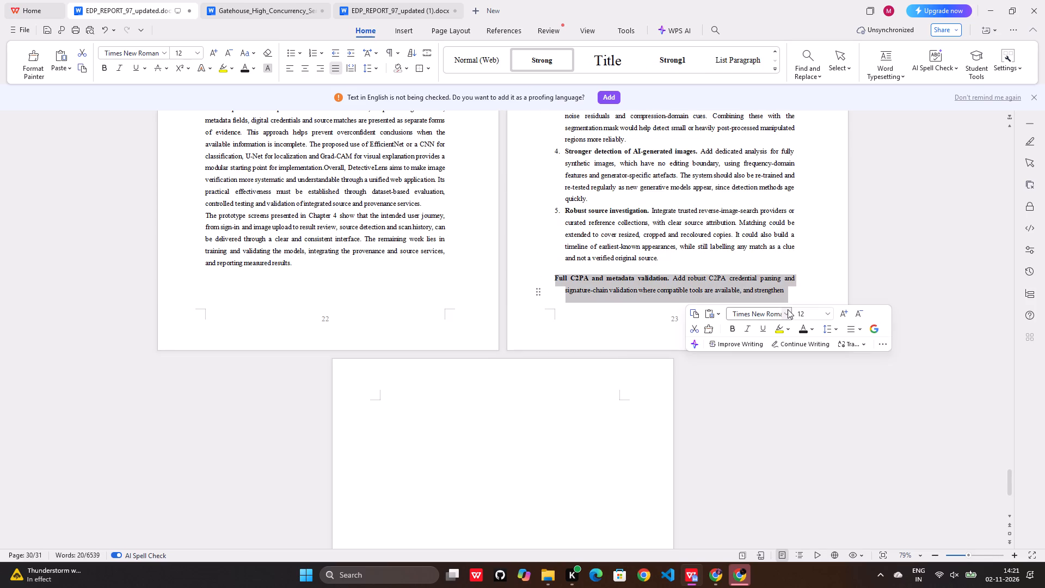
pyautogui.press('BackSpace')
# Add blank lines after the "Robust source investigation" item to start a new page following Section 5.2.
pyautogui.scroll(16, 575, 443)
pyautogui.scroll(-5, 573, 415)
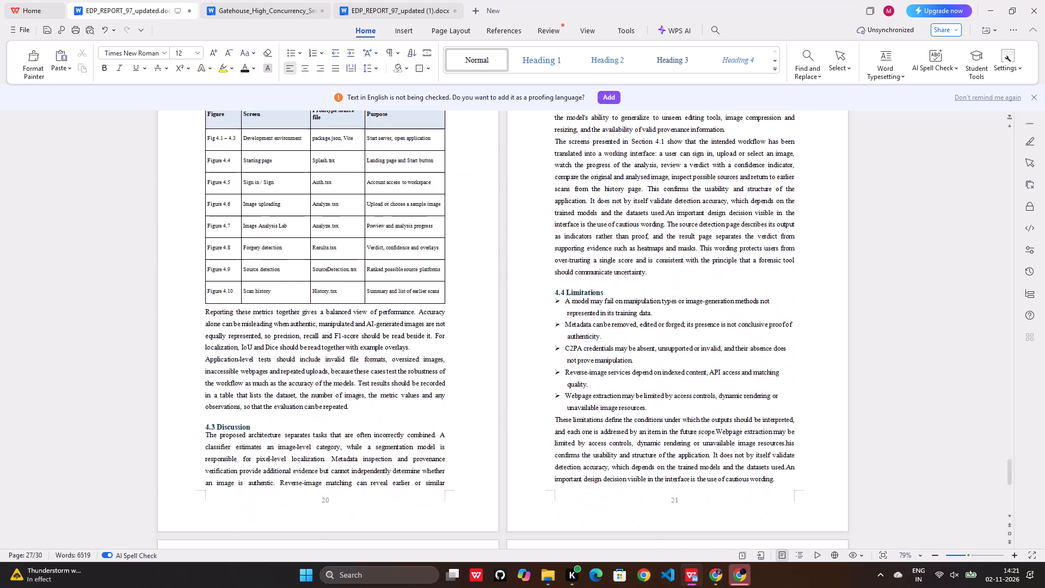
pyautogui.scroll(-16, 573, 413)
pyautogui.scroll(-16, 567, 431)
pyautogui.press('Return')
pyautogui.press('Return')
pyautogui.press('Return')
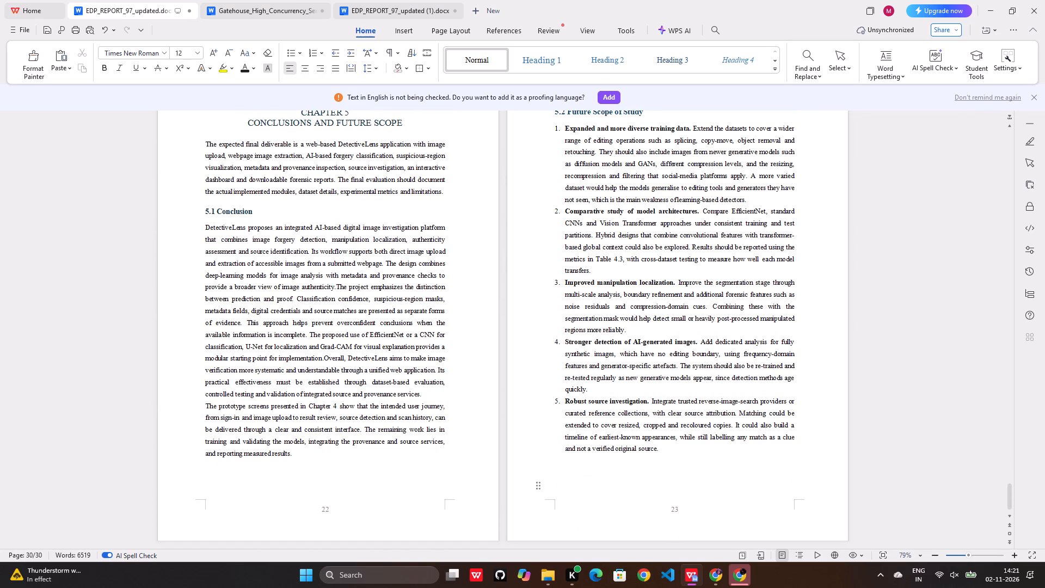
pyautogui.press('Return')
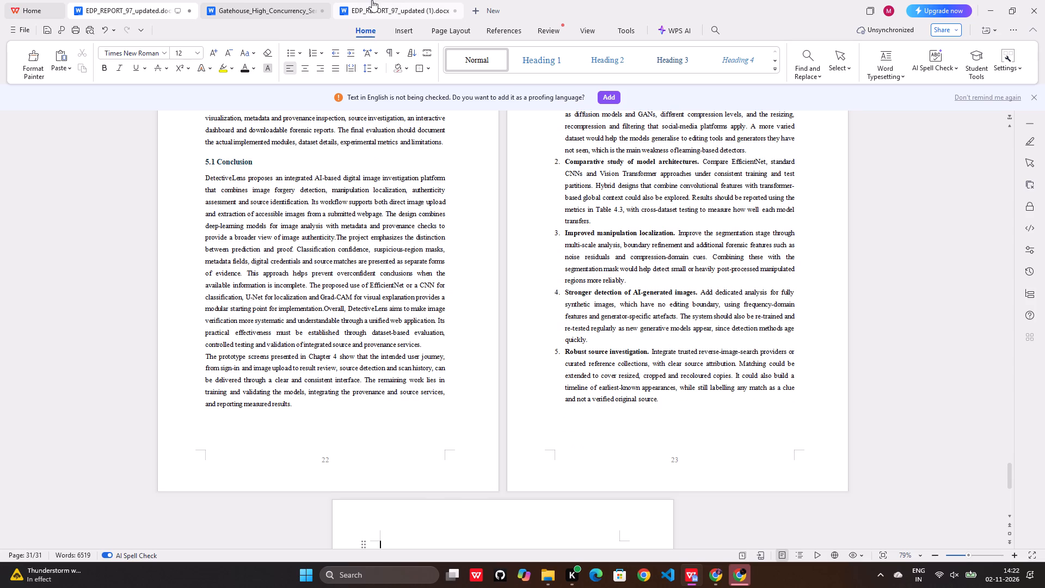
pyautogui.click(283, 2)
pyautogui.scroll(3, 522, 271)
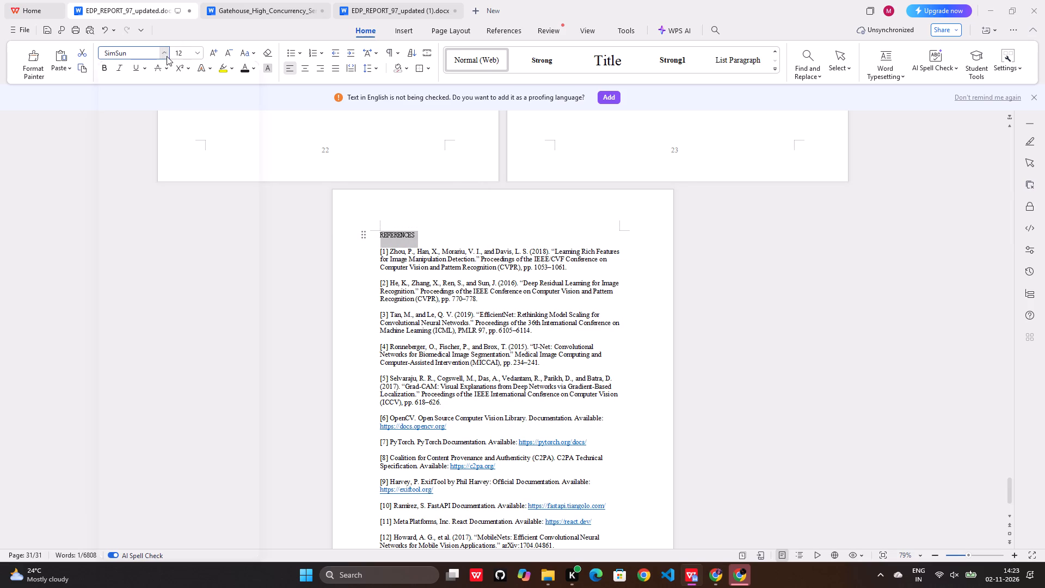
pyautogui.write('ti')
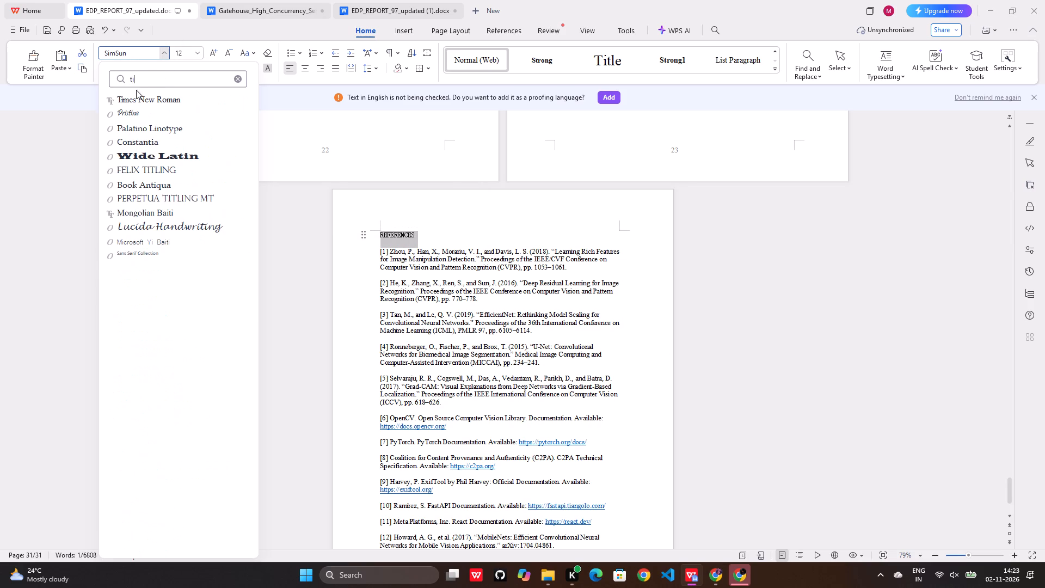
pyautogui.click(138, 99)
pyautogui.click(200, 54)
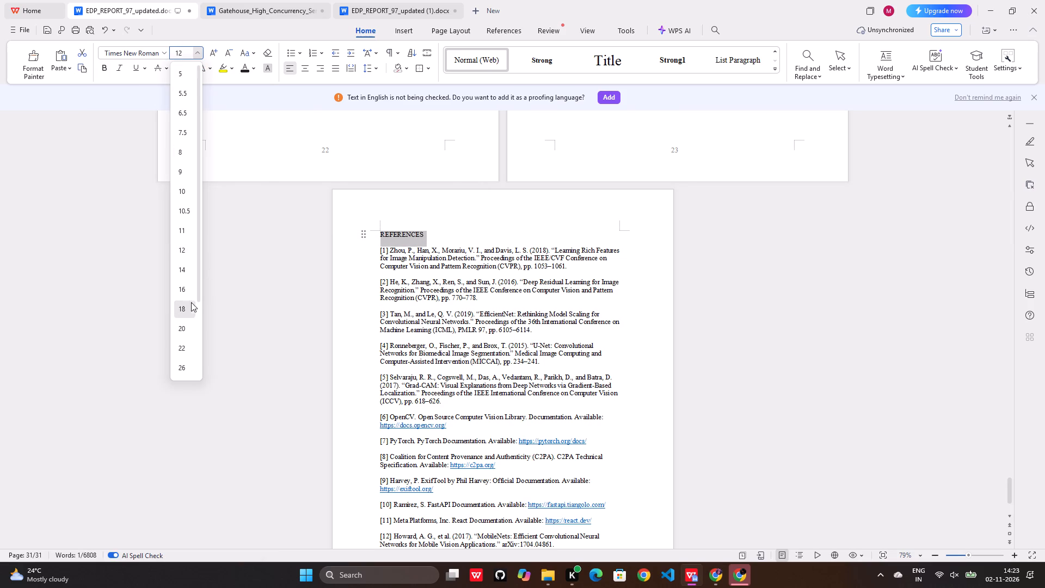
pyautogui.click(186, 310)
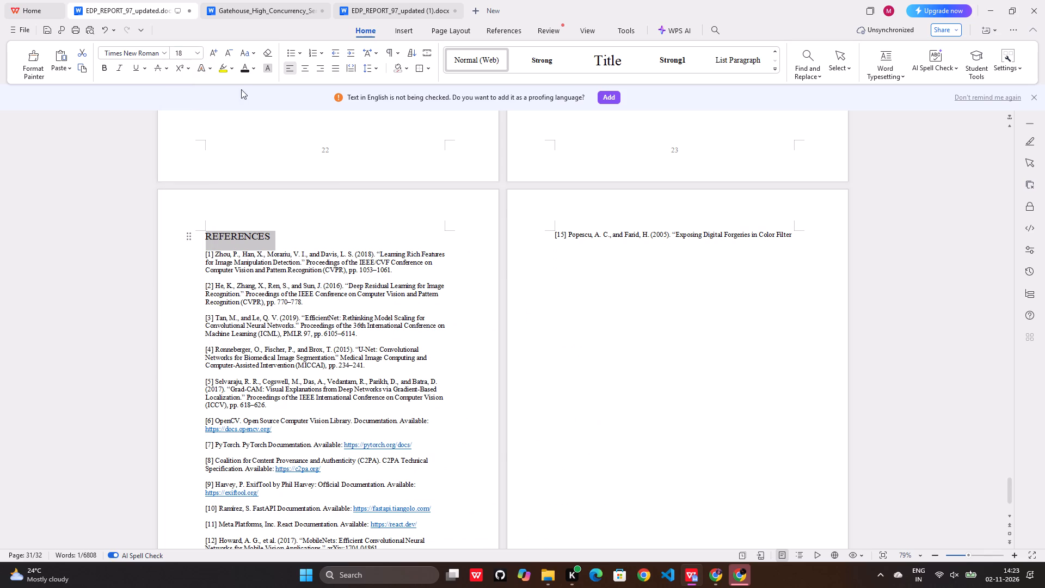
pyautogui.click(254, 69)
pyautogui.click(288, 150)
pyautogui.click(302, 71)
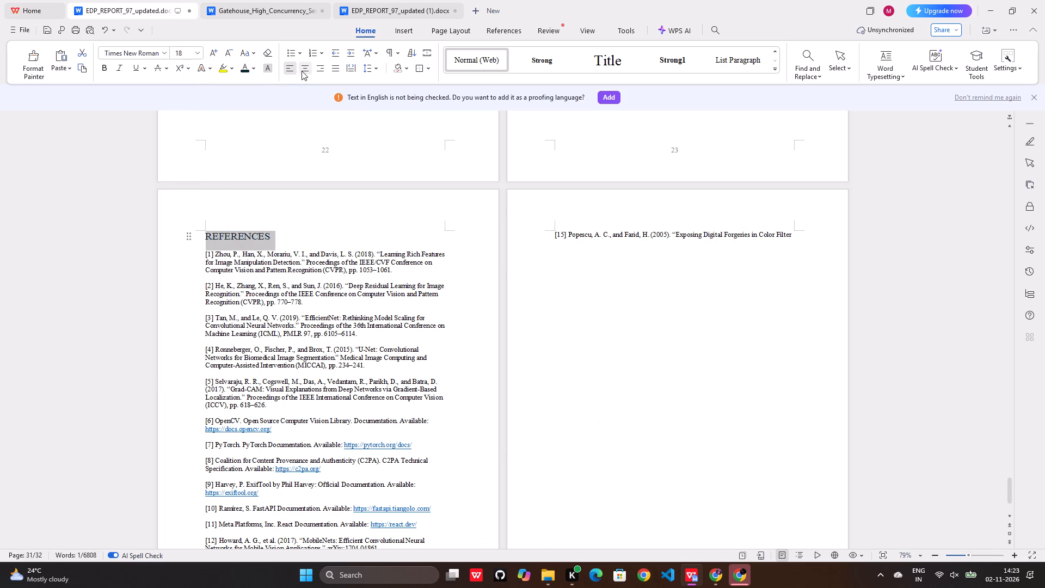
# Delete the overflowing line of reference [15] and remove the leftover blank page.
pyautogui.click(572, 264)
pyautogui.moveTo(554, 236); pyautogui.dragTo(791, 237)
pyautogui.press('BackSpace')
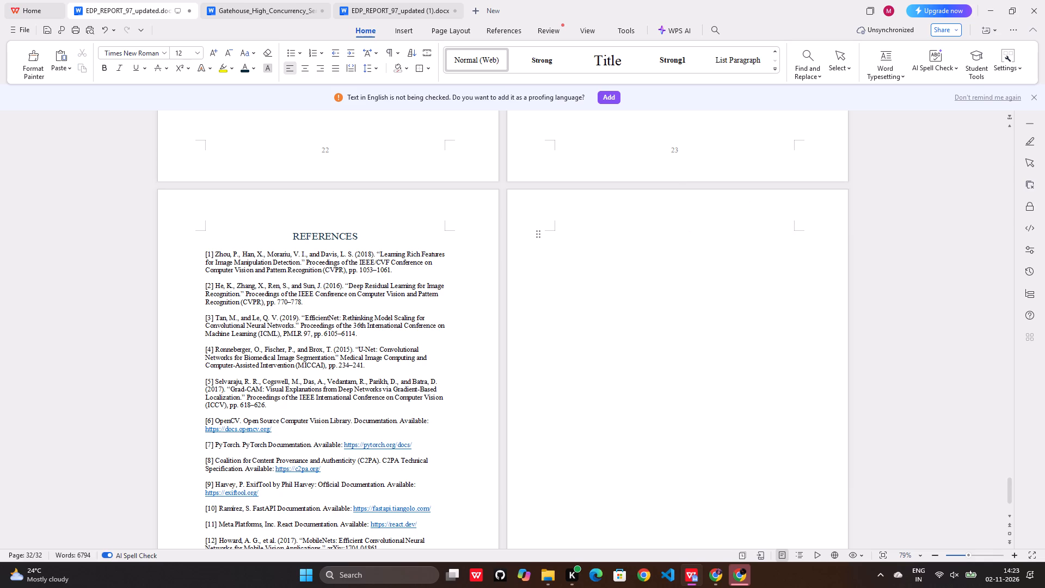
pyautogui.press('Delete')
pyautogui.press('BackSpace')
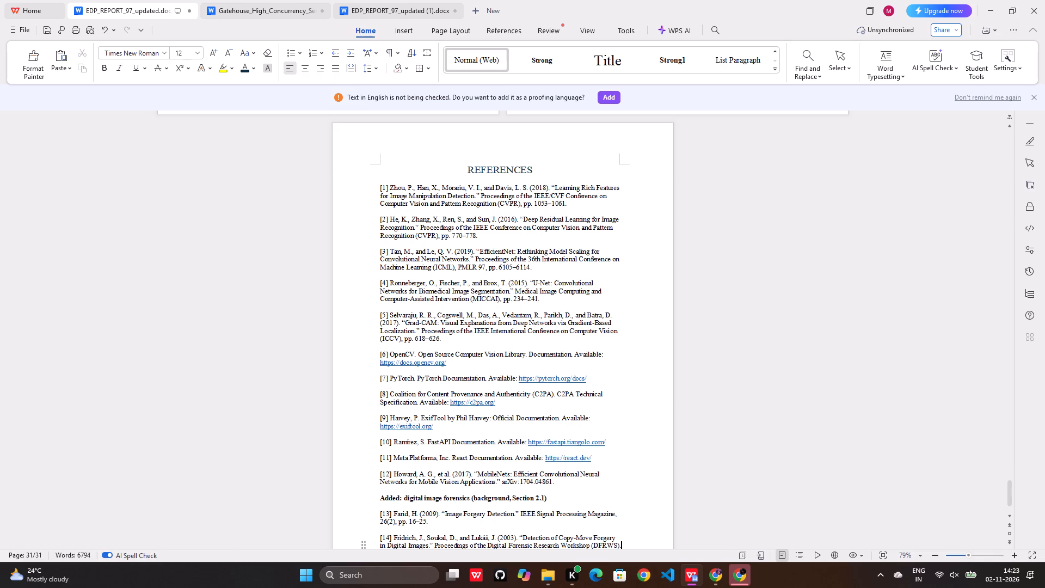
# Justify references [1] to [14], including the subheading between [12] and [13].
pyautogui.scroll(-1, 511, 350)
pyautogui.moveTo(381, 142); pyautogui.dragTo(626, 500)
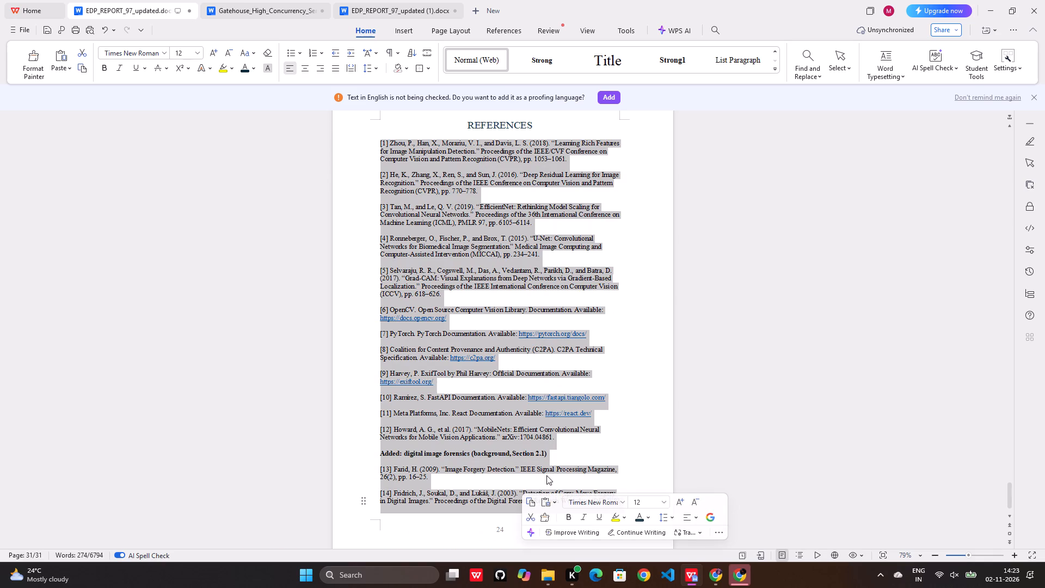
pyautogui.hotkey('ctrl', 'j')
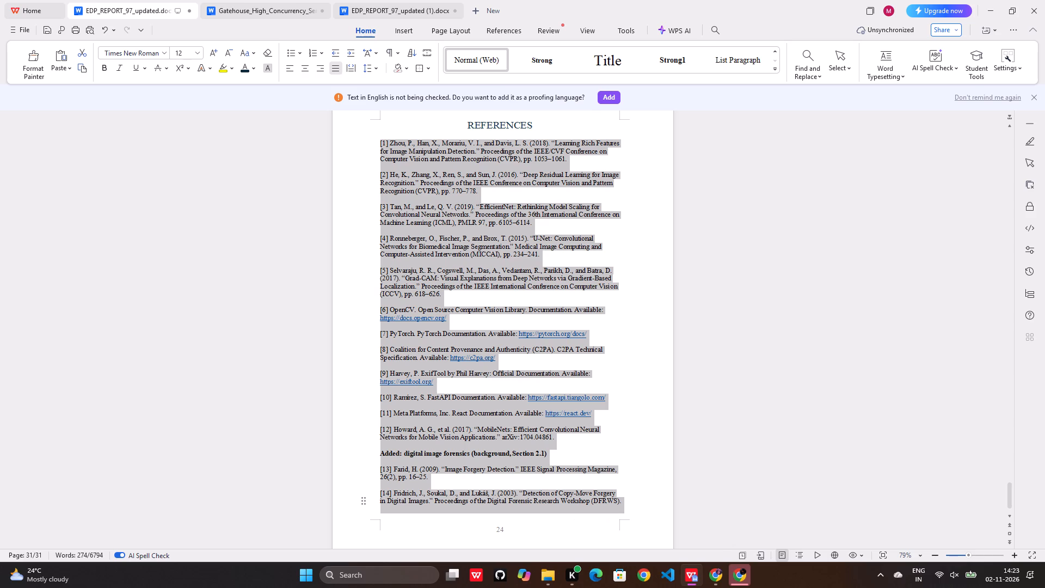
pyautogui.hotkey('ctrl', 'j')
pyautogui.hotkey('ctrl', 'j')
pyautogui.click(601, 336)
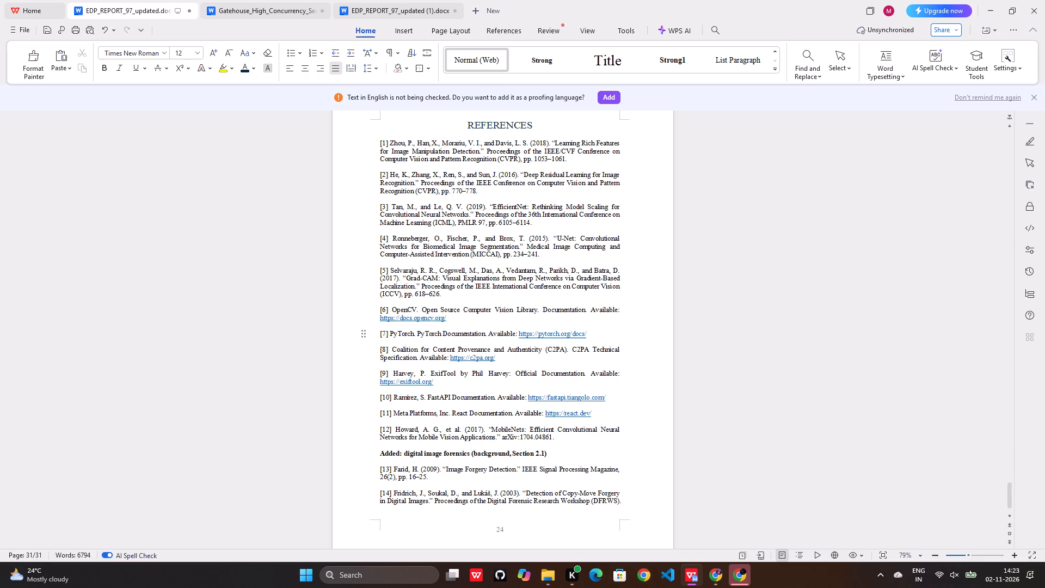
# Recolour the reference entries from [1] to [14], including their web links, in a near-black theme colour.
pyautogui.moveTo(377, 145); pyautogui.dragTo(654, 497)
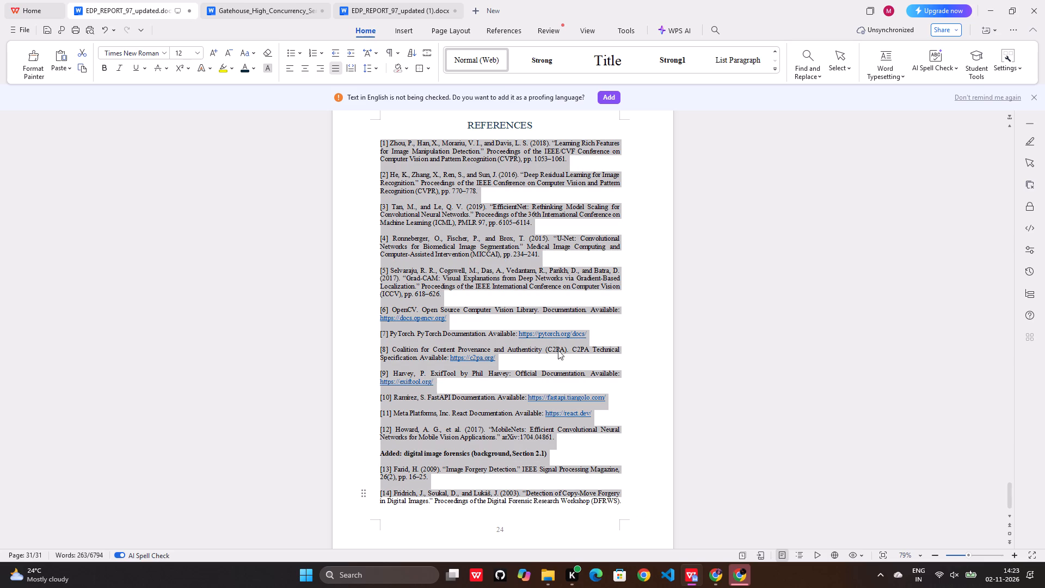
pyautogui.click(254, 73)
pyautogui.click(254, 139)
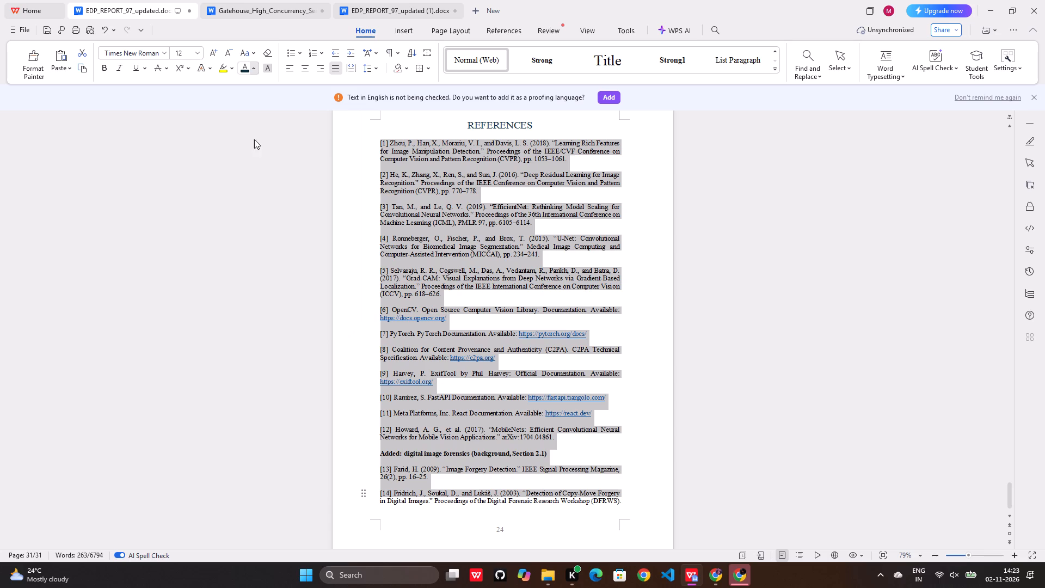
pyautogui.click(643, 248)
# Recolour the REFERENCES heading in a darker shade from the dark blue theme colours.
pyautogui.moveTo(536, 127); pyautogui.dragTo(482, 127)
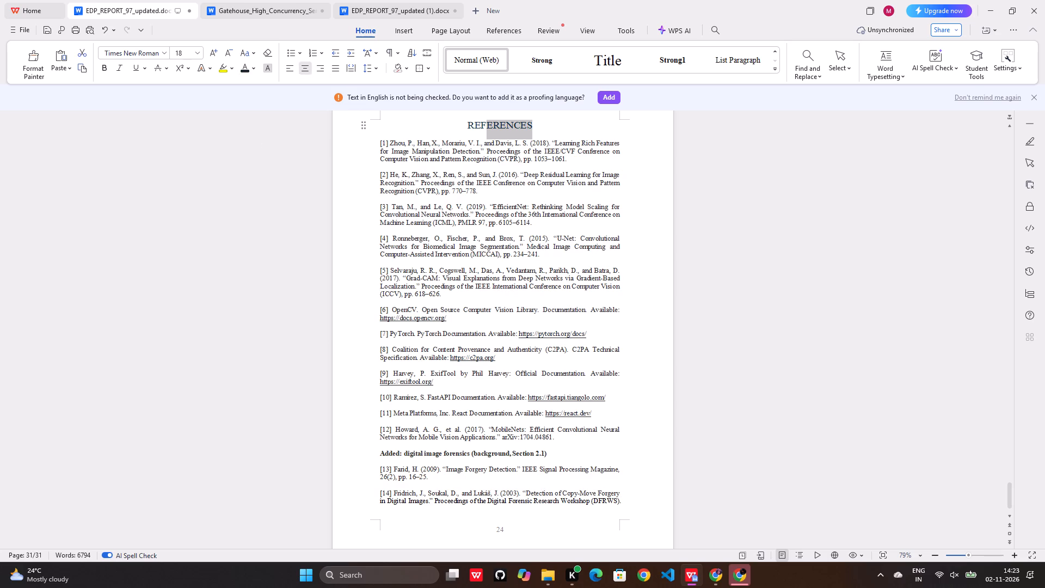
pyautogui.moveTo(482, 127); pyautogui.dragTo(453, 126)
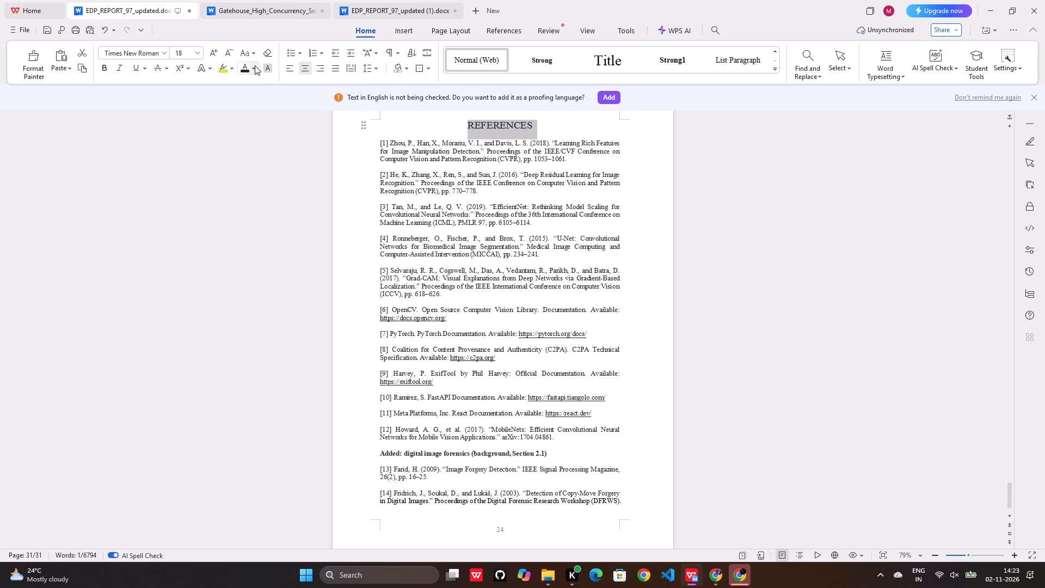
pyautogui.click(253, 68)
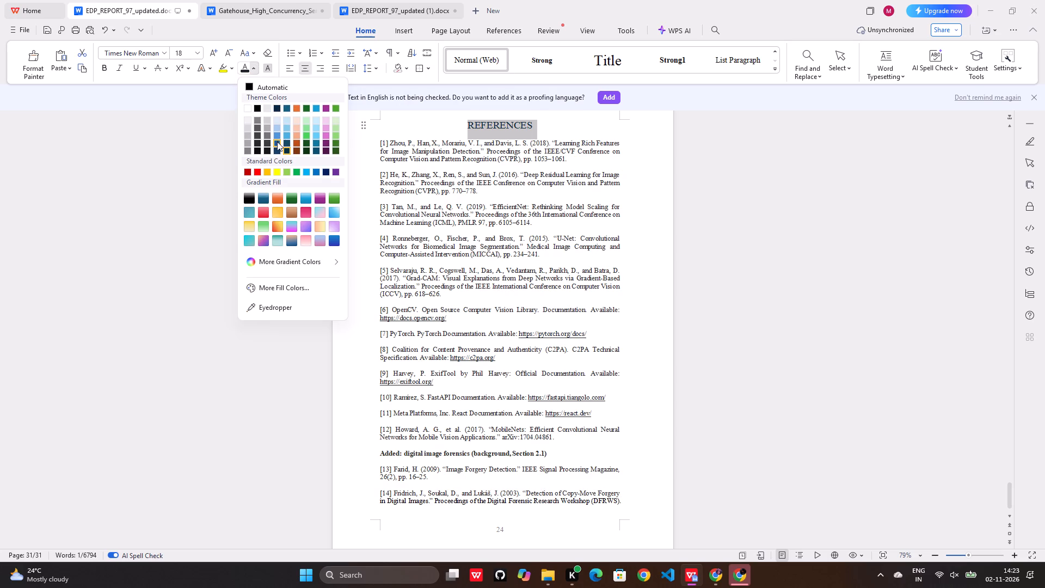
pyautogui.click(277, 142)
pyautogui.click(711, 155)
# Compare the REFERENCES heading with the Chapter 5 heading and recolour it in a matching dark teal-blue theme shade.
pyautogui.scroll(10, 577, 271)
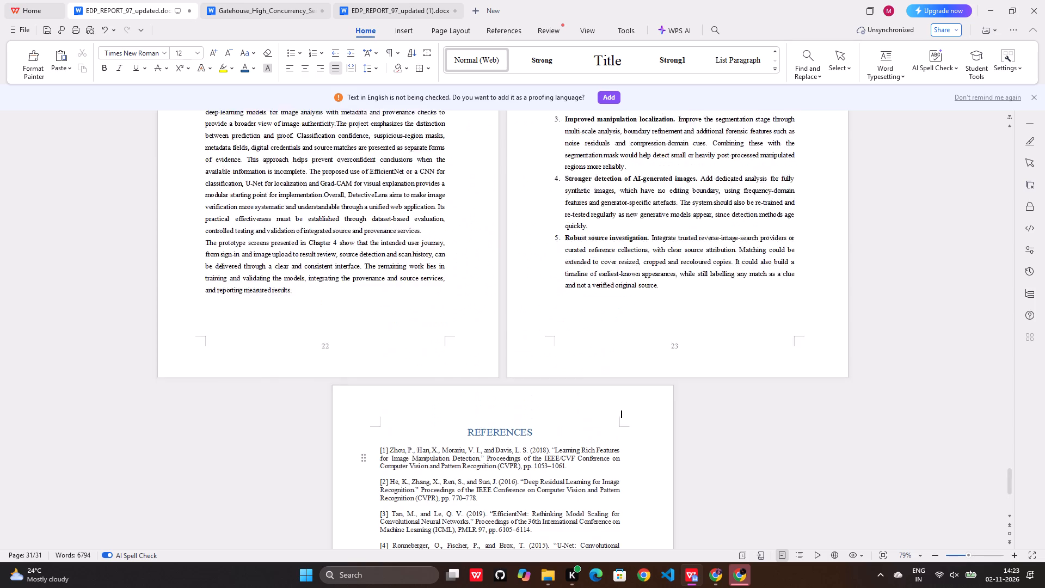
pyautogui.scroll(8, 578, 321)
pyautogui.scroll(-6, 578, 321)
pyautogui.click(320, 215)
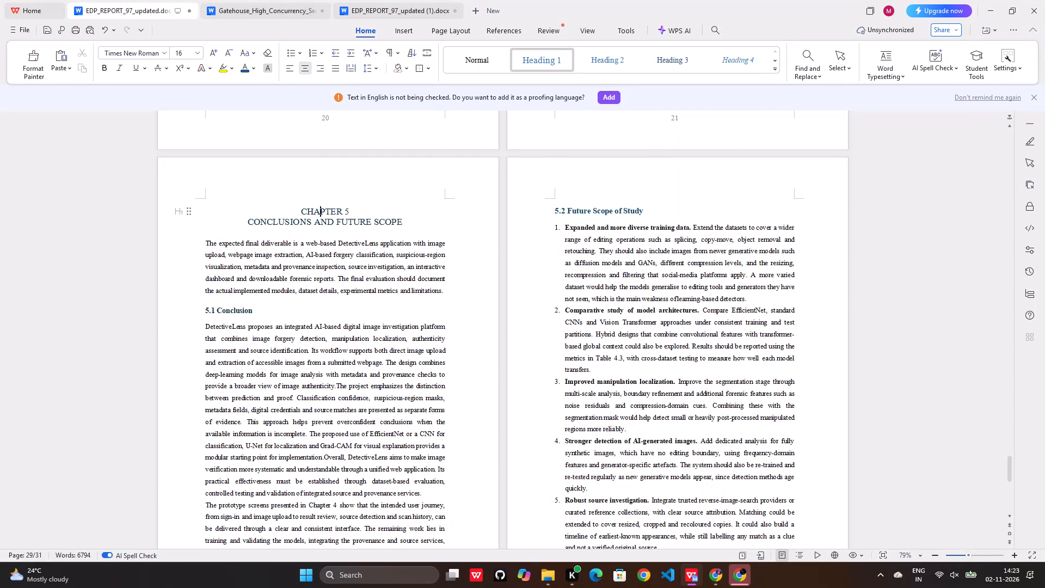
pyautogui.scroll(-5, 395, 225)
pyautogui.scroll(-4, 466, 248)
pyautogui.moveTo(534, 297); pyautogui.dragTo(464, 296)
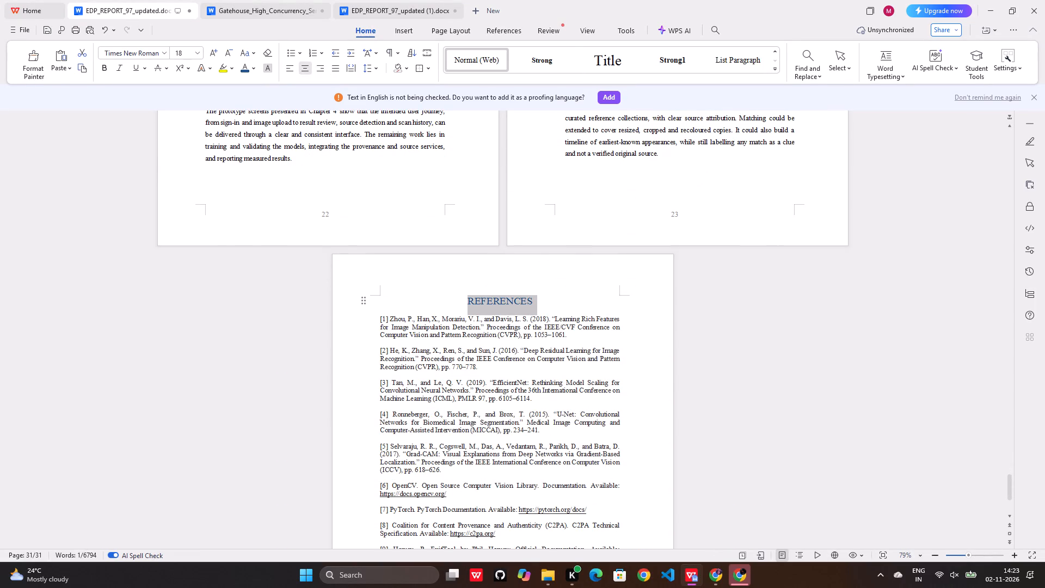
pyautogui.moveTo(464, 296); pyautogui.dragTo(462, 295)
pyautogui.click(259, 68)
pyautogui.click(251, 69)
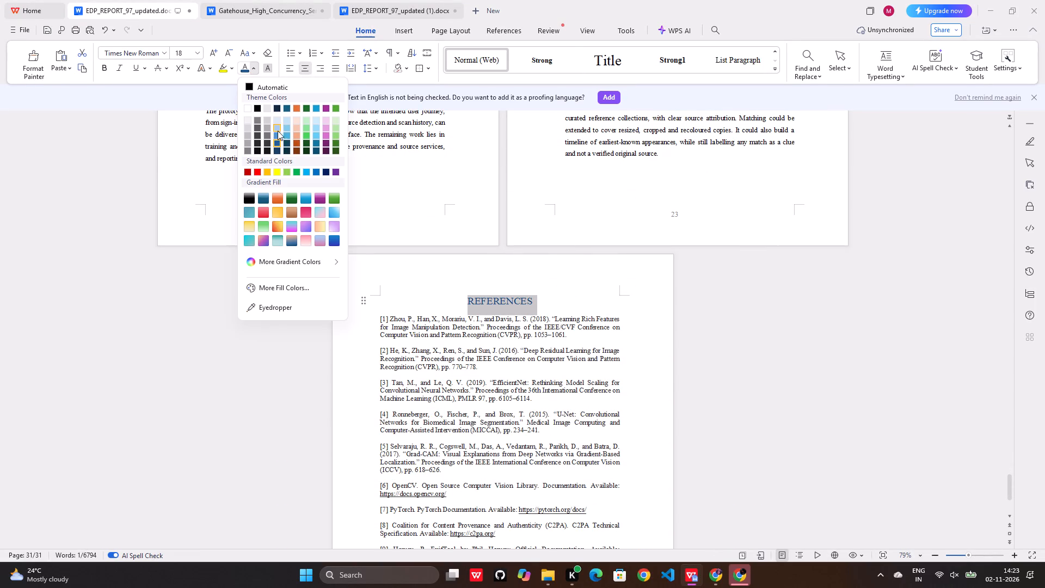
pyautogui.click(285, 141)
pyautogui.click(591, 296)
# Examine the heading colours and page layout from the references page back through Chapter 5 to the start of Chapter 4.
pyautogui.scroll(6, 591, 297)
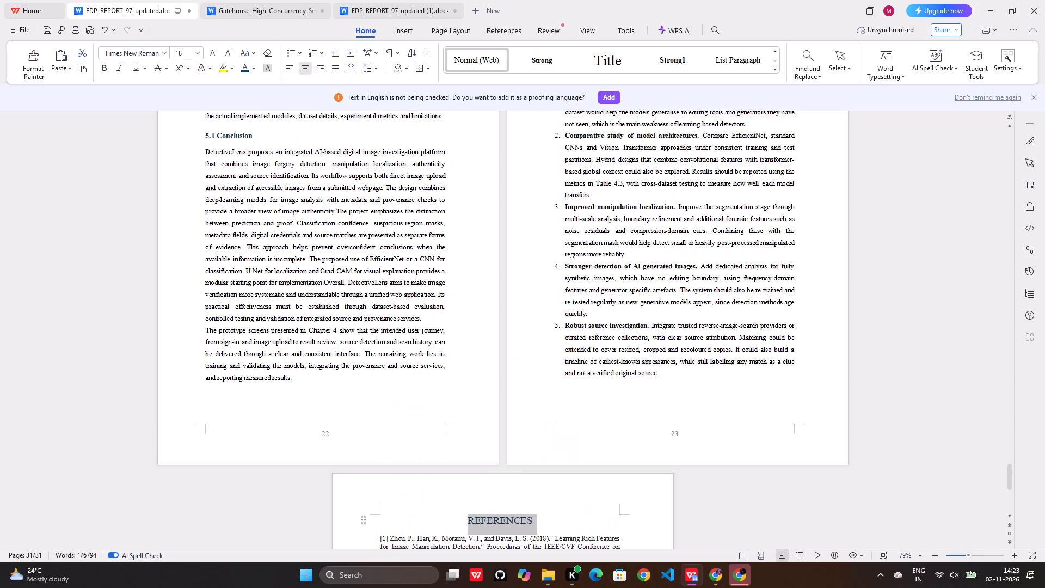
pyautogui.click(987, 243)
pyautogui.scroll(4, 881, 284)
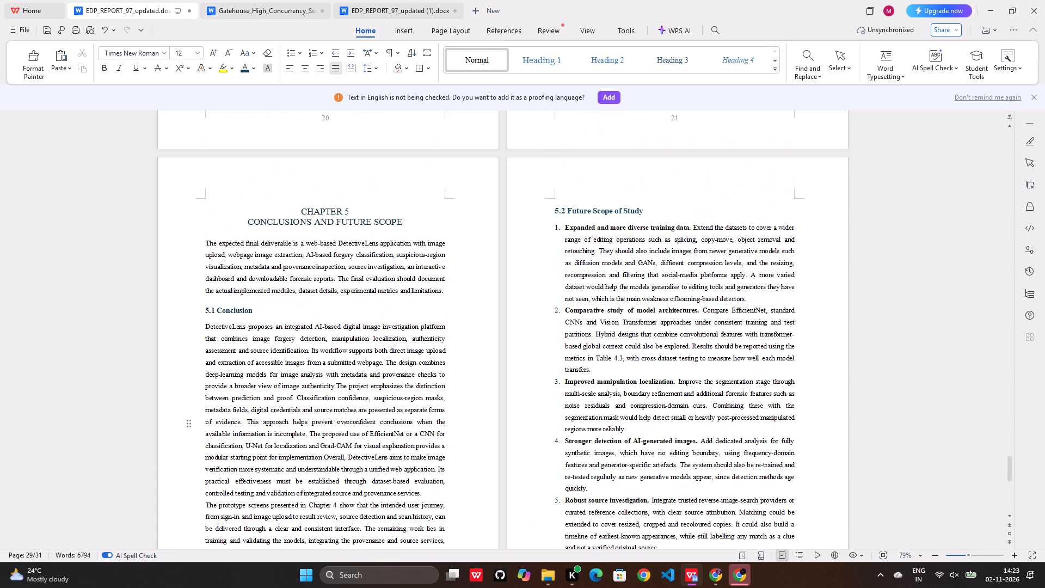
pyautogui.scroll(-1, 598, 275)
pyautogui.scroll(-2, 591, 195)
pyautogui.scroll(5, 611, 232)
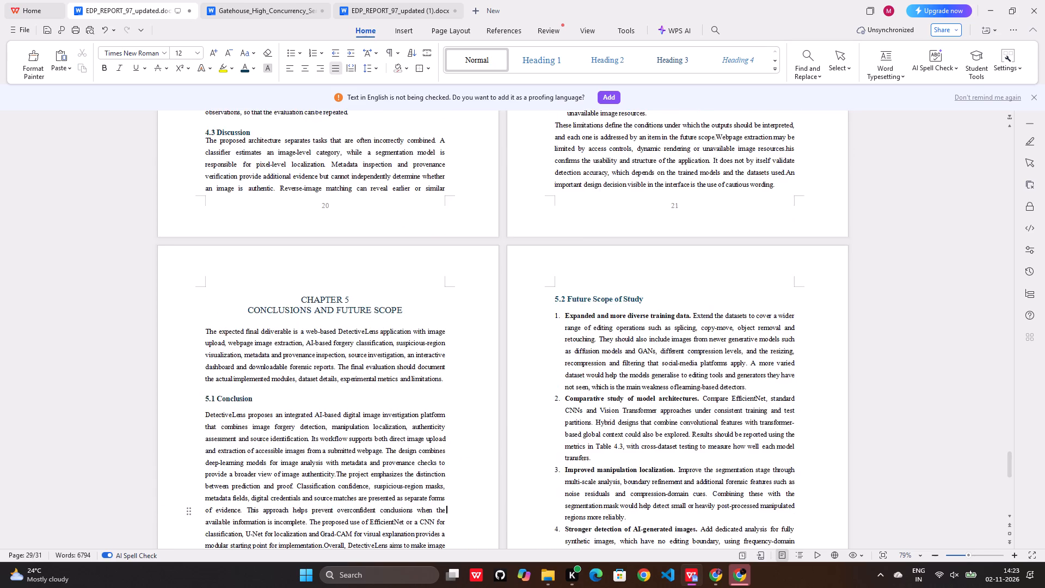
pyautogui.scroll(18, 611, 232)
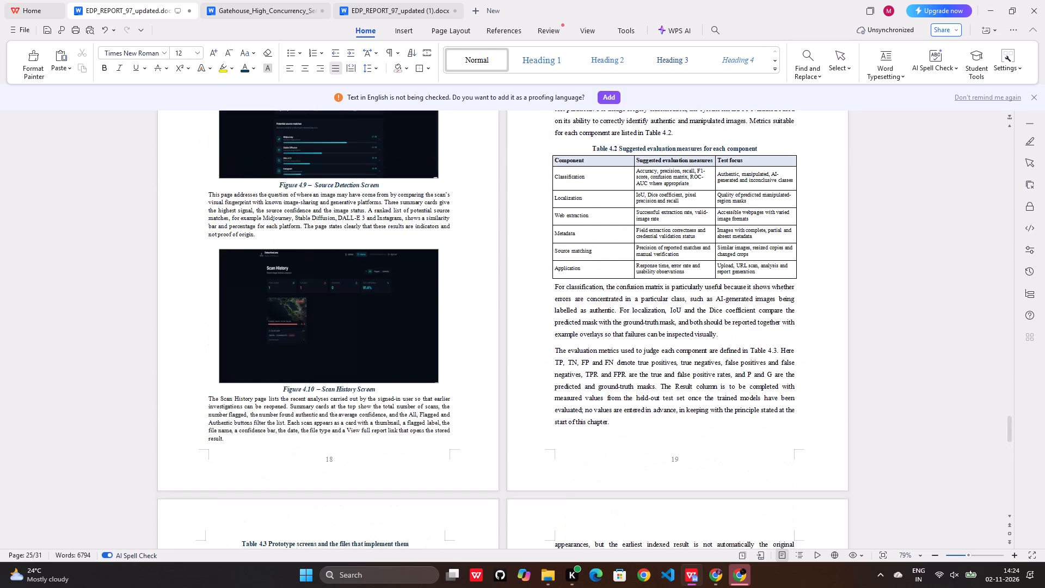
pyautogui.scroll(8, 615, 231)
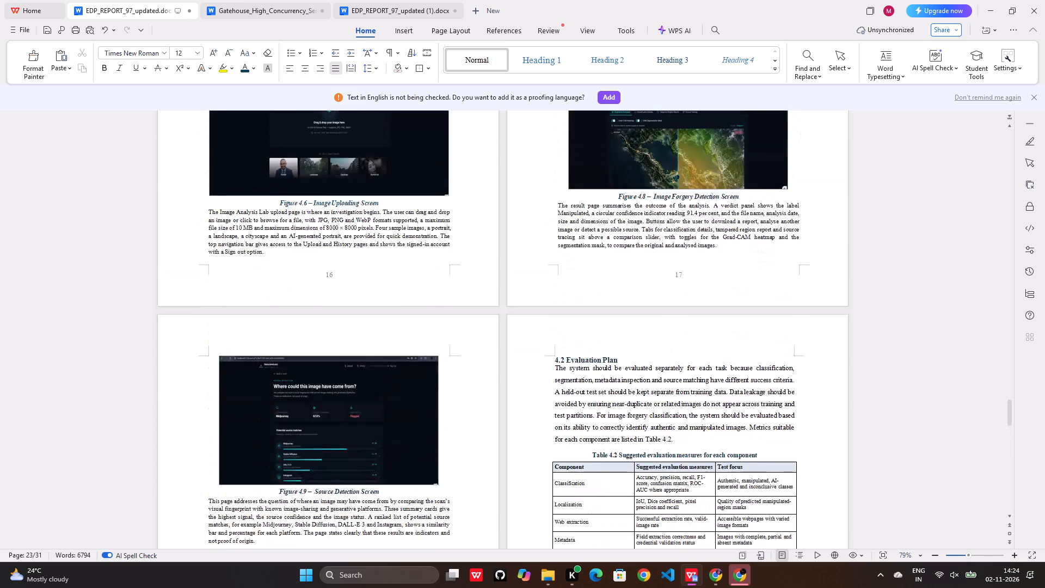
pyautogui.scroll(15, 614, 230)
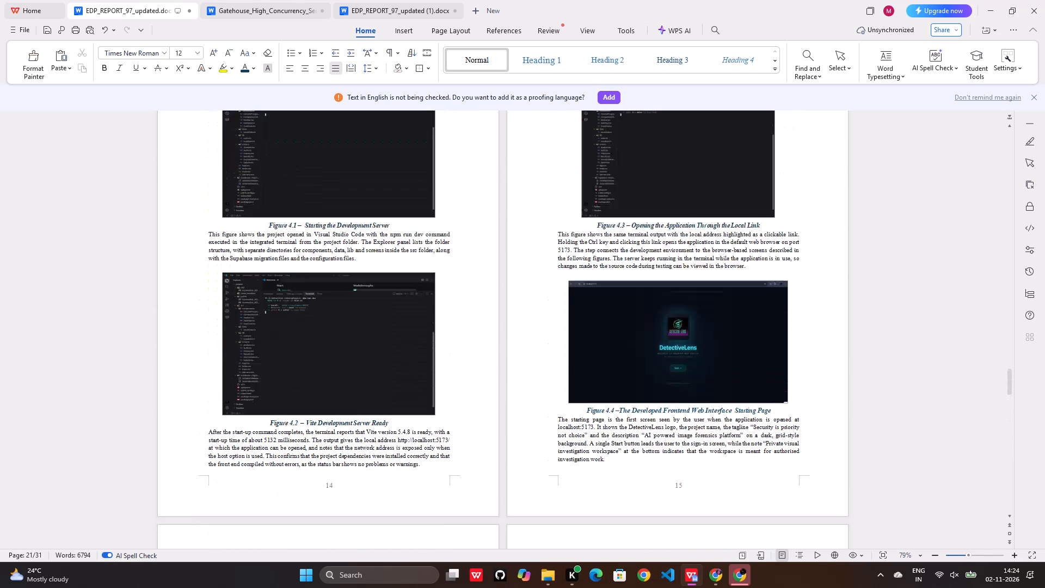
pyautogui.scroll(12, 614, 230)
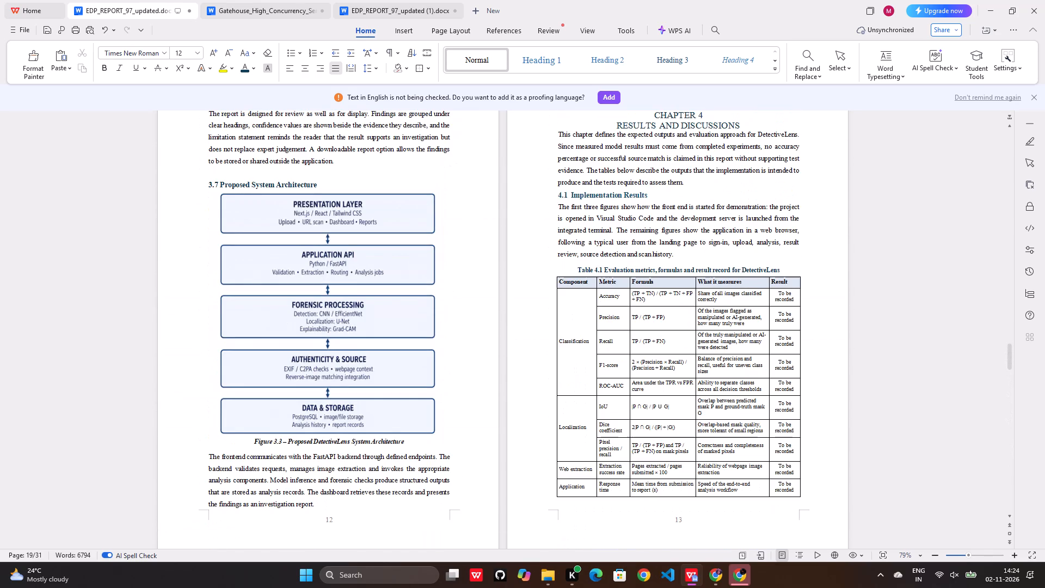
# Set the page number of the References entry in the table of contents to 31.
pyautogui.scroll(8, 617, 229)
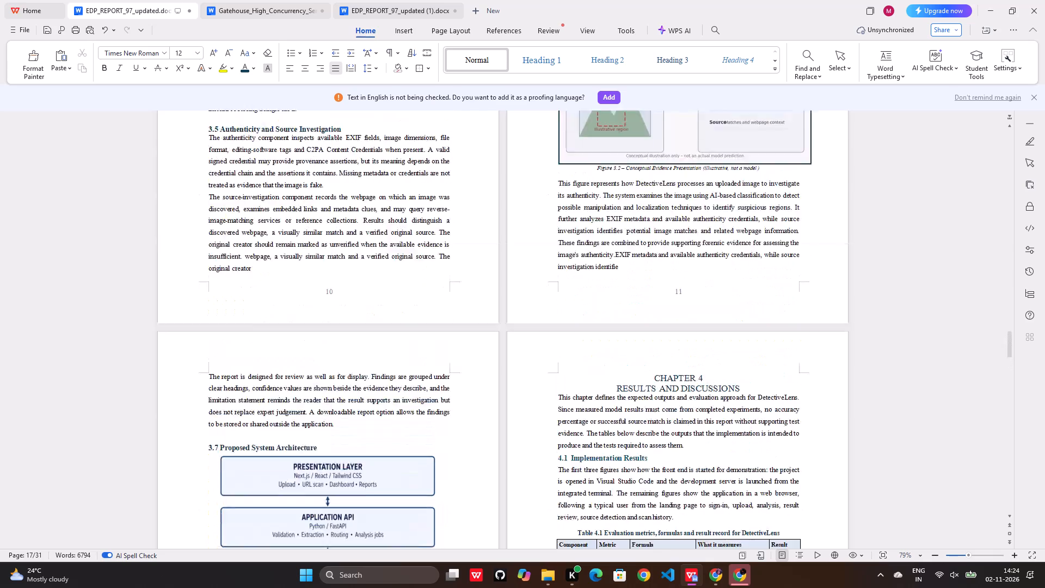
pyautogui.scroll(17, 617, 229)
pyautogui.scroll(18, 624, 240)
pyautogui.scroll(4, 625, 240)
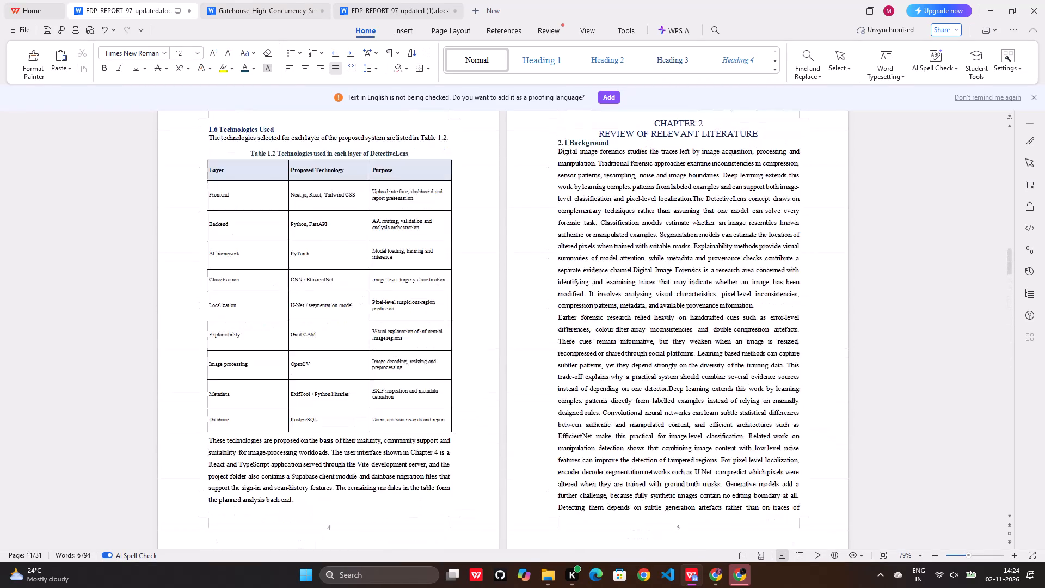
pyautogui.scroll(10, 626, 242)
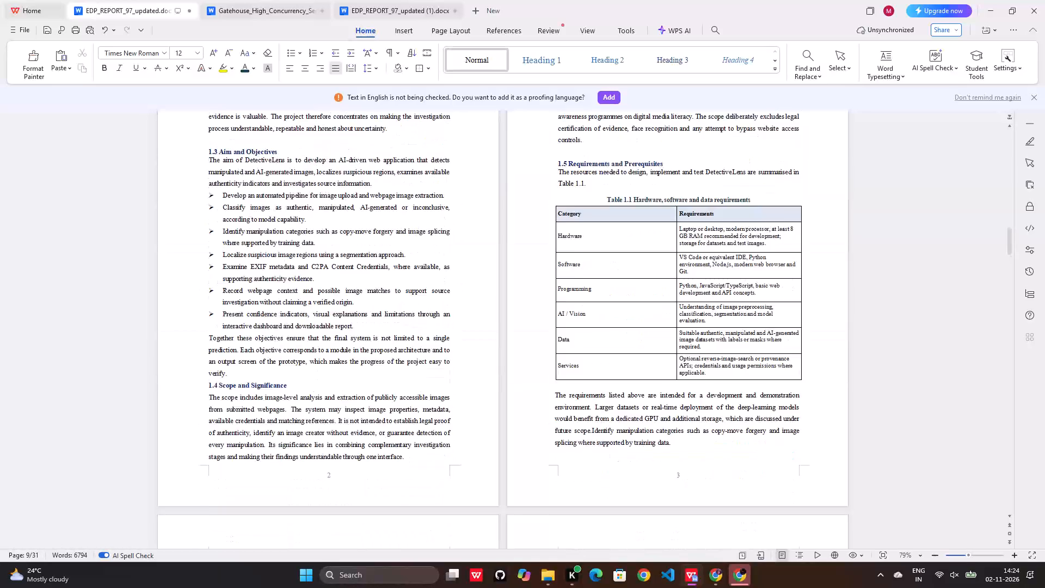
pyautogui.scroll(12, 626, 242)
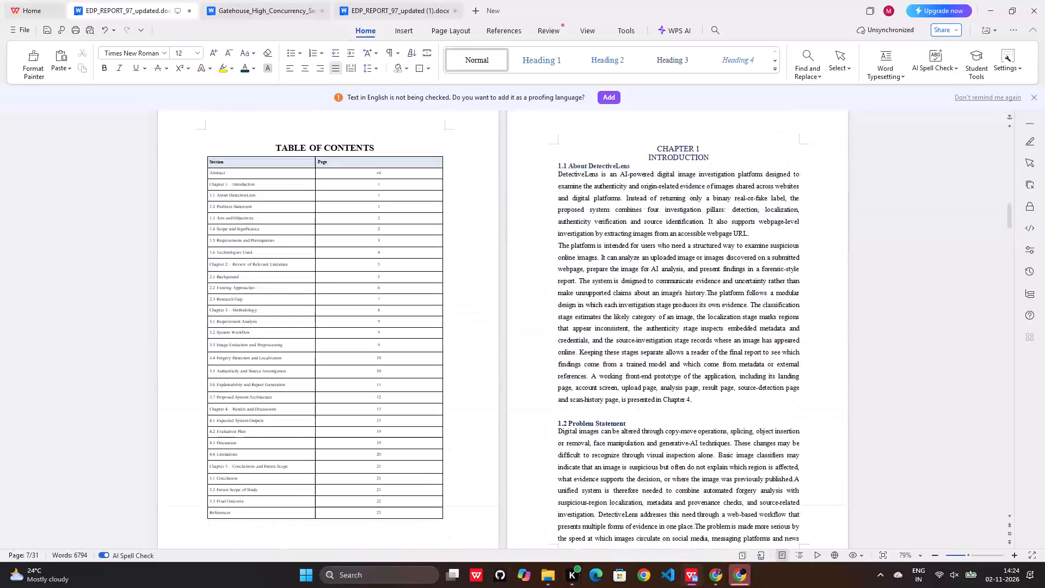
pyautogui.scroll(-3, 395, 427)
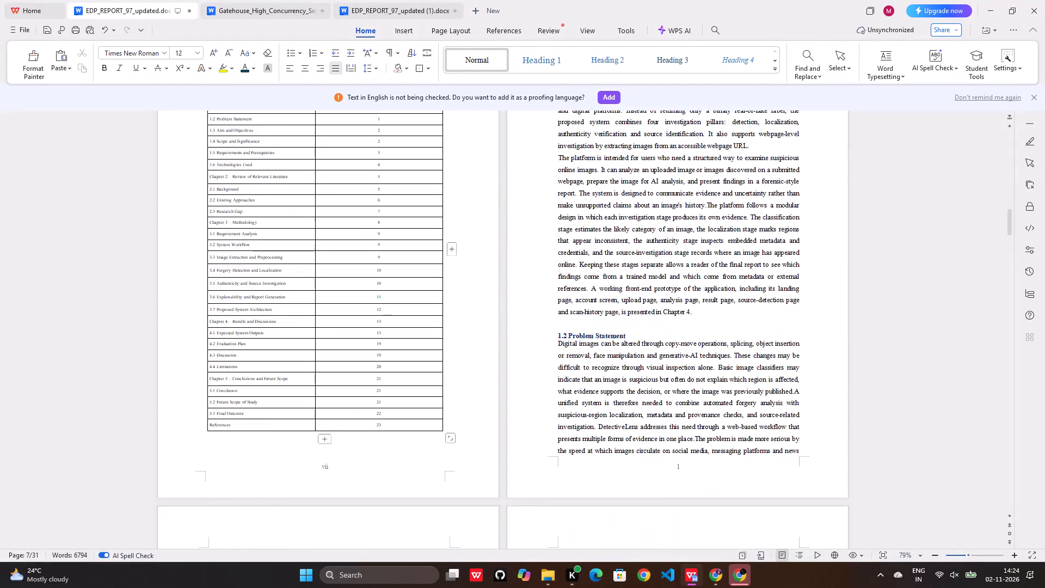
pyautogui.scroll(-2, 395, 427)
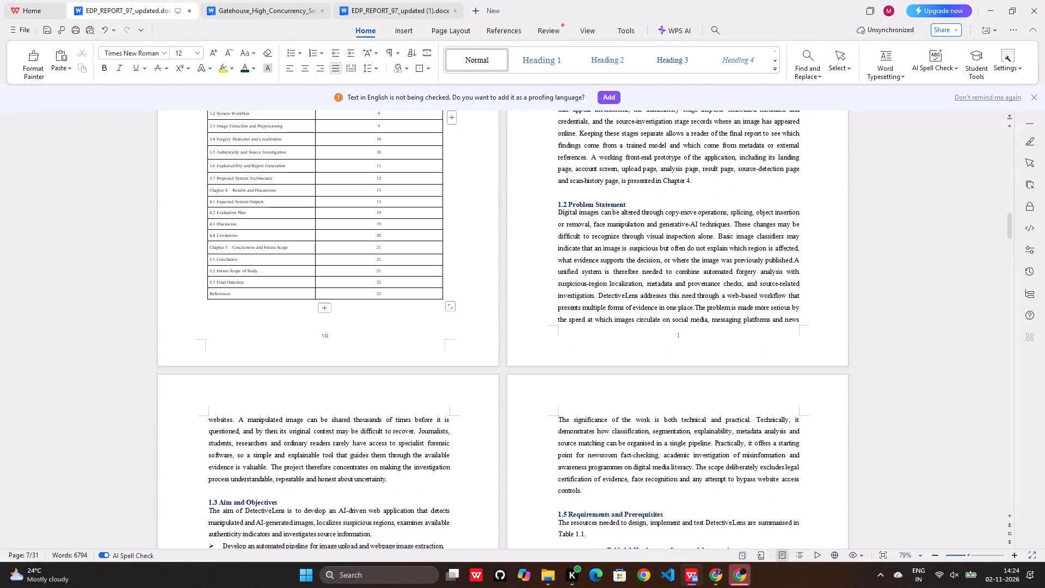
pyautogui.click(387, 295)
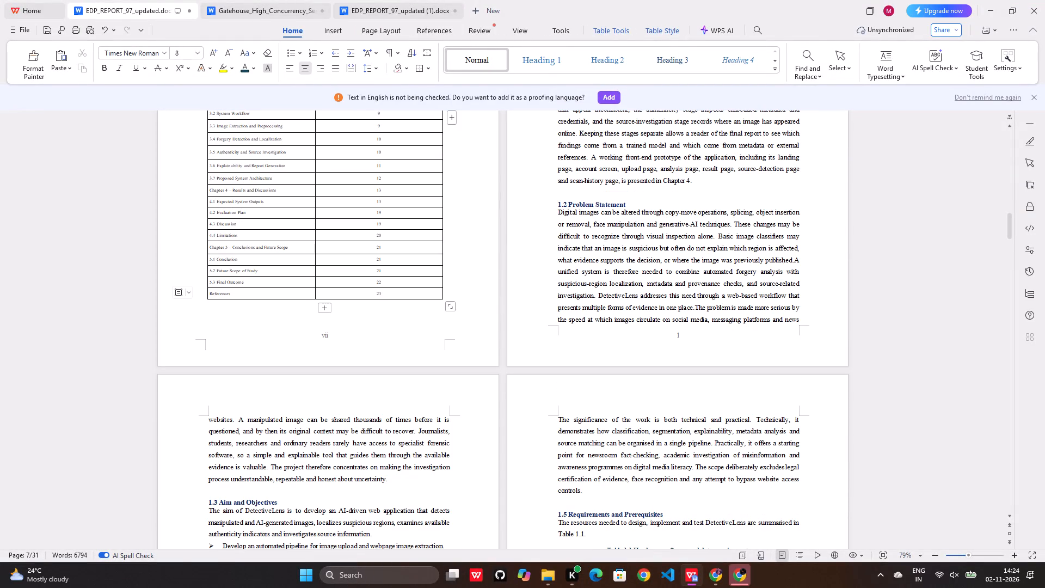
pyautogui.scroll(3, 490, 338)
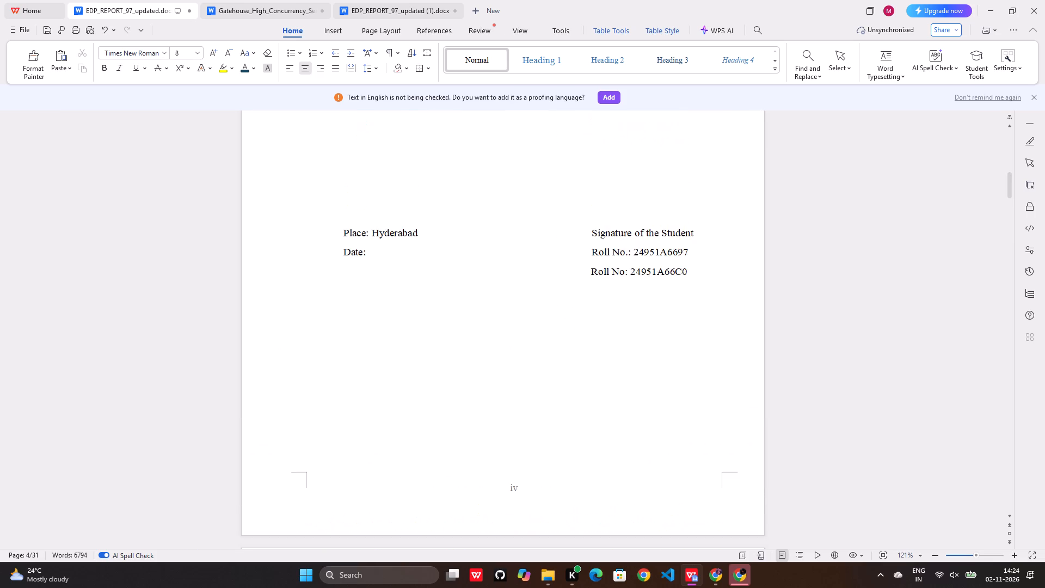
pyautogui.scroll(-20, 490, 338)
pyautogui.scroll(-12, 490, 338)
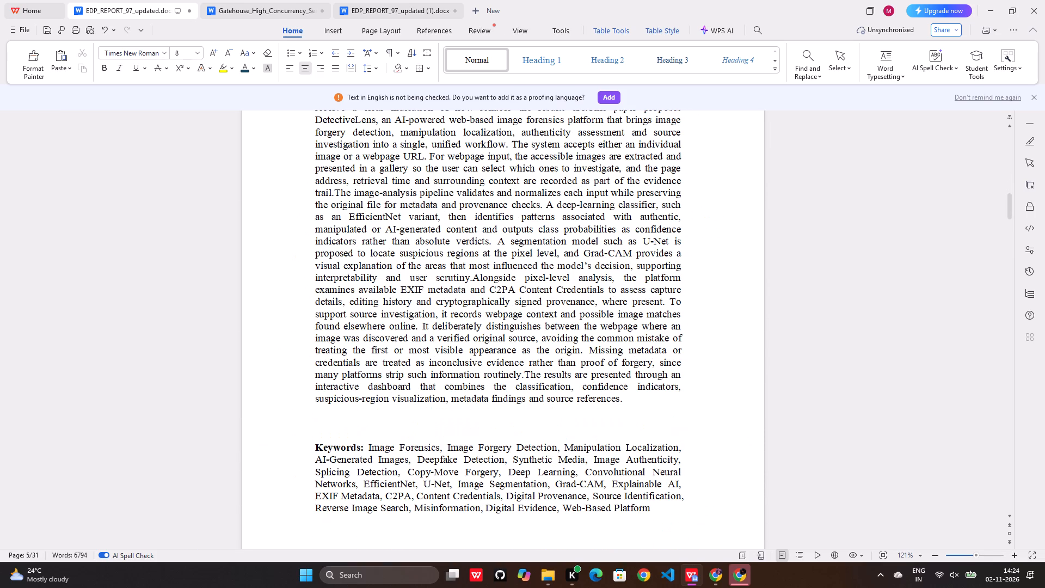
pyautogui.scroll(-18, 491, 339)
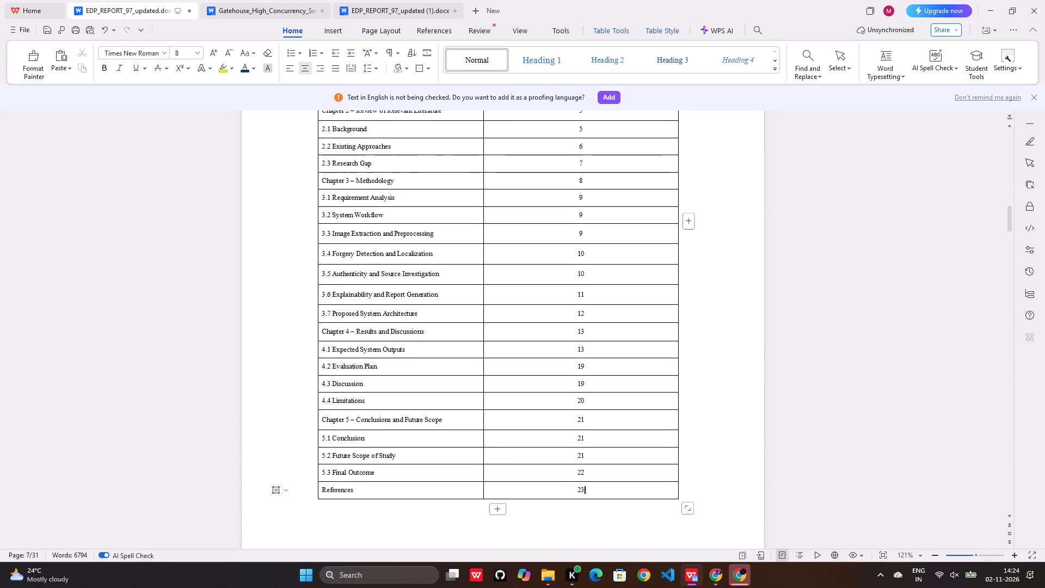
pyautogui.scroll(-3, 495, 345)
pyautogui.press('BackSpace')
pyautogui.press('BackSpace')
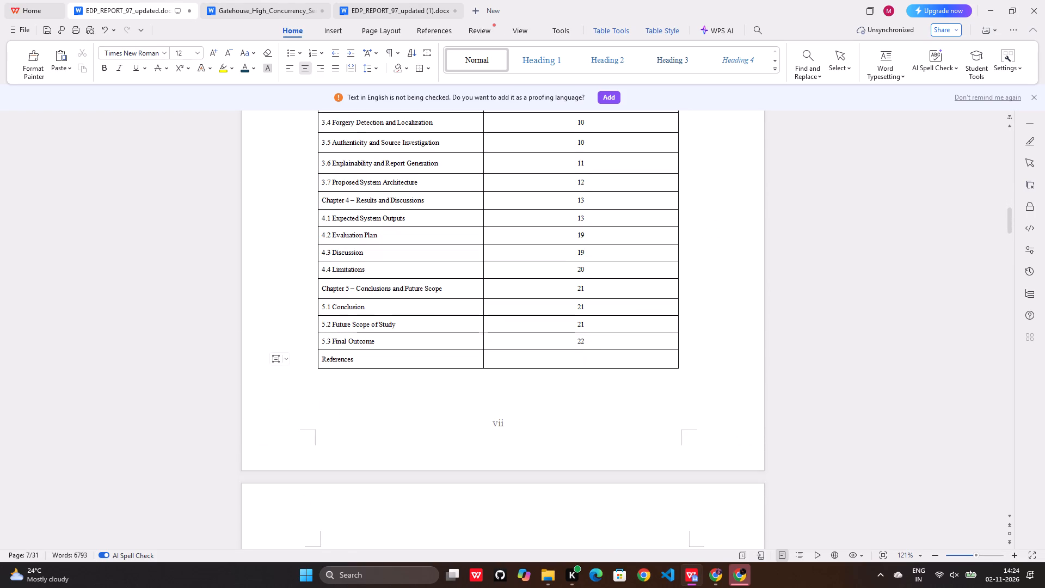
pyautogui.write('31')
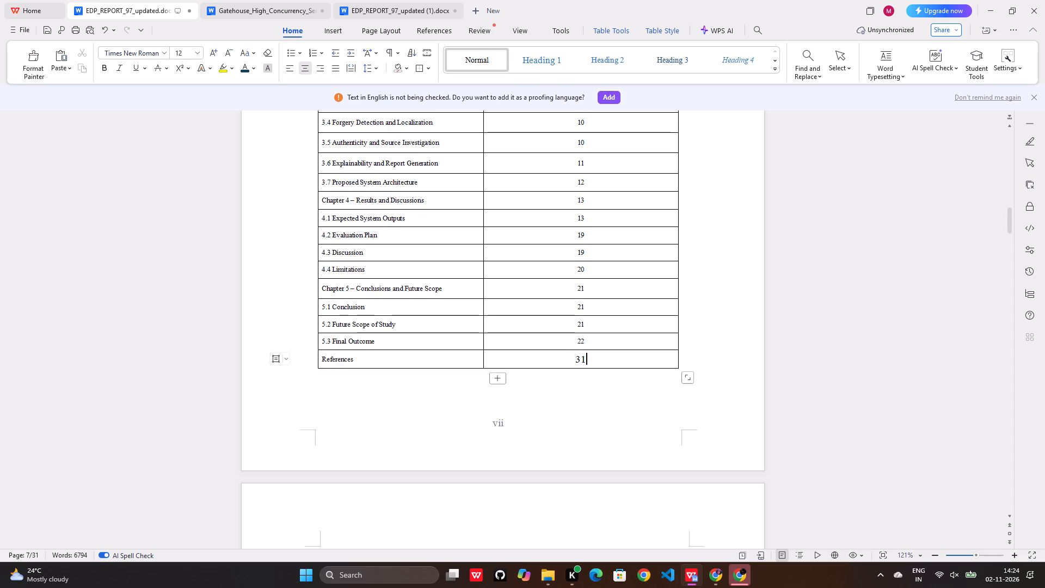
# Delete the entire 5.3 Final Outcome row from the table of contents.
pyautogui.click(582, 336)
pyautogui.moveTo(395, 342); pyautogui.dragTo(549, 349)
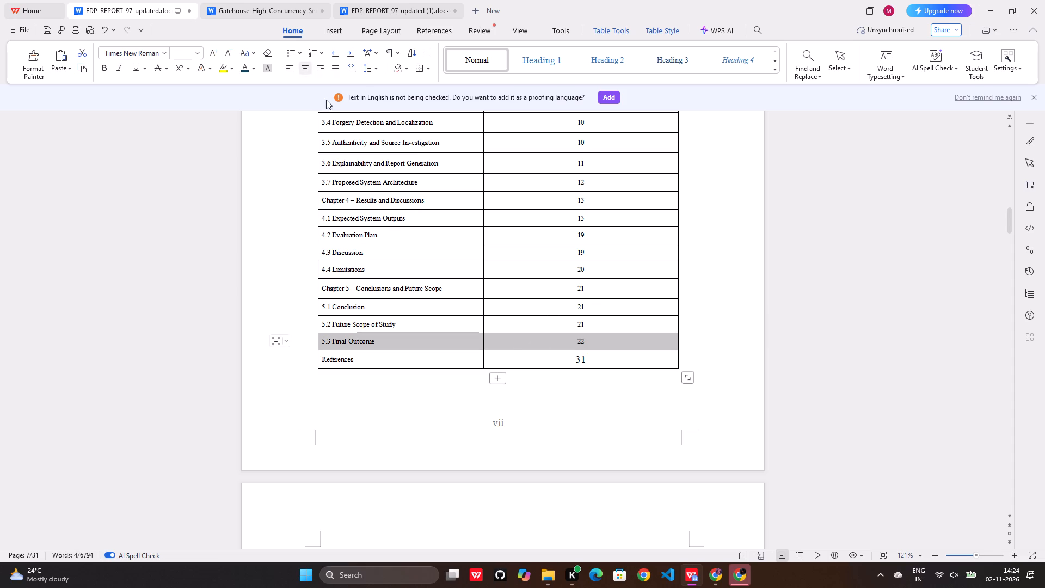
pyautogui.rightClick(506, 345)
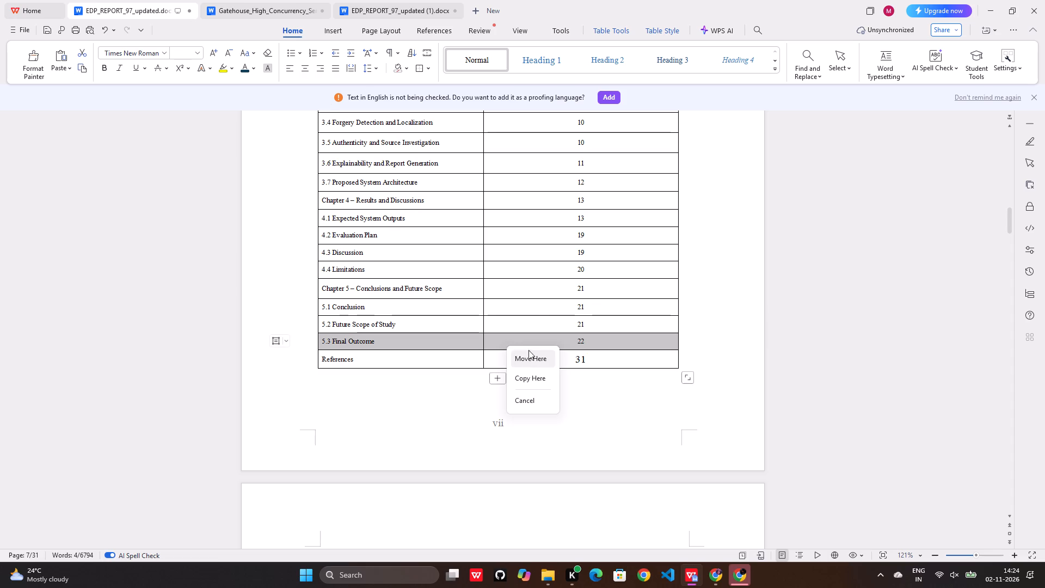
pyautogui.click(484, 345)
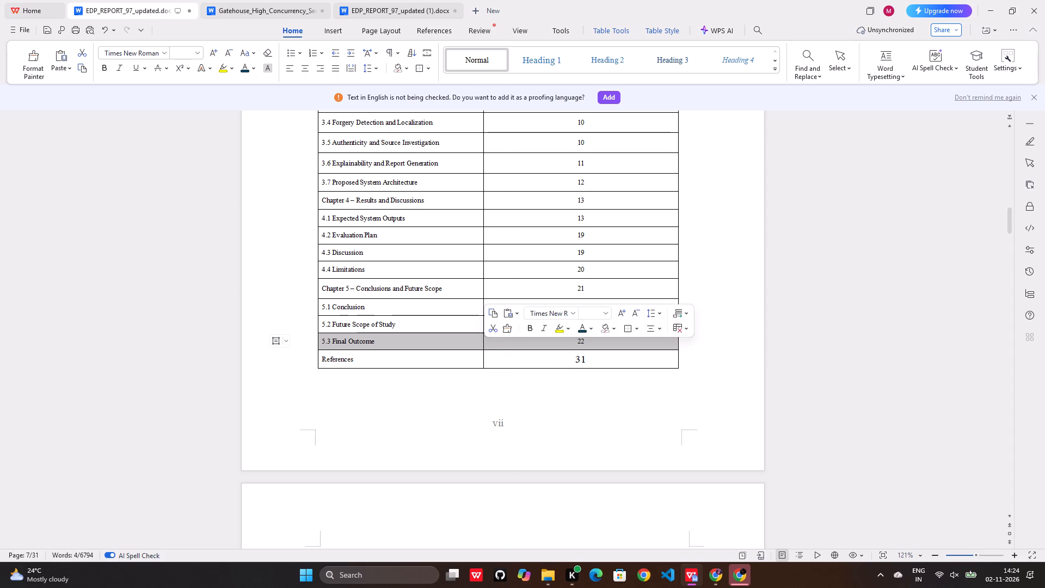
pyautogui.click(514, 344)
pyautogui.rightClick(514, 344)
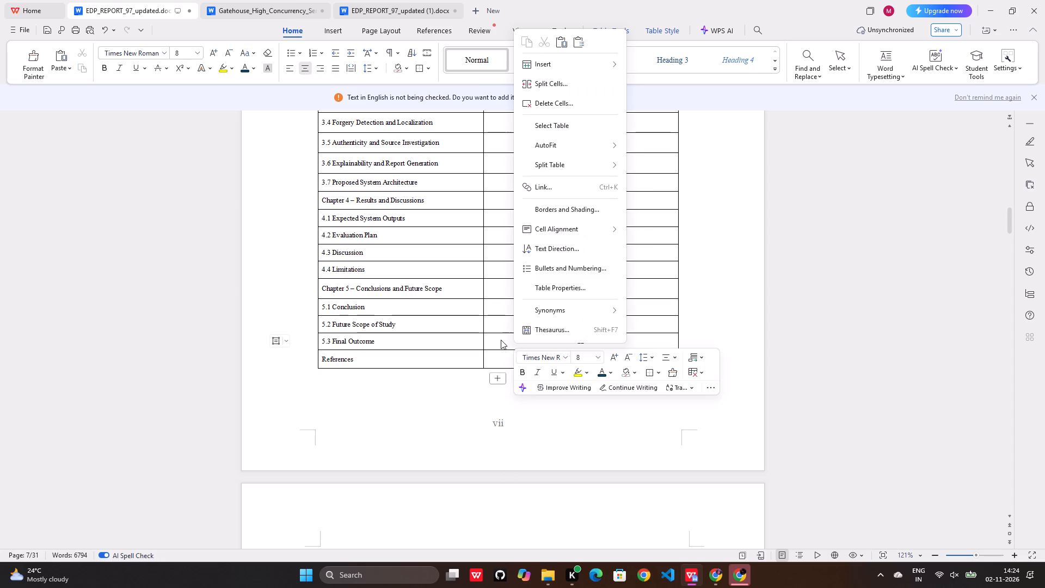
pyautogui.click(501, 340)
pyautogui.moveTo(501, 340); pyautogui.dragTo(459, 341)
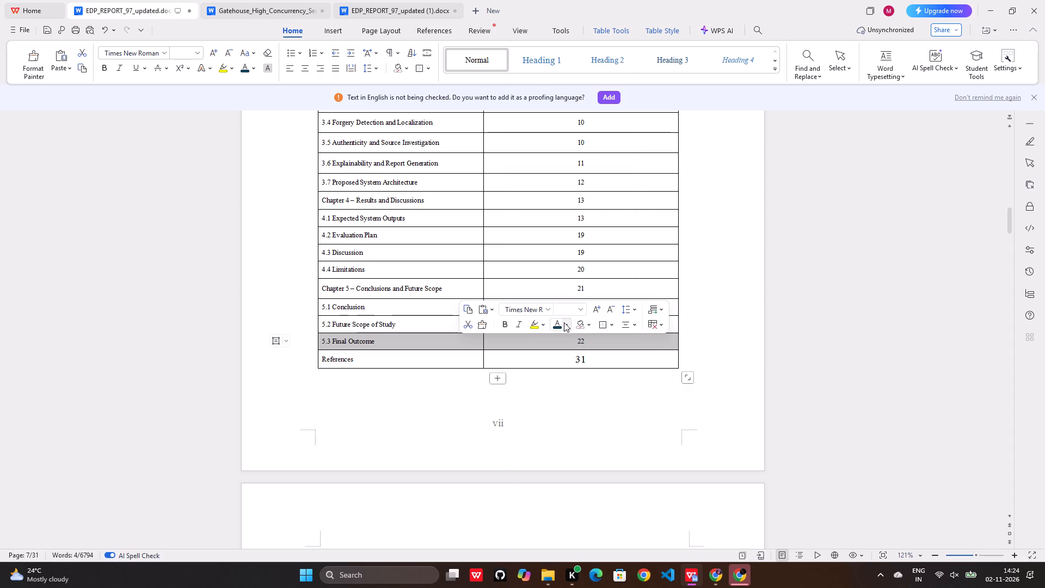
pyautogui.rightClick(503, 338)
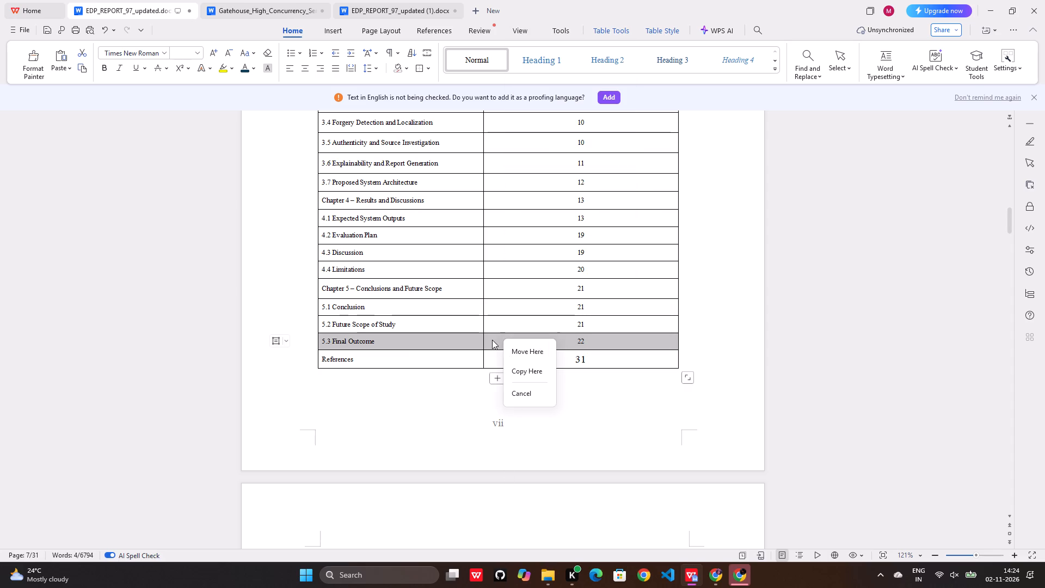
pyautogui.click(492, 340)
pyautogui.click(556, 343)
pyautogui.rightClick(556, 343)
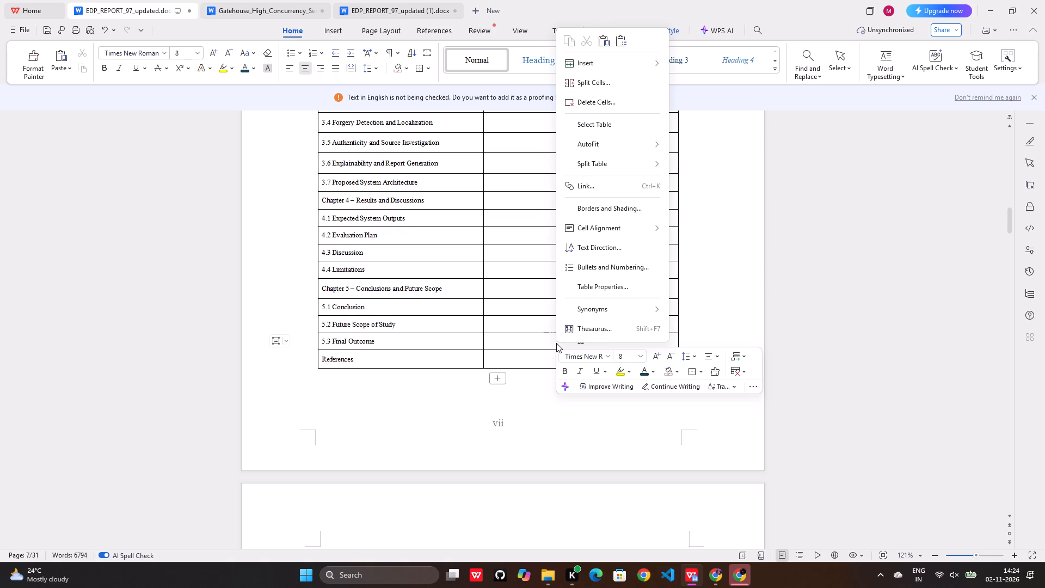
pyautogui.click(639, 103)
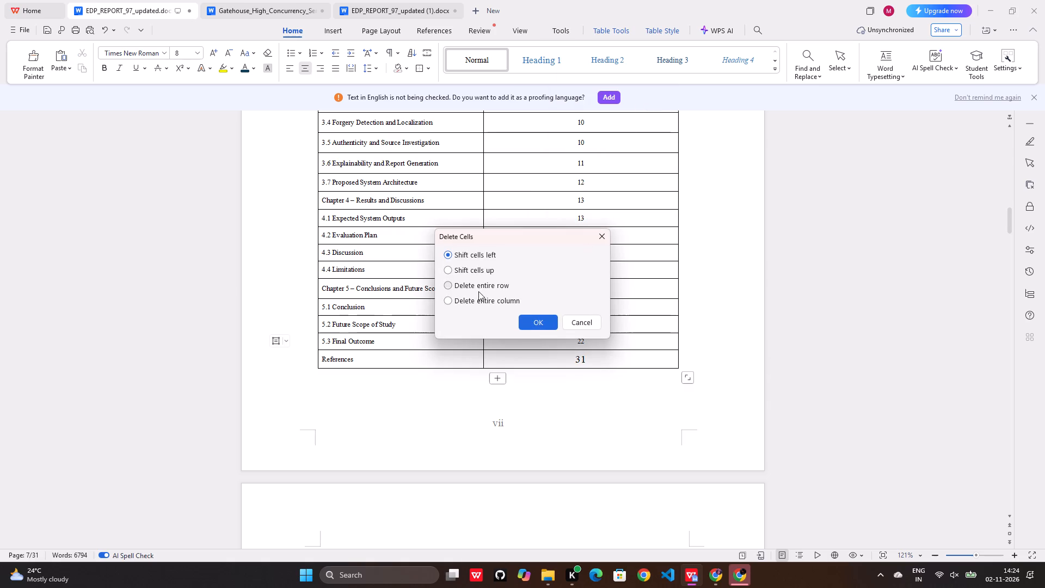
pyautogui.click(482, 284)
pyautogui.click(550, 323)
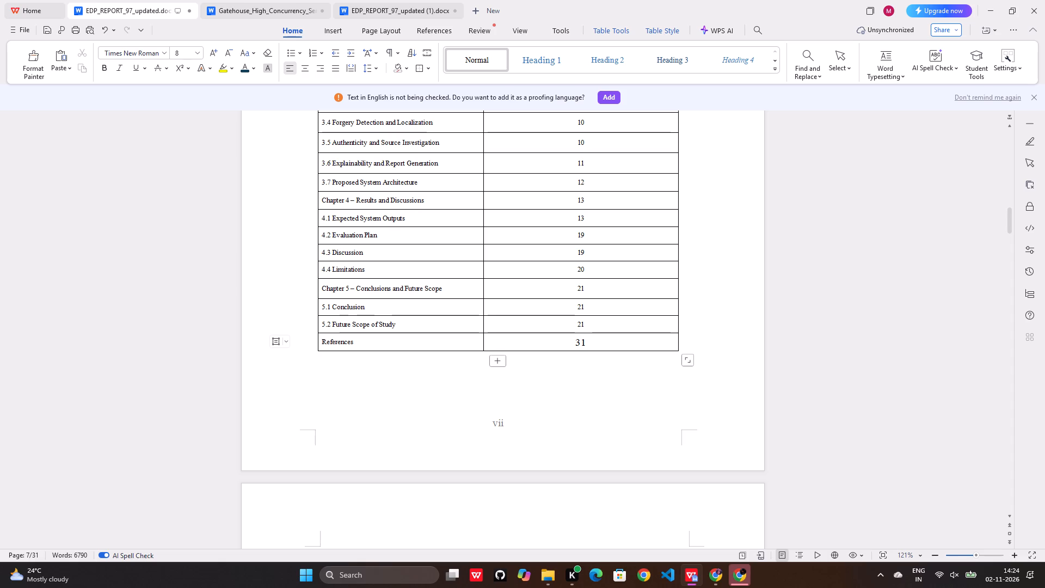
# Set the page number of the 5.2 Future Scope of Study entry in the table of contents to 30.
pyautogui.click(577, 324)
pyautogui.click(583, 323)
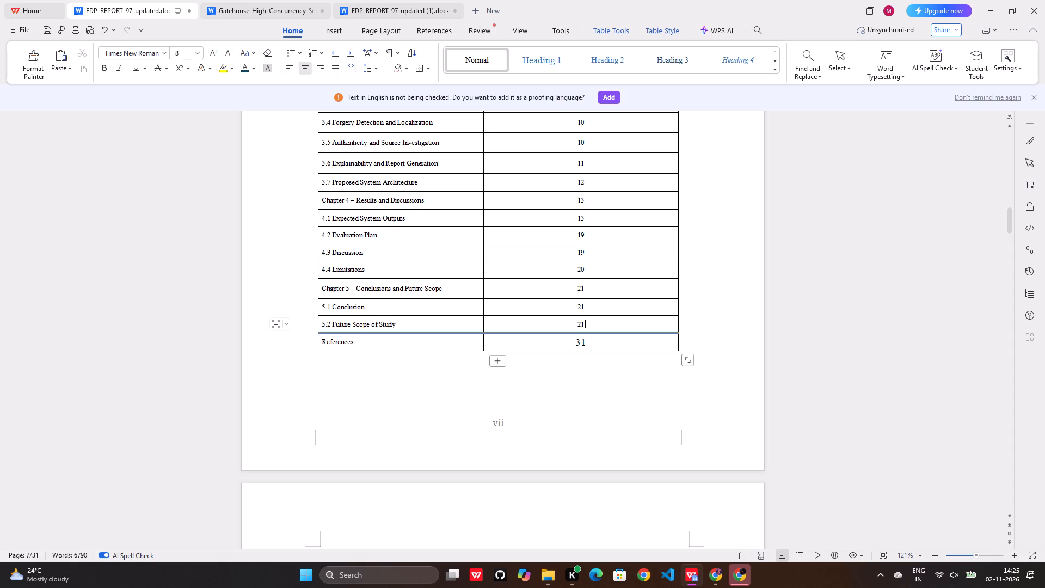
pyautogui.press('BackSpace')
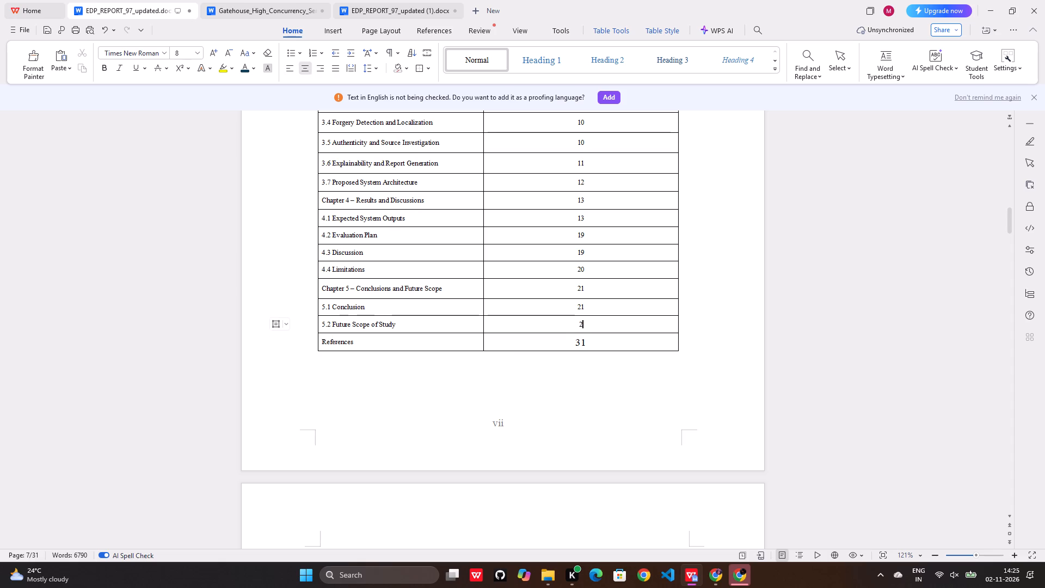
pyautogui.press('0')
pyautogui.click(582, 326)
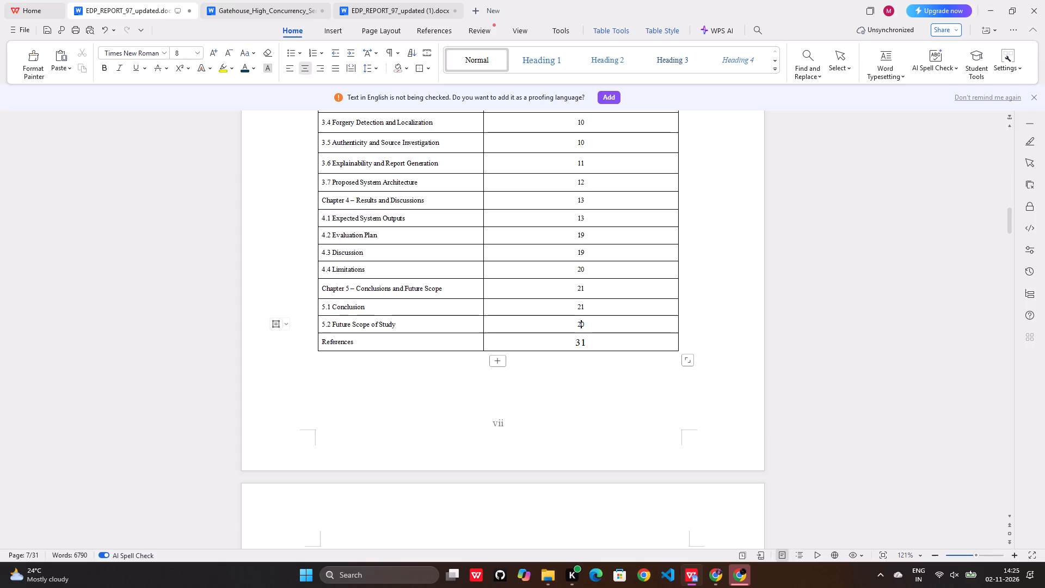
pyautogui.press('BackSpace')
pyautogui.press('3')
# Set the font size of the References entry's page number to 8 in the table of contents.
pyautogui.click(589, 340)
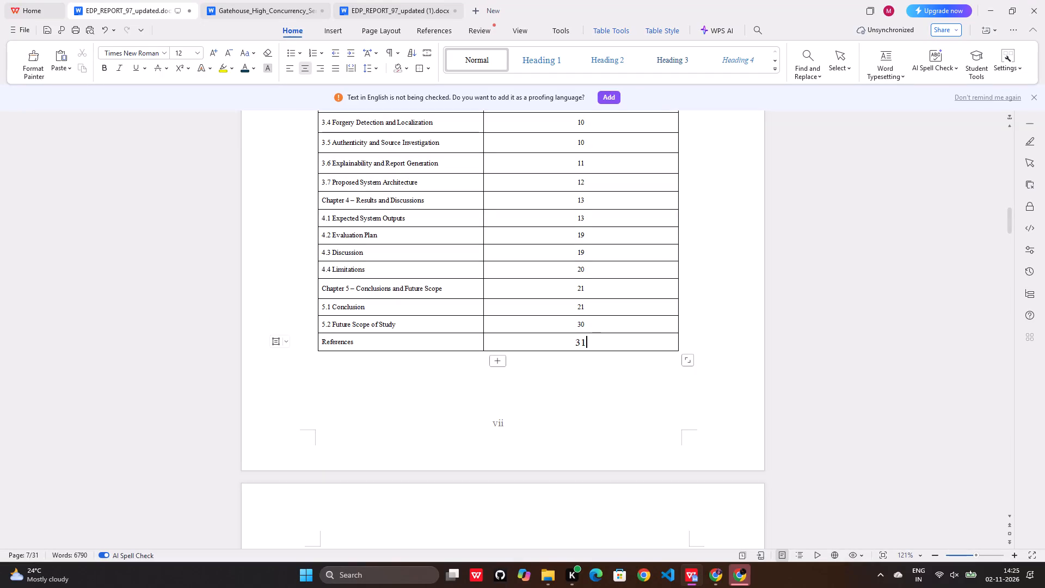
pyautogui.moveTo(589, 340); pyautogui.dragTo(581, 342)
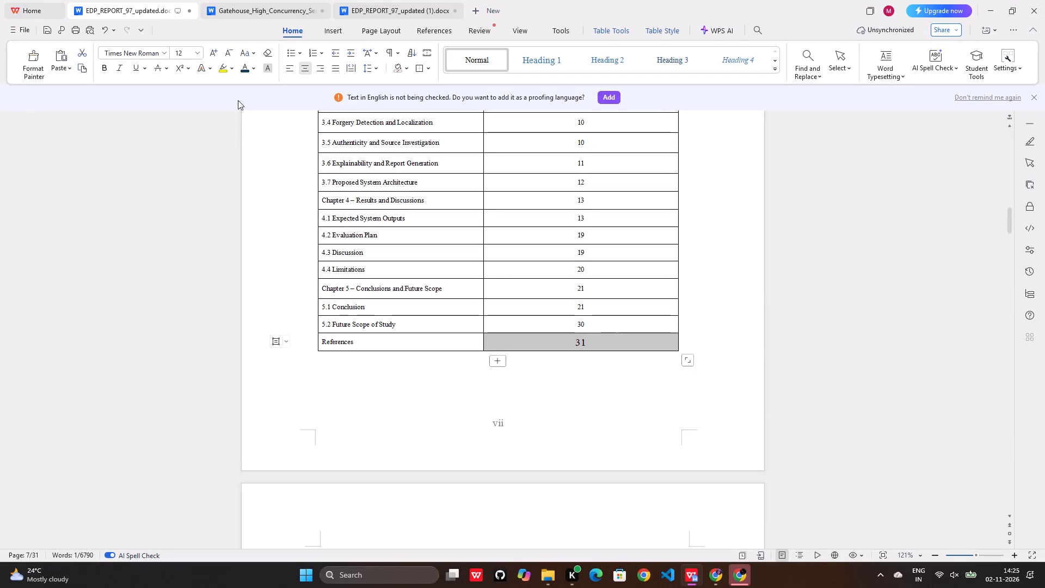
pyautogui.click(204, 50)
pyautogui.click(198, 54)
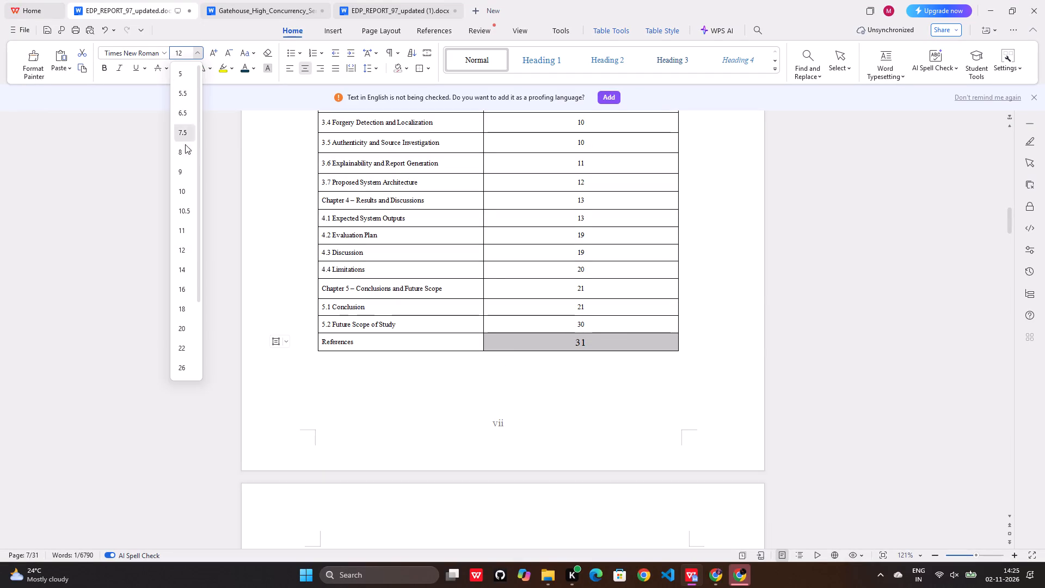
pyautogui.click(178, 151)
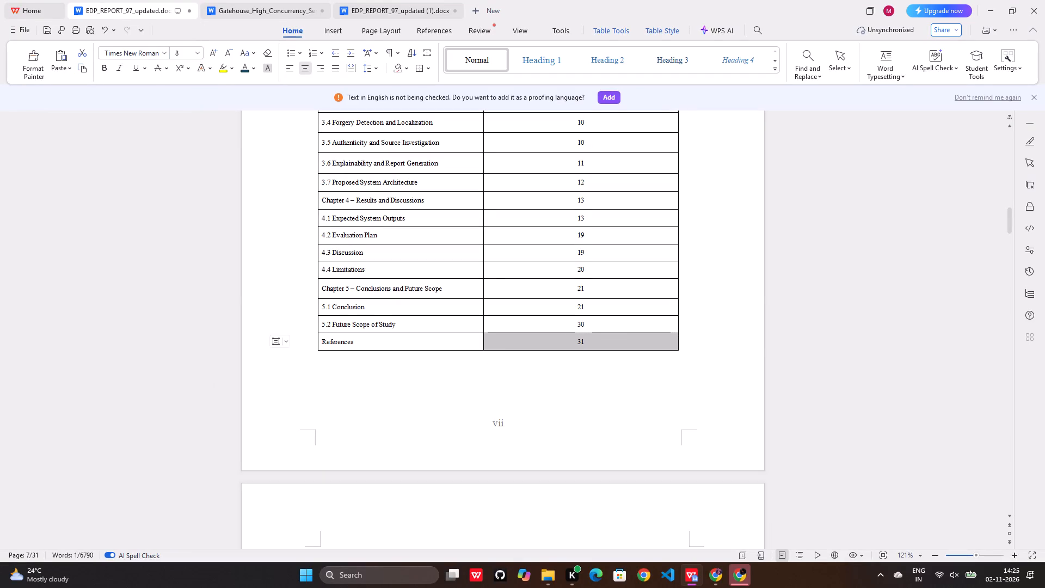
pyautogui.click(452, 396)
# Set the page numbers of the 5.1 Conclusion and Chapter 5 – Conclusions and Future Scope entries to 29.
pyautogui.click(587, 304)
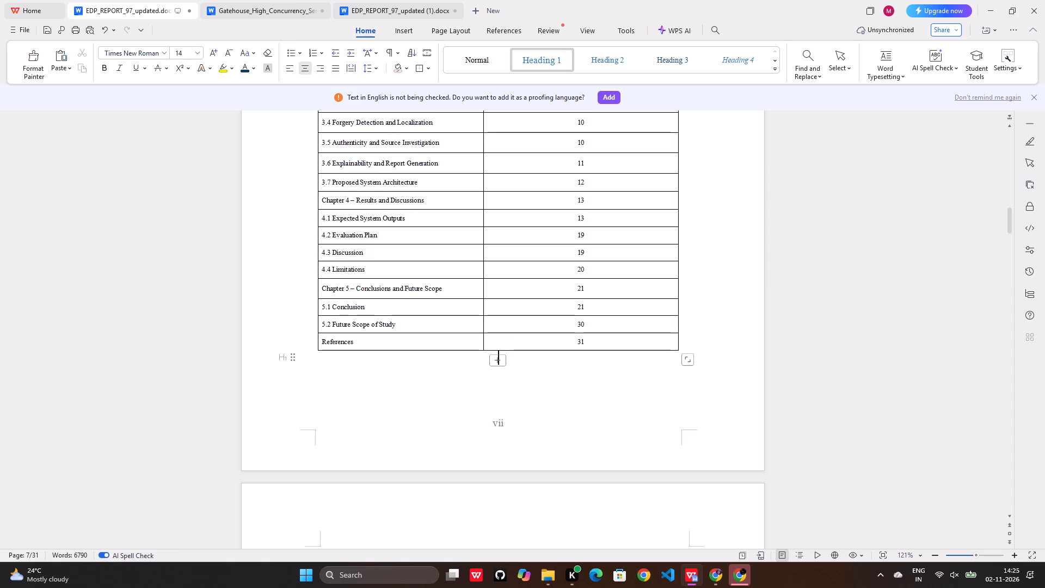
pyautogui.press('BackSpace')
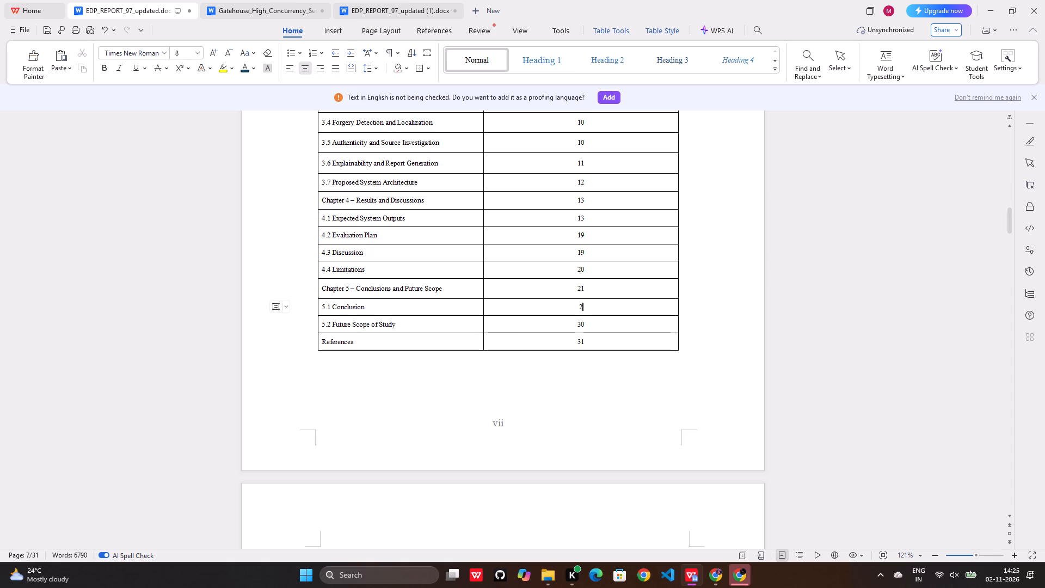
pyautogui.press('9')
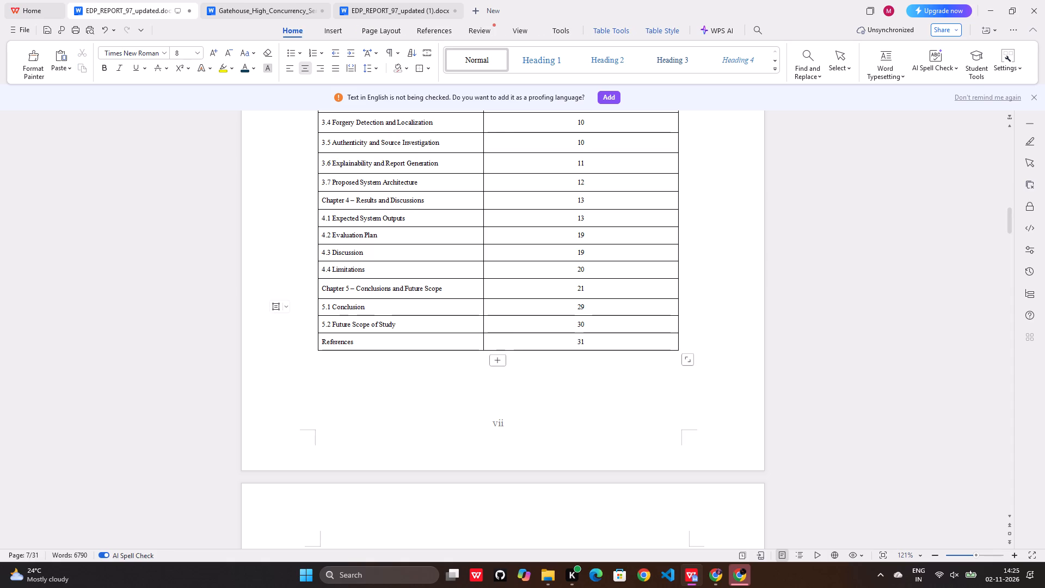
pyautogui.click(583, 287)
pyautogui.press('BackSpace')
pyautogui.press('9')
# Set the page number of the 4.4 Limitations entry in the table of contents to 28.
pyautogui.click(588, 269)
pyautogui.press('BackSpace')
pyautogui.press('8')
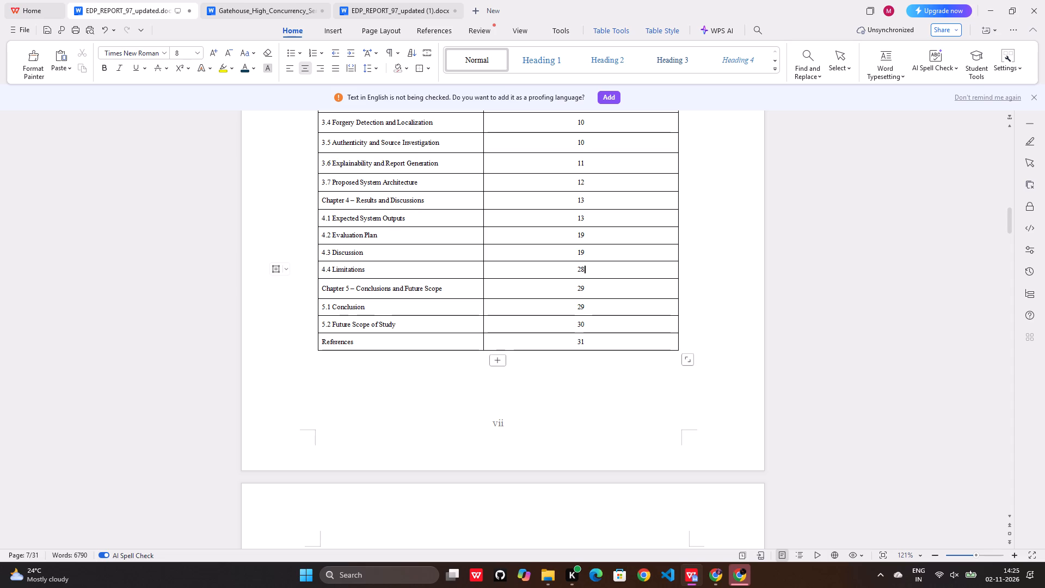
# Set the page number of the 4.3 Discussion entry in the table of contents to 27.
pyautogui.click(586, 252)
pyautogui.press('BackSpace')
pyautogui.press('7')
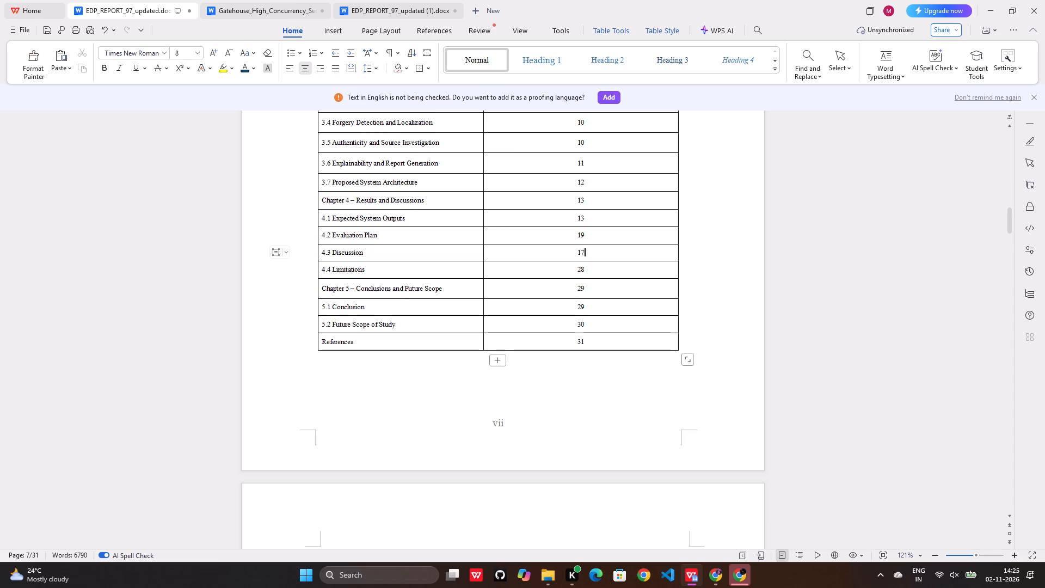
pyautogui.click(581, 252)
pyautogui.press('BackSpace')
pyautogui.press('2')
# Set the page number of the 4.2 Evaluation Plan entry in the table of contents to 26, at font size 8.
pyautogui.click(586, 235)
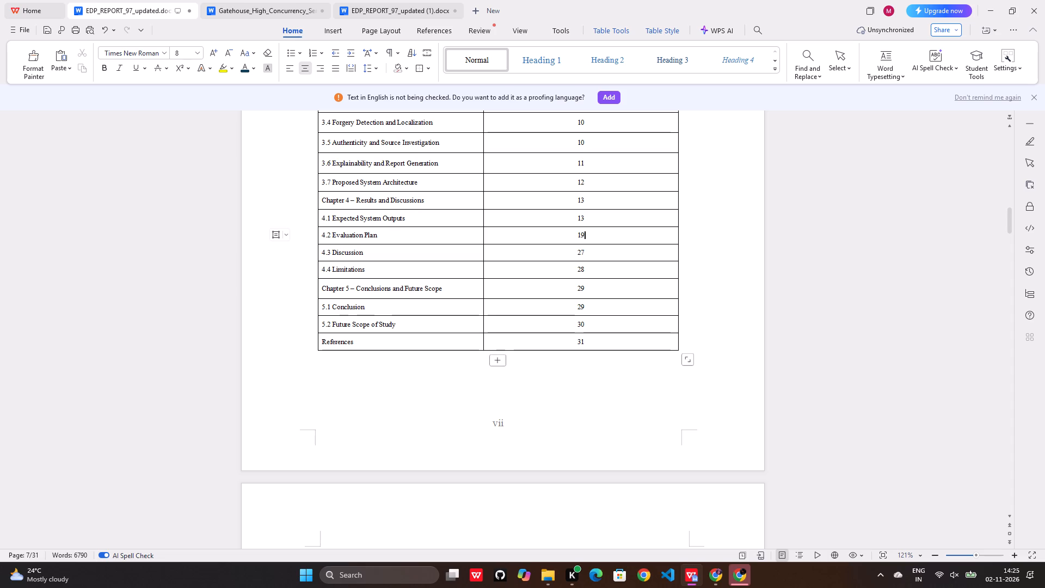
pyautogui.press('BackSpace')
pyautogui.press('BackSpace')
pyautogui.write('26')
pyautogui.moveTo(586, 235); pyautogui.dragTo(585, 235)
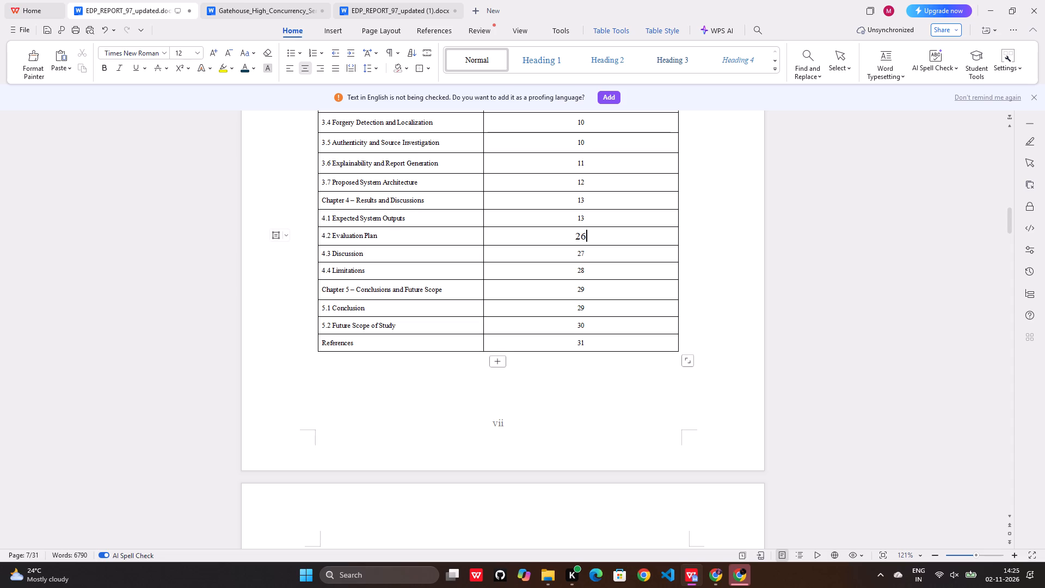
pyautogui.moveTo(585, 235); pyautogui.dragTo(569, 236)
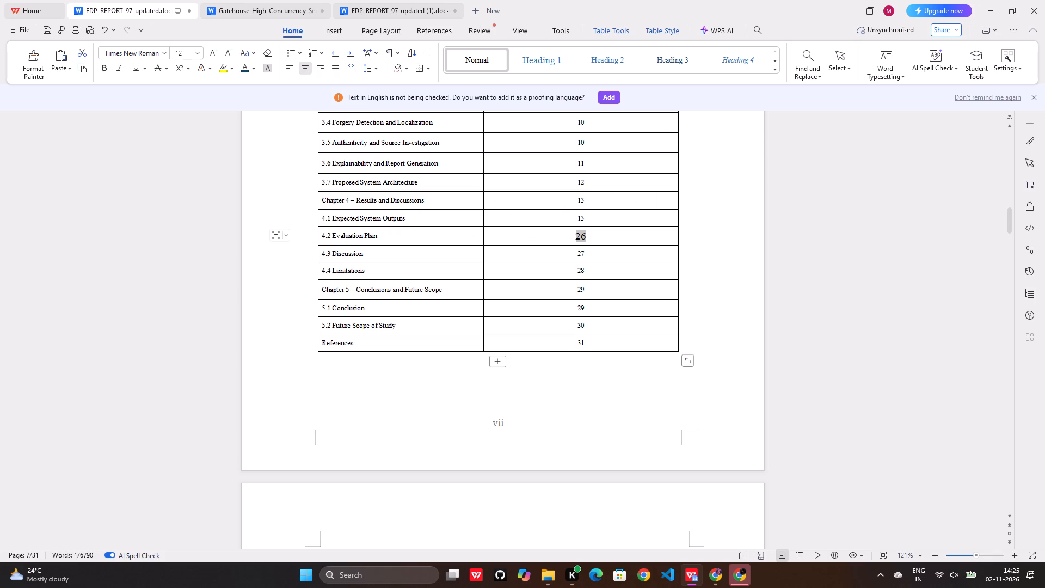
pyautogui.click(194, 53)
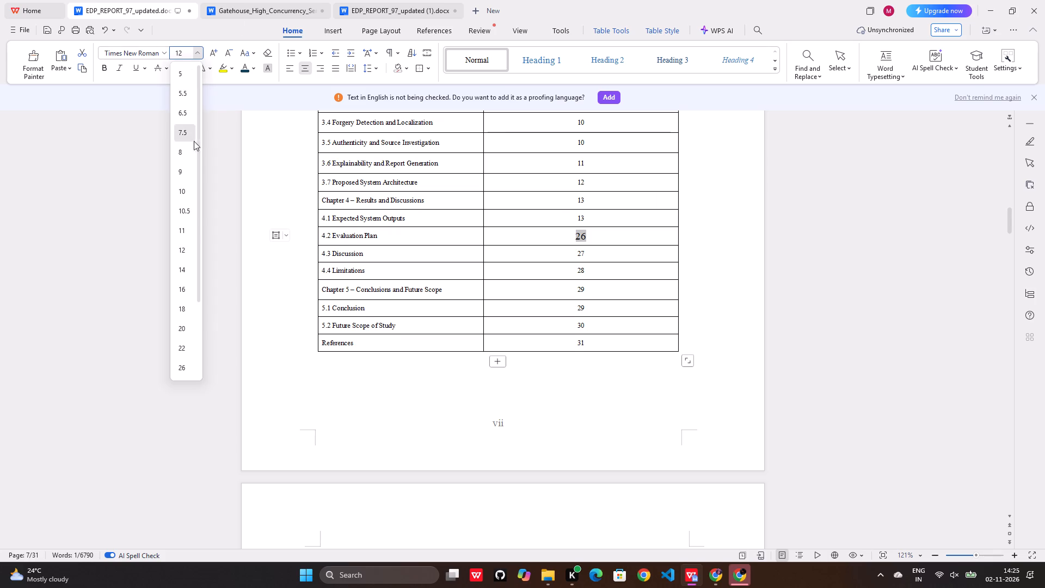
pyautogui.click(188, 151)
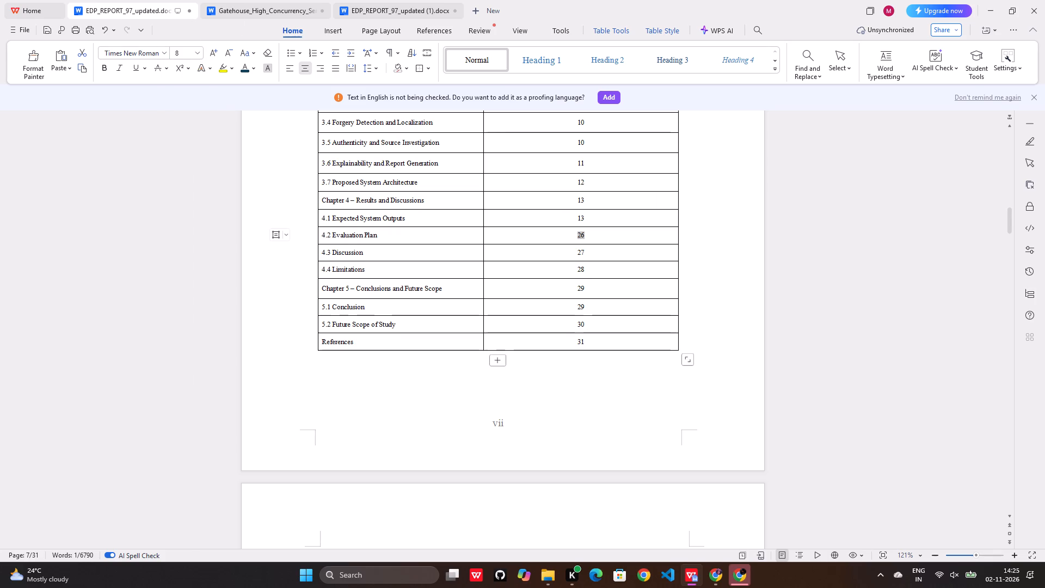
# Set the page number of the 4.1 Expected System Outputs entry in the table of contents to 25, at font size 8.
pyautogui.click(585, 219)
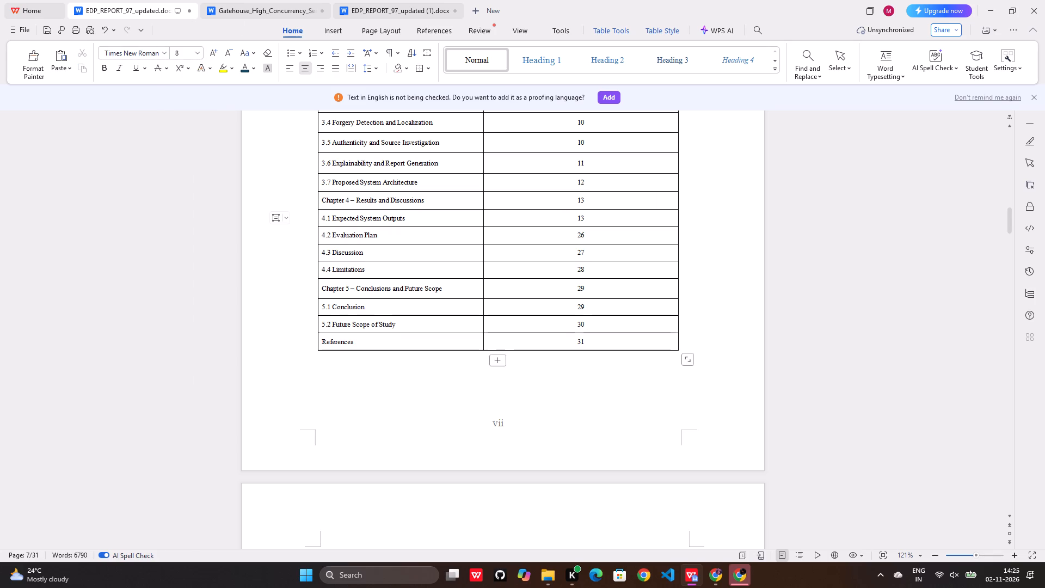
pyautogui.press('BackSpace')
pyautogui.press('BackSpace')
pyautogui.write('25')
pyautogui.moveTo(587, 218); pyautogui.dragTo(573, 219)
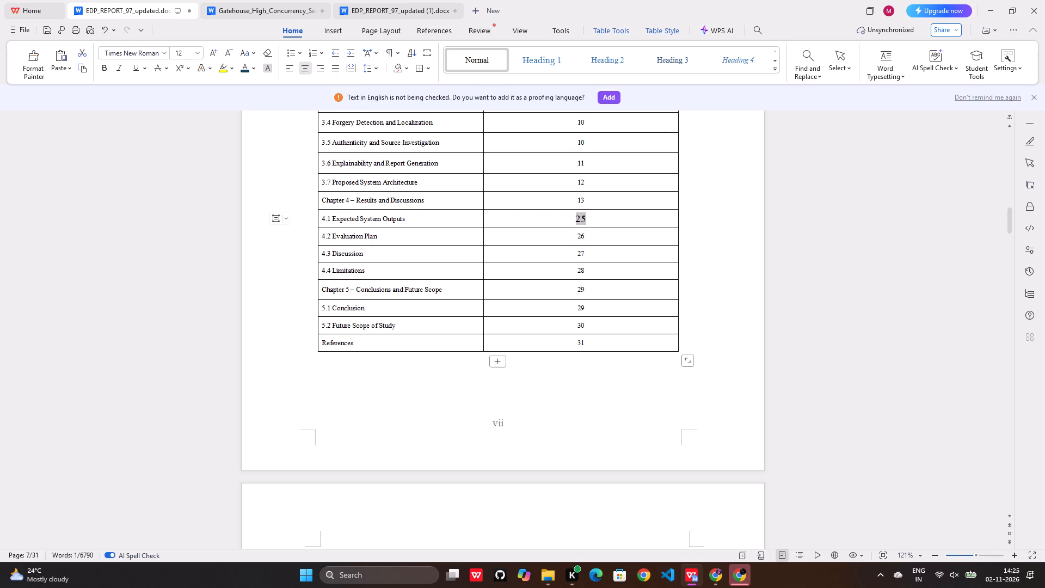
pyautogui.moveTo(573, 219); pyautogui.dragTo(573, 219)
pyautogui.click(197, 51)
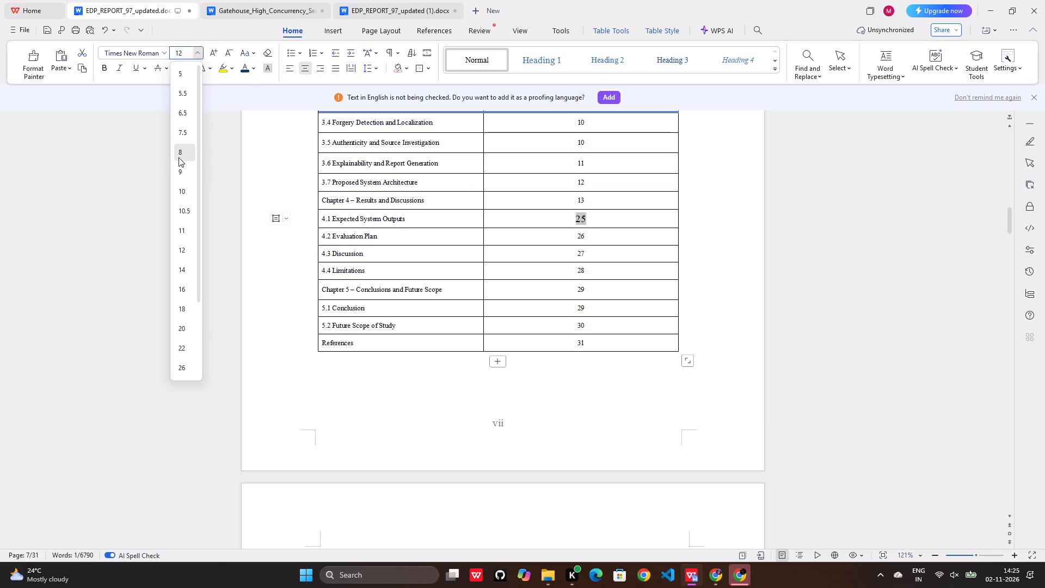
pyautogui.click(179, 149)
# Set the page number of the Chapter 4 – Results and Discussions entry in the table of contents to 24.
pyautogui.click(584, 199)
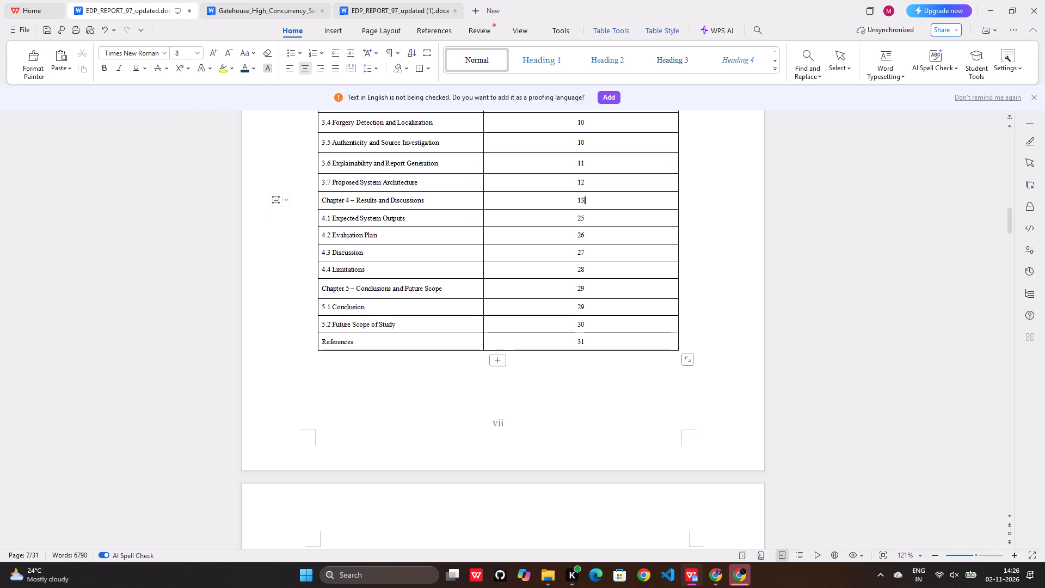
pyautogui.click(581, 199)
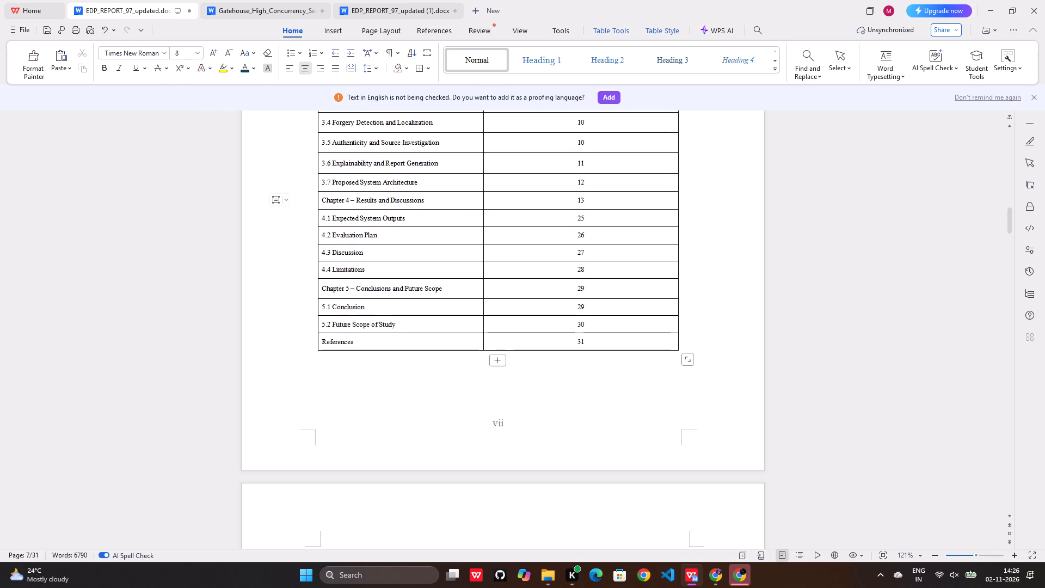
pyautogui.press('BackSpace')
pyautogui.press('2')
pyautogui.click(584, 199)
pyautogui.press('BackSpace')
pyautogui.press('4')
# Compare the page numbers of the Chapter 1 to 3 entries in the table of contents with the report's page footers.
pyautogui.scroll(2, 599, 244)
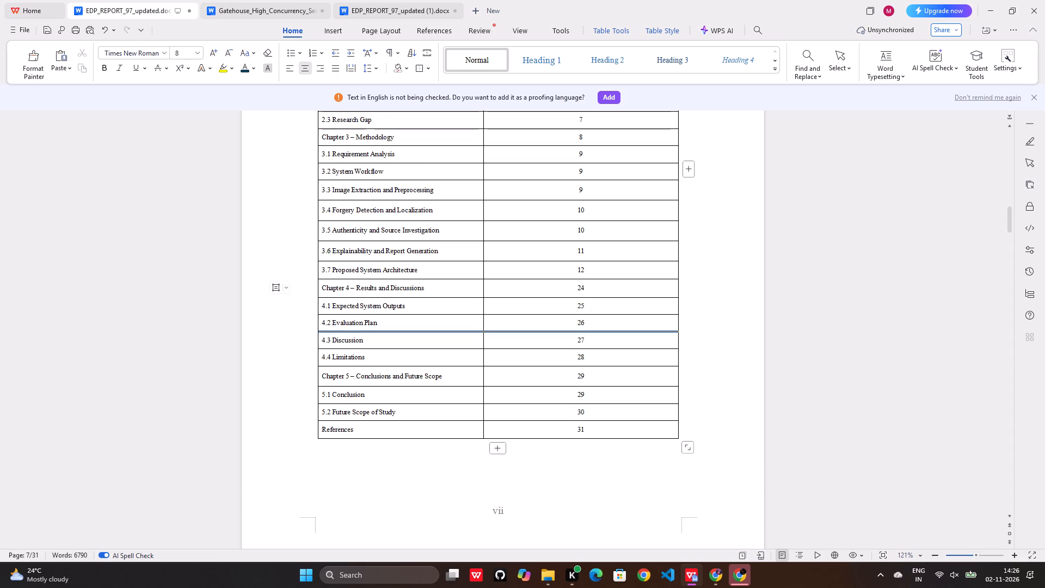
pyautogui.click(583, 266)
pyautogui.click(580, 269)
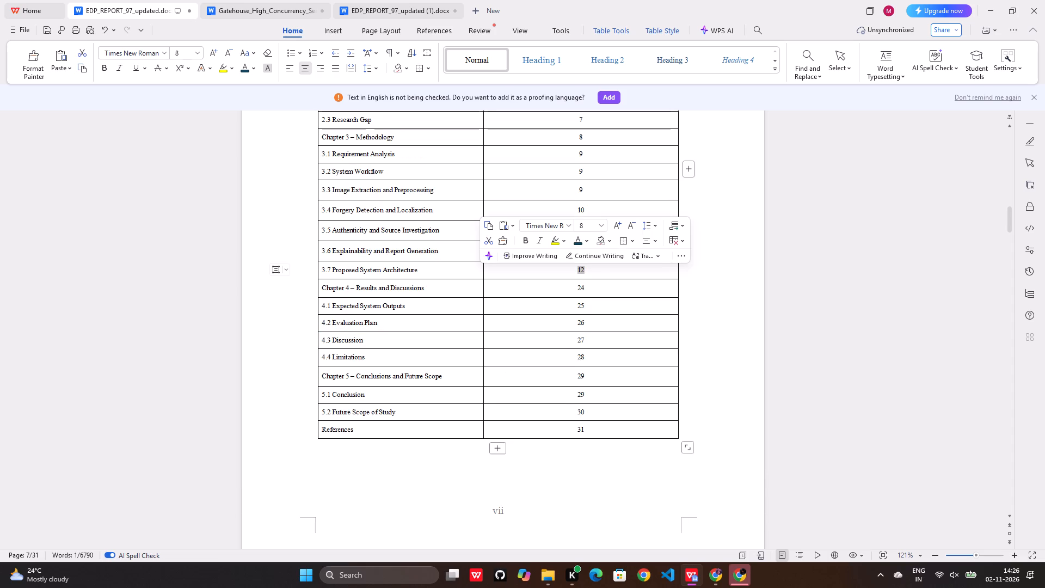
pyautogui.click(580, 269)
pyautogui.scroll(3, 574, 243)
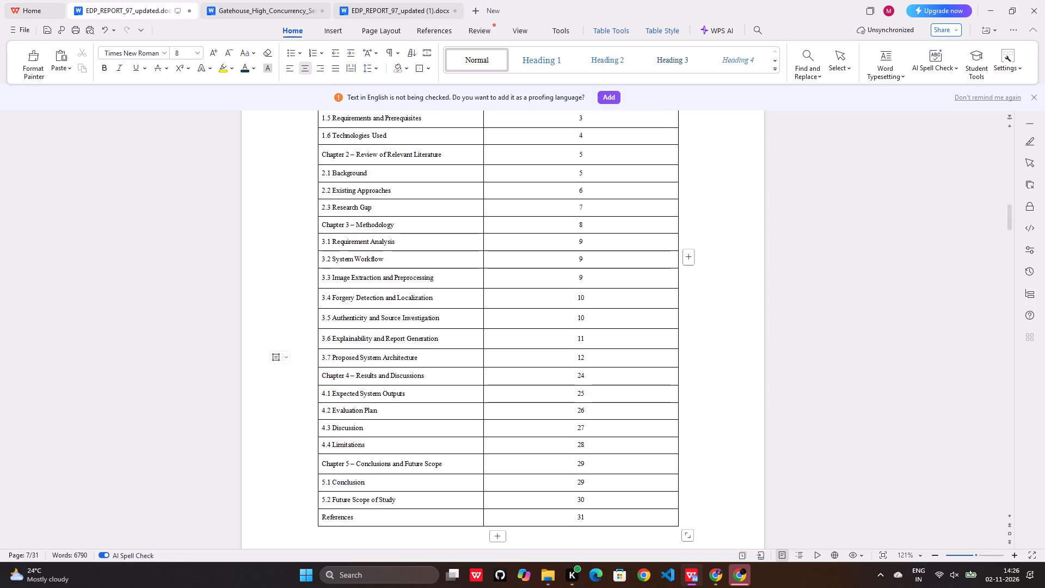
pyautogui.scroll(2, 575, 239)
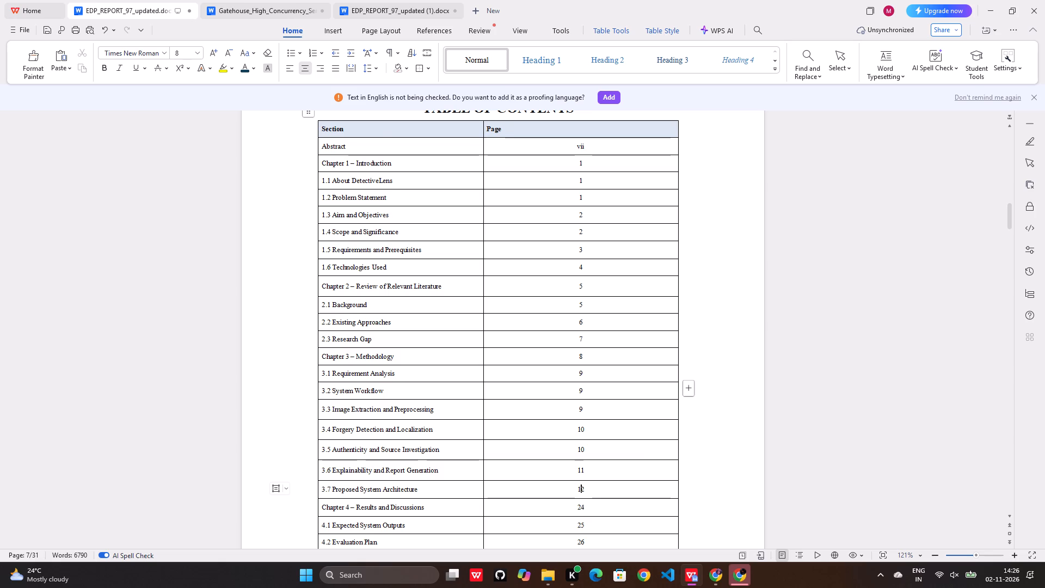
pyautogui.scroll(-20, 622, 258)
pyautogui.scroll(-2, 622, 258)
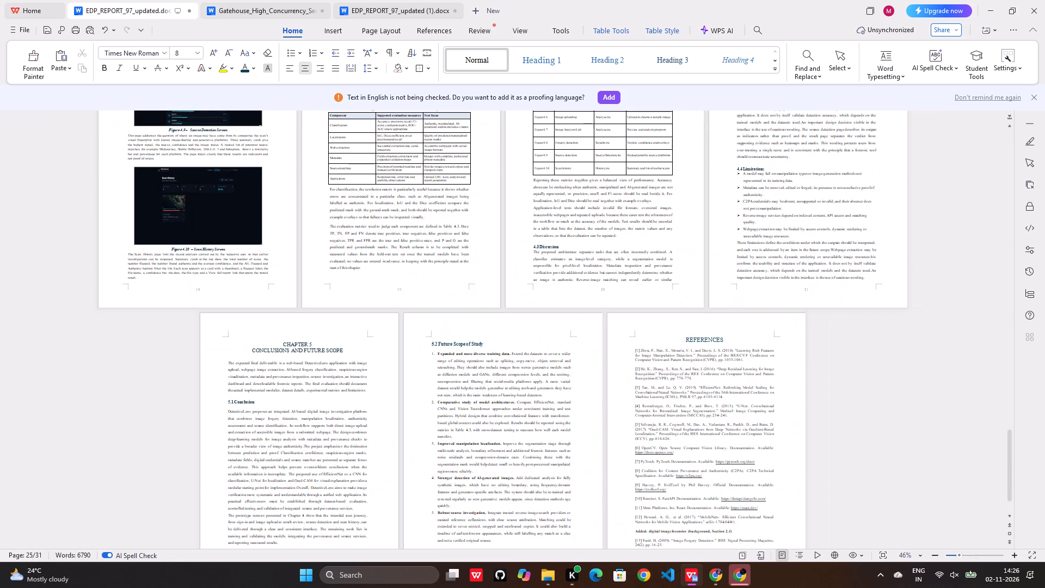
pyautogui.scroll(16, 626, 269)
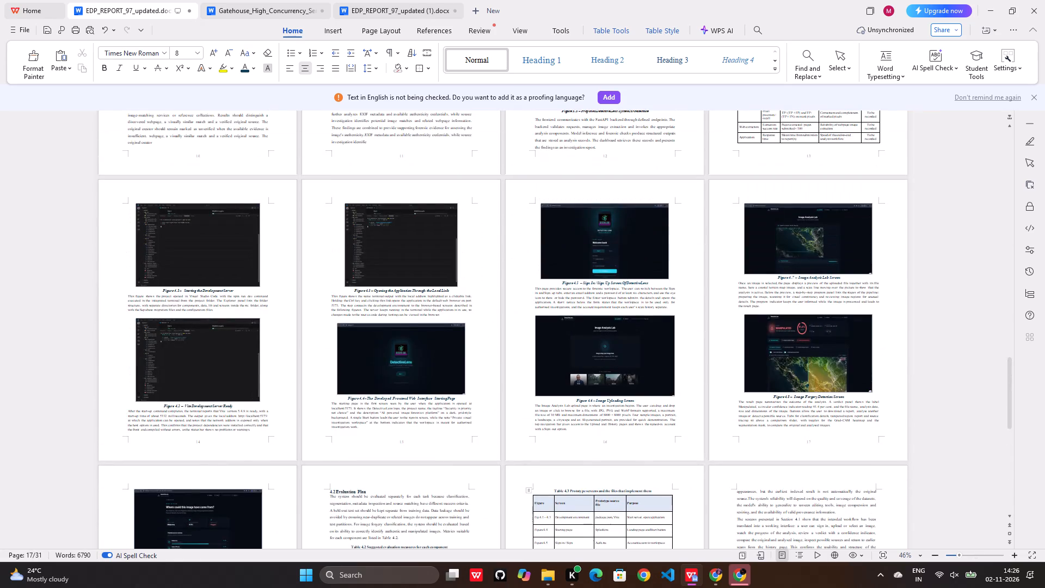
pyautogui.moveTo(1009, 378); pyautogui.dragTo(971, 224)
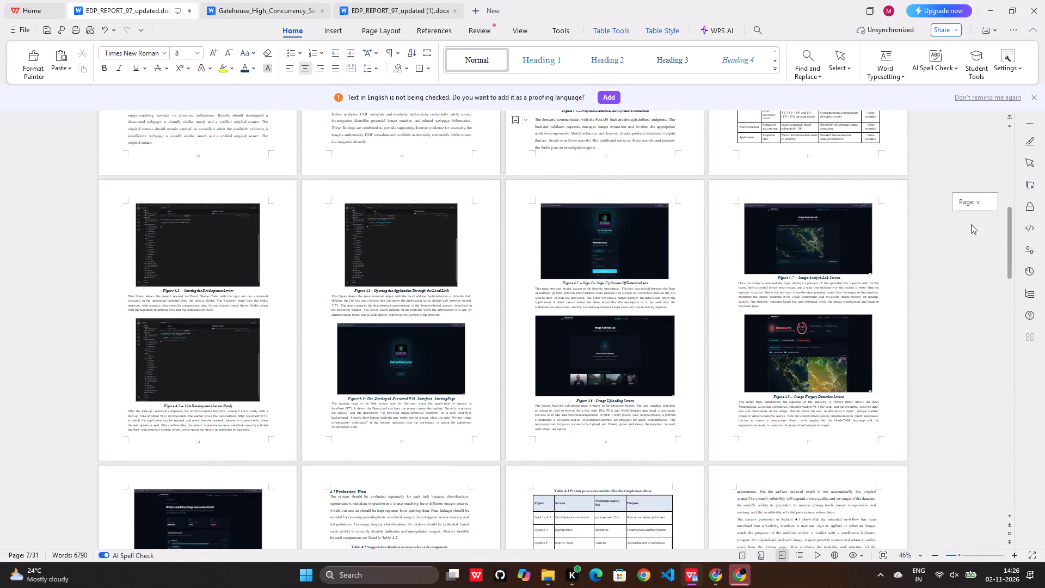
pyautogui.moveTo(971, 224); pyautogui.dragTo(968, 183)
pyautogui.scroll(-5, 625, 342)
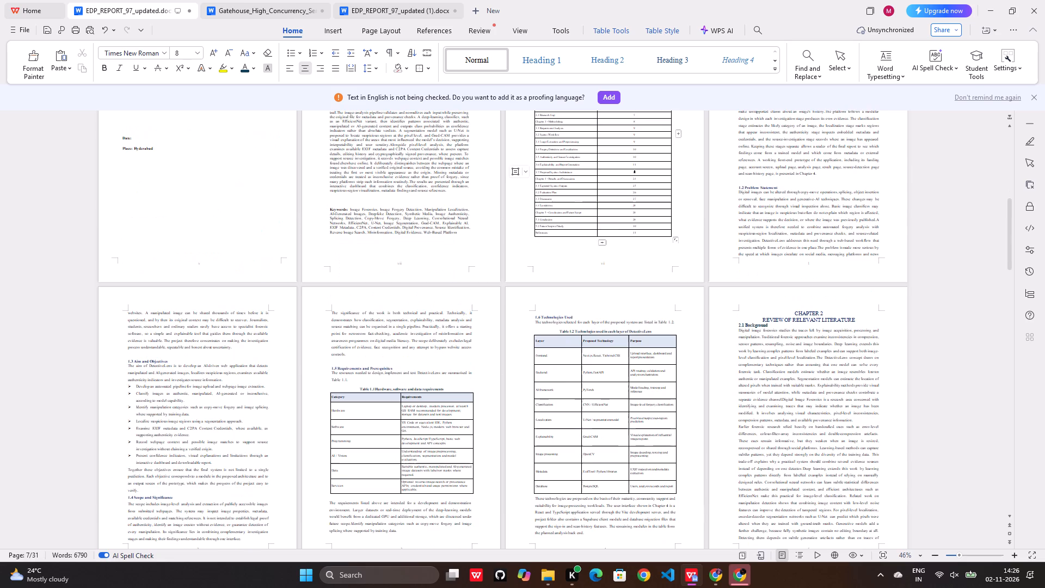
pyautogui.scroll(-1, 625, 342)
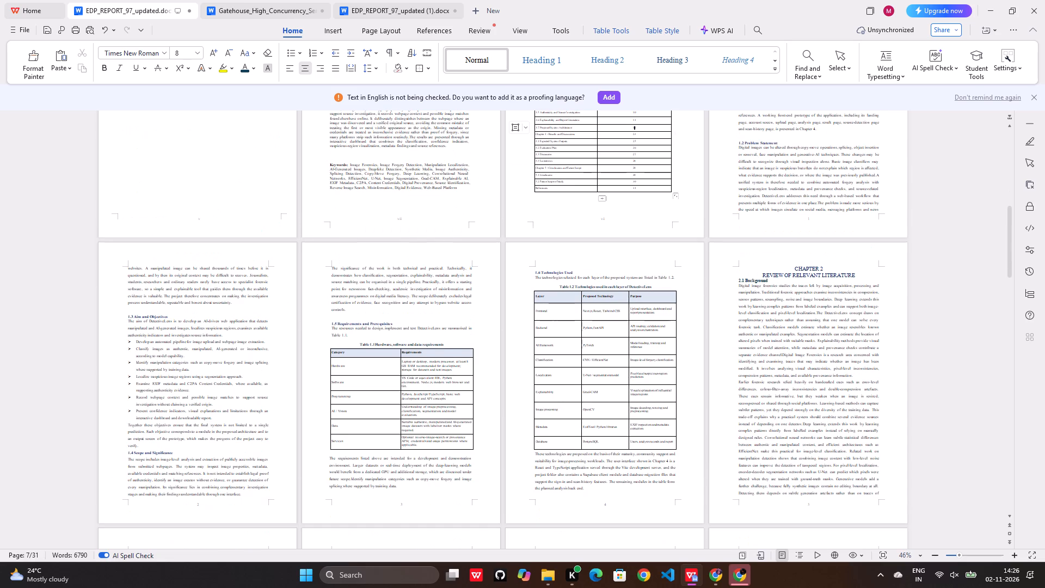
pyautogui.scroll(3, 628, 338)
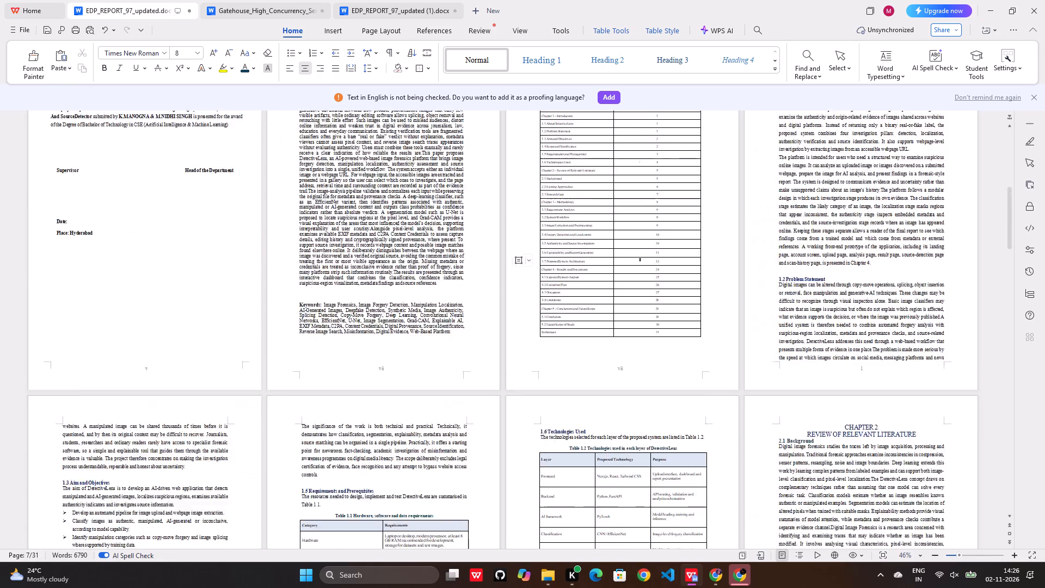
pyautogui.scroll(4, 648, 229)
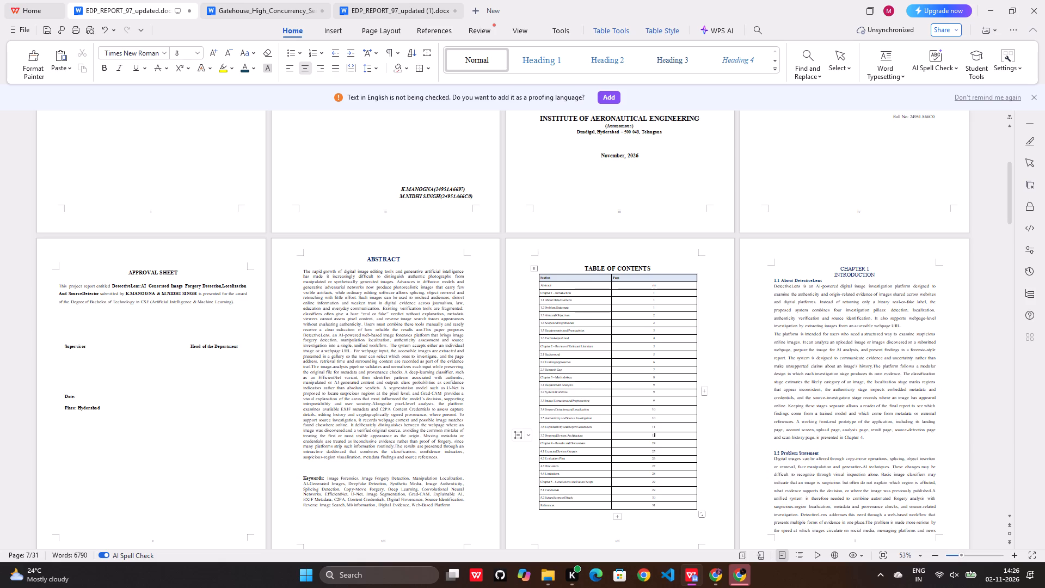
pyautogui.scroll(-12, 838, 321)
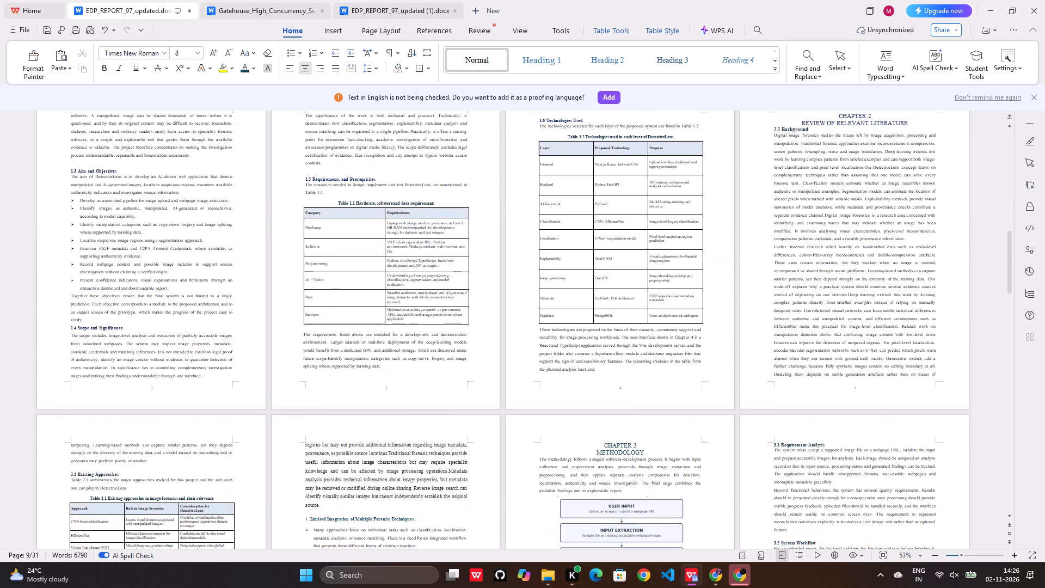
pyautogui.scroll(-6, 868, 376)
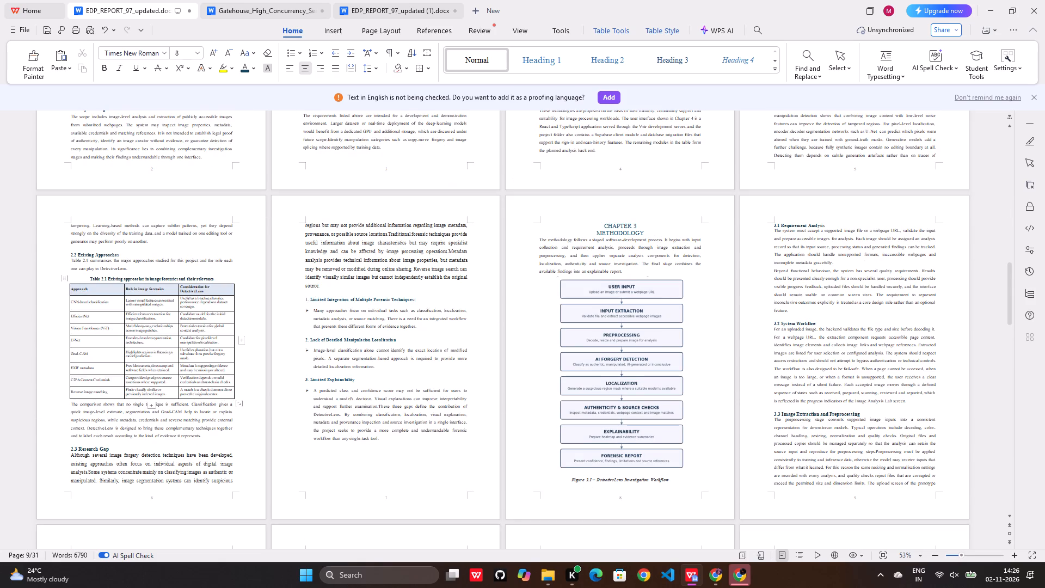
# Review the front matter page numbering and the Chapter 2 and 2.1 Background entries in the table of contents.
pyautogui.scroll(14, 681, 440)
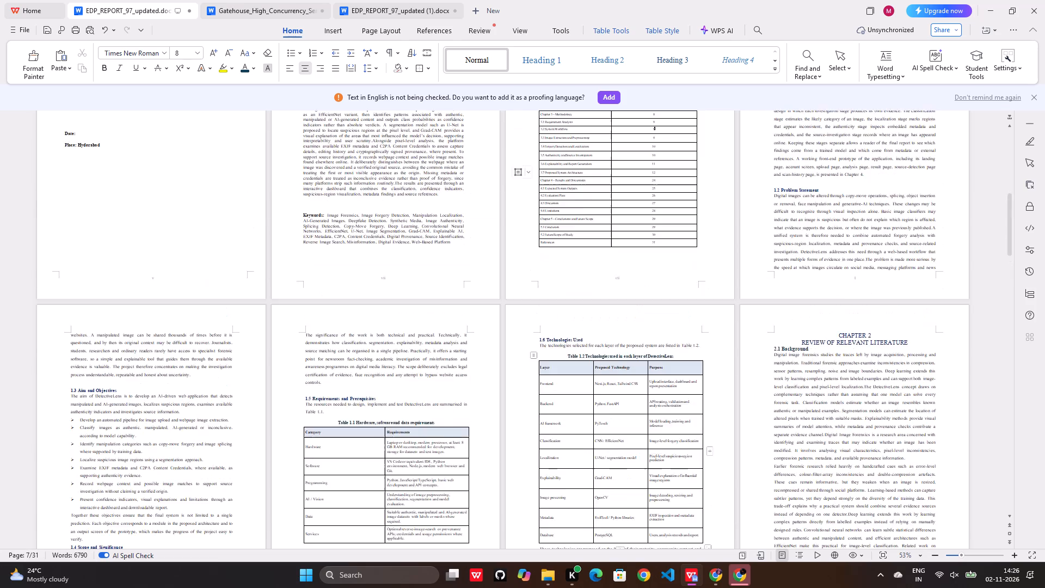
pyautogui.scroll(4, 689, 416)
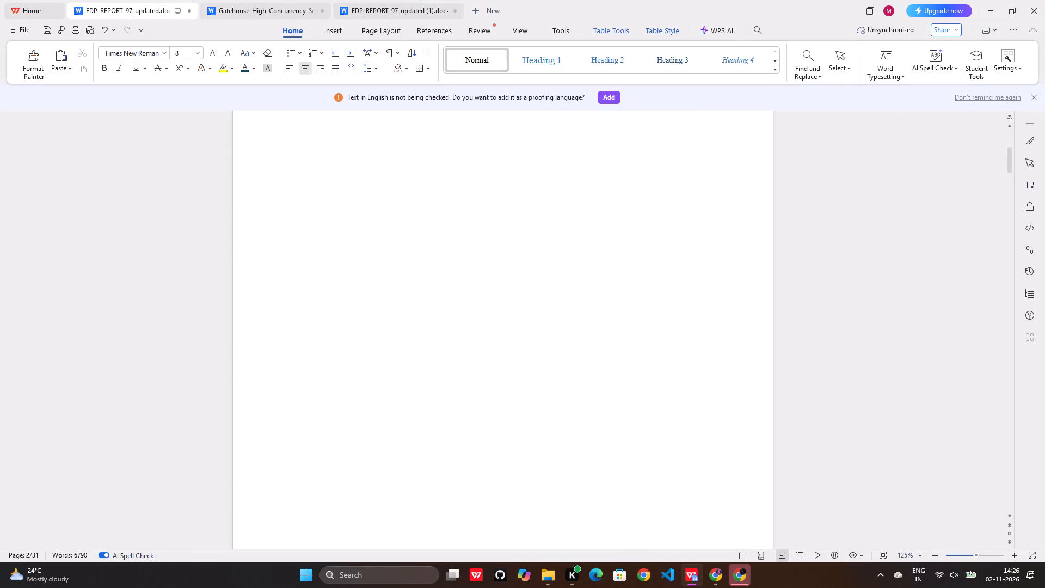
pyautogui.scroll(7, 690, 393)
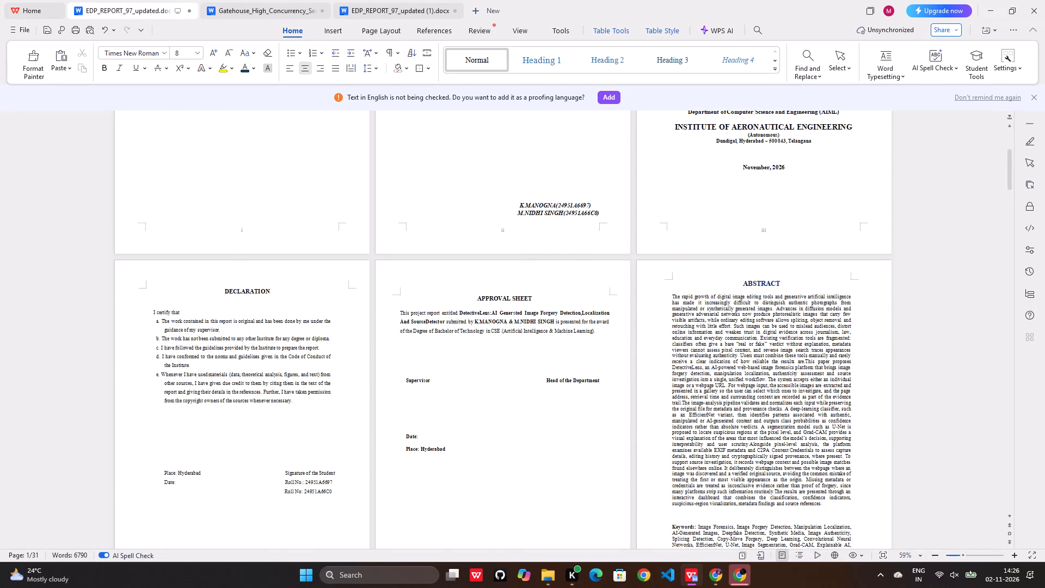
pyautogui.scroll(6, 684, 355)
pyautogui.scroll(-19, 684, 355)
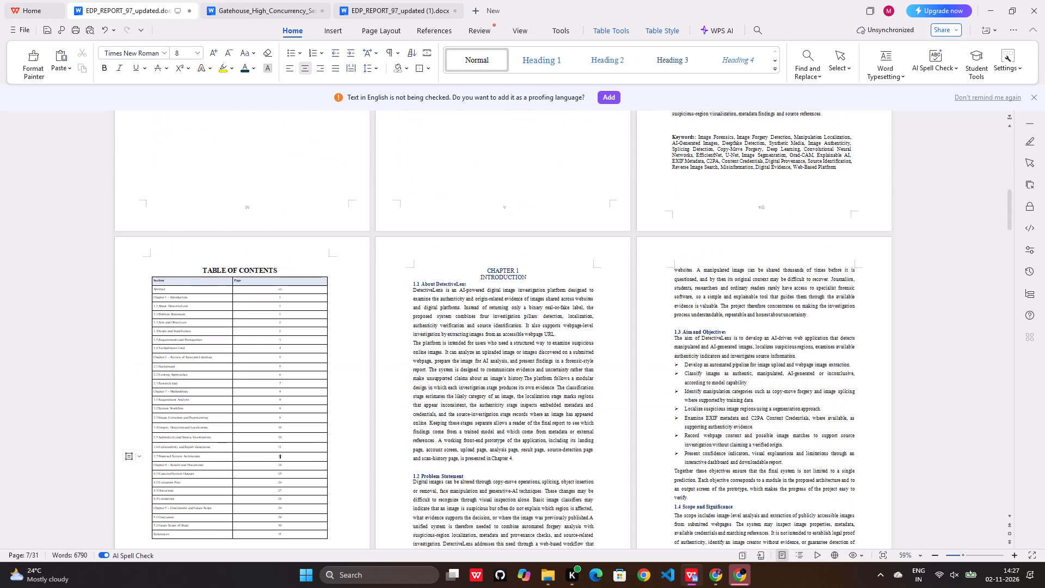
pyautogui.click(284, 358)
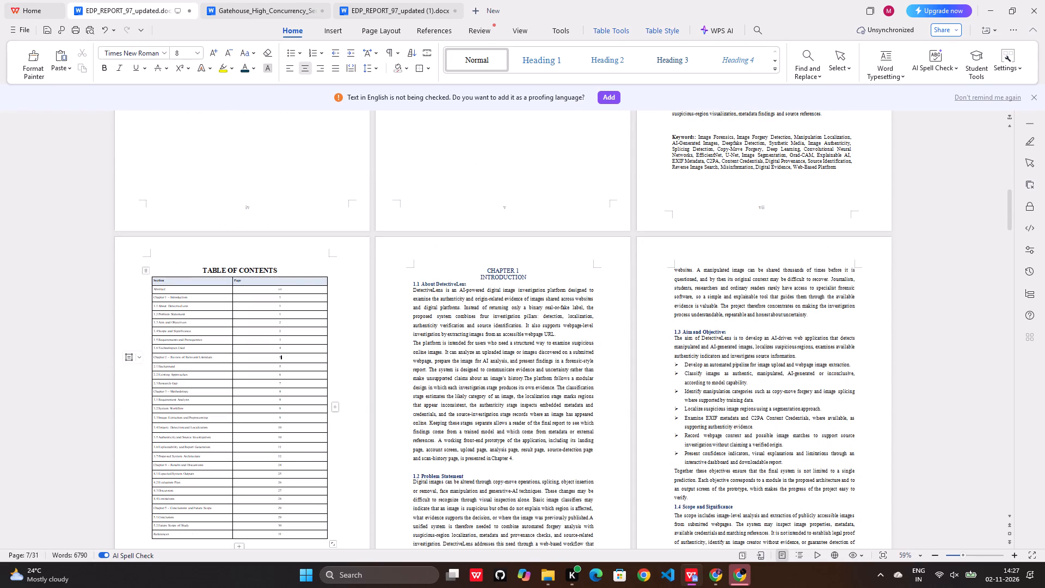
pyautogui.click(283, 367)
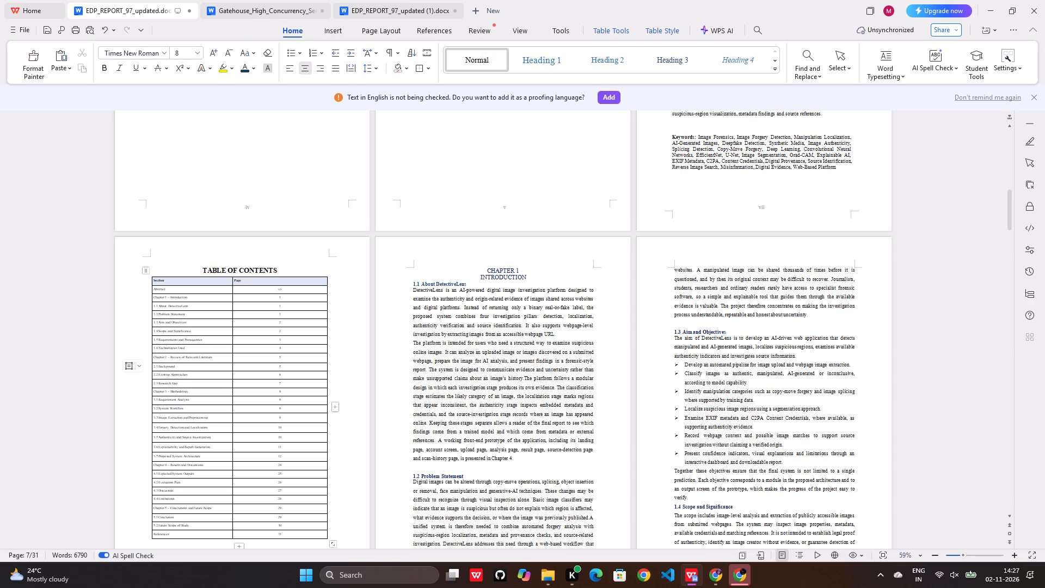
pyautogui.scroll(-17, 319, 371)
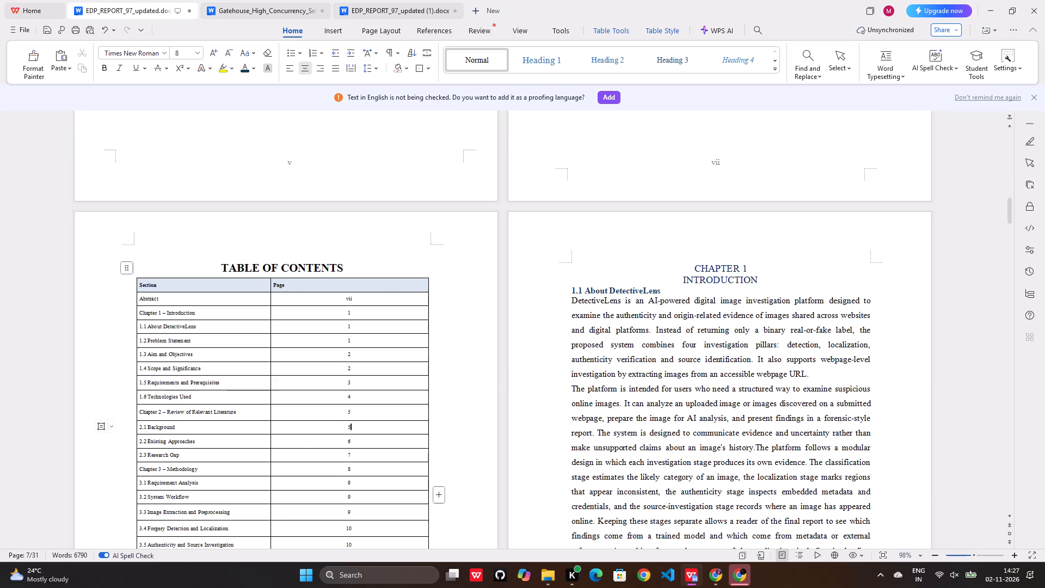
# Set the page number of the 2.3 Research Gap entry in the table of contents to 6, at font size 8.
pyautogui.scroll(-2, 374, 396)
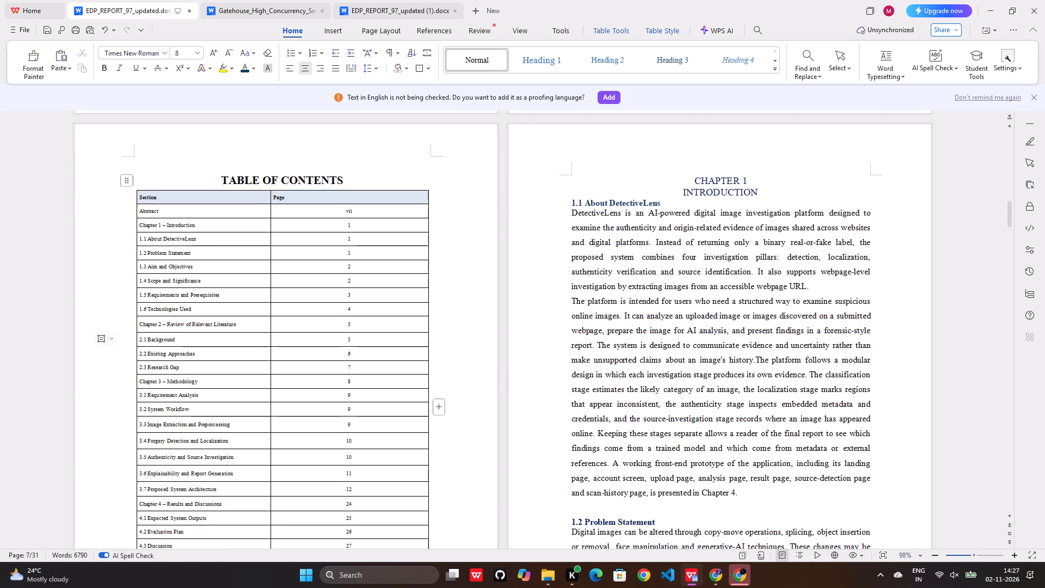
pyautogui.click(353, 367)
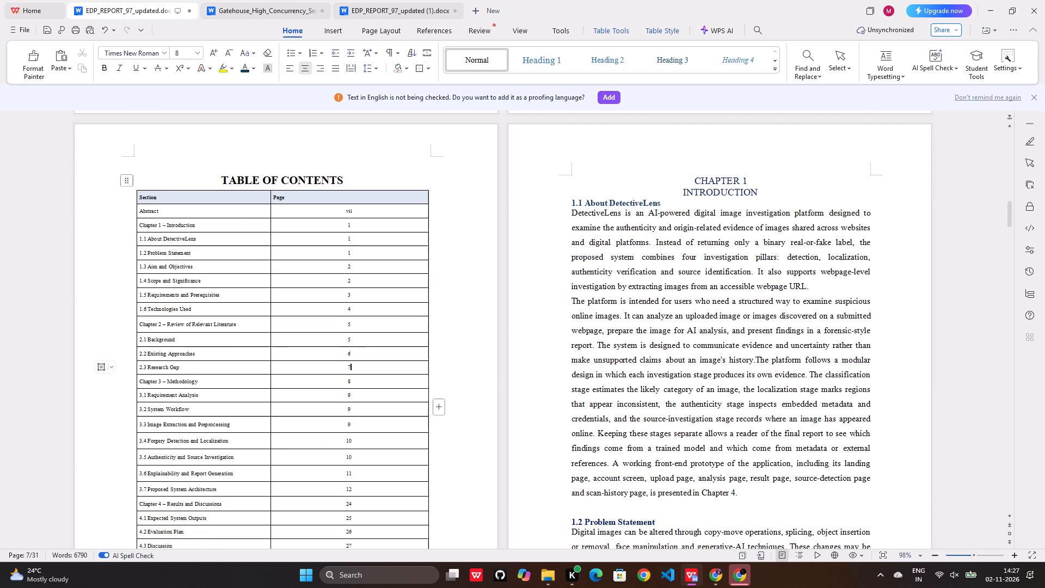
pyautogui.press('BackSpace')
pyautogui.press('6')
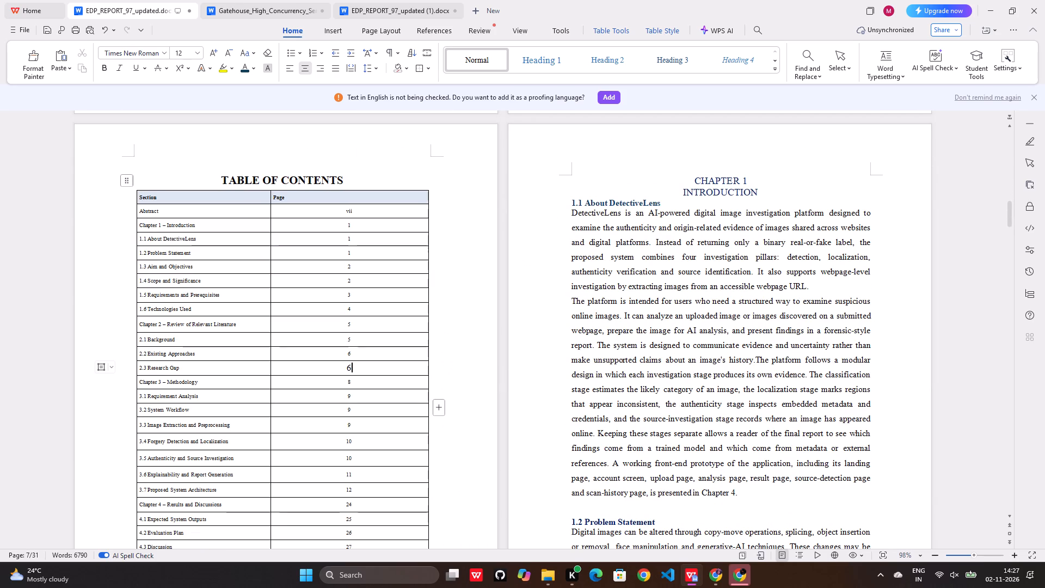
pyautogui.doubleClick(348, 369)
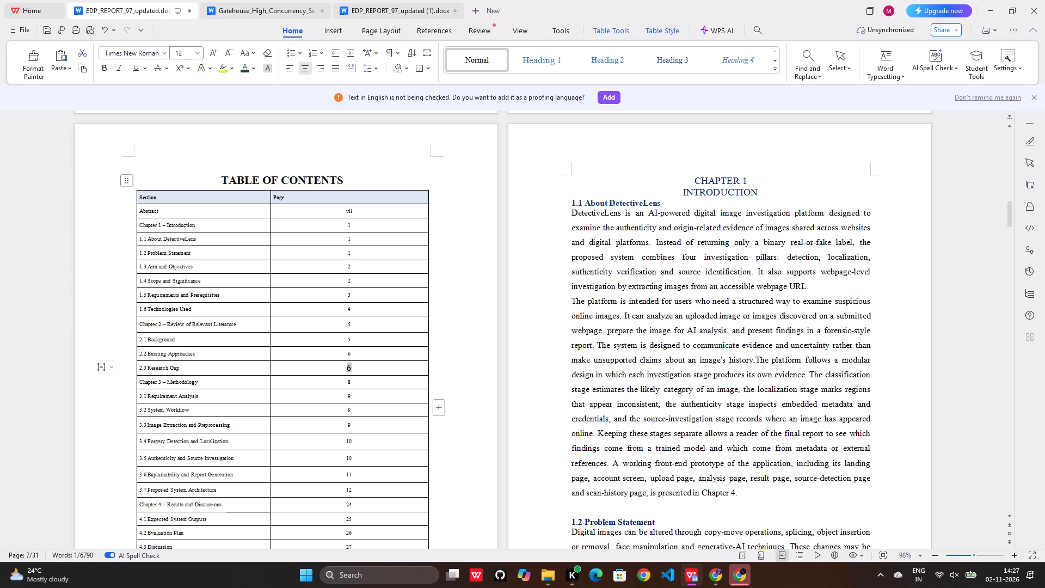
pyautogui.click(198, 52)
pyautogui.click(181, 155)
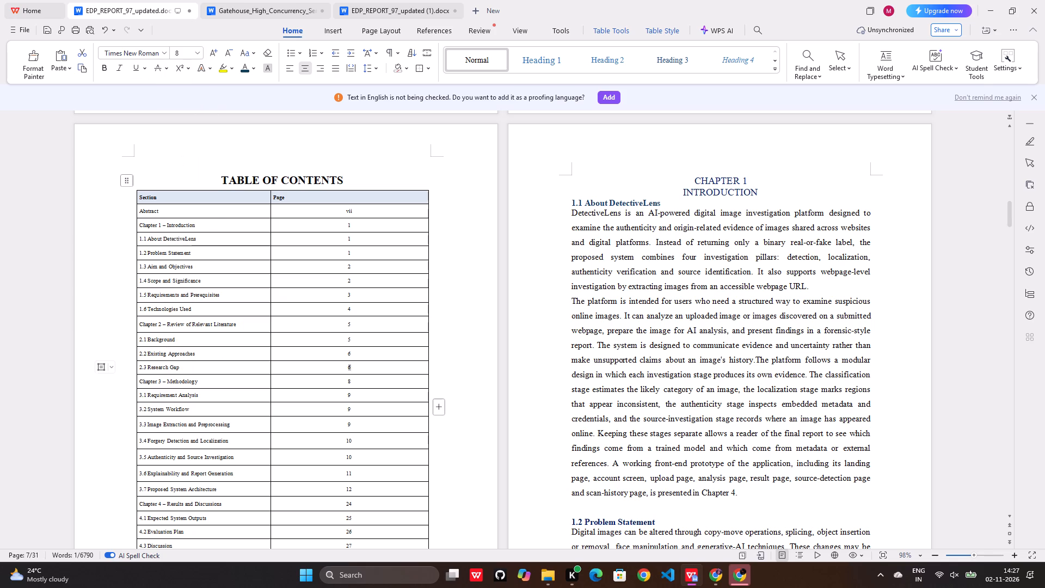
# Set the table of contents page numbers of Chapter 3 – Methodology to 7 and 3.1 Requirement Analysis to 8.
pyautogui.click(349, 381)
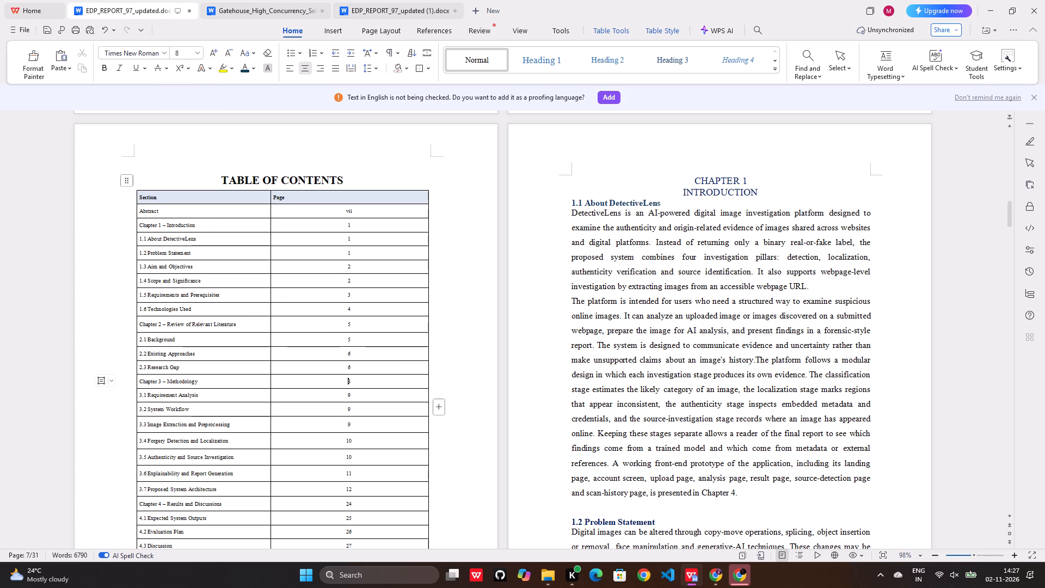
pyautogui.click(349, 380)
pyautogui.click(349, 380)
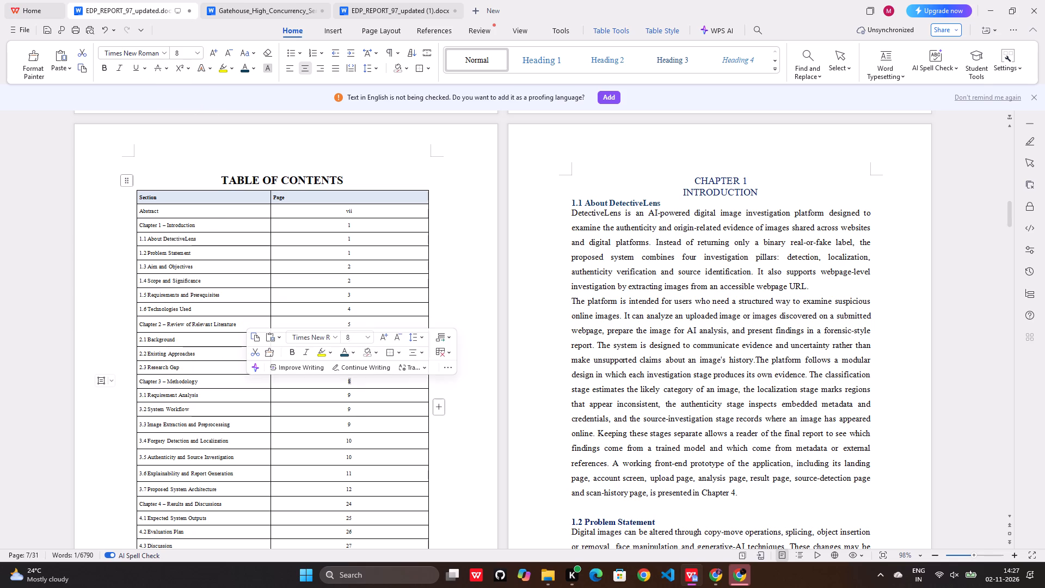
pyautogui.press('7')
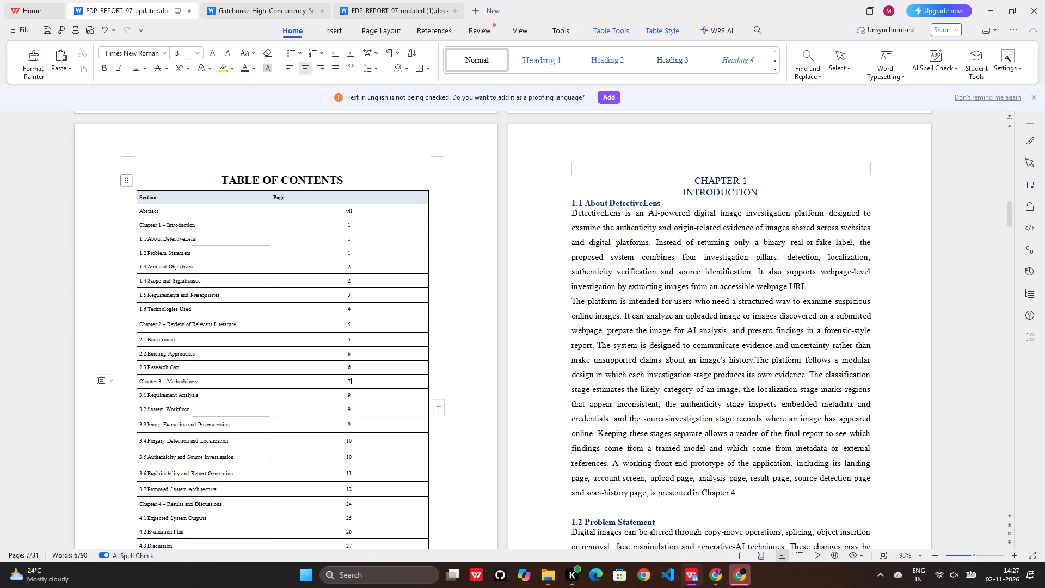
pyautogui.doubleClick(348, 397)
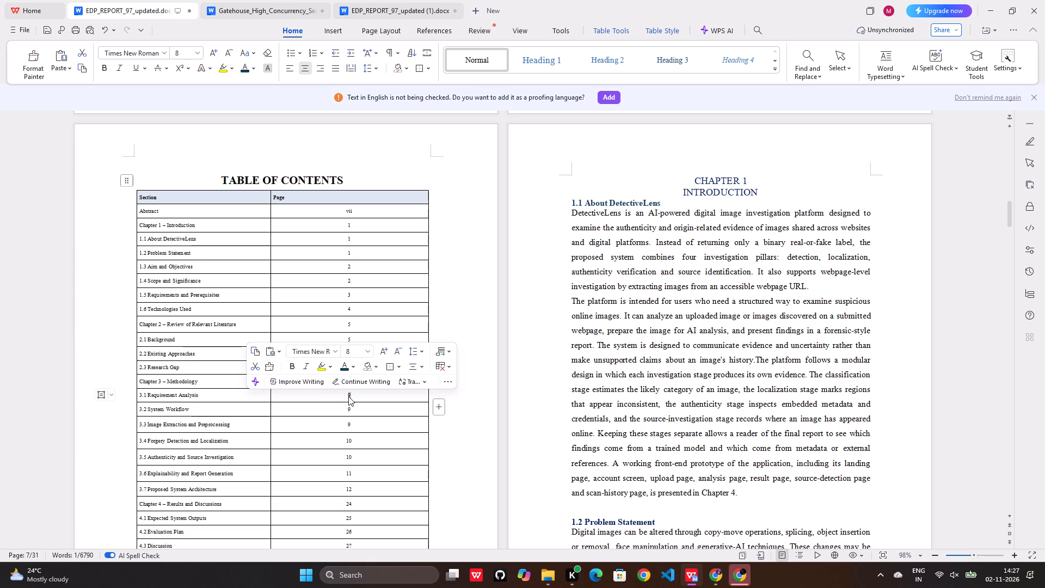
pyautogui.press('8')
# Check the page footers of the Chapter 2 sections and 3.1 to 3.3 against their table of contents entries.
pyautogui.scroll(-7, 700, 432)
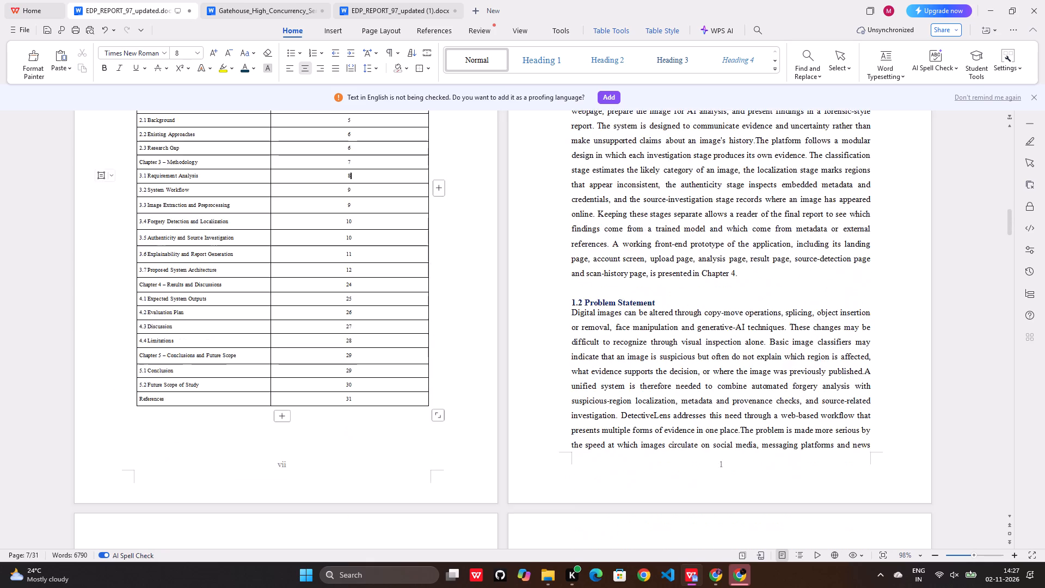
pyautogui.scroll(-20, 700, 432)
pyautogui.scroll(-14, 700, 432)
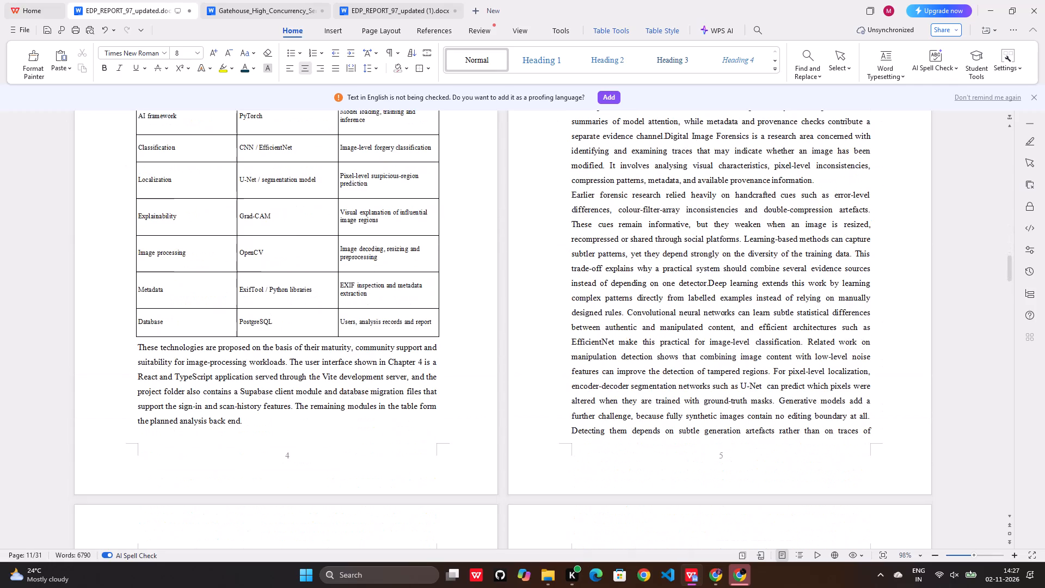
pyautogui.scroll(-16, 729, 461)
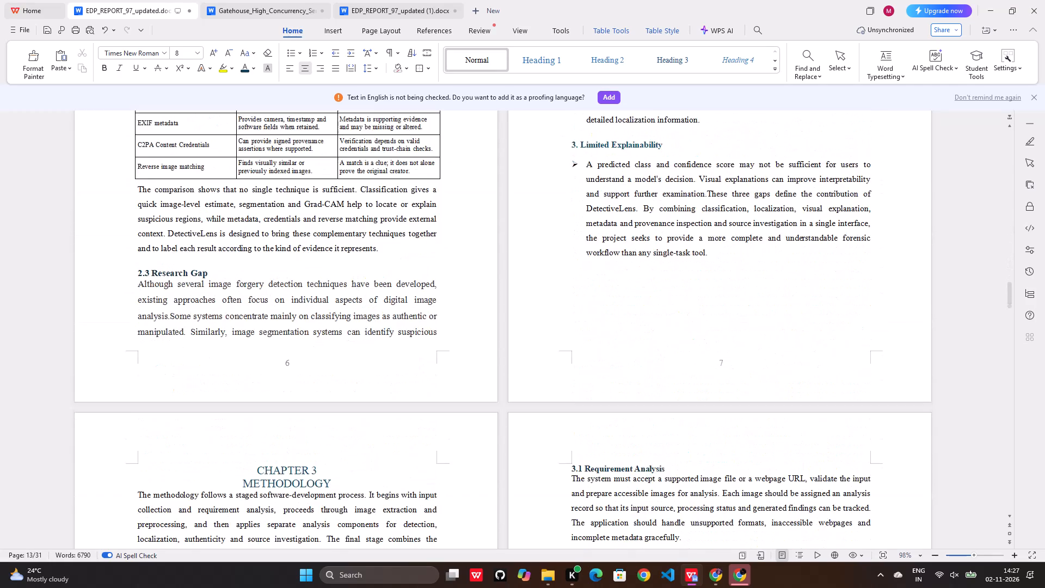
pyautogui.scroll(-14, 729, 460)
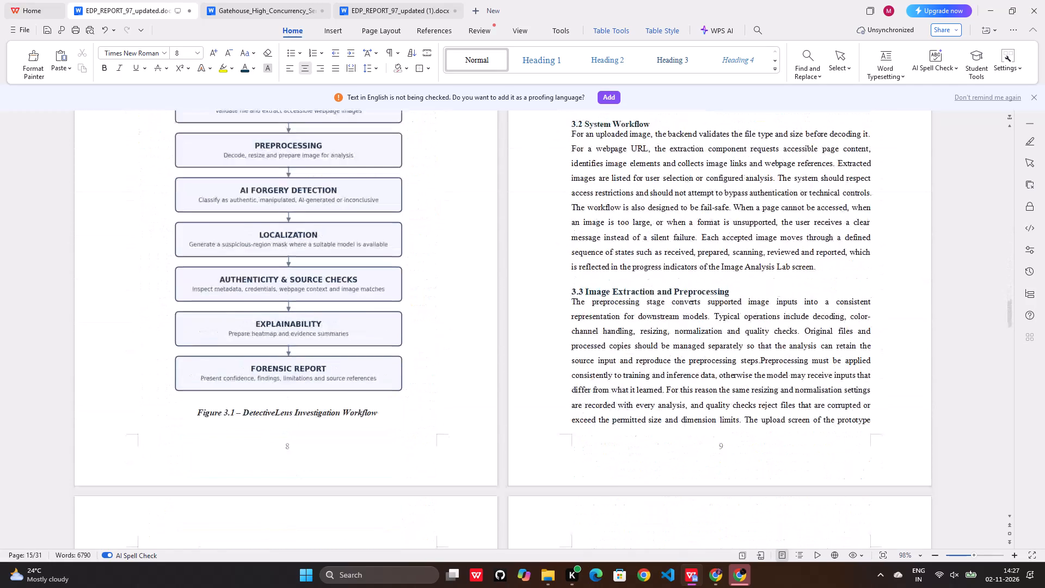
pyautogui.scroll(17, 730, 459)
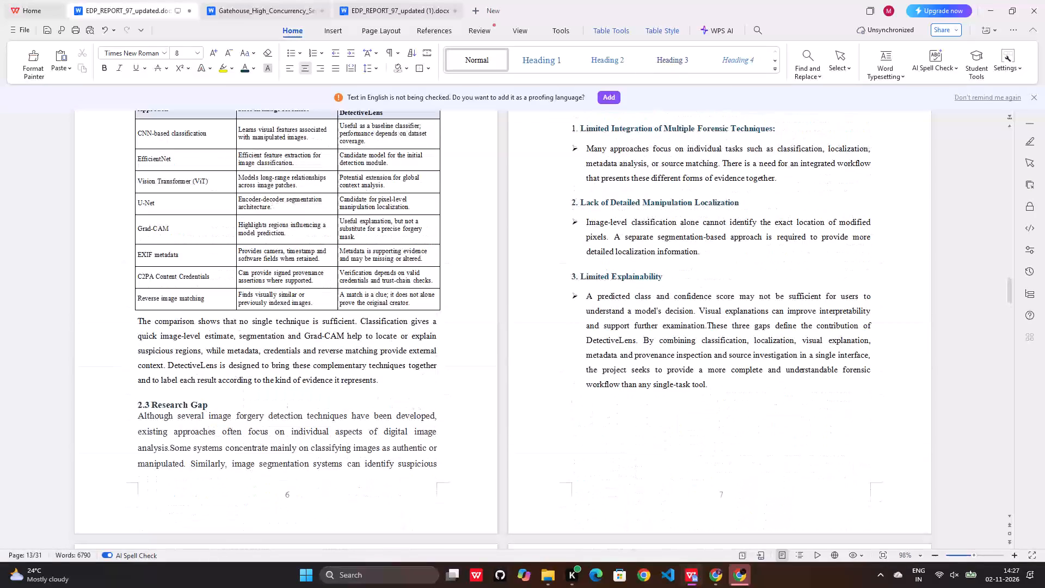
pyautogui.scroll(20, 731, 458)
pyautogui.scroll(3, 731, 458)
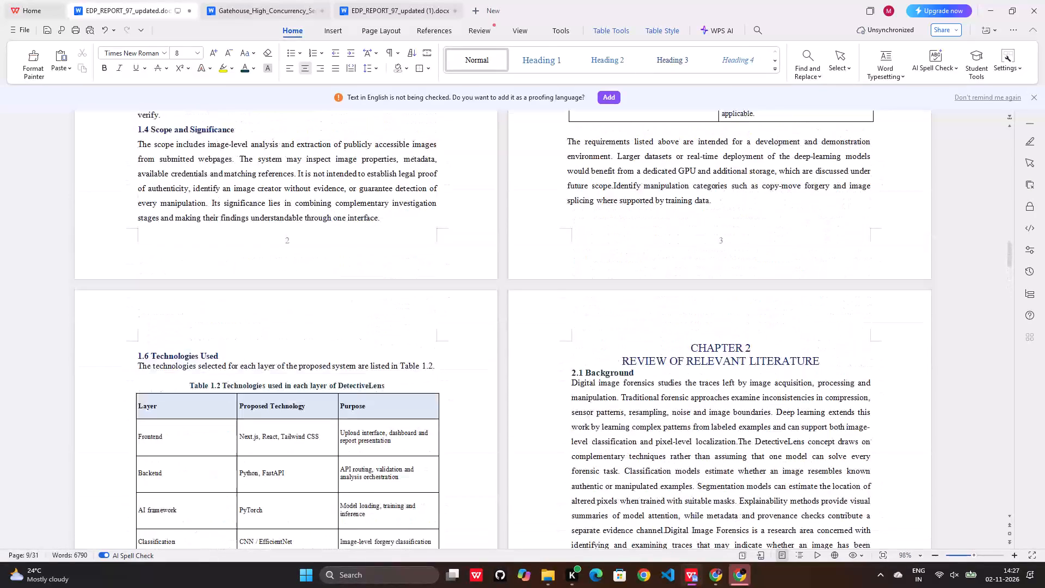
pyautogui.scroll(20, 731, 457)
pyautogui.scroll(3, 731, 457)
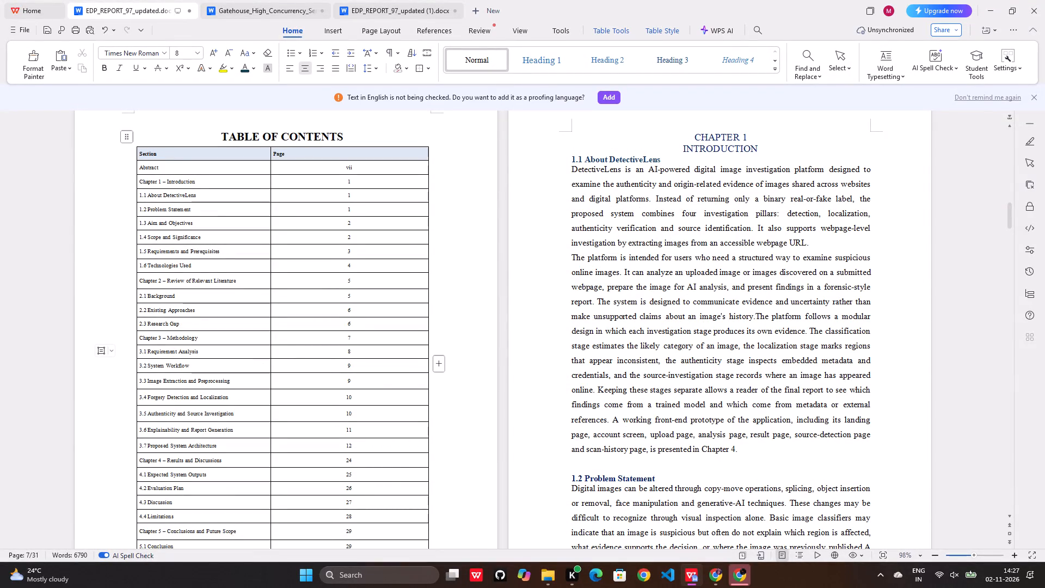
# Compare the page footers of sections 3.4 to 3.7 and the Chapter 4 opening with the table of contents entries.
pyautogui.scroll(-14, 551, 388)
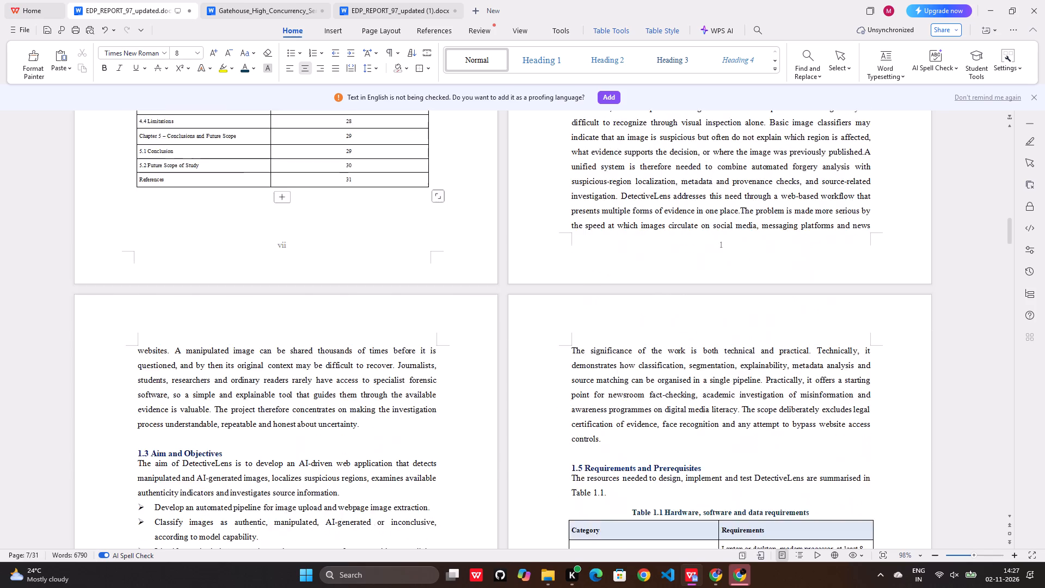
pyautogui.scroll(-20, 551, 388)
pyautogui.scroll(-8, 551, 388)
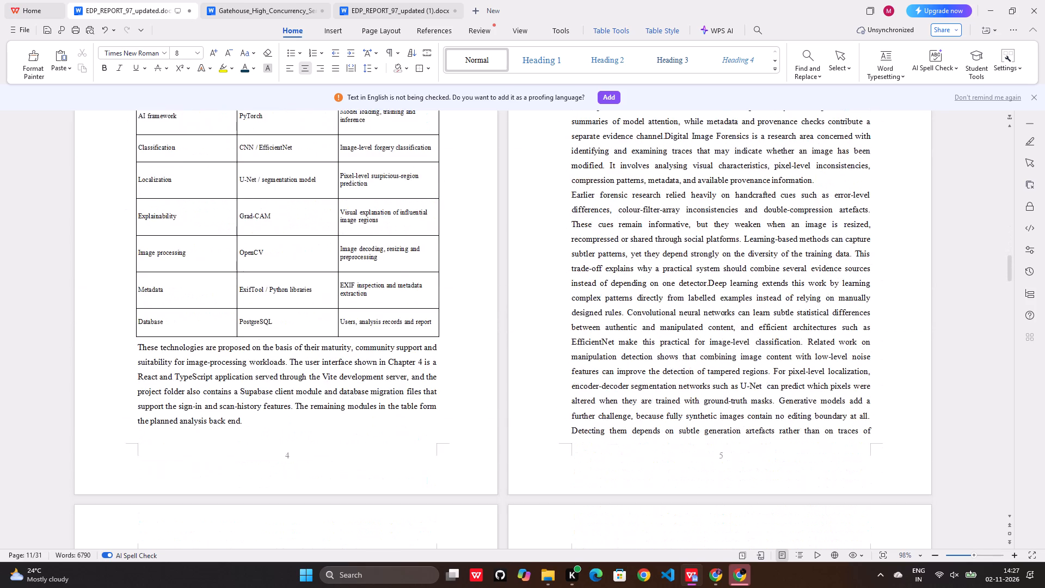
pyautogui.scroll(-20, 552, 388)
pyautogui.scroll(-19, 552, 388)
pyautogui.scroll(3, 552, 385)
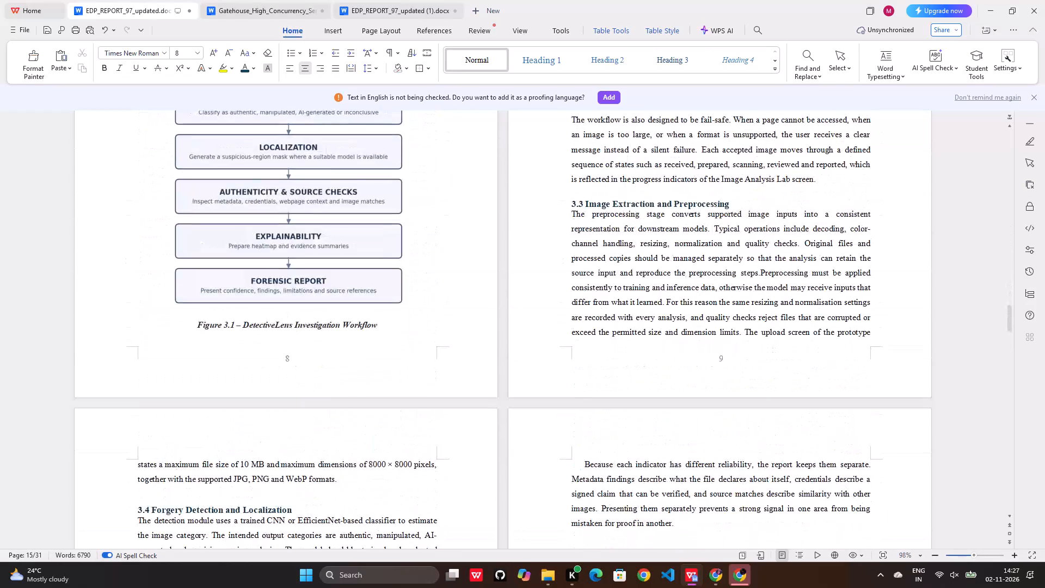
pyautogui.scroll(-8, 403, 379)
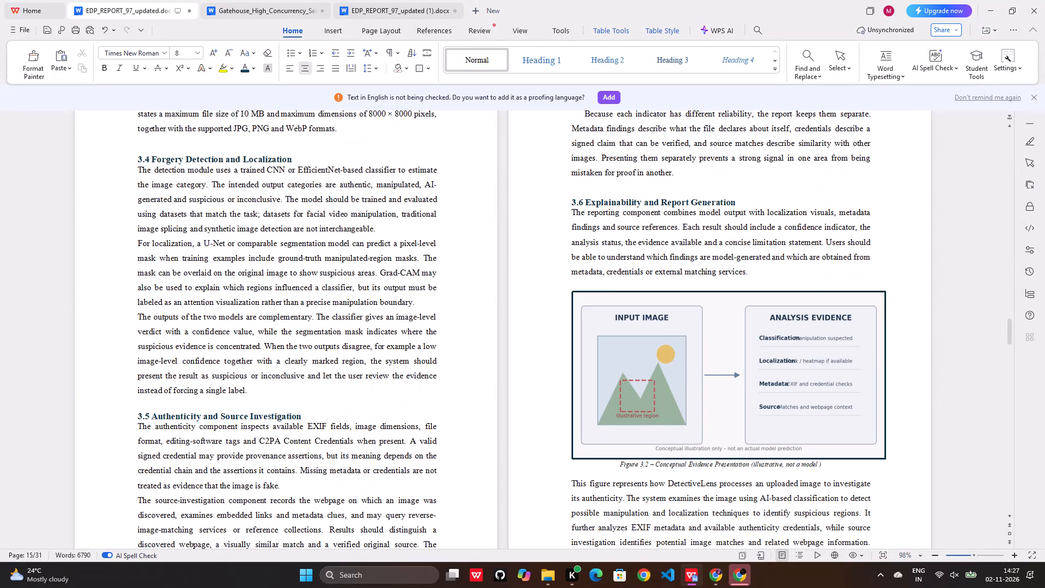
pyautogui.scroll(-6, 403, 379)
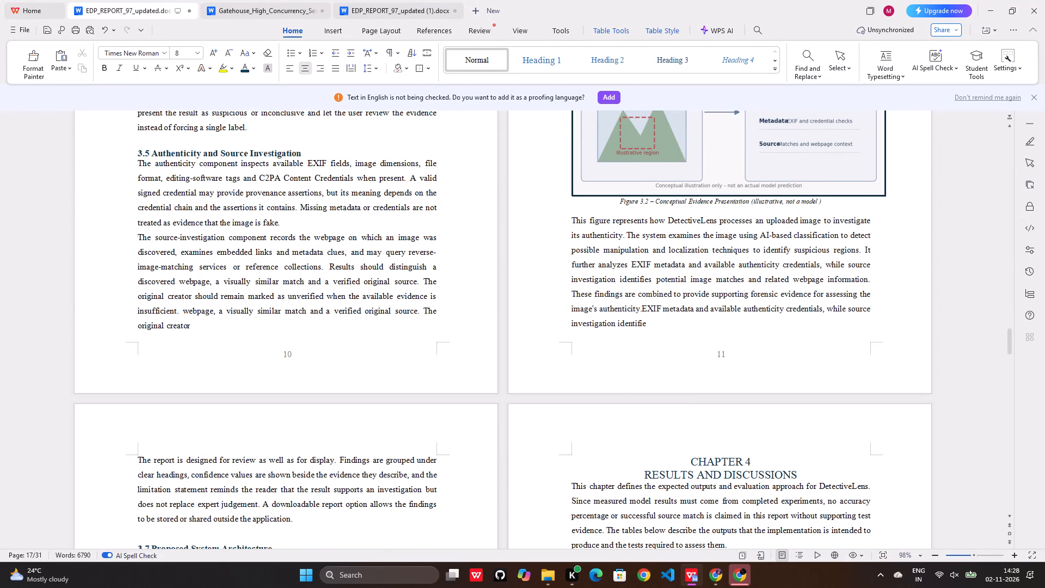
pyautogui.scroll(17, 359, 284)
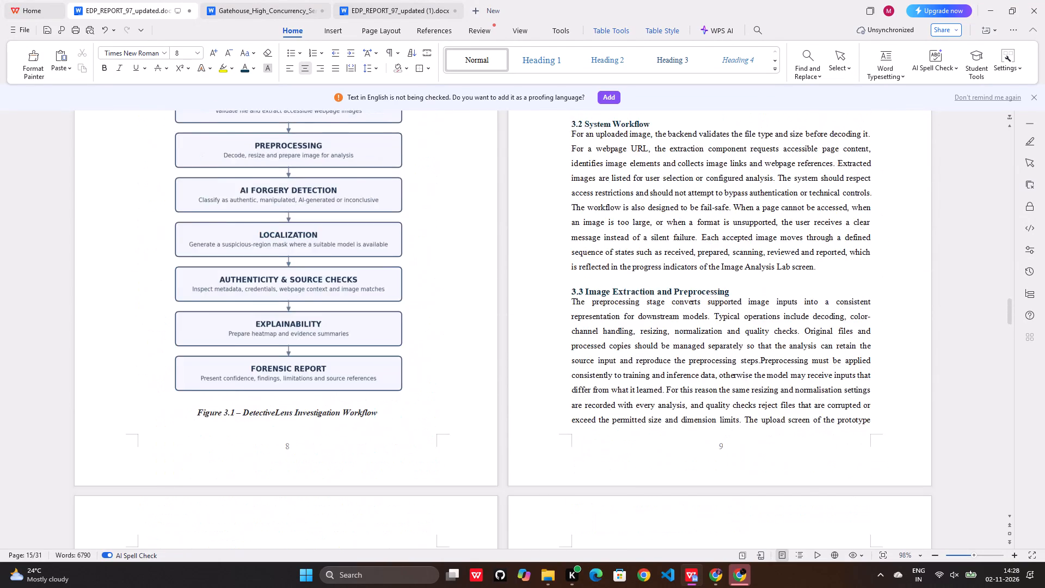
pyautogui.scroll(20, 359, 285)
pyautogui.scroll(11, 359, 285)
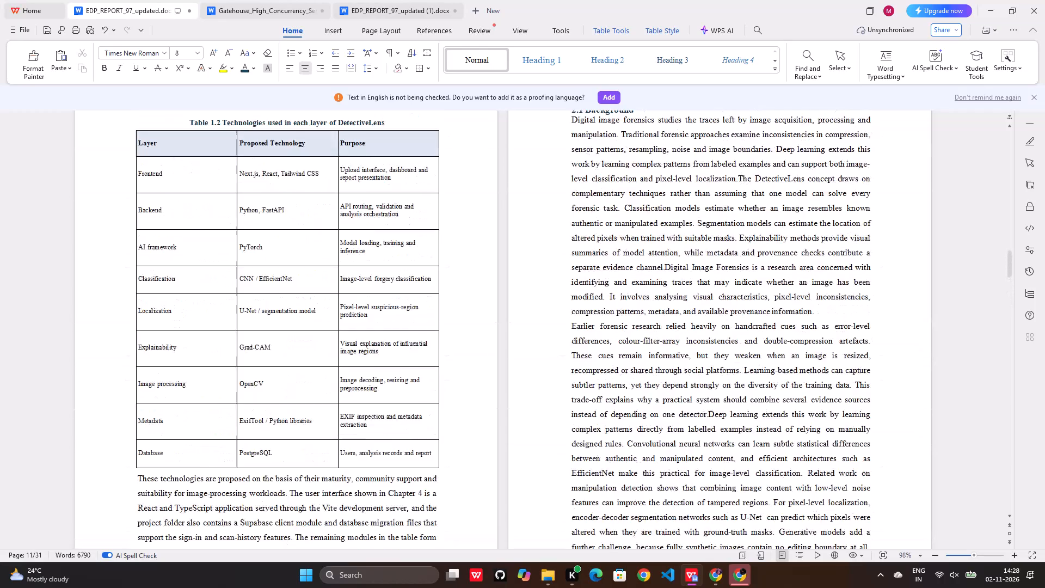
pyautogui.scroll(20, 361, 285)
pyautogui.scroll(5, 361, 285)
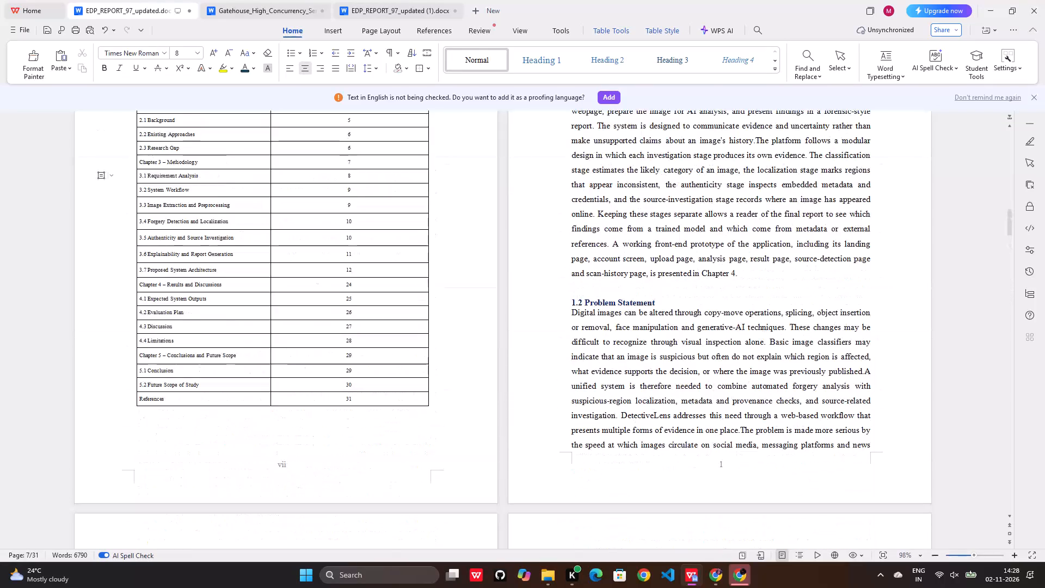
# Set the table of contents page numbers of 3.5 Authenticity and Source Investigation to 11 and 3.6 Explainability and Report Generation to 12.
pyautogui.tripleClick(350, 237)
pyautogui.click(350, 237)
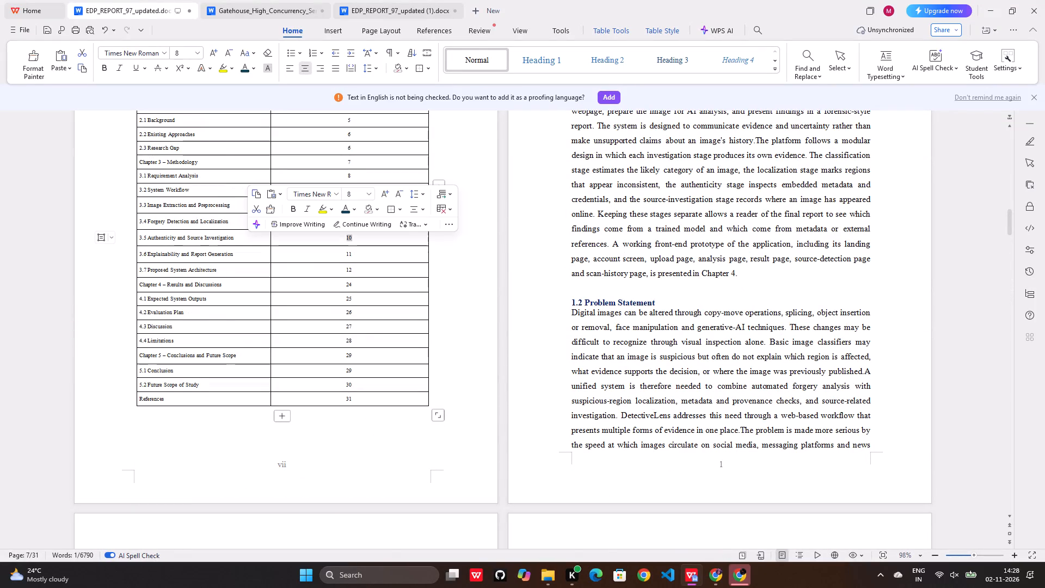
pyautogui.write('11')
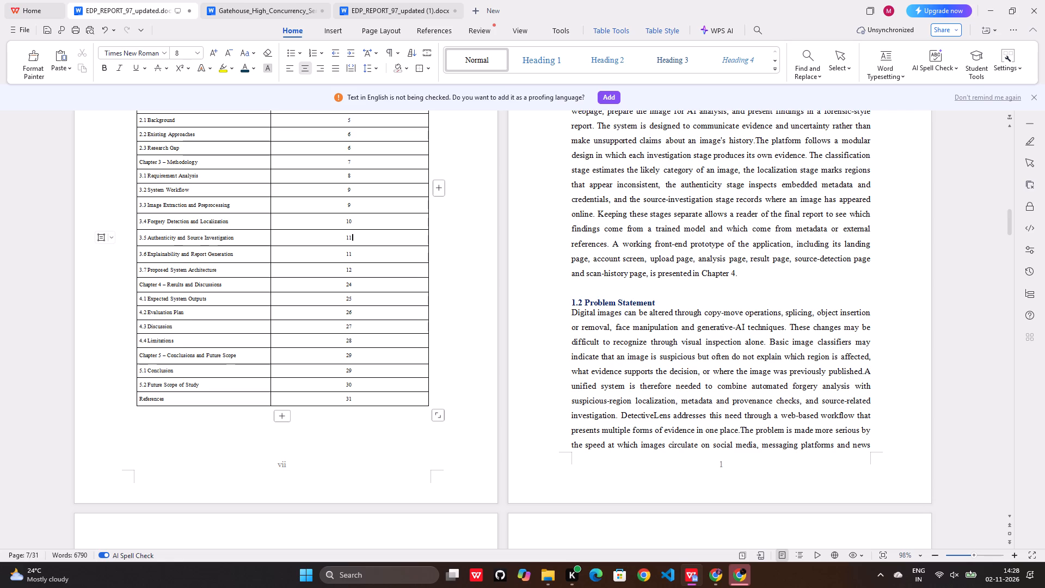
pyautogui.doubleClick(350, 254)
pyautogui.press('1')
pyautogui.press('2')
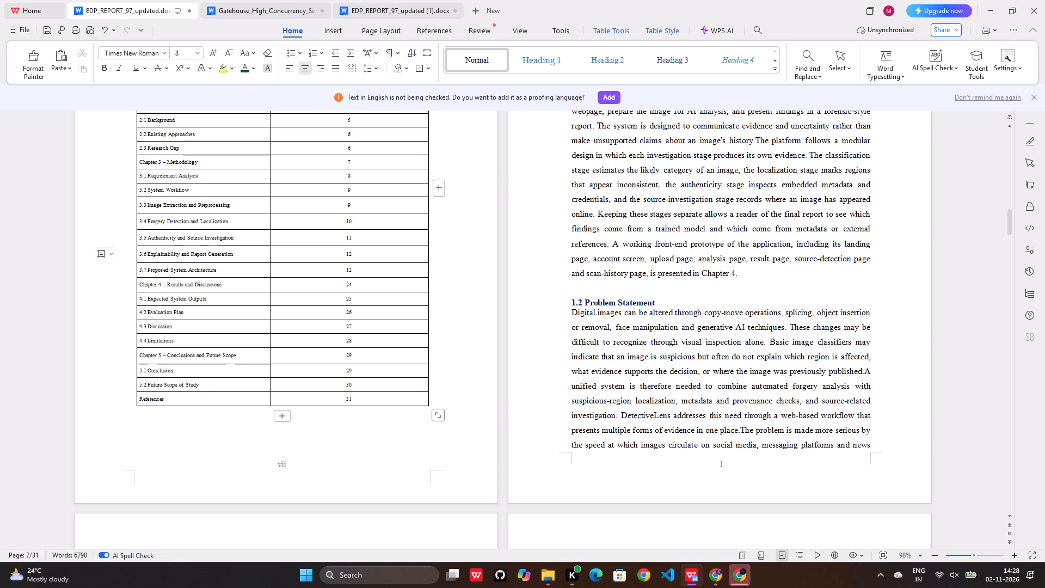
# Set the page number of the Chapter 4 – Results and Discussions entry in the table of contents to 13.
pyautogui.doubleClick(348, 284)
pyautogui.press('1')
pyautogui.press('3')
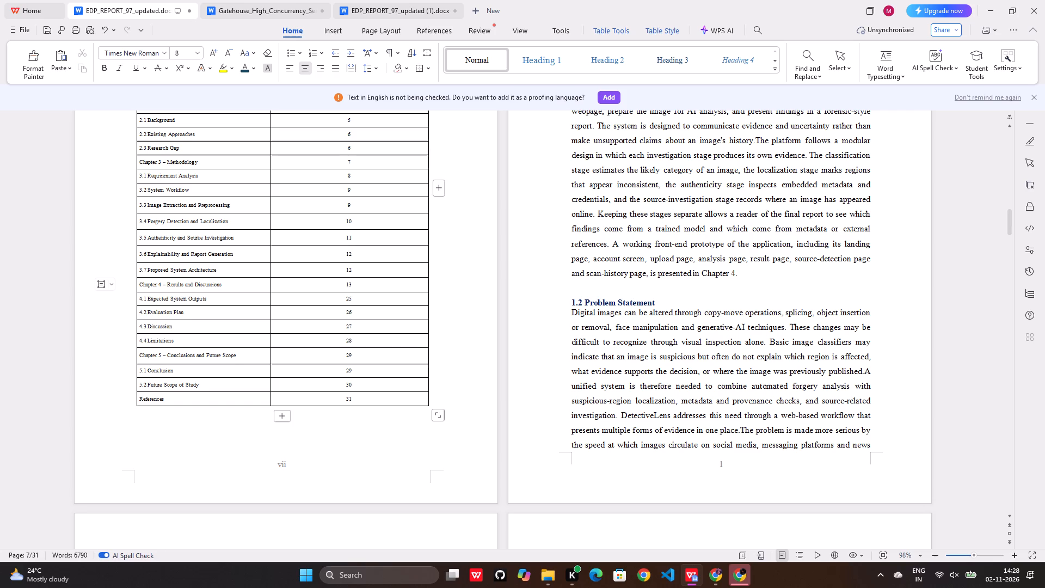
# Check the page footers of the References, the Chapter 5 sections and sections 4.1 to 4.4 for the table of contents.
pyautogui.doubleClick(350, 299)
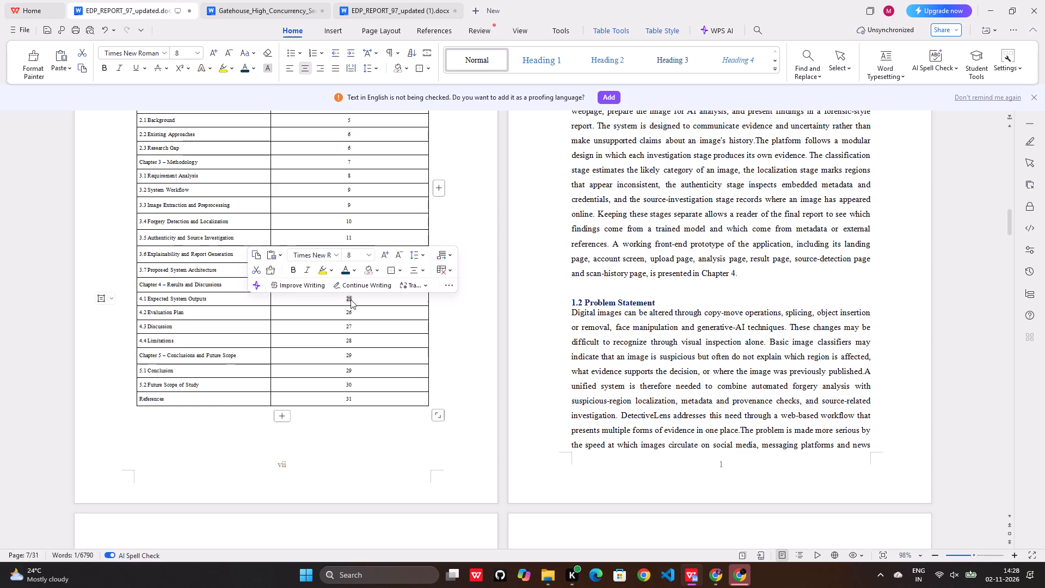
pyautogui.scroll(-12, 464, 339)
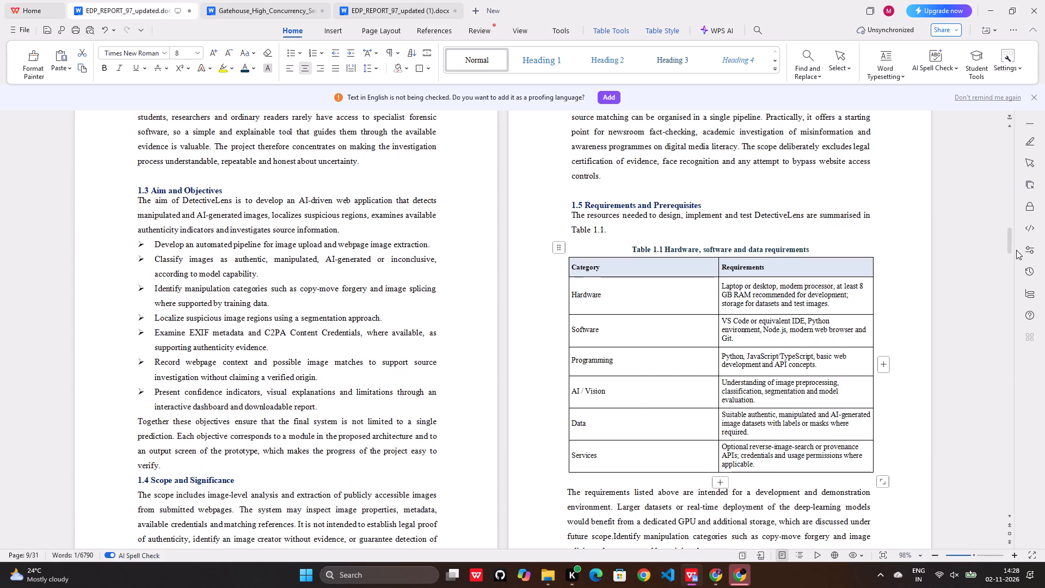
pyautogui.moveTo(1010, 246); pyautogui.dragTo(1003, 339)
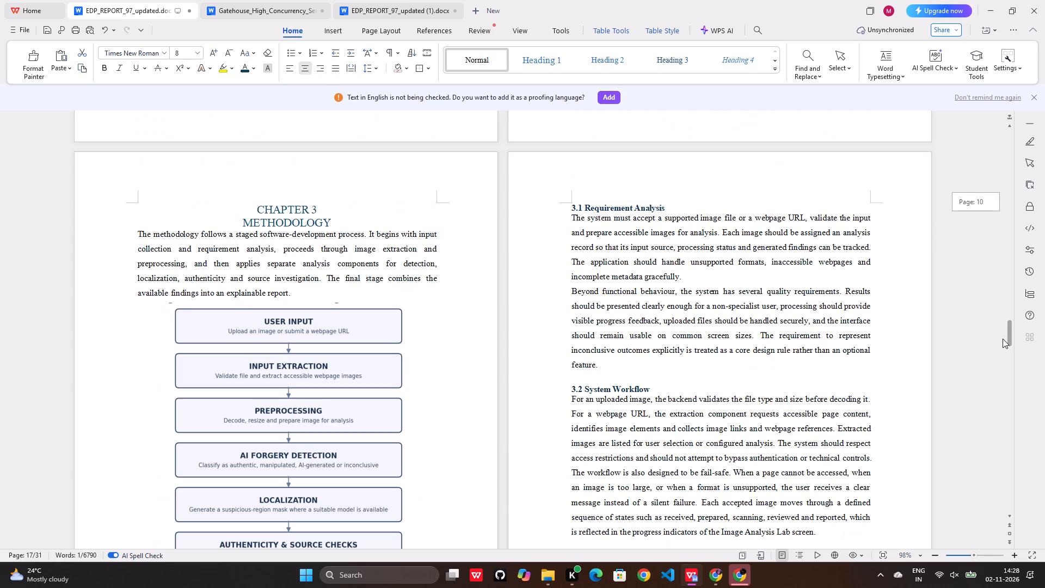
pyautogui.moveTo(1003, 339); pyautogui.dragTo(1043, 528)
pyautogui.moveTo(1043, 528); pyautogui.dragTo(1044, 587)
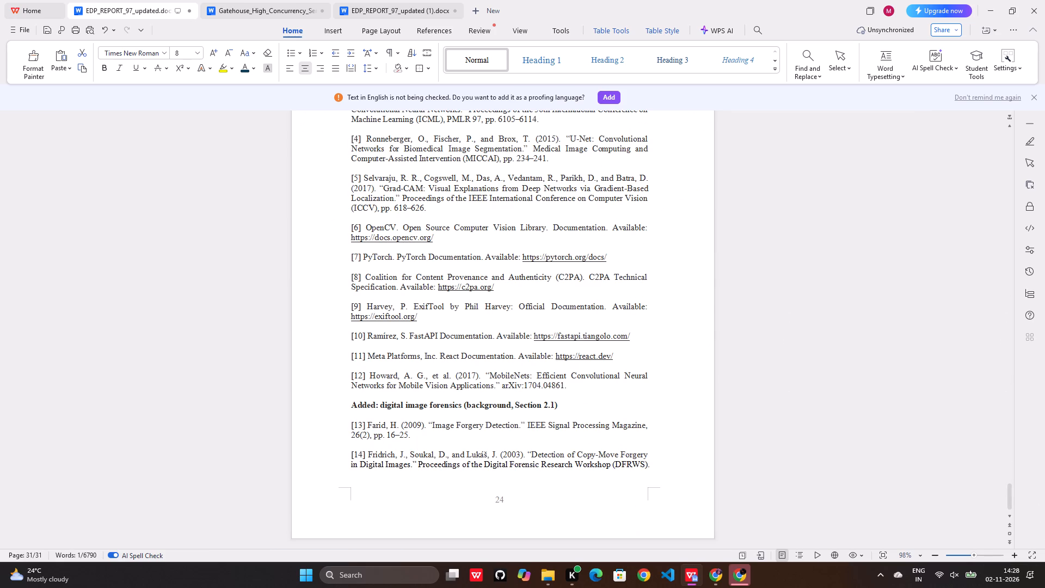
pyautogui.scroll(-4, 727, 526)
pyautogui.scroll(9, 728, 516)
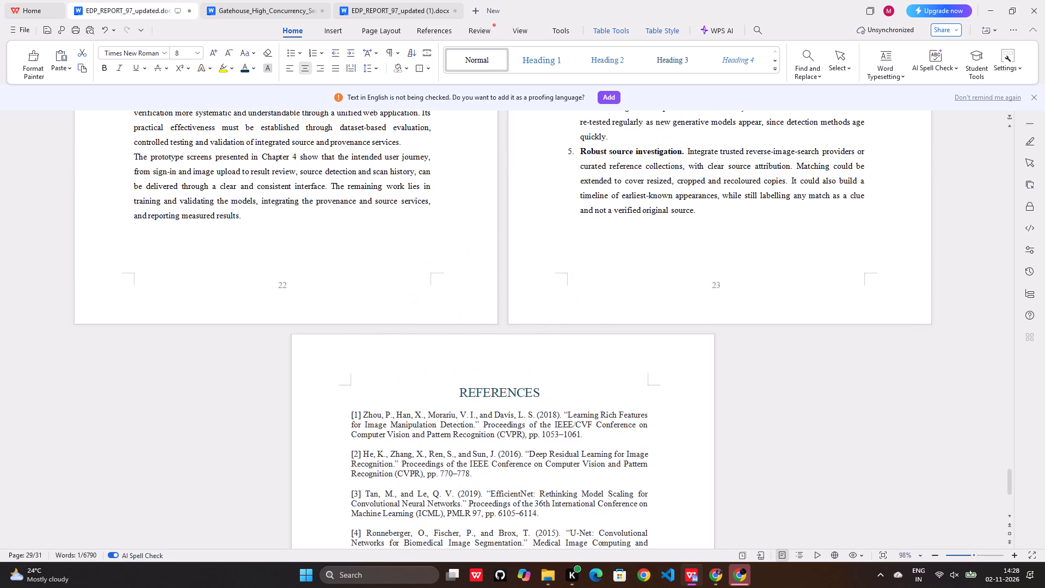
pyautogui.scroll(-10, 733, 509)
pyautogui.scroll(7, 733, 509)
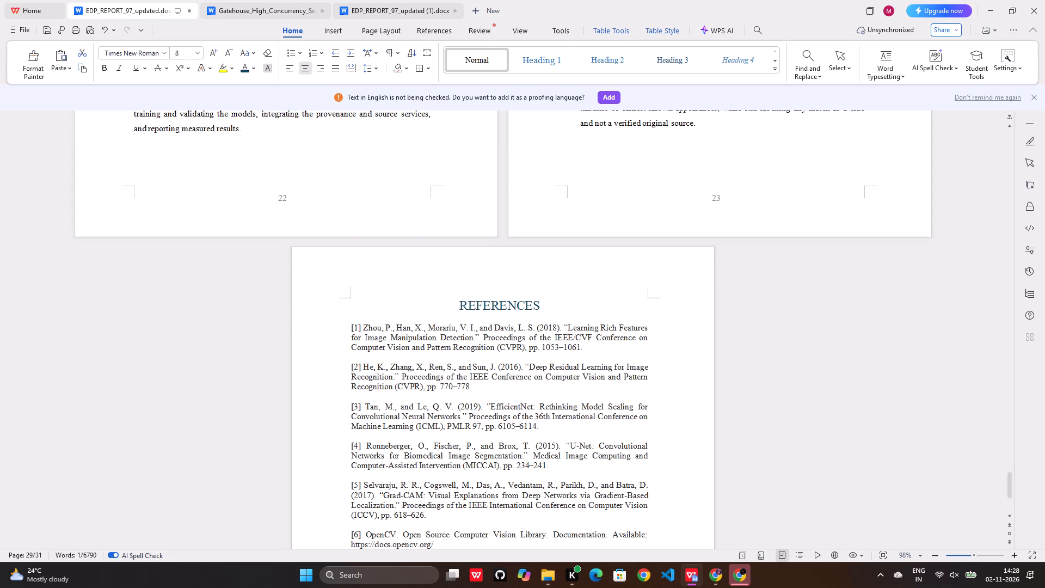
pyautogui.scroll(9, 733, 509)
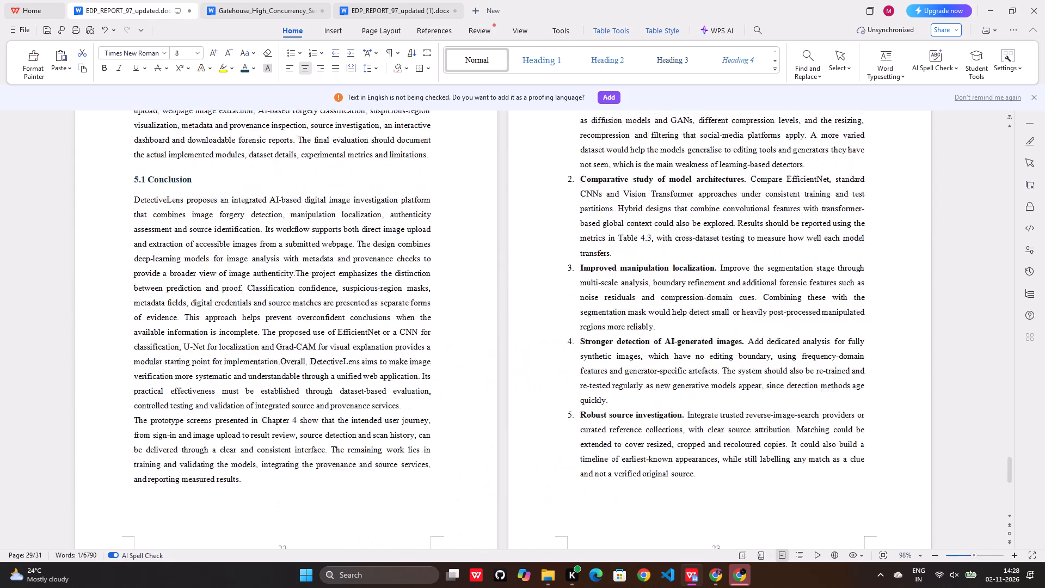
pyautogui.scroll(13, 733, 509)
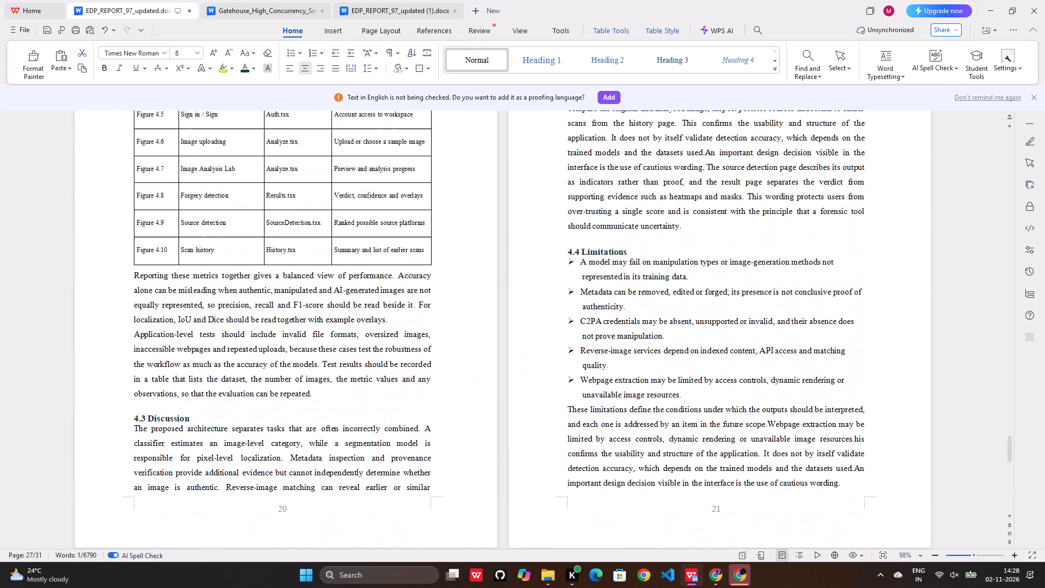
pyautogui.scroll(12, 733, 509)
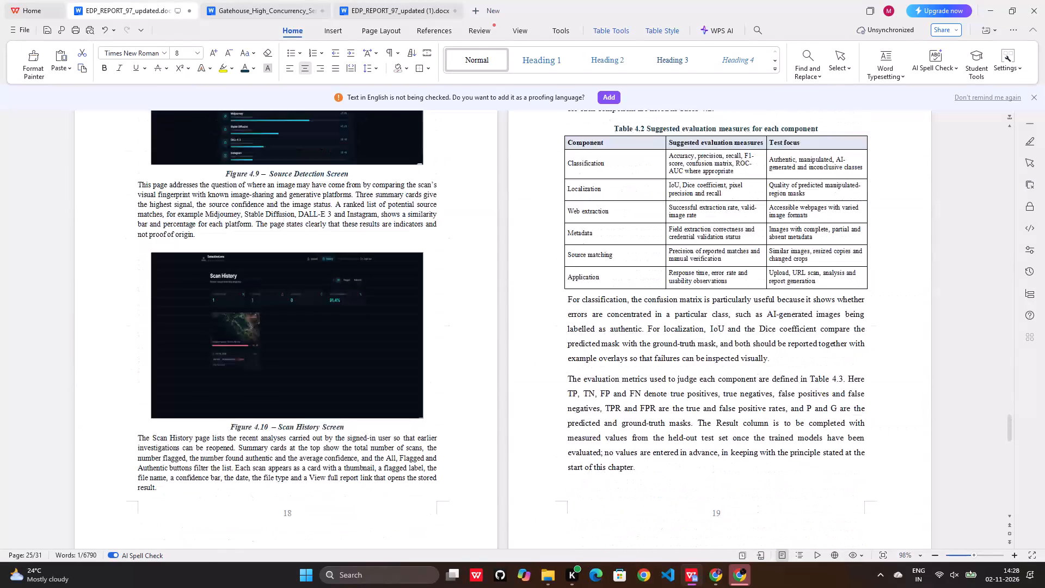
pyautogui.scroll(15, 734, 509)
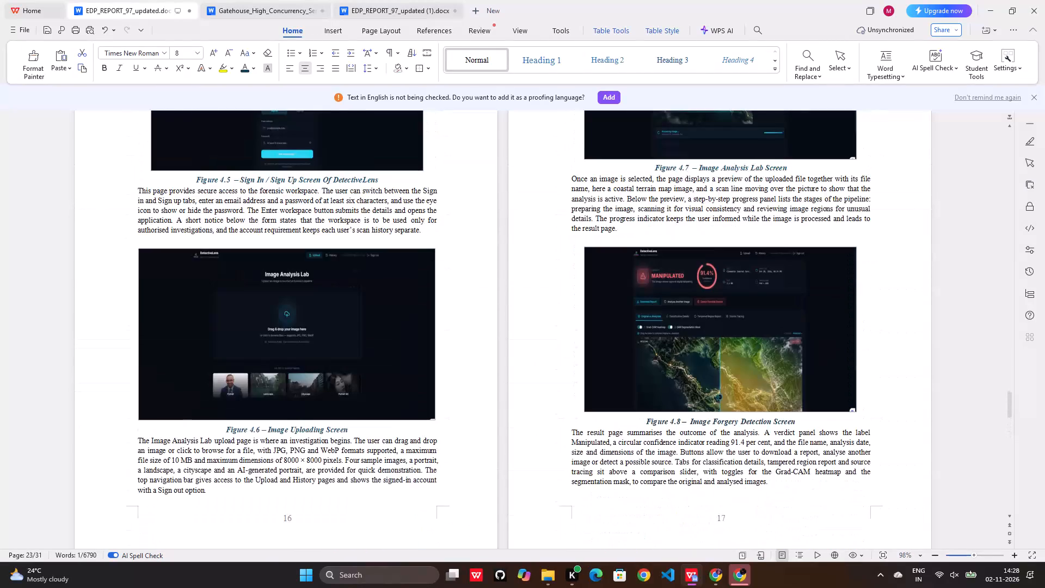
pyautogui.scroll(14, 735, 509)
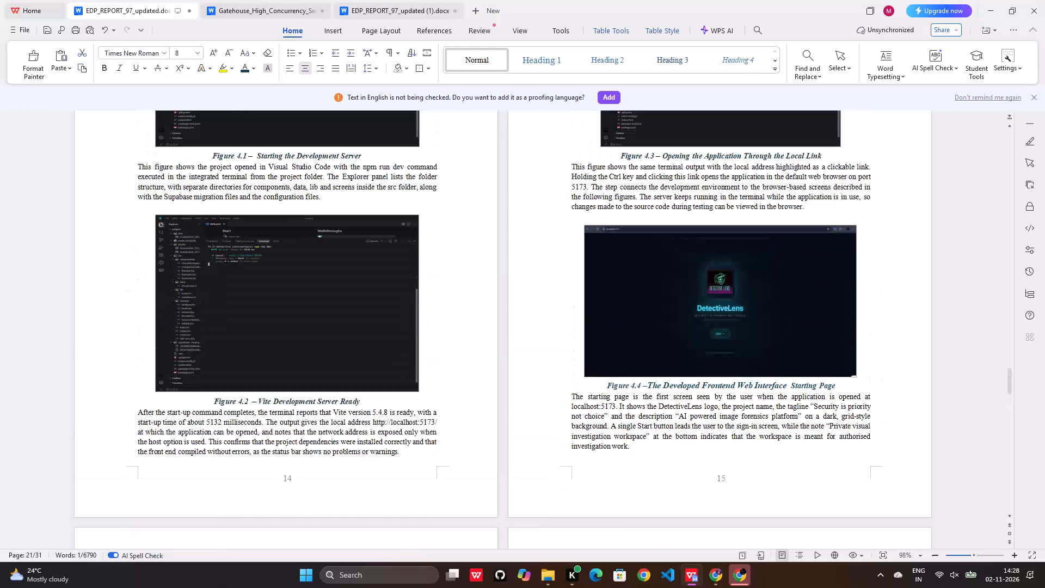
pyautogui.scroll(14, 735, 509)
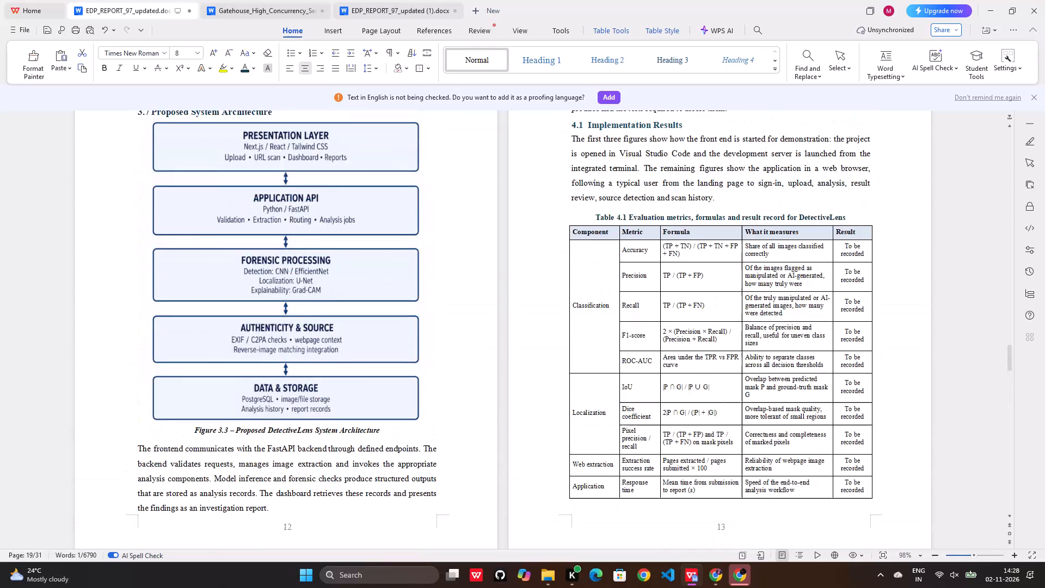
pyautogui.scroll(18, 737, 509)
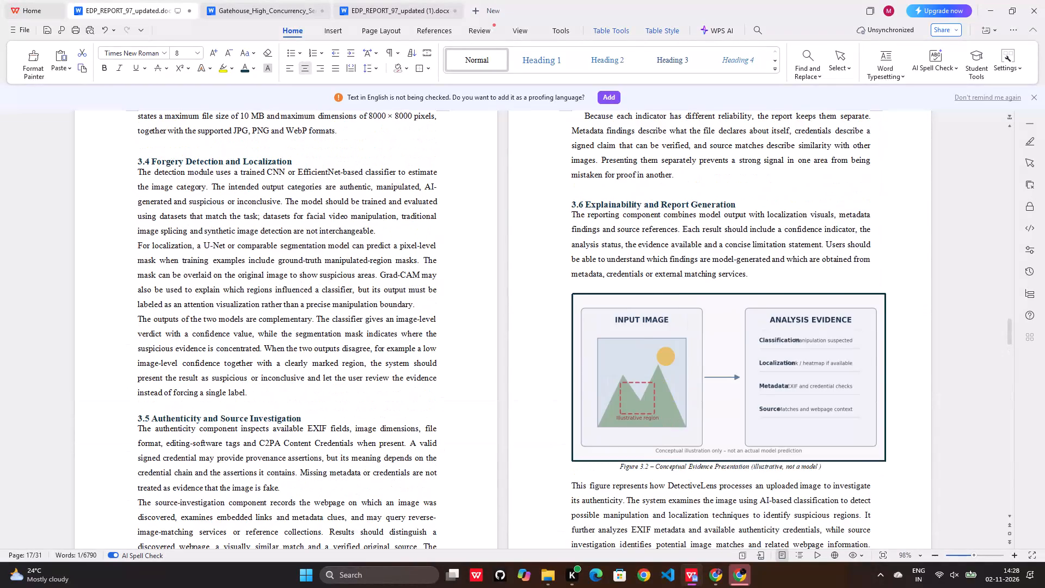
pyautogui.scroll(20, 740, 509)
pyautogui.scroll(13, 740, 509)
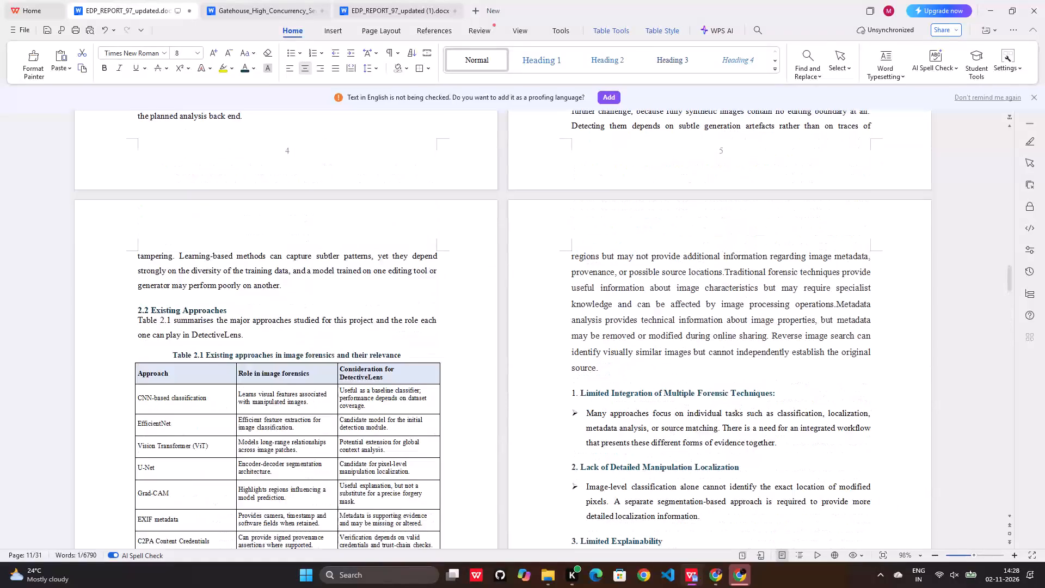
pyautogui.scroll(11, 743, 505)
pyautogui.scroll(15, 743, 505)
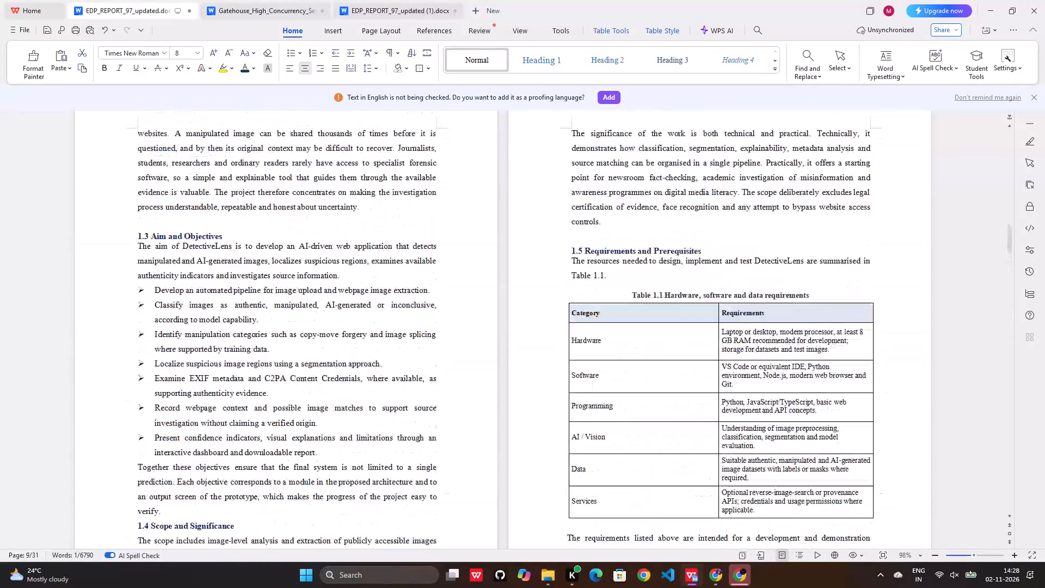
# Set the table of contents page numbers of 4.1 Expected System Outputs to 14, 4.2 Evaluation Plan to 15, 4.3 Discussion to 16 and 4.4 Limitations to 17.
pyautogui.scroll(10, 743, 505)
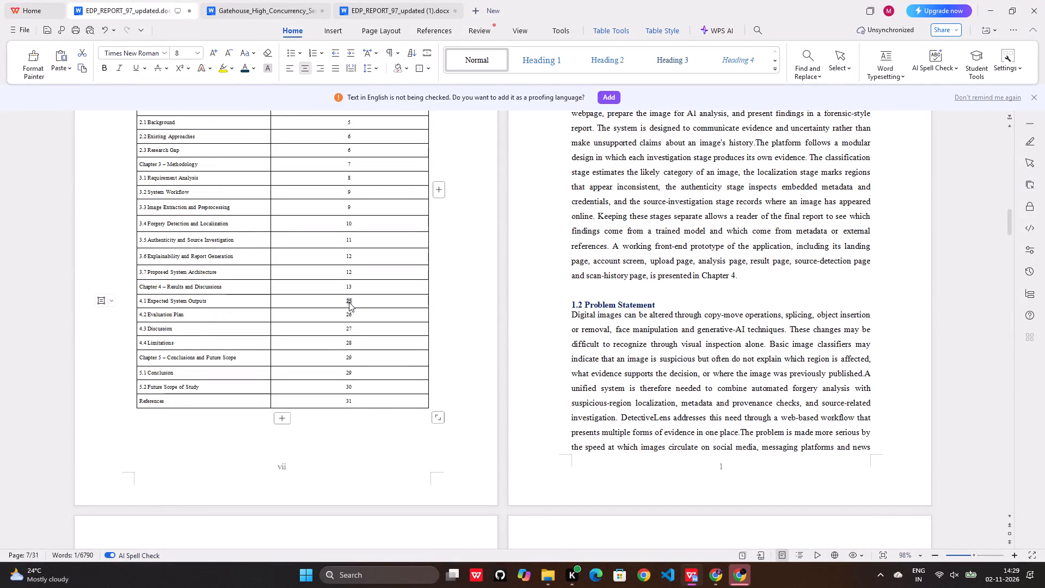
pyautogui.press('1')
pyautogui.press('4')
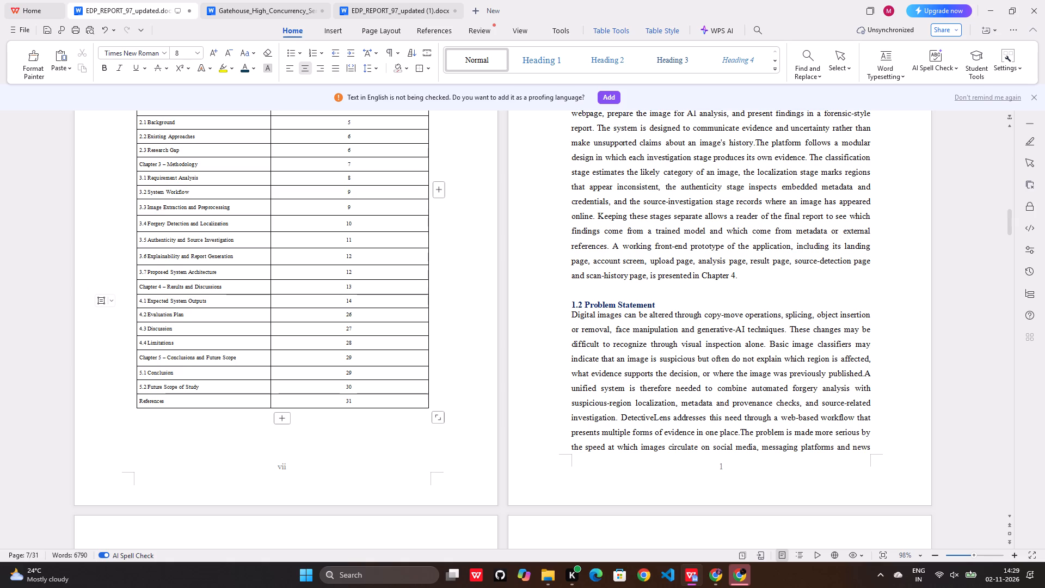
pyautogui.doubleClick(350, 312)
pyautogui.press('1')
pyautogui.press('5')
pyautogui.doubleClick(350, 328)
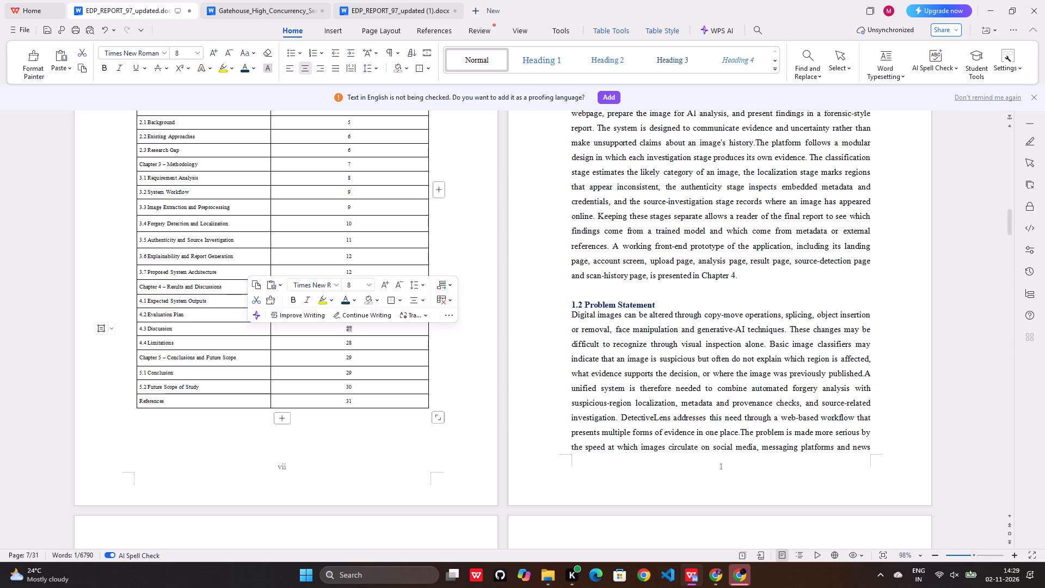
pyautogui.press('1')
pyautogui.press('6')
pyautogui.doubleClick(350, 343)
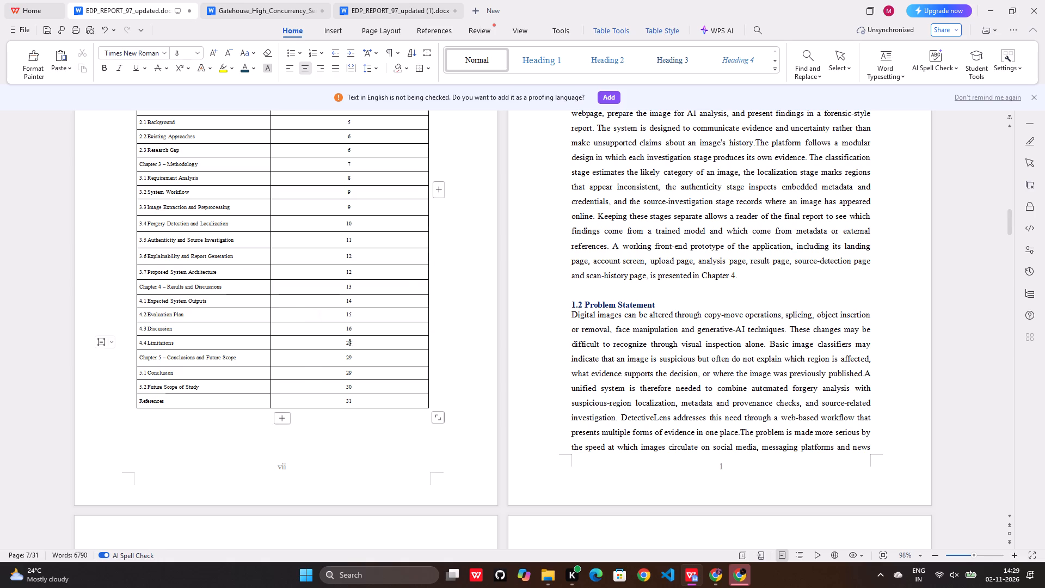
pyautogui.press('1')
pyautogui.press('7')
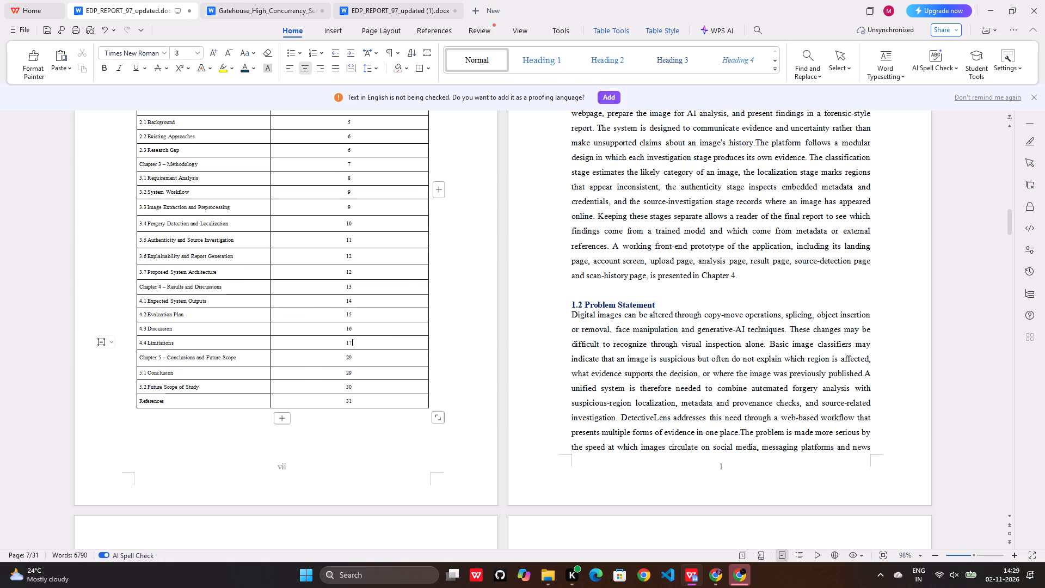
# Set the table of contents page numbers of Chapter 5 to 18, 5.1 Conclusion to 19, 5.2 Future Scope of Study to 20 and References to 24.
pyautogui.doubleClick(347, 357)
pyautogui.press('1')
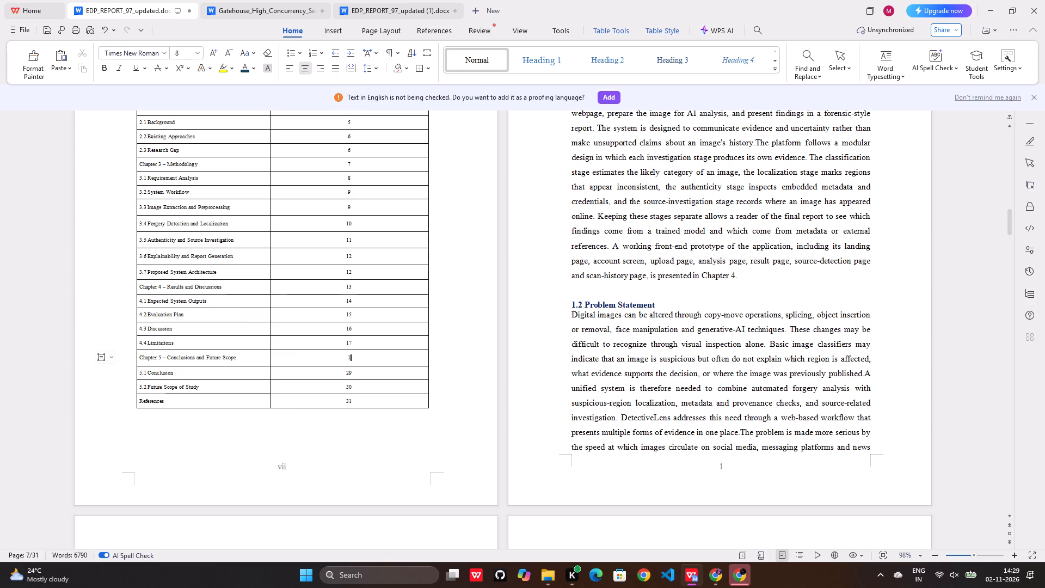
pyautogui.press('8')
pyautogui.doubleClick(349, 372)
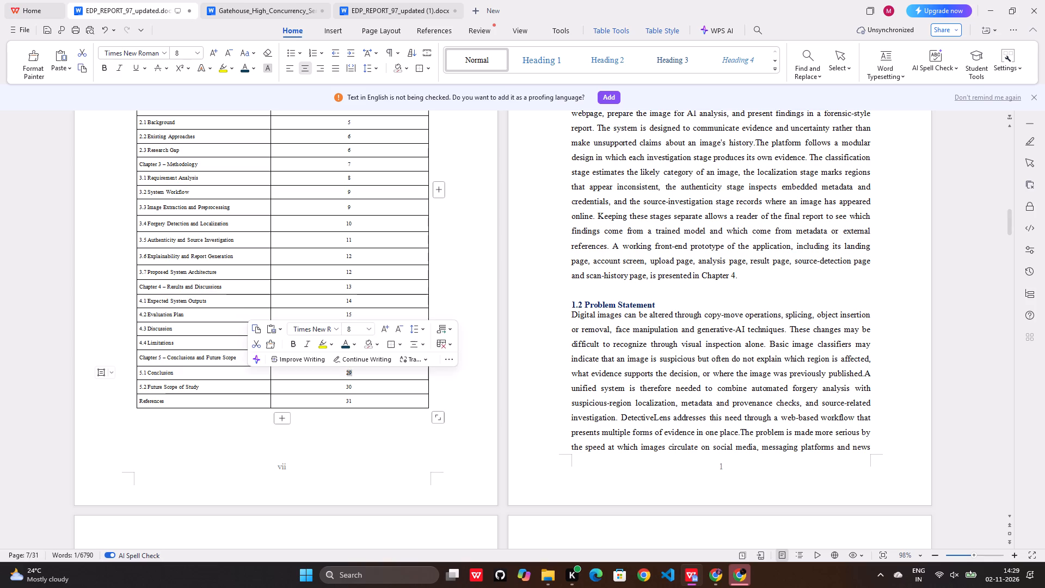
pyautogui.write('19')
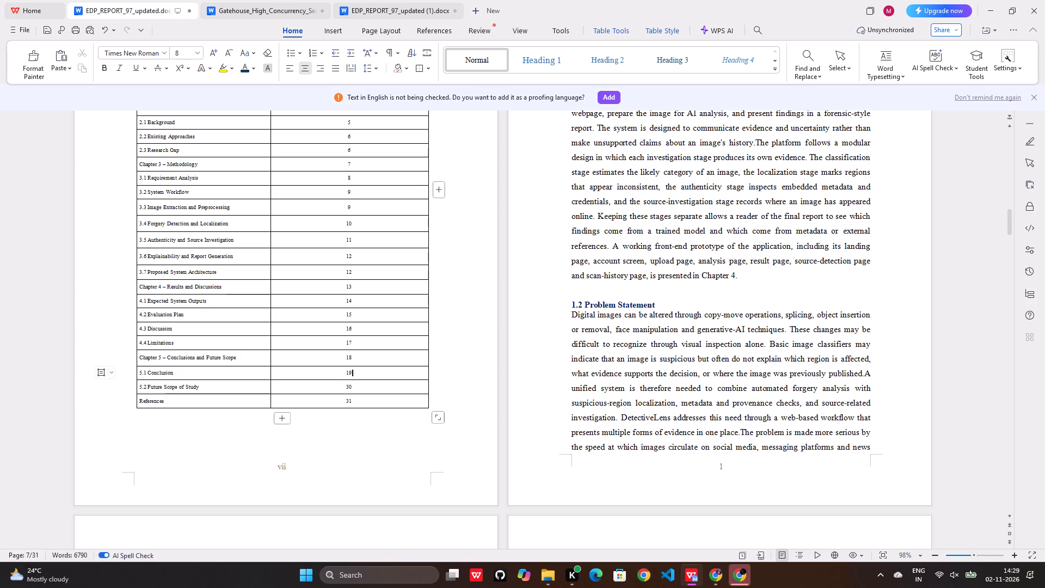
pyautogui.doubleClick(350, 384)
pyautogui.write('20')
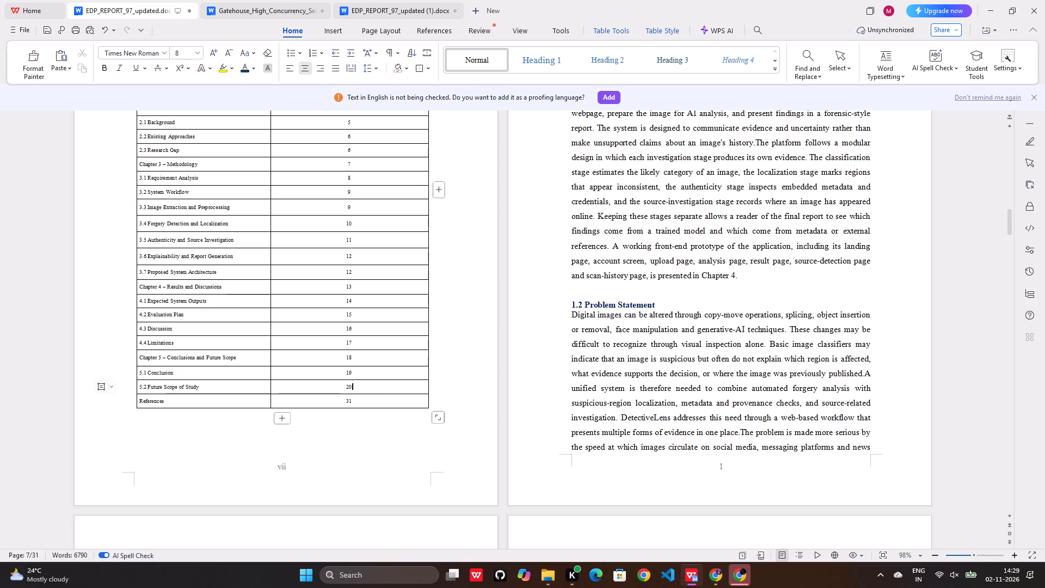
pyautogui.tripleClick(349, 400)
pyautogui.click(349, 400)
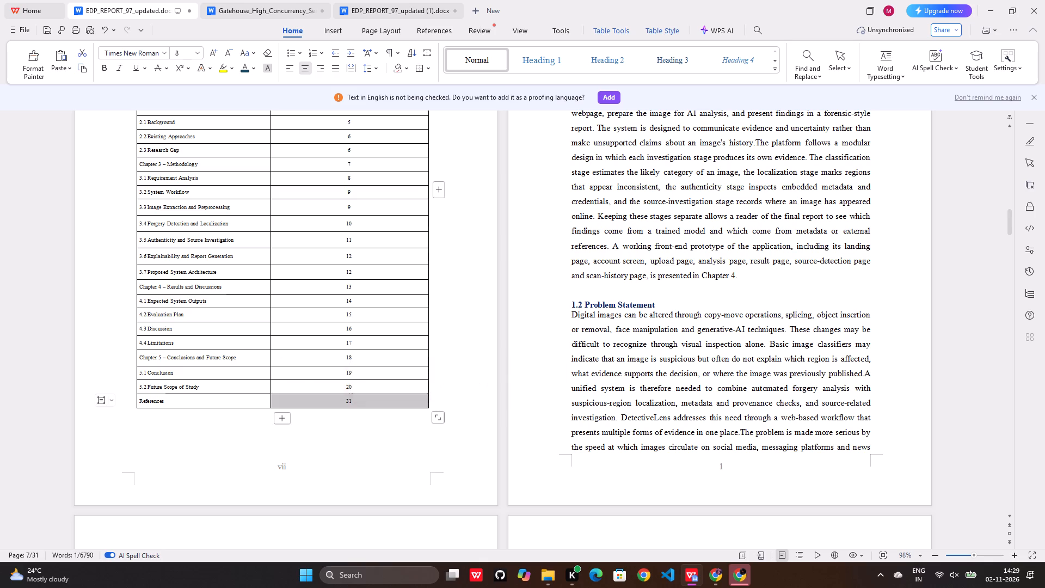
pyautogui.write('24')
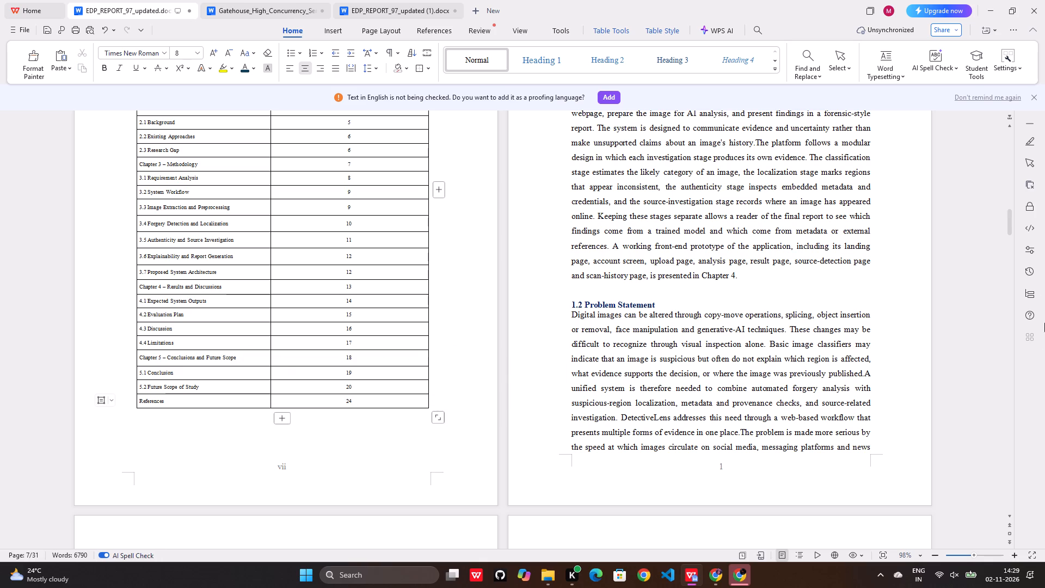
# Compare the page footers of the References, Chapter 5 and sections 4.2 to 4.4 with the table of contents entries.
pyautogui.moveTo(1008, 223); pyautogui.dragTo(974, 564)
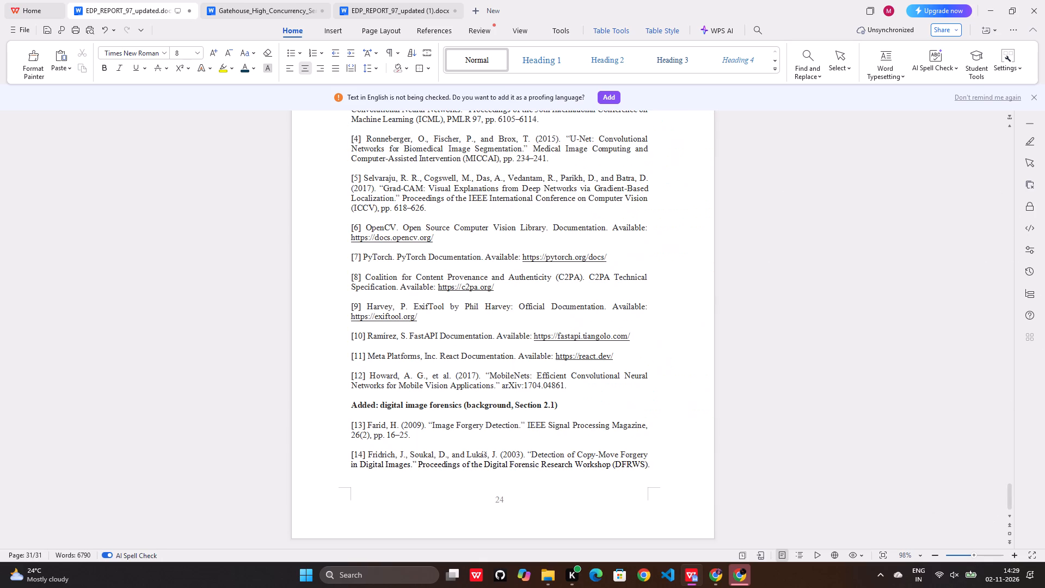
pyautogui.scroll(9, 974, 428)
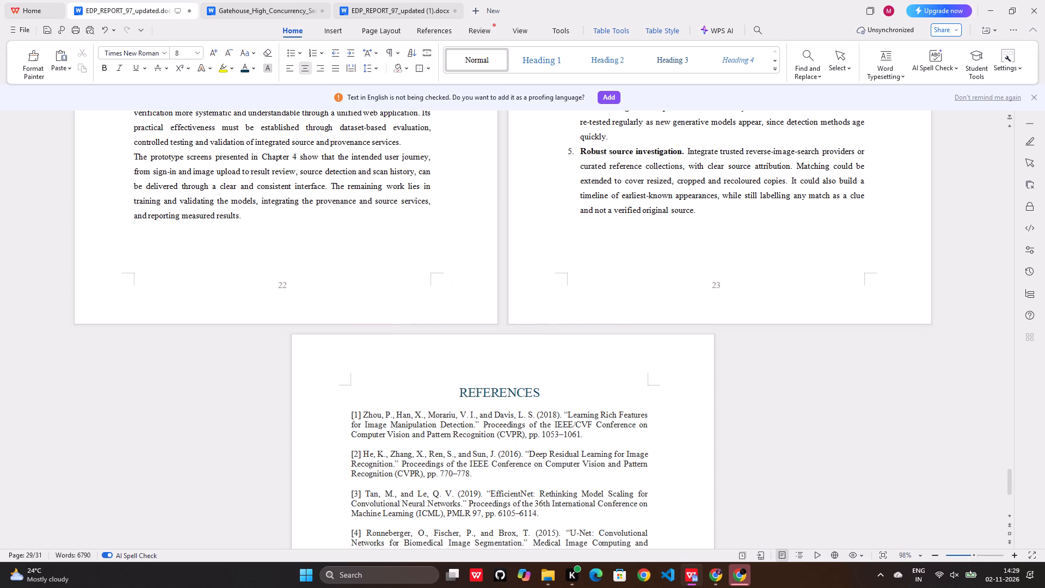
pyautogui.scroll(16, 974, 422)
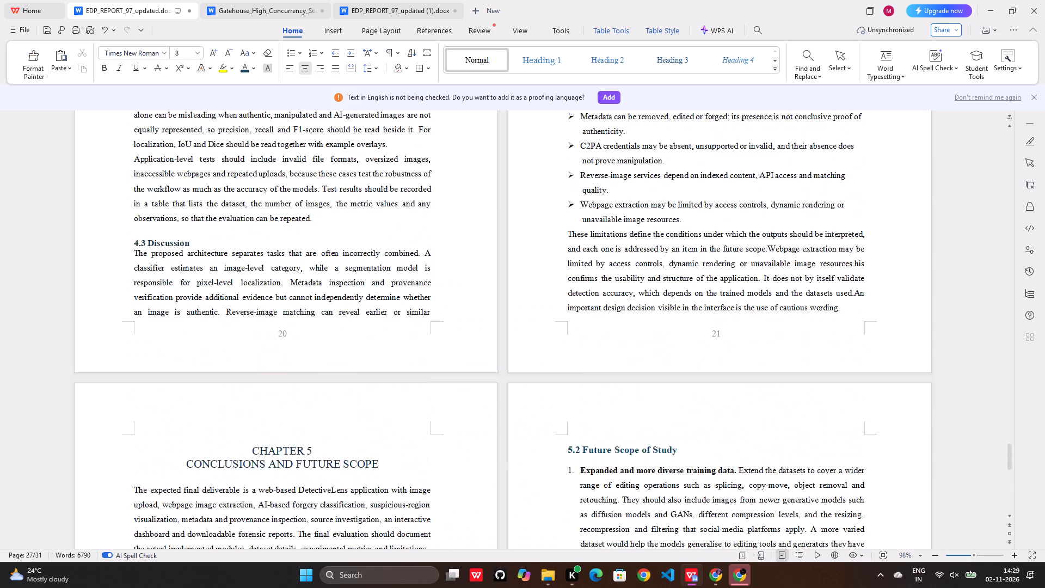
pyautogui.scroll(5, 998, 454)
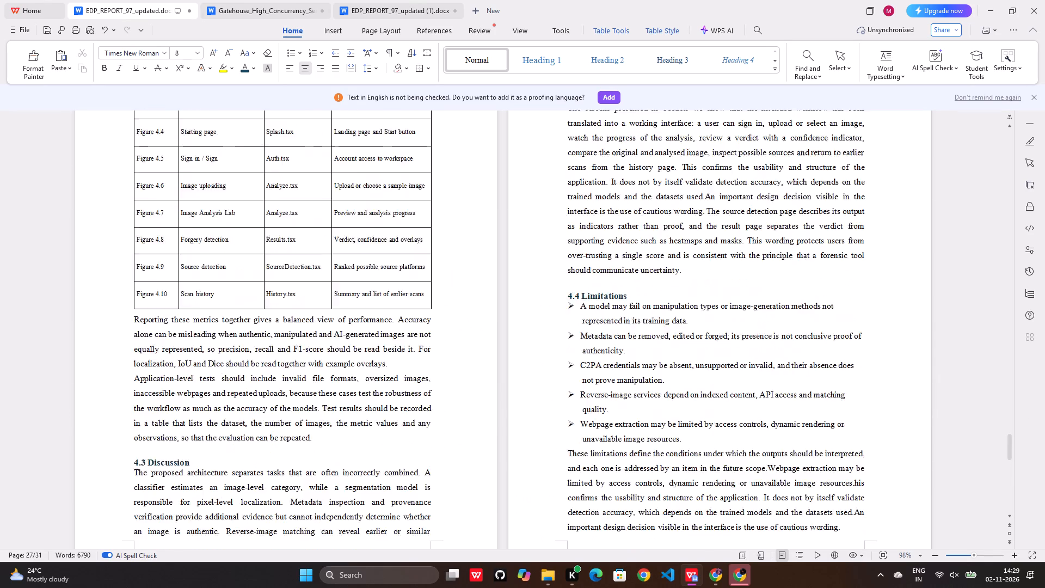
pyautogui.scroll(12, 997, 449)
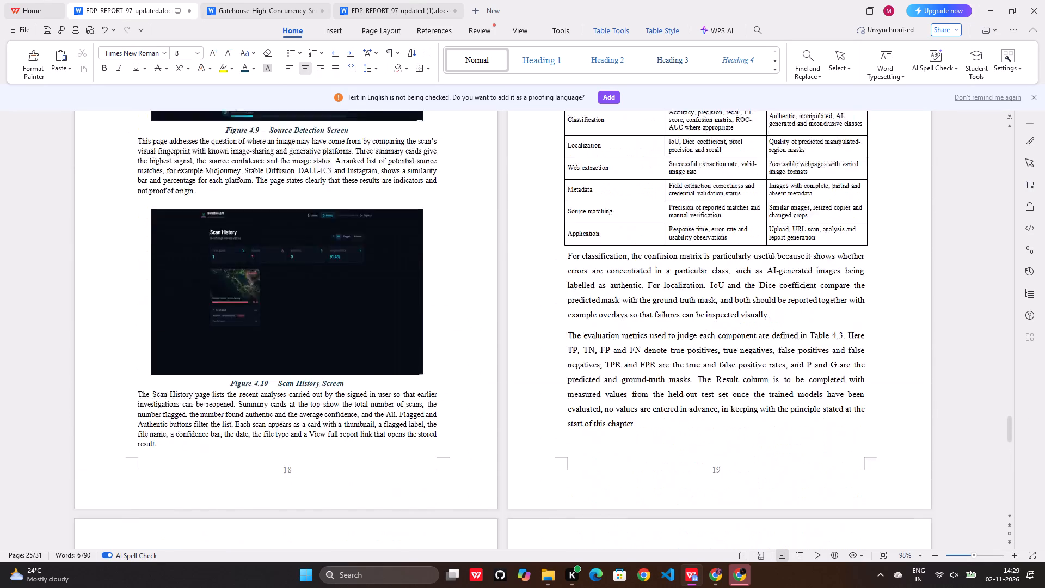
pyautogui.scroll(3, 997, 449)
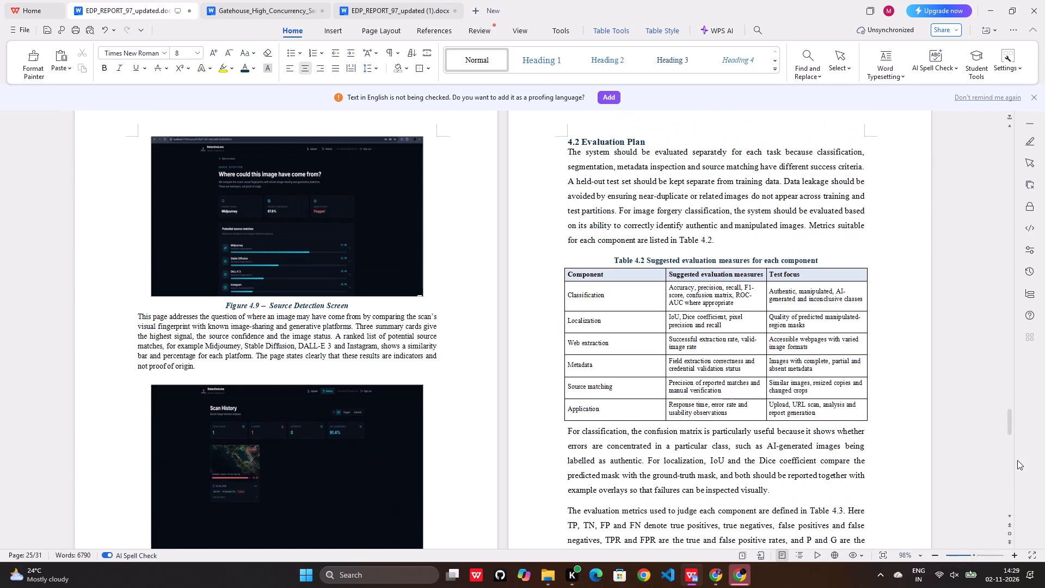
pyautogui.scroll(-4, 990, 445)
pyautogui.moveTo(1012, 426); pyautogui.dragTo(986, 346)
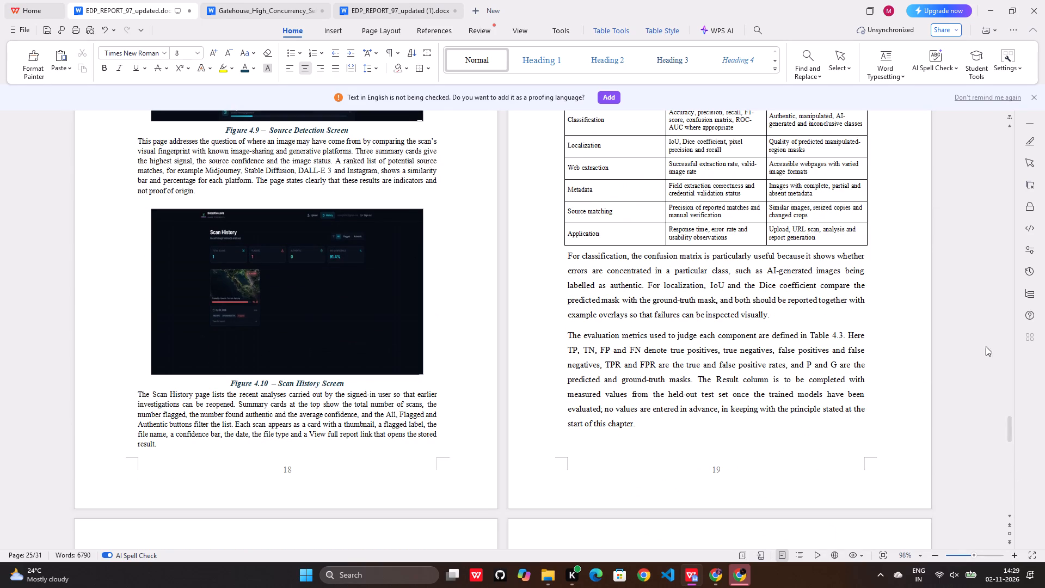
# Return to the table of contents and save the report under its current file name.
pyautogui.moveTo(986, 346); pyautogui.dragTo(983, 331)
pyautogui.moveTo(1009, 431); pyautogui.dragTo(964, 260)
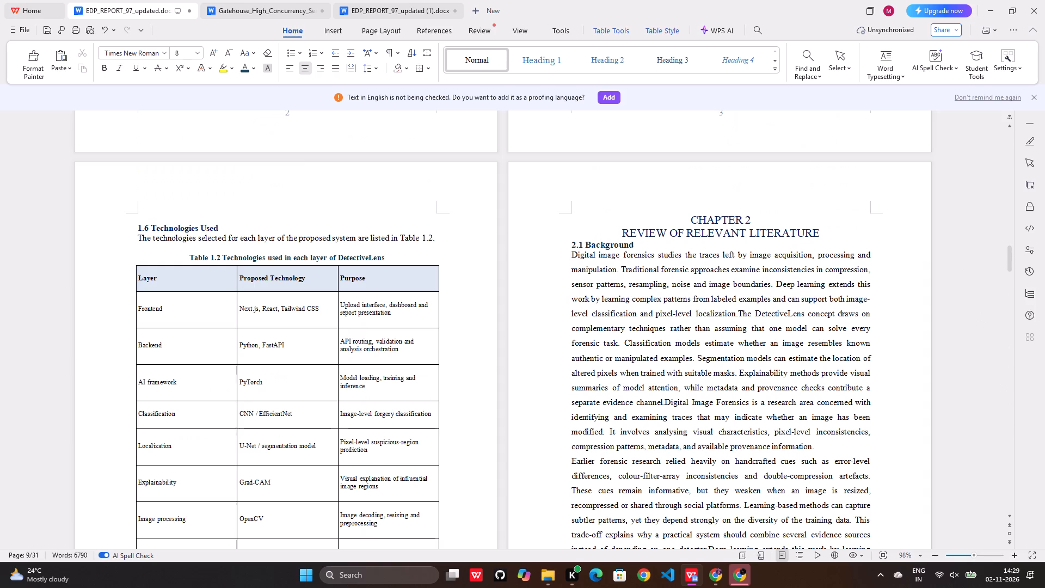
pyautogui.scroll(9, 832, 327)
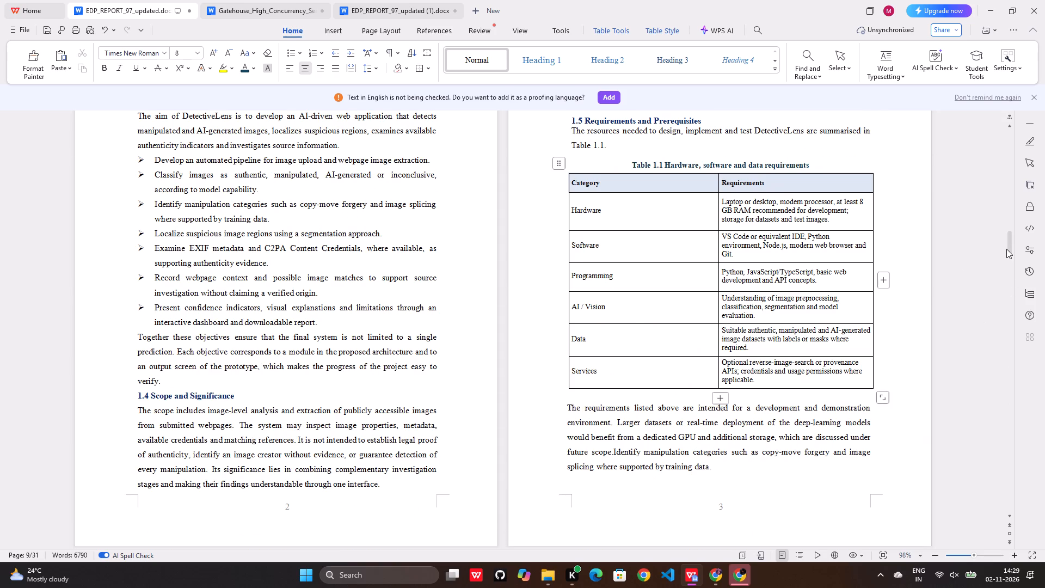
pyautogui.moveTo(1009, 248); pyautogui.dragTo(1017, 198)
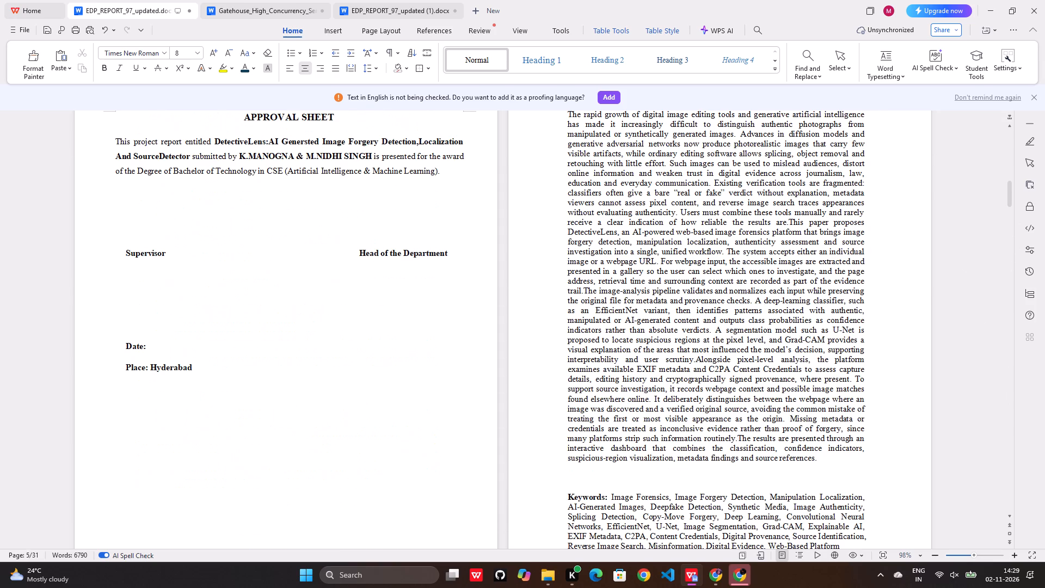
pyautogui.scroll(-16, 529, 333)
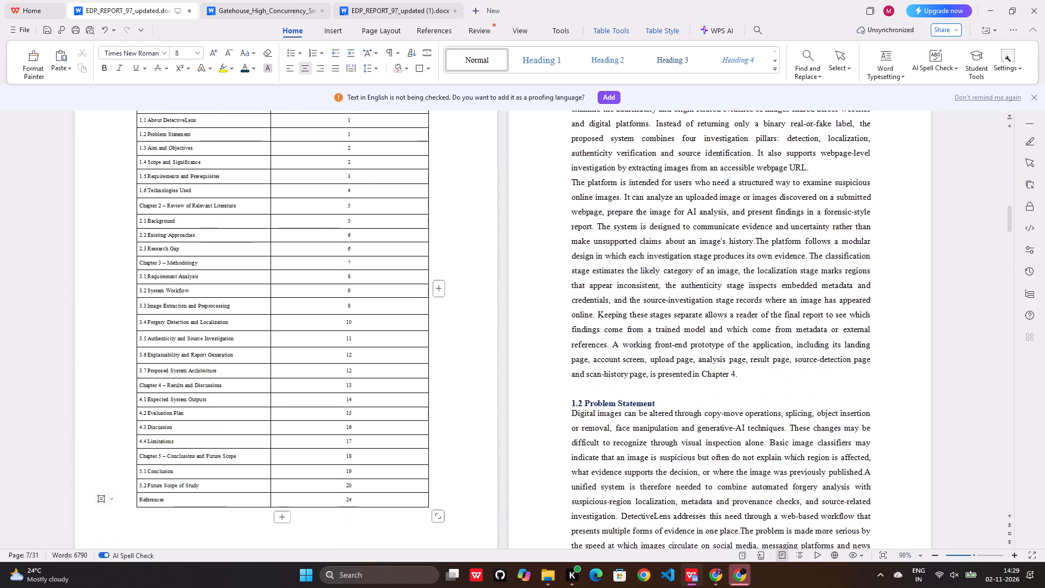
pyautogui.click(349, 413)
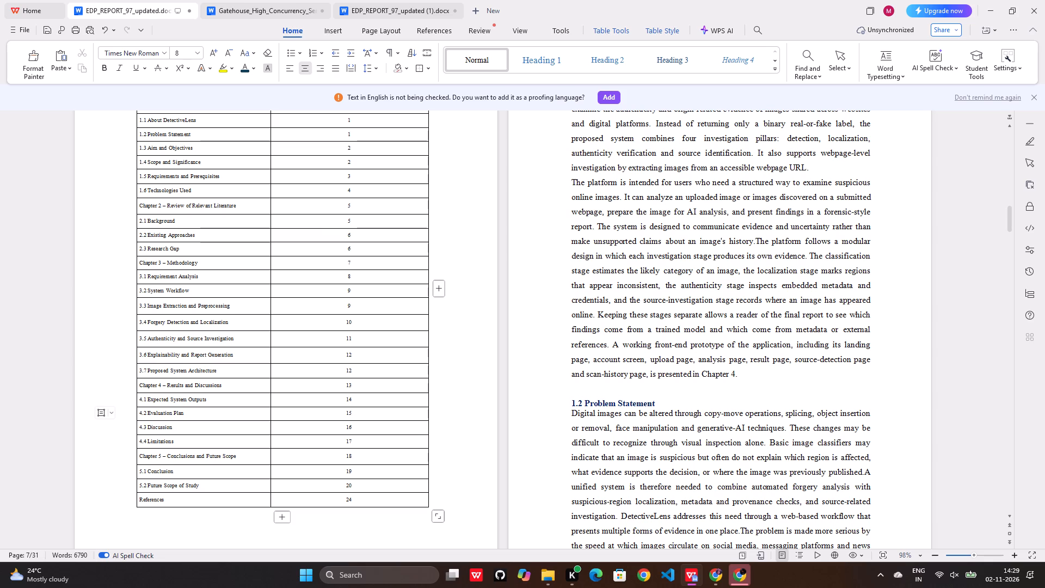
pyautogui.hotkey('ctrl', 's')
# Try to save a copy of the report in Downloads under the existing file name EDP REPORT 97 & C0.docx.
pyautogui.click(24, 23)
pyautogui.click(19, 33)
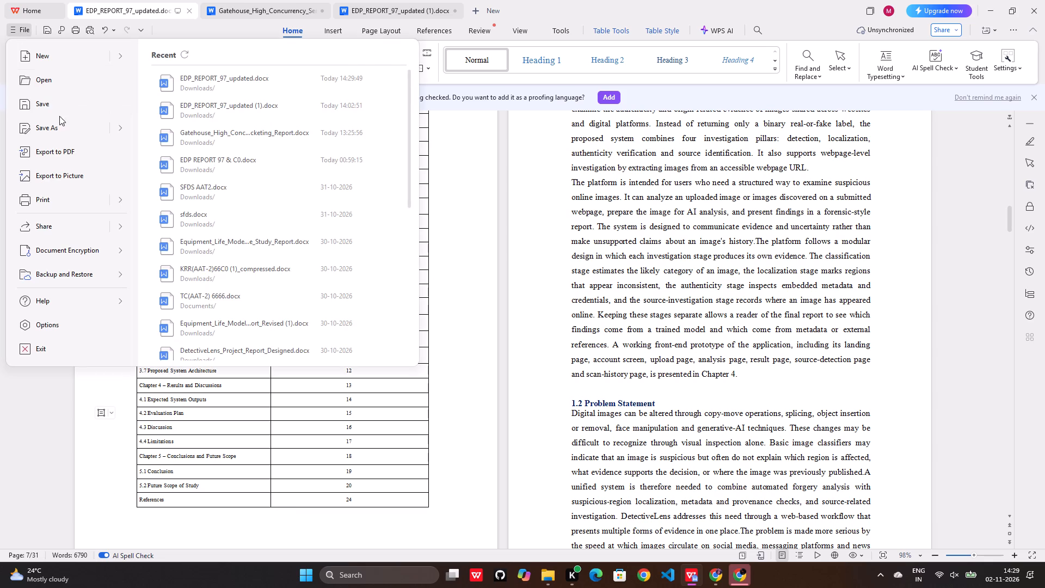
pyautogui.click(57, 128)
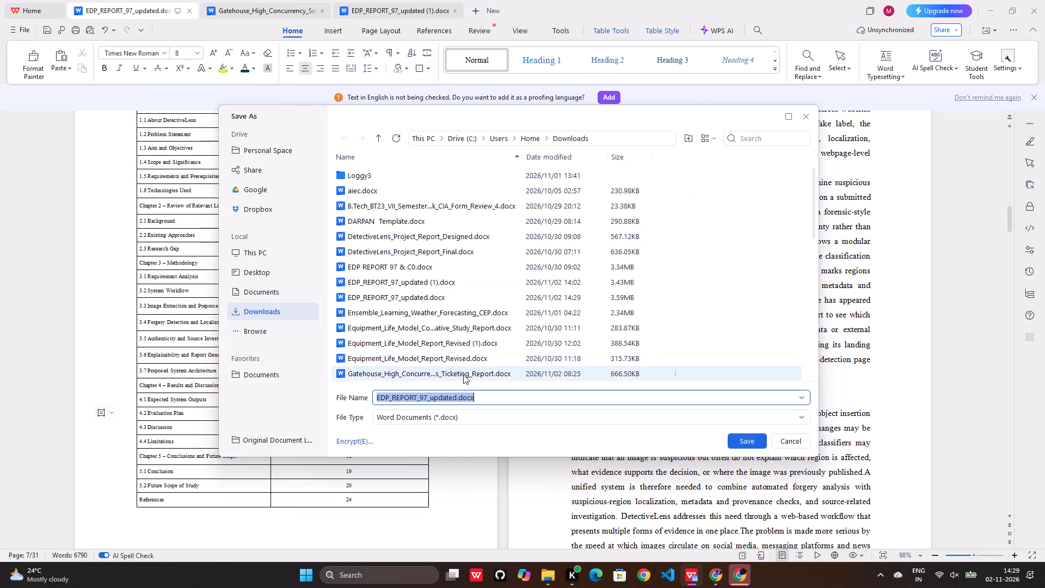
pyautogui.press('BackSpace')
pyautogui.press('9')
pyautogui.press('7')
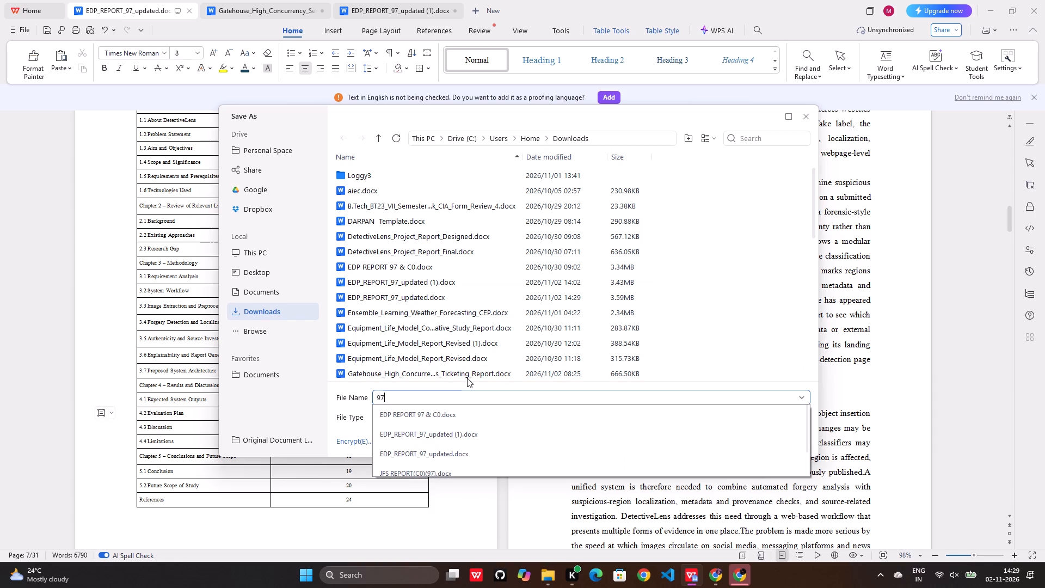
pyautogui.press('space')
pyautogui.hotkey('shift', '&')
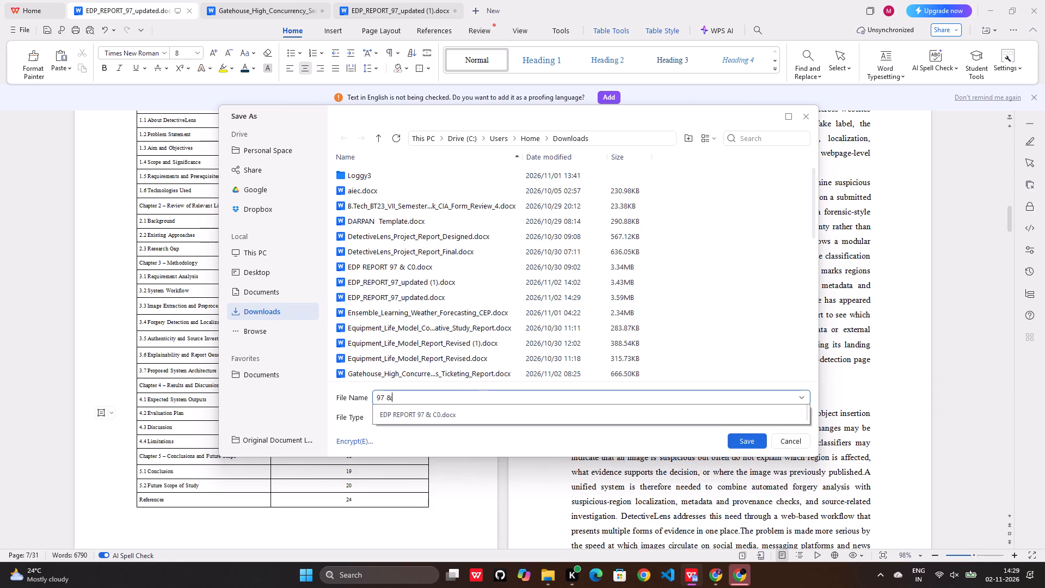
pyautogui.press('space')
pyautogui.press('c')
pyautogui.press('0')
pyautogui.click(449, 418)
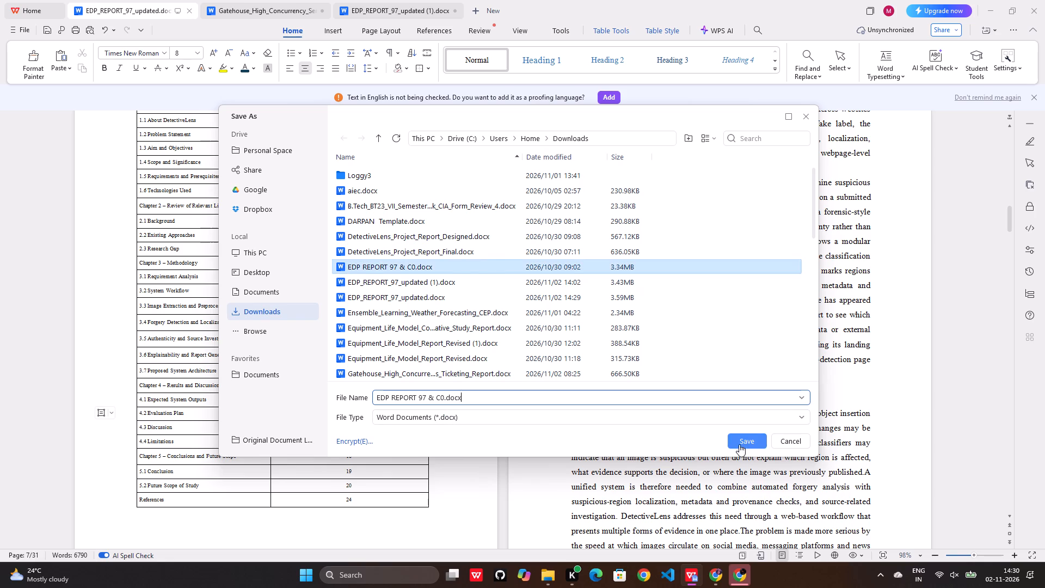
pyautogui.click(739, 444)
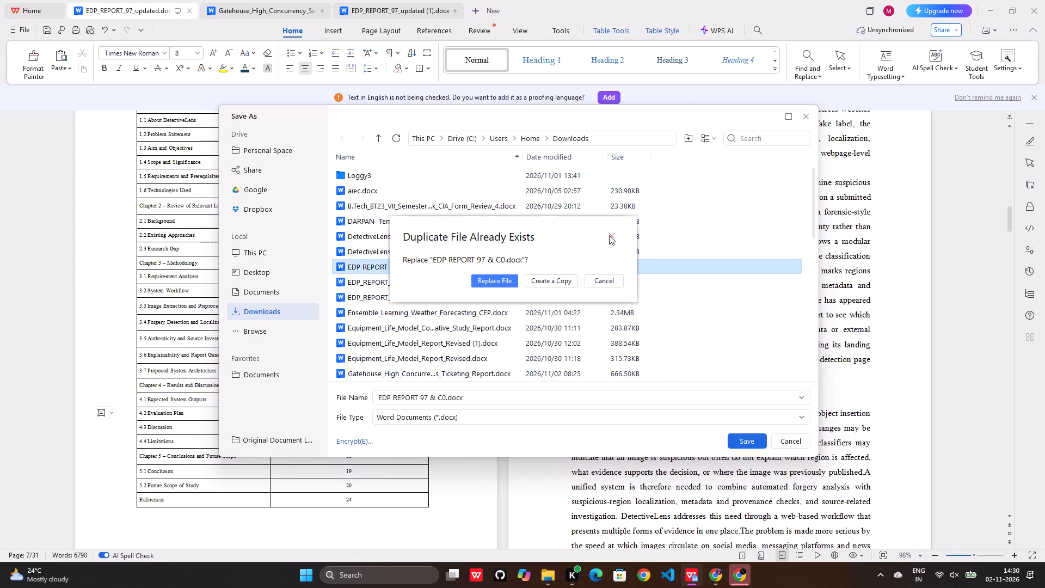
pyautogui.click(609, 235)
pyautogui.click(446, 396)
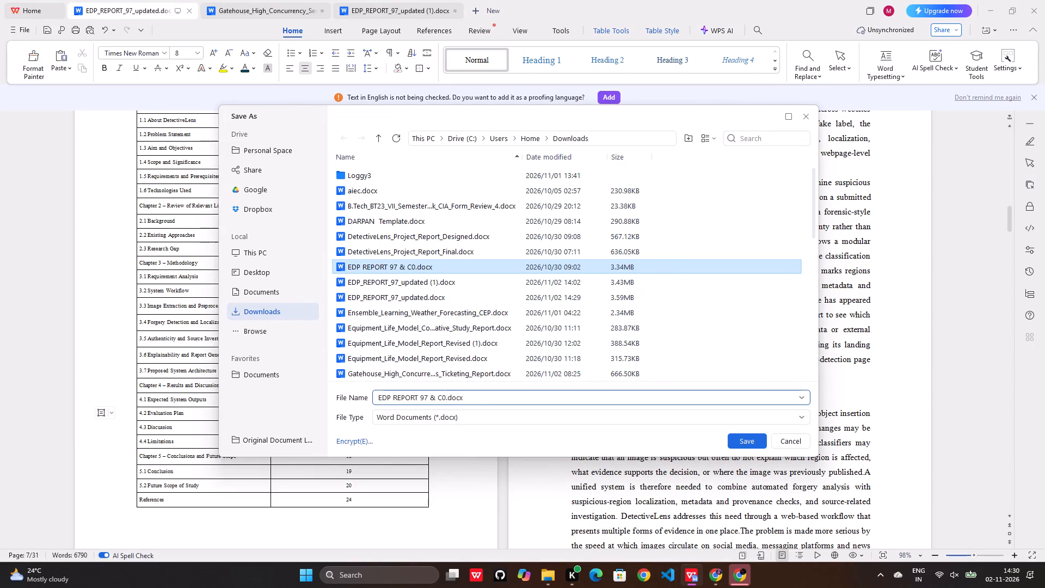